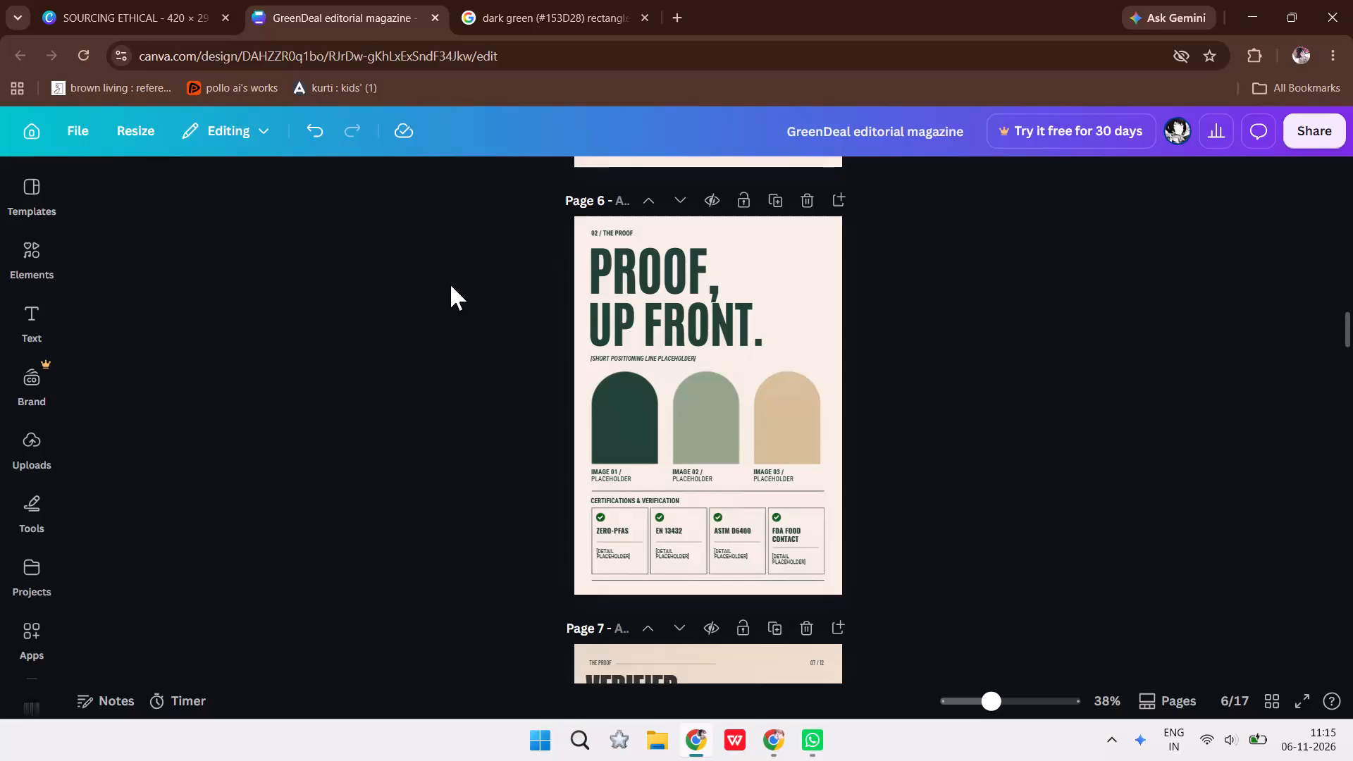
In the SOURCING ETHICAL design, shorten the uppermost of page 3's three horizontal green bars to about 62 mm, keeping its thickness matched to the others.
click(128, 5)
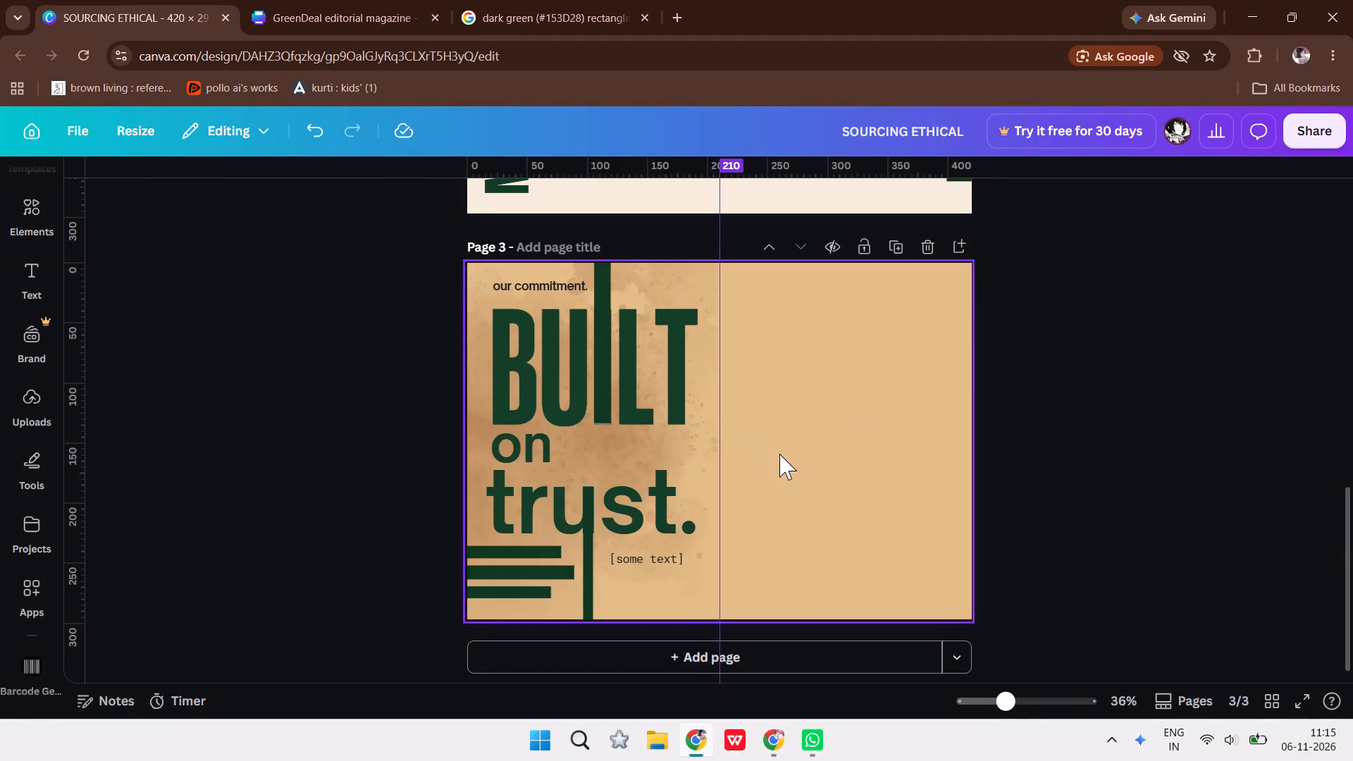
click(1165, 340)
click(535, 553)
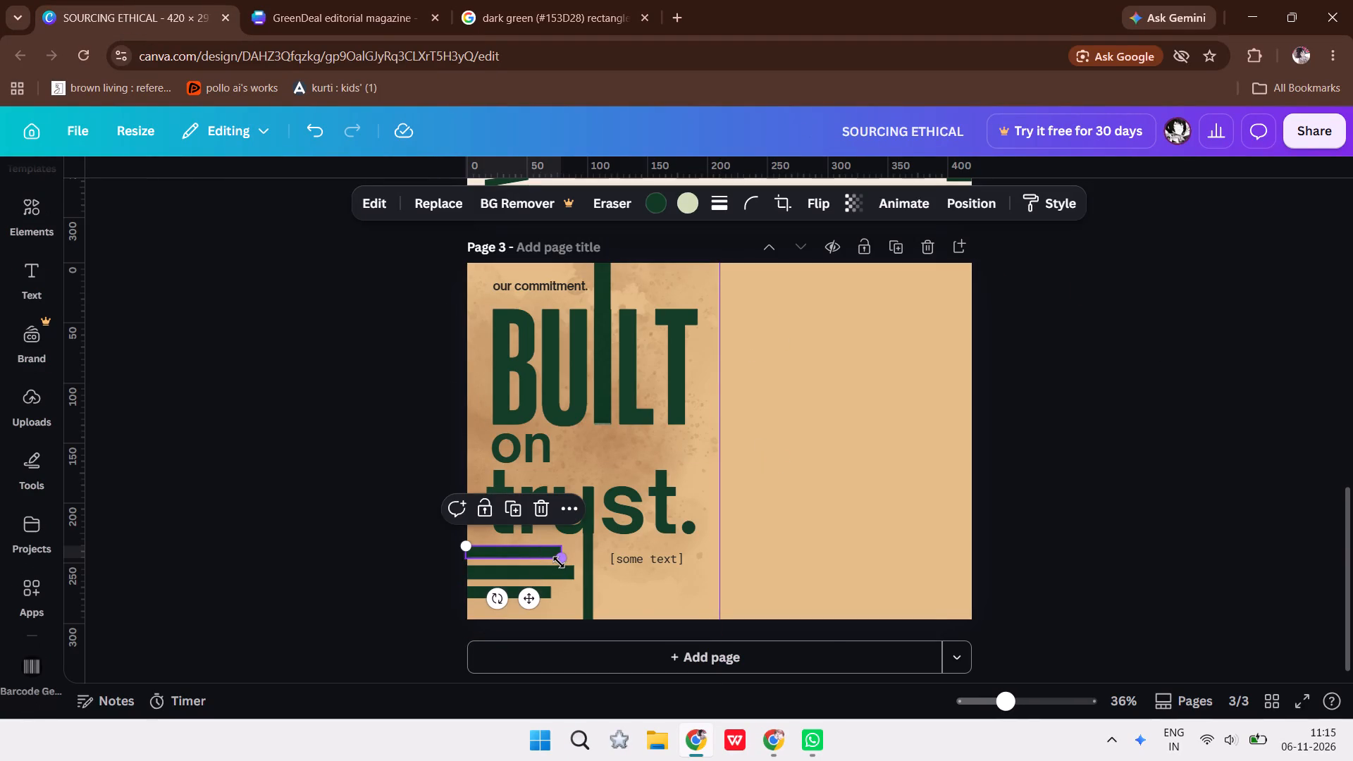
drag(559, 562, 540, 565)
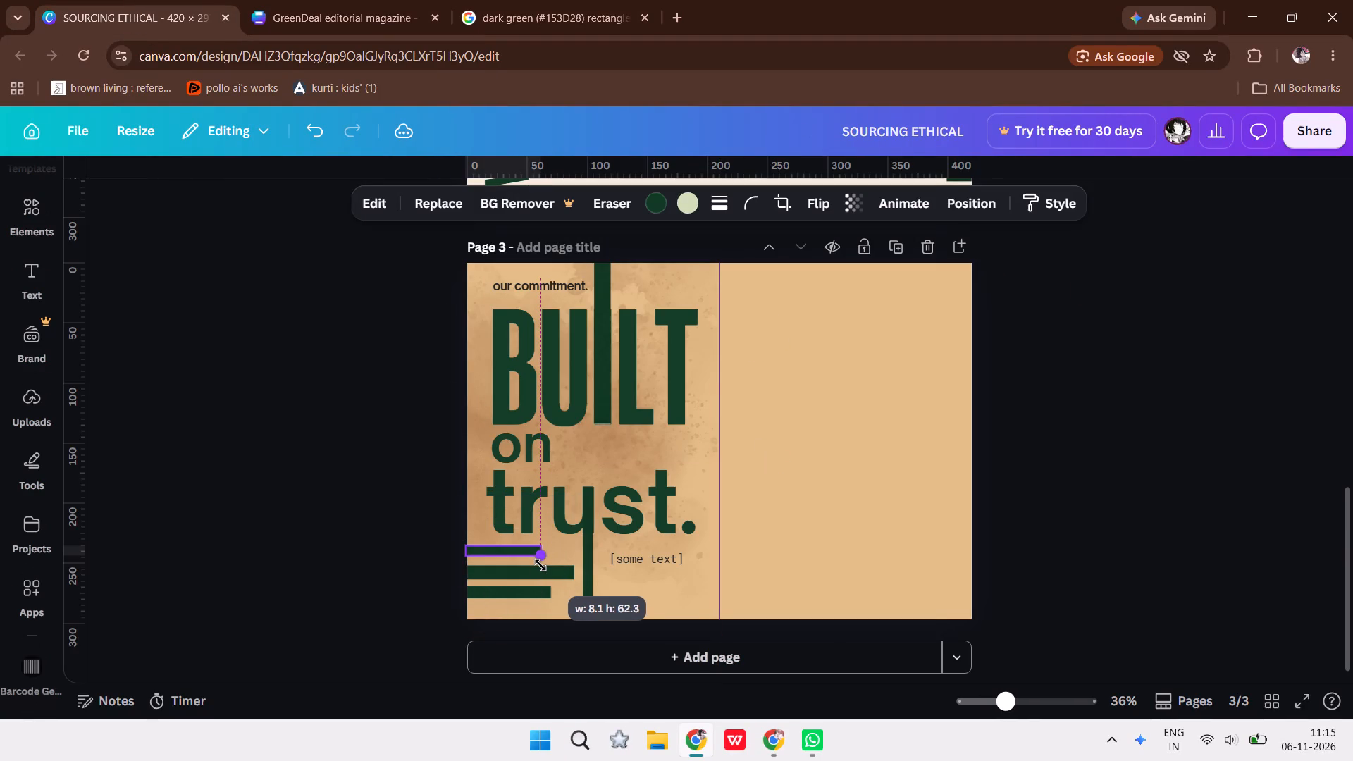
drag(540, 565, 541, 565)
click(510, 550)
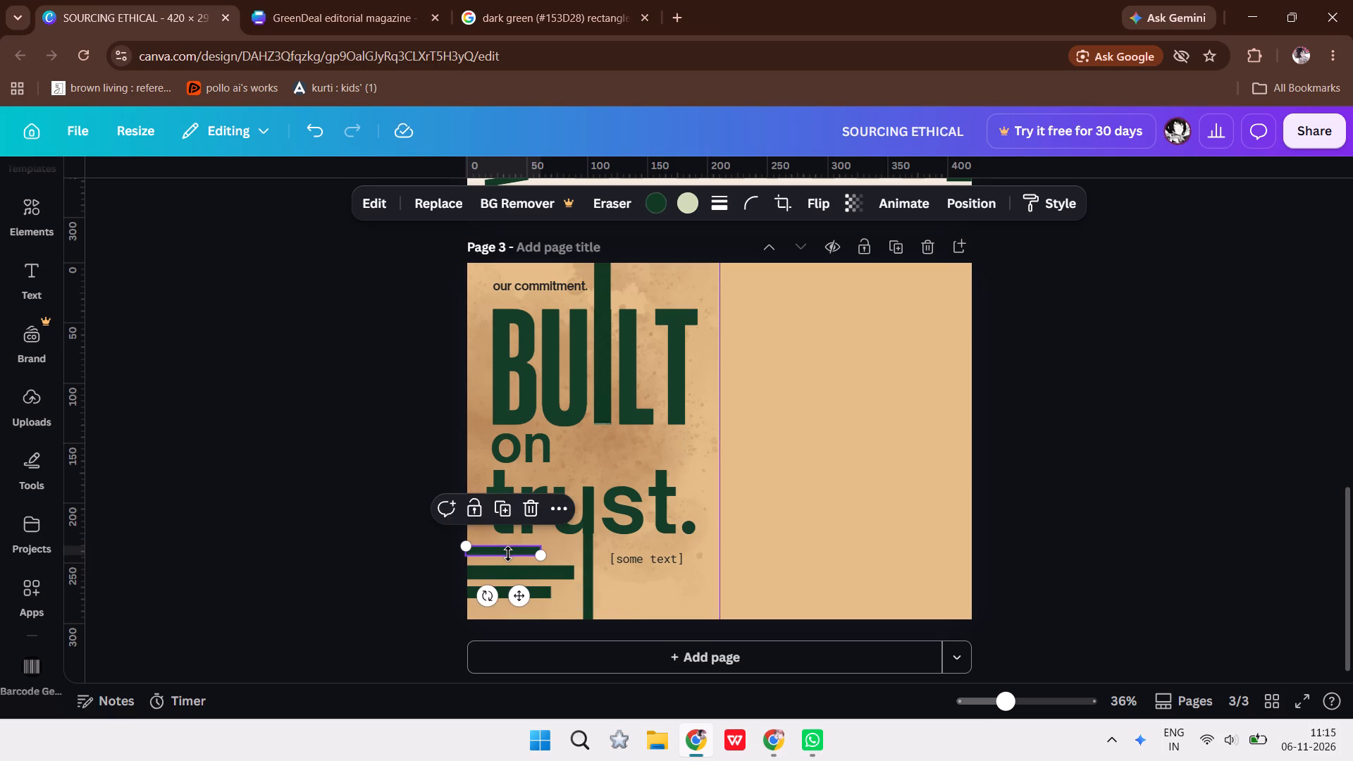
click(508, 554)
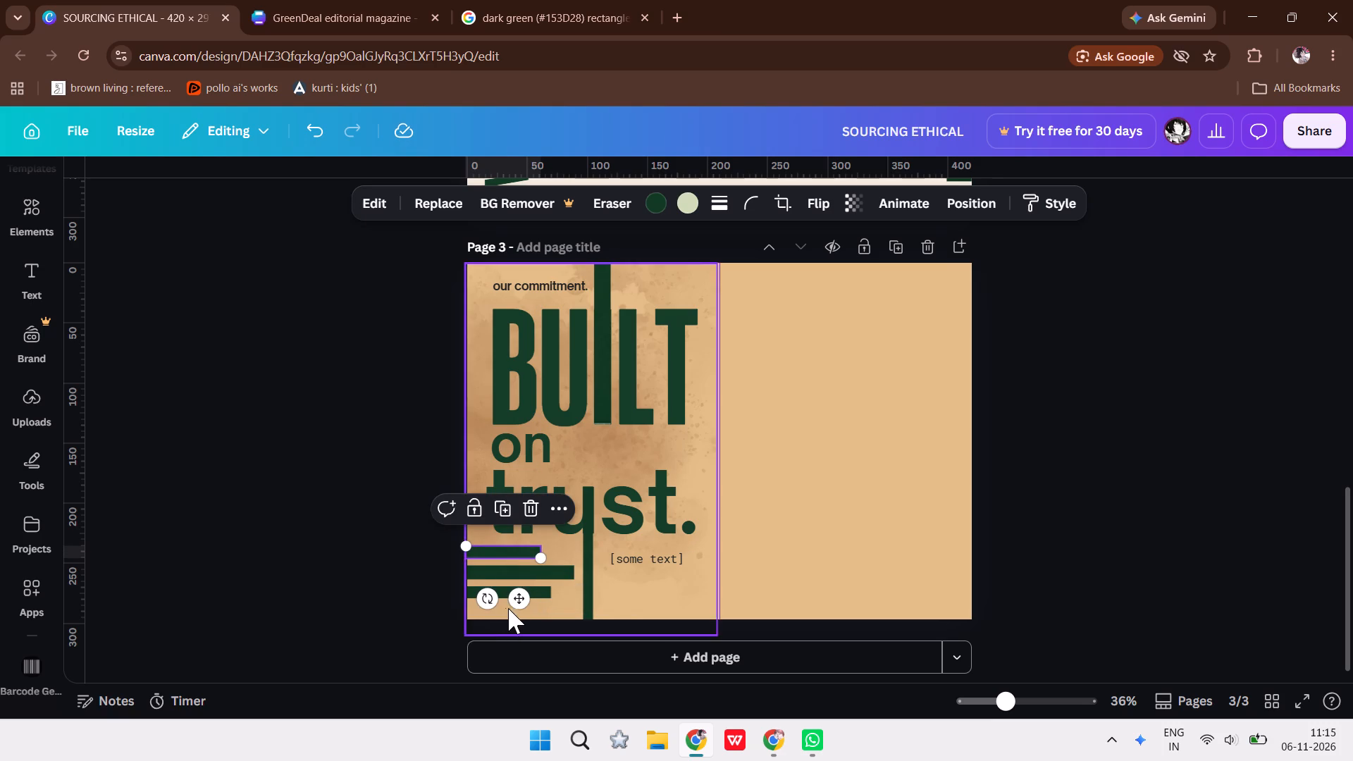
click(270, 643)
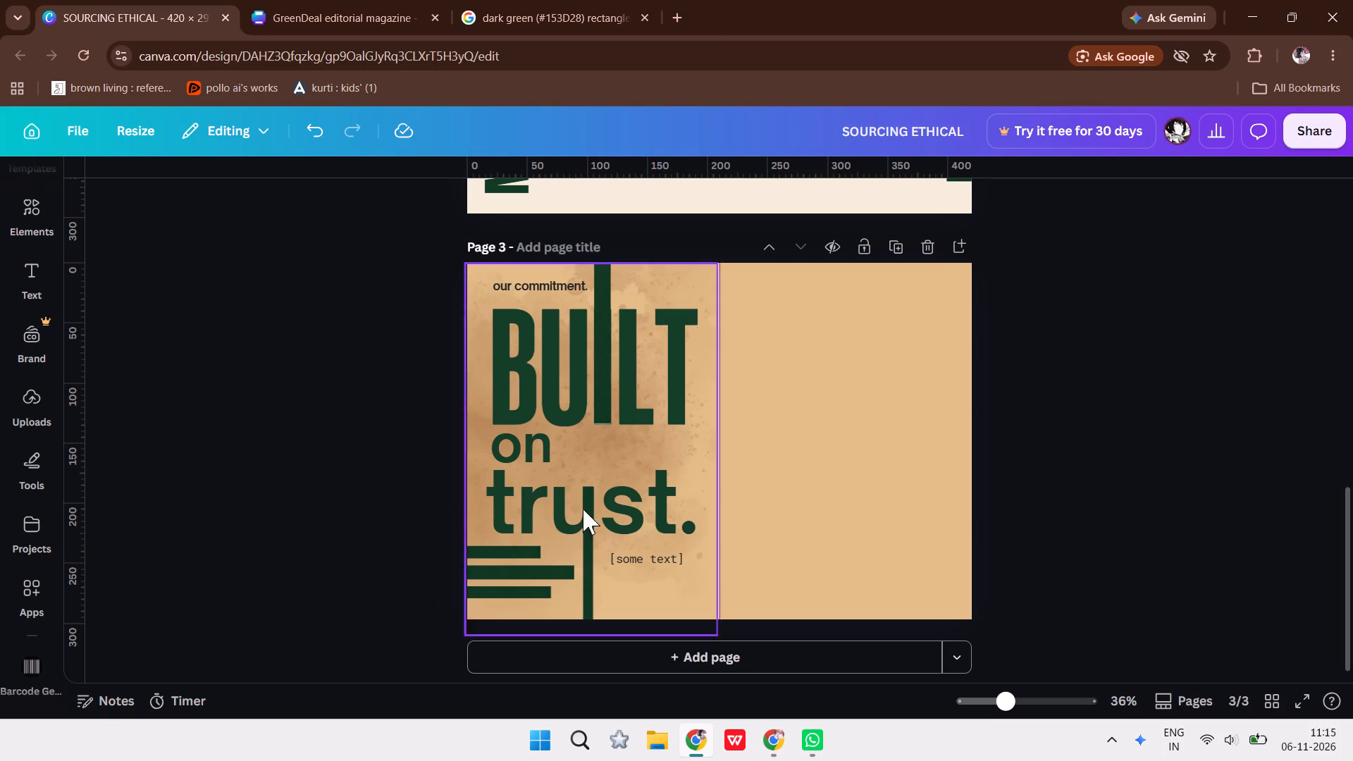
click(1137, 327)
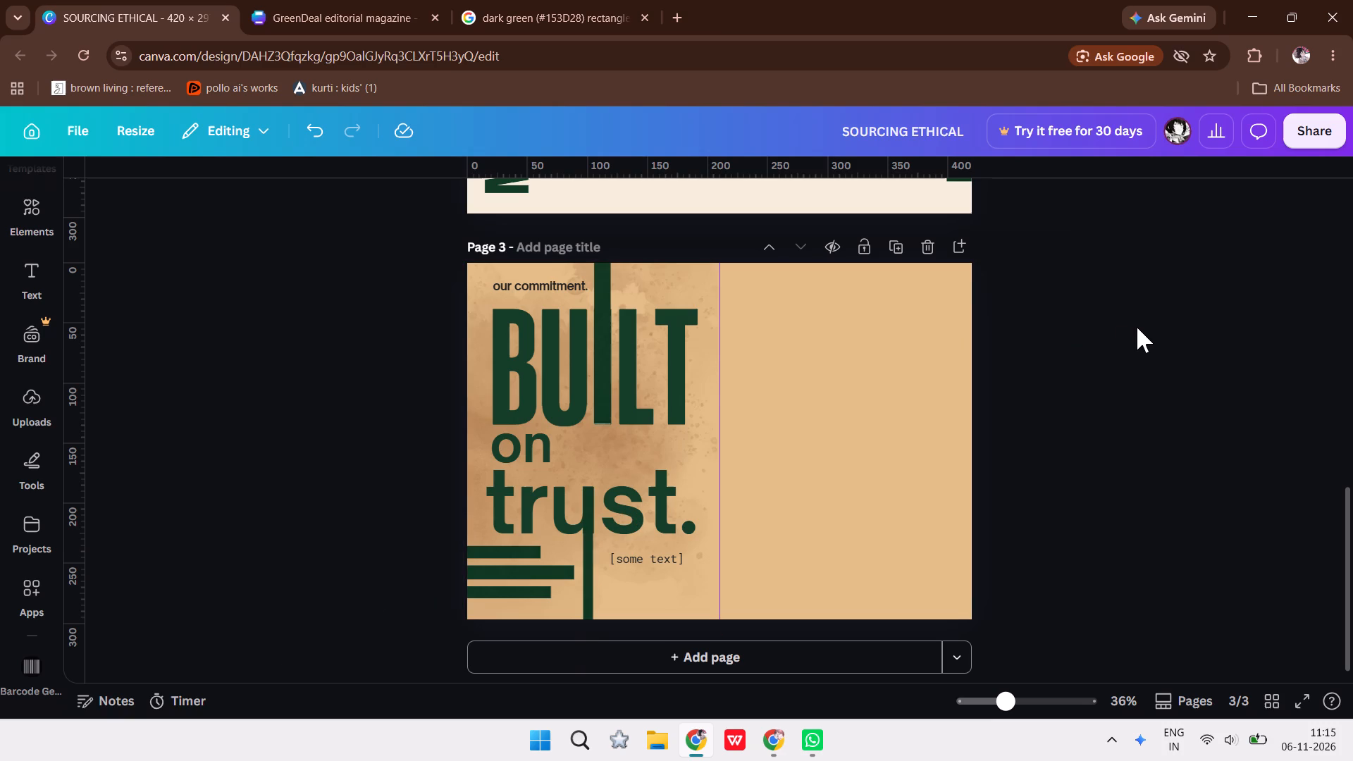
Examine pages 6 and 7 of the GreenDeal editorial magazine for content to reuse on the brochure's empty facing page.
drag(1348, 567, 1349, 495)
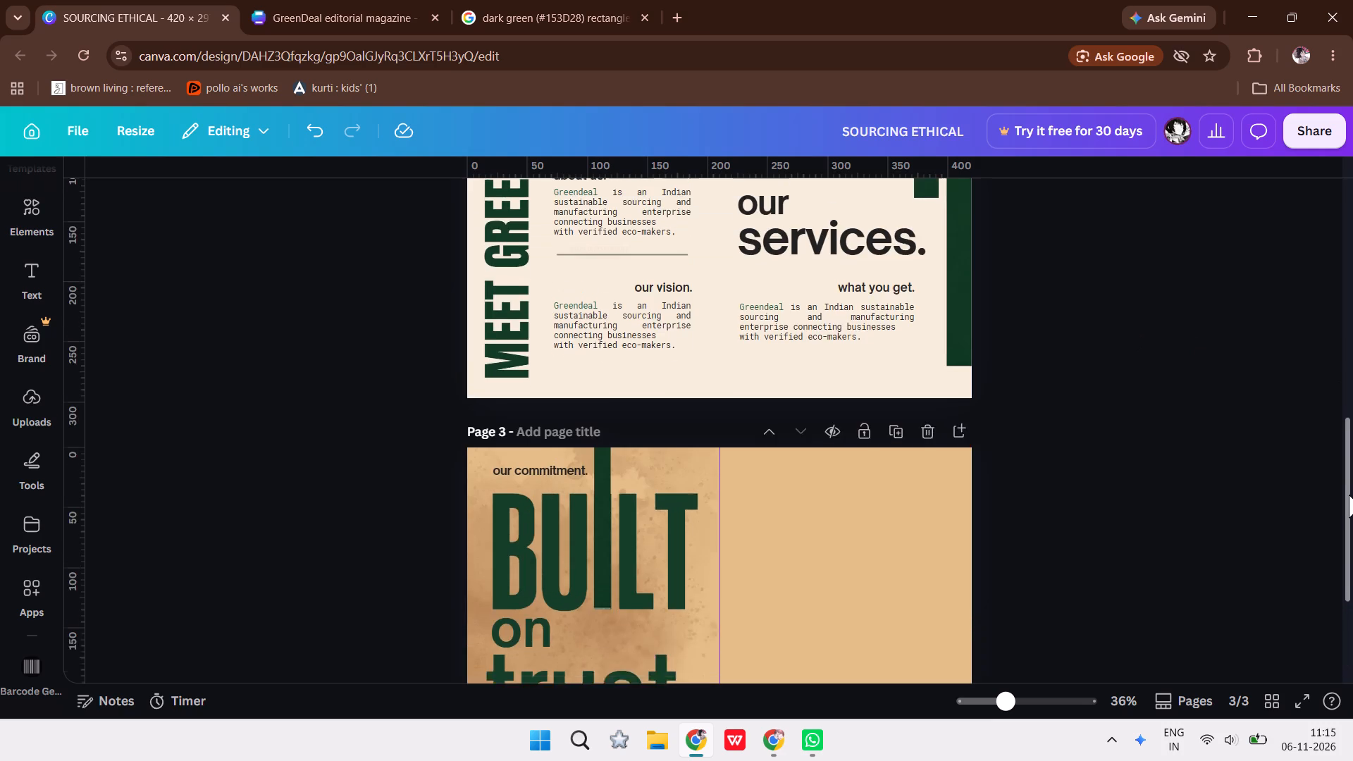
drag(1349, 495, 1352, 596)
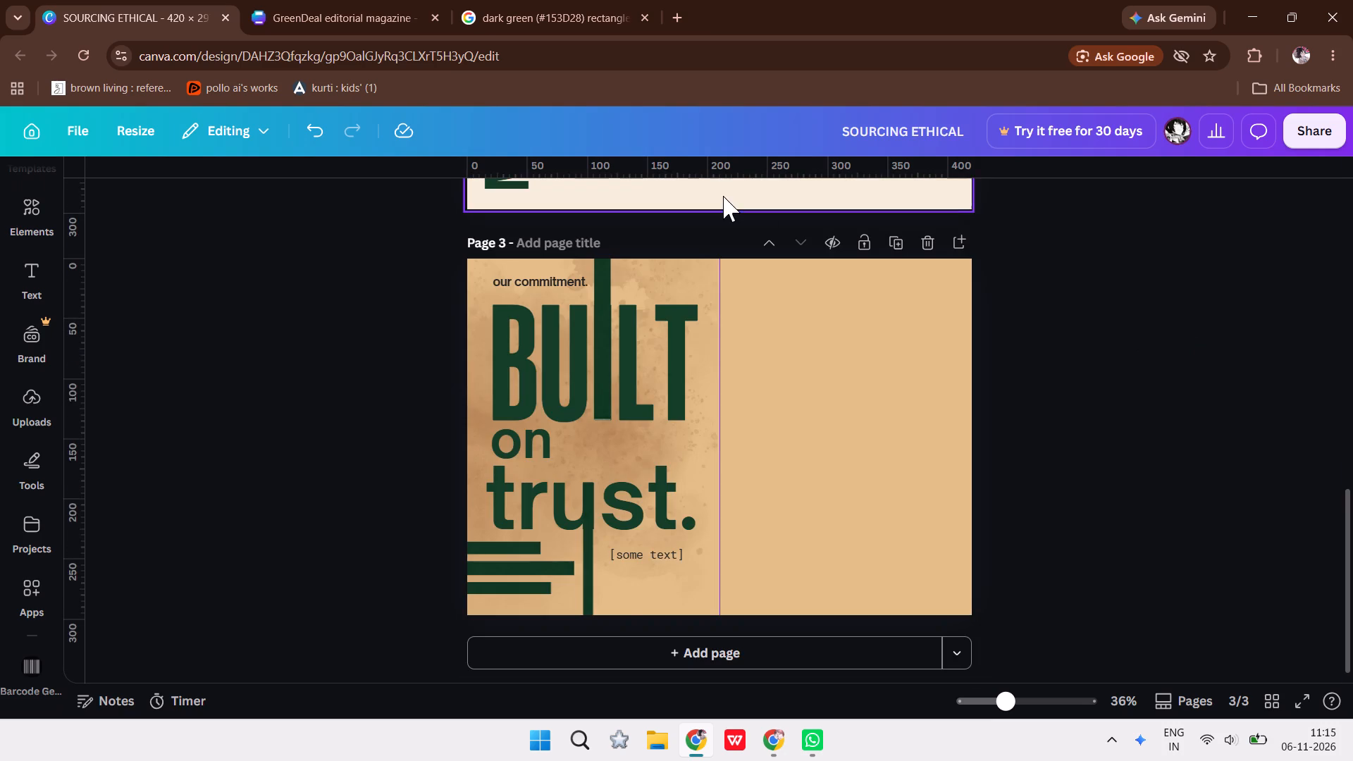
click(316, 0)
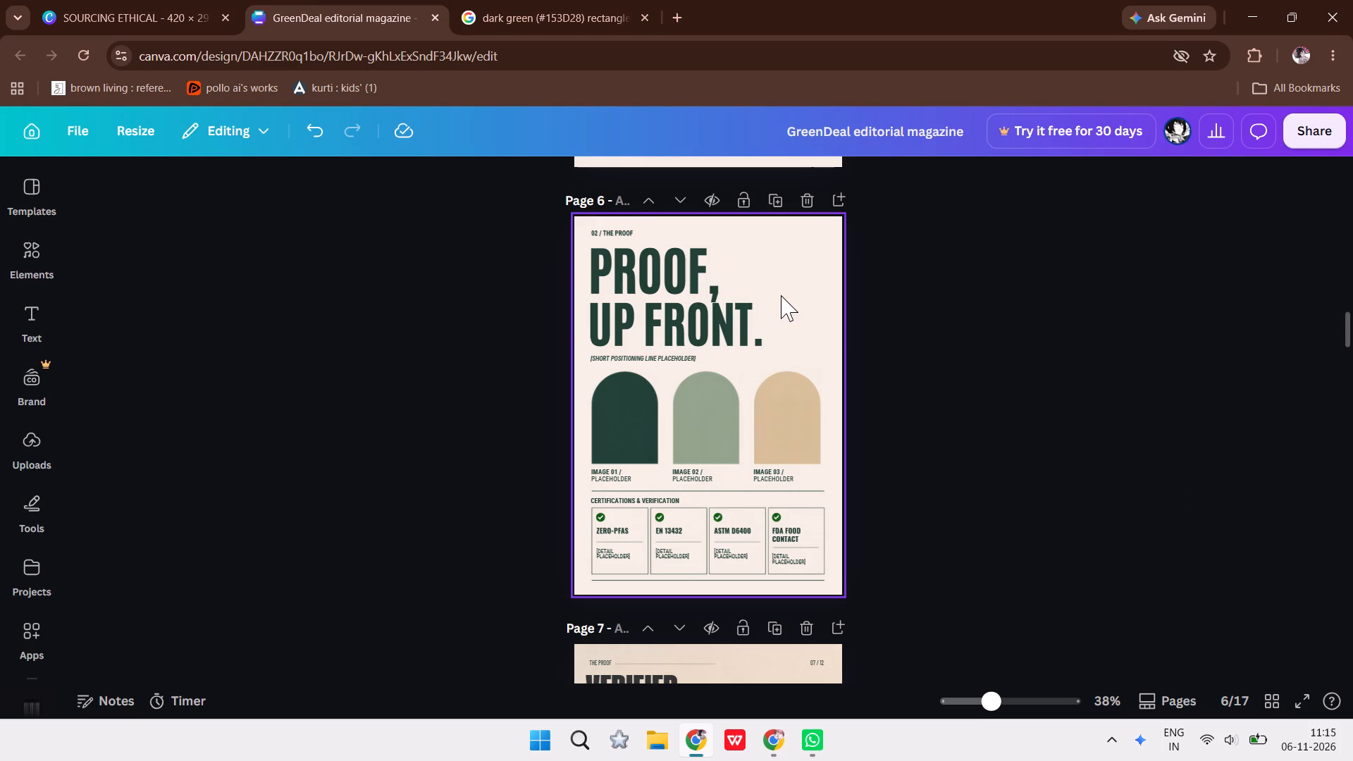
click(988, 485)
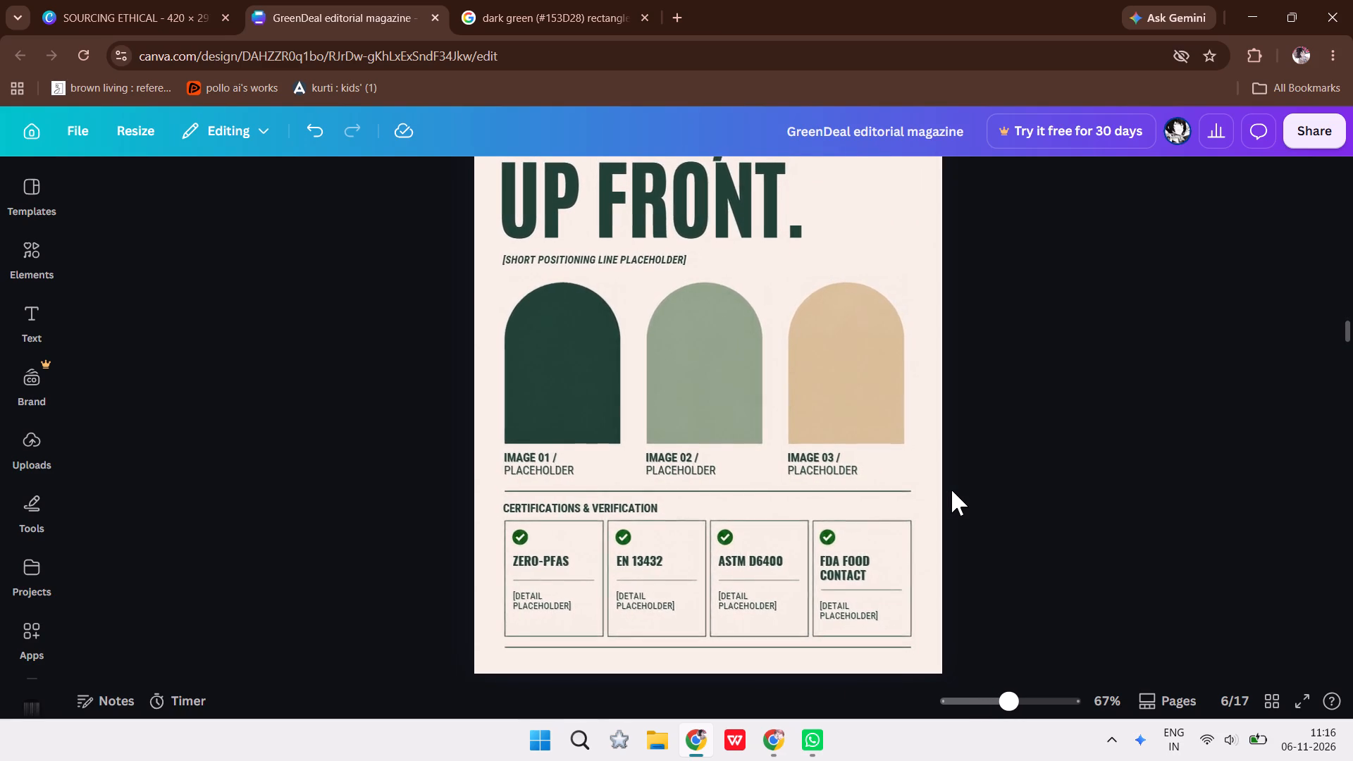
click(1024, 461)
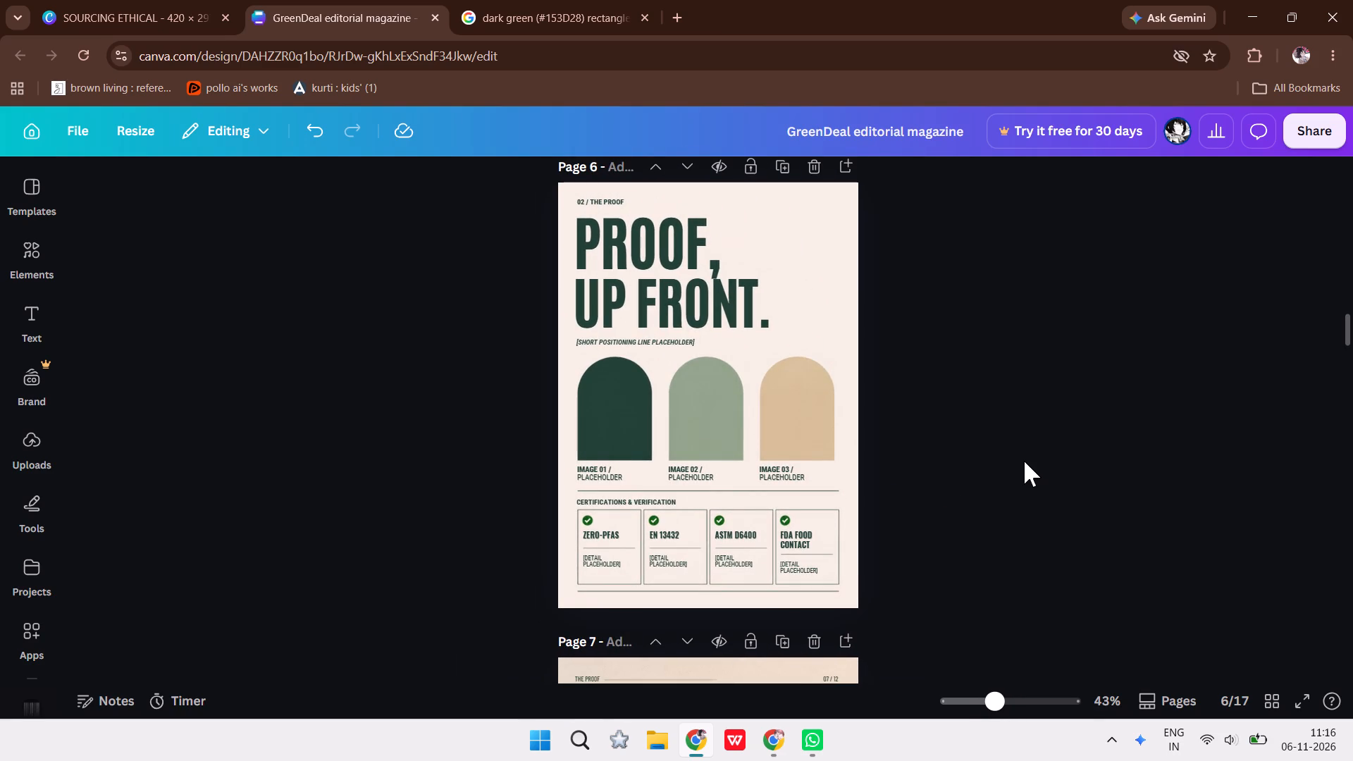
key(Down)
drag(1349, 330, 1351, 354)
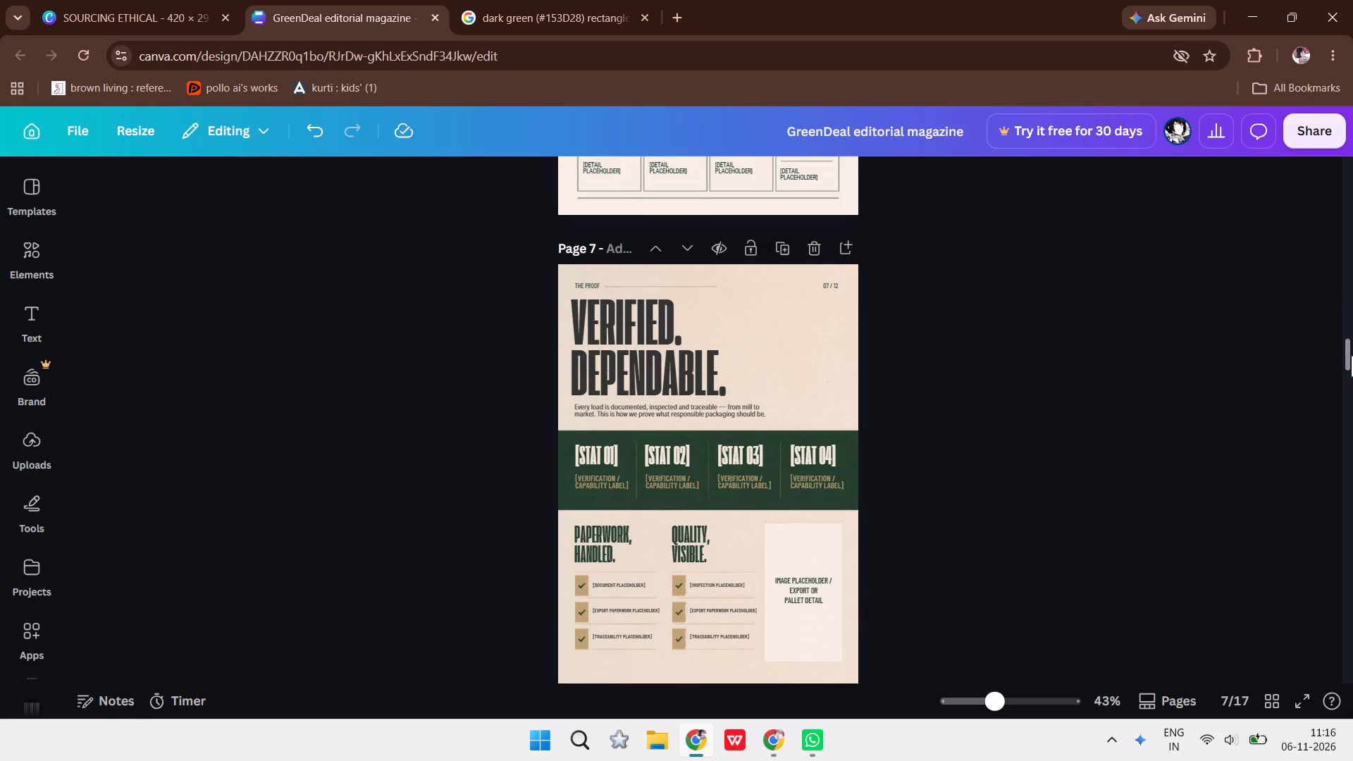
drag(1351, 354, 1351, 354)
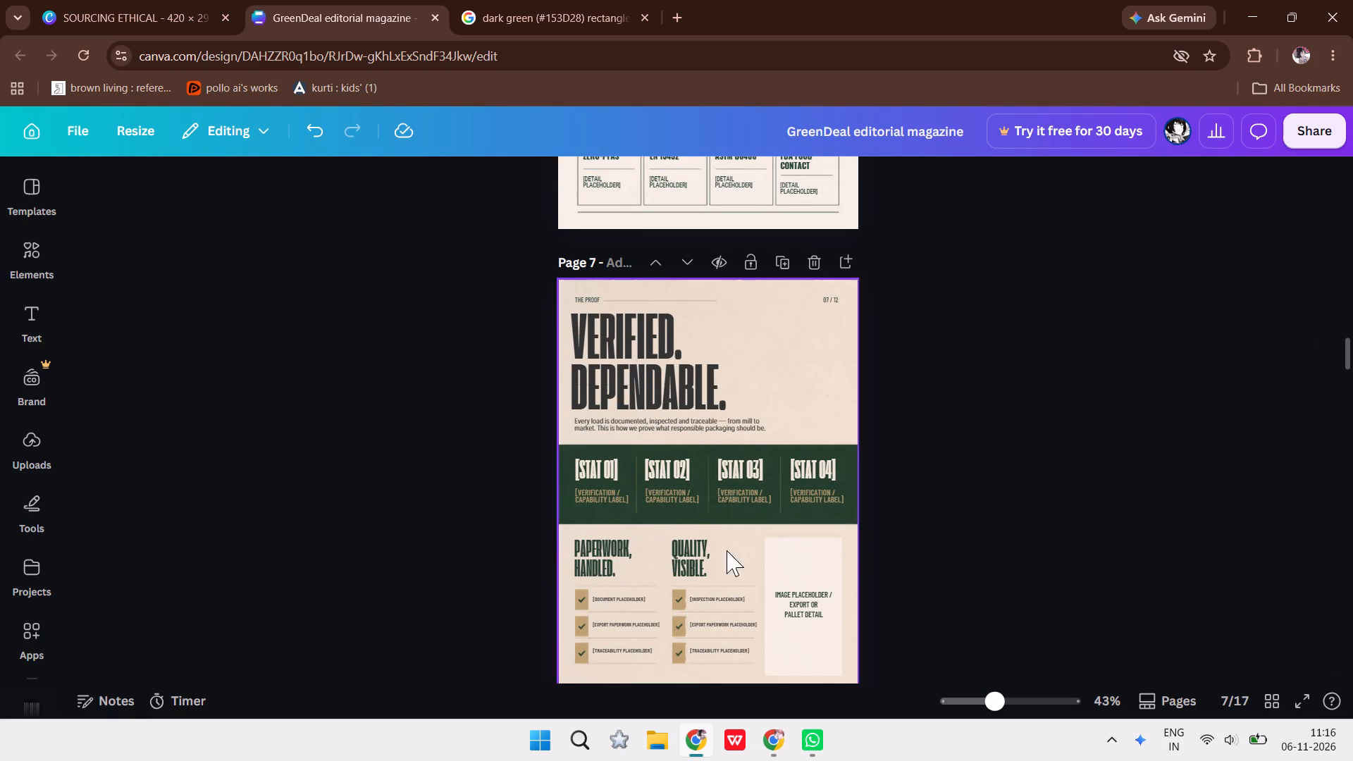
click(978, 526)
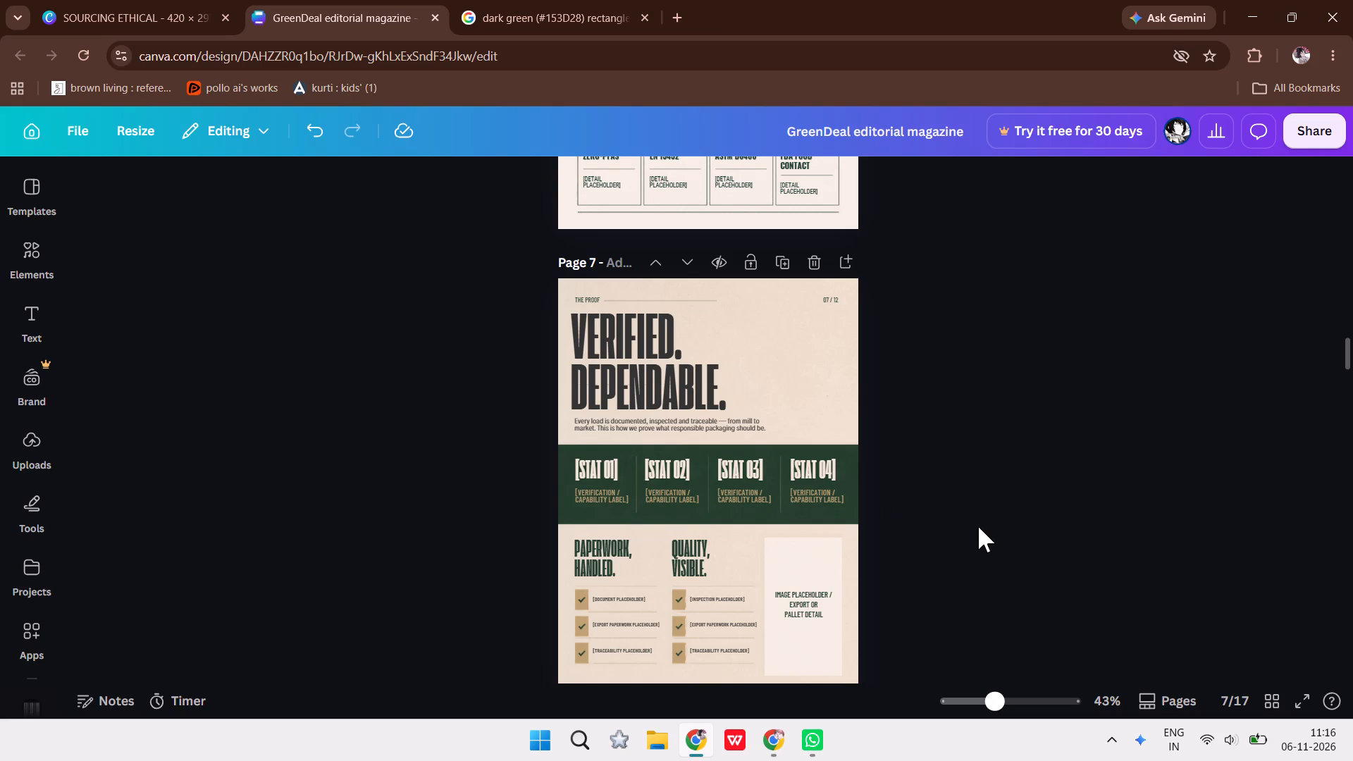
click(975, 497)
key(Down)
click(1015, 416)
drag(1352, 357, 1351, 352)
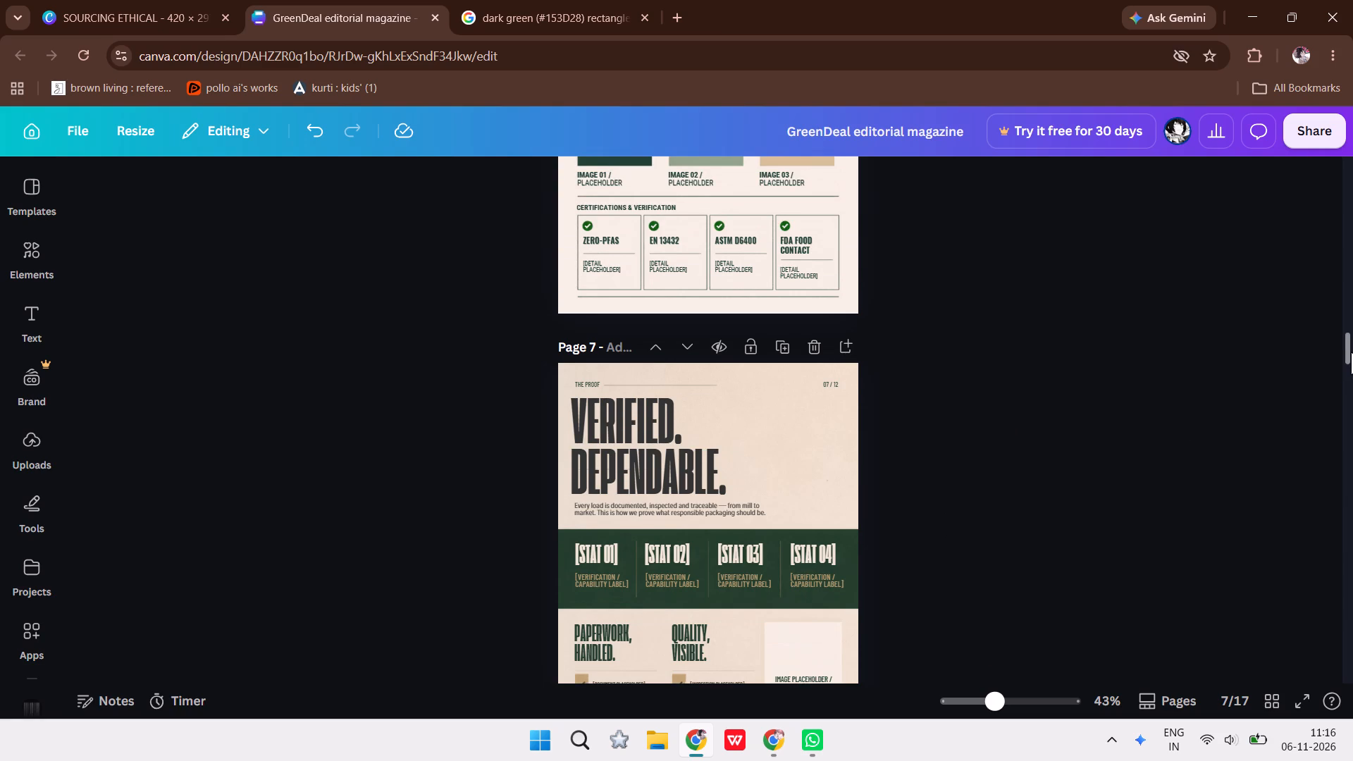
drag(1351, 352, 1351, 351)
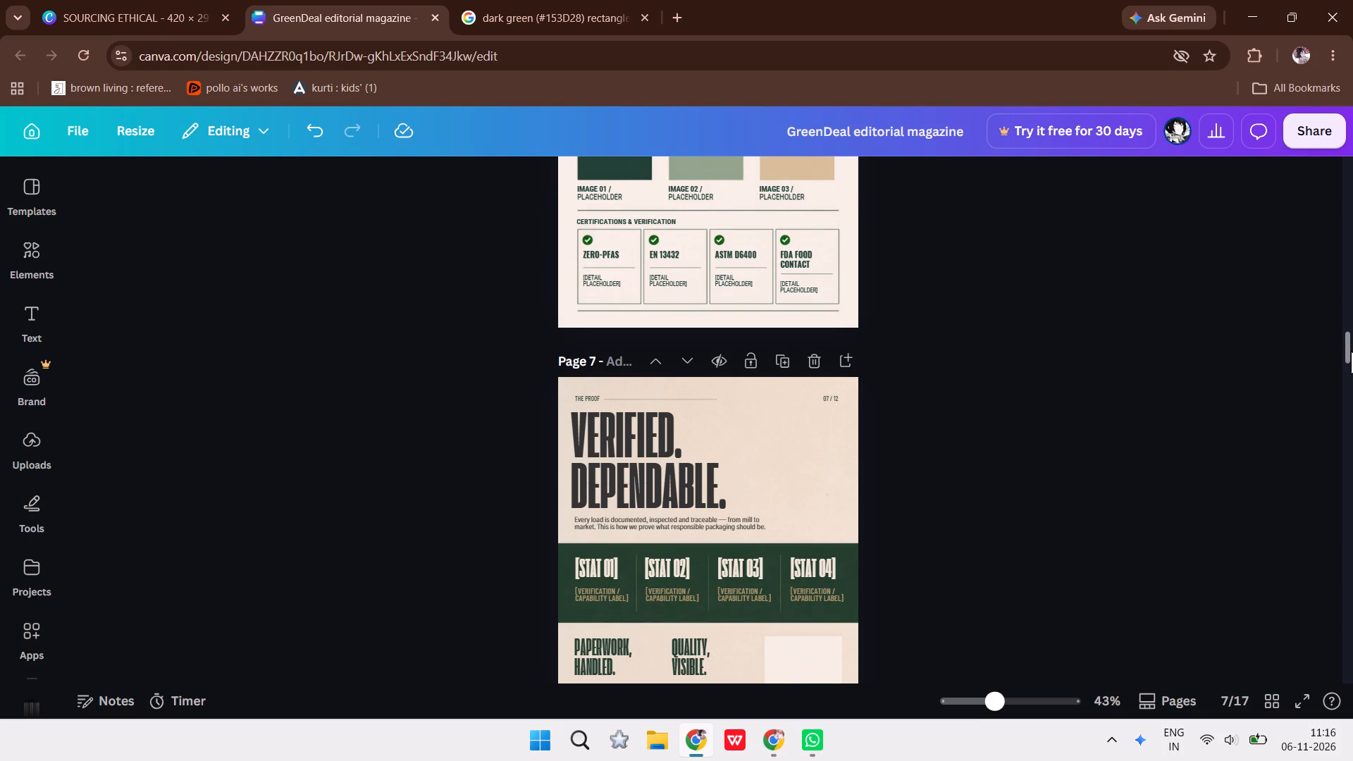
drag(1351, 351, 1352, 330)
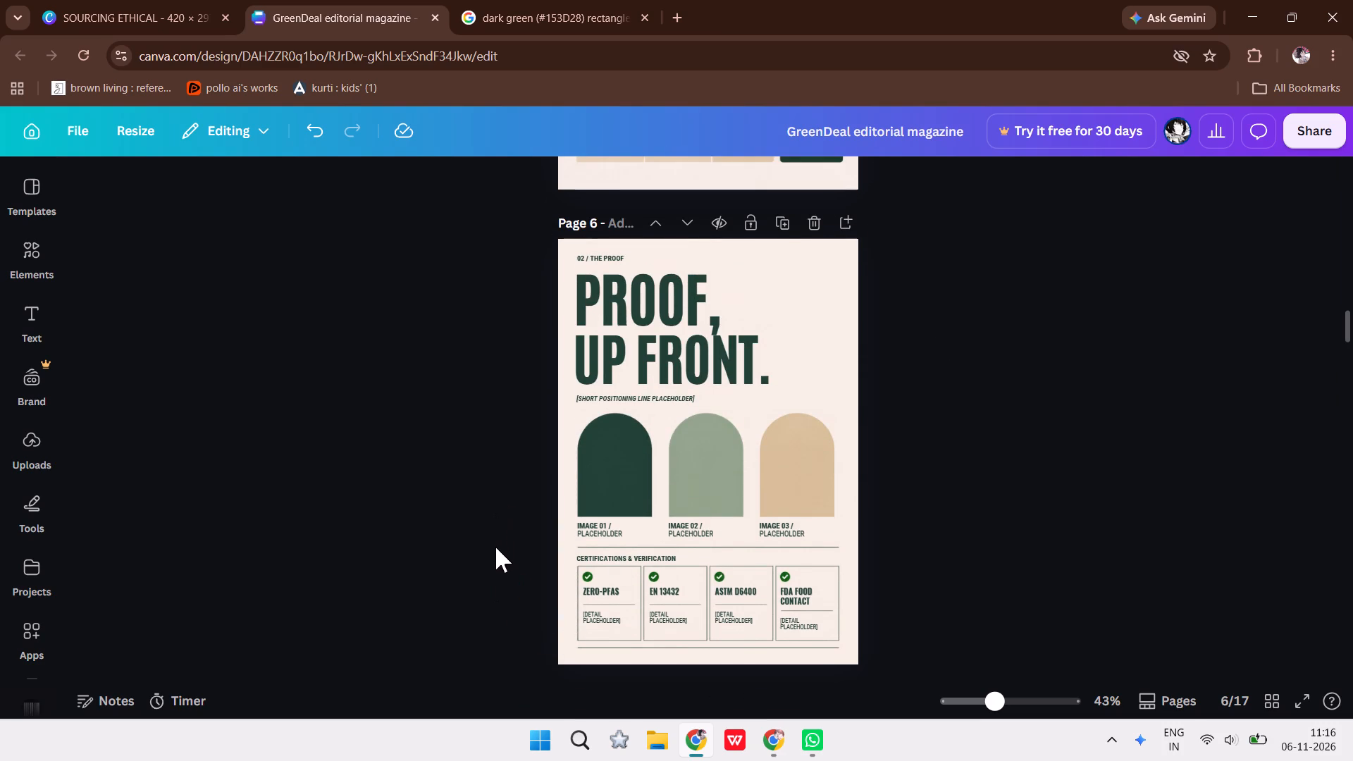
Copy the whole Certifications & Verification block from magazine page 6 and return to the SOURCING ETHICAL design.
drag(498, 555, 896, 643)
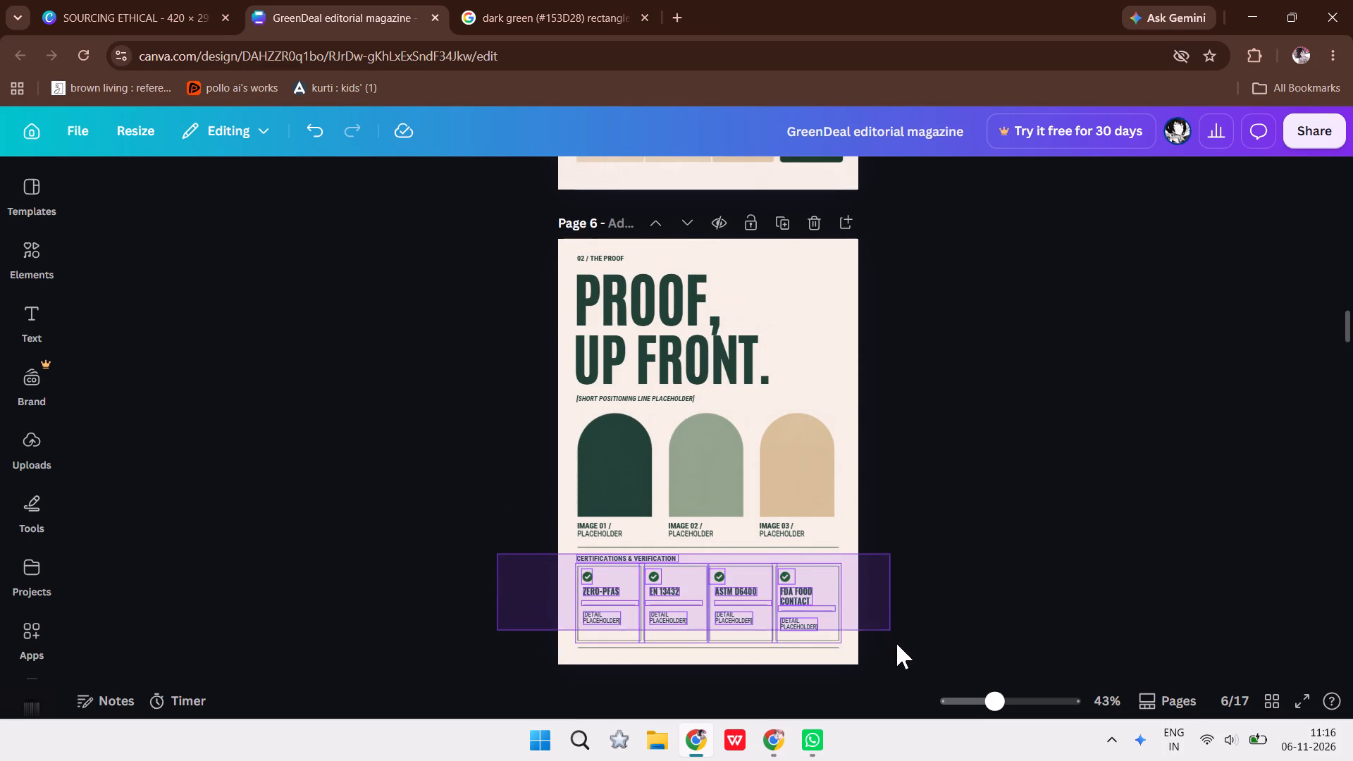
drag(896, 643, 904, 672)
key(ctrl+c)
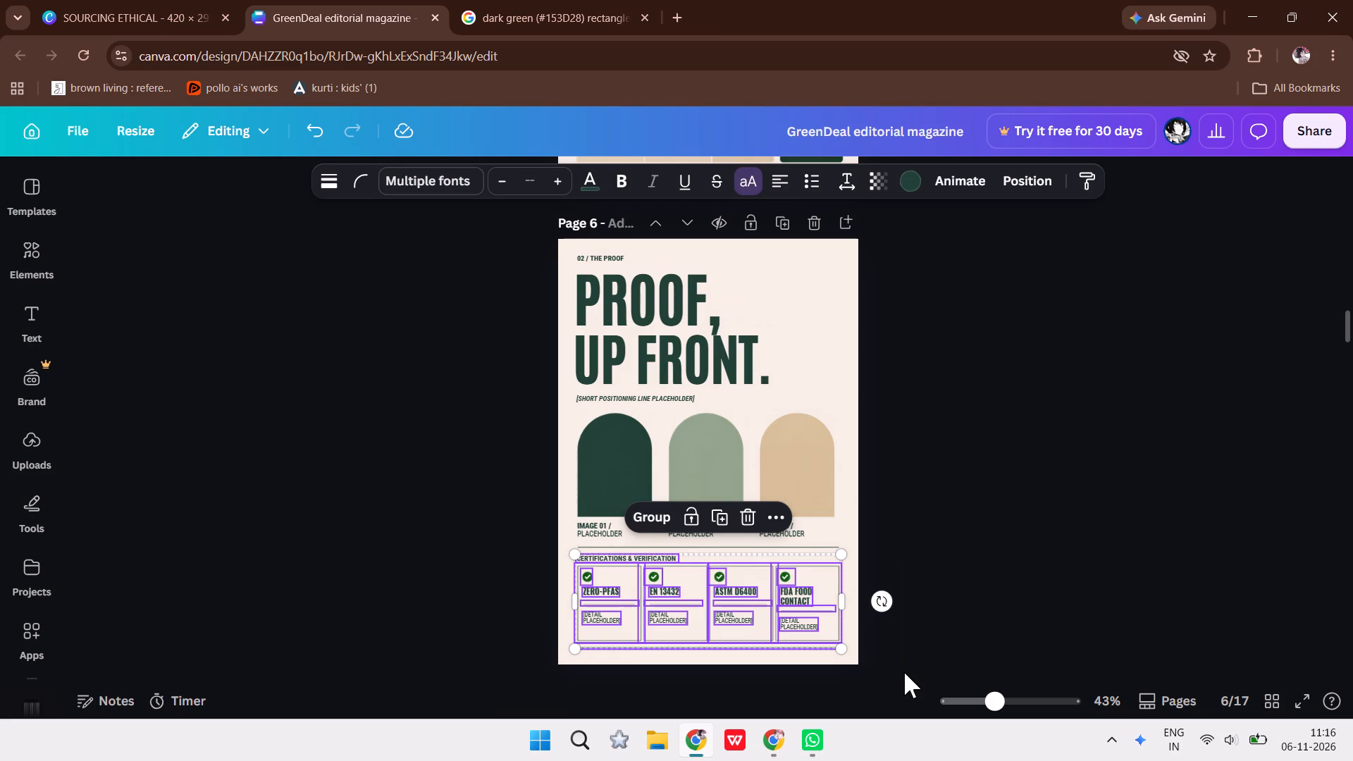
click(133, 1)
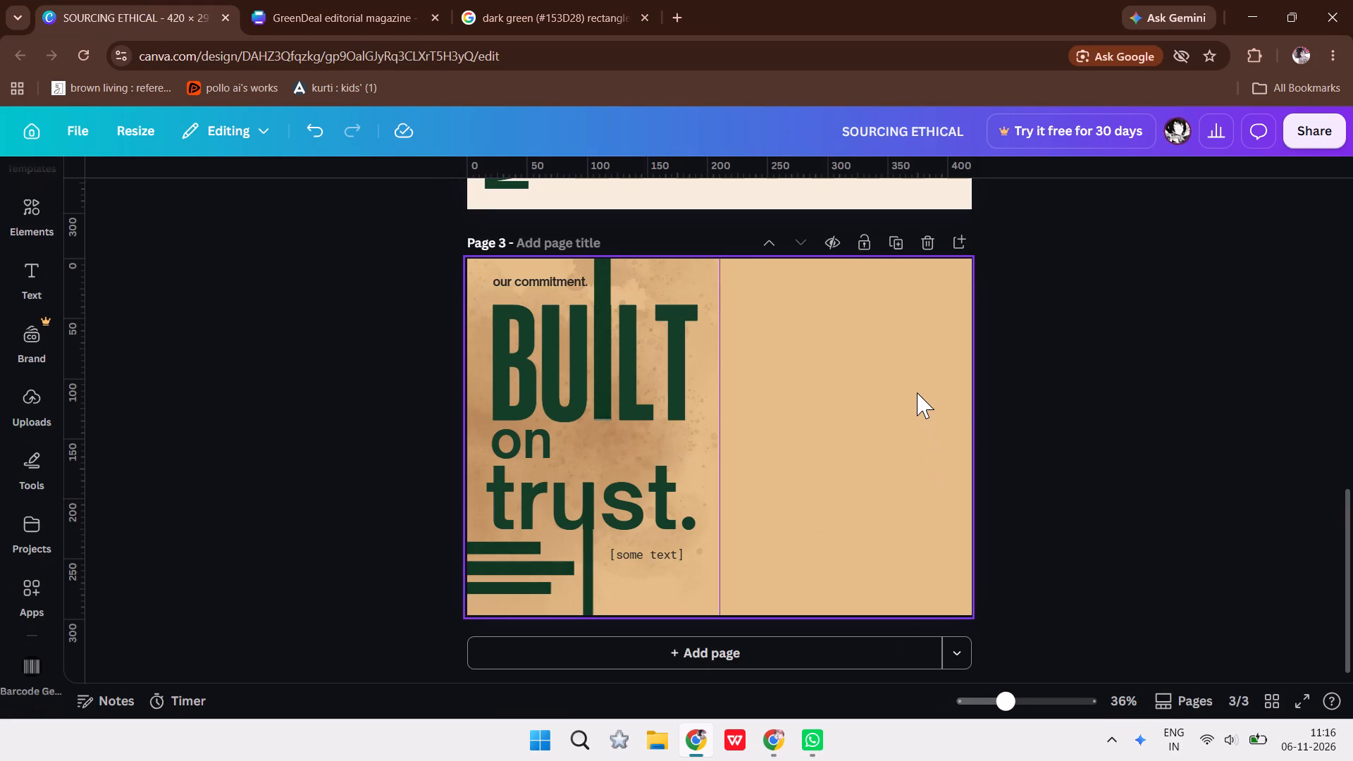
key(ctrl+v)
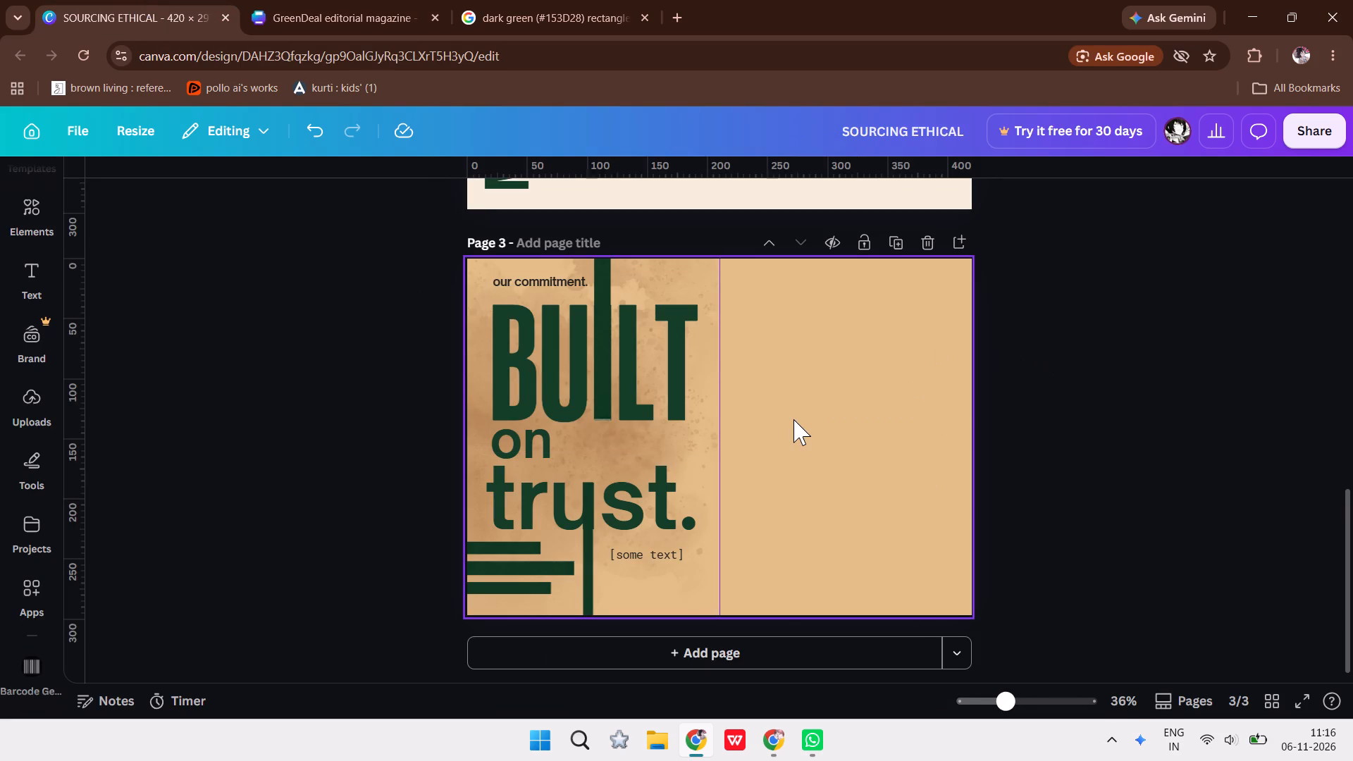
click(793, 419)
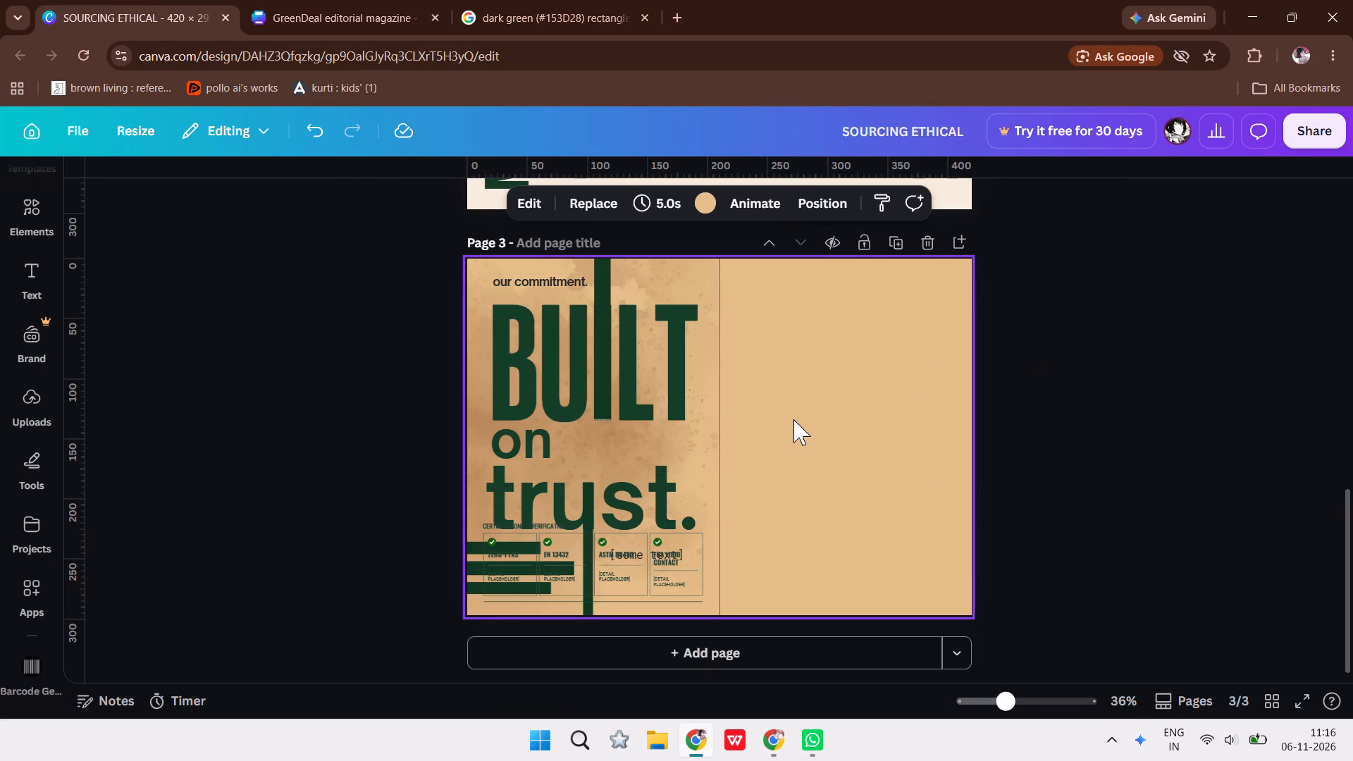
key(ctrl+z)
Paste the Certifications & Verification block on page 3 and shift it horizontally onto the empty right-hand half, just inside the fold.
click(857, 311)
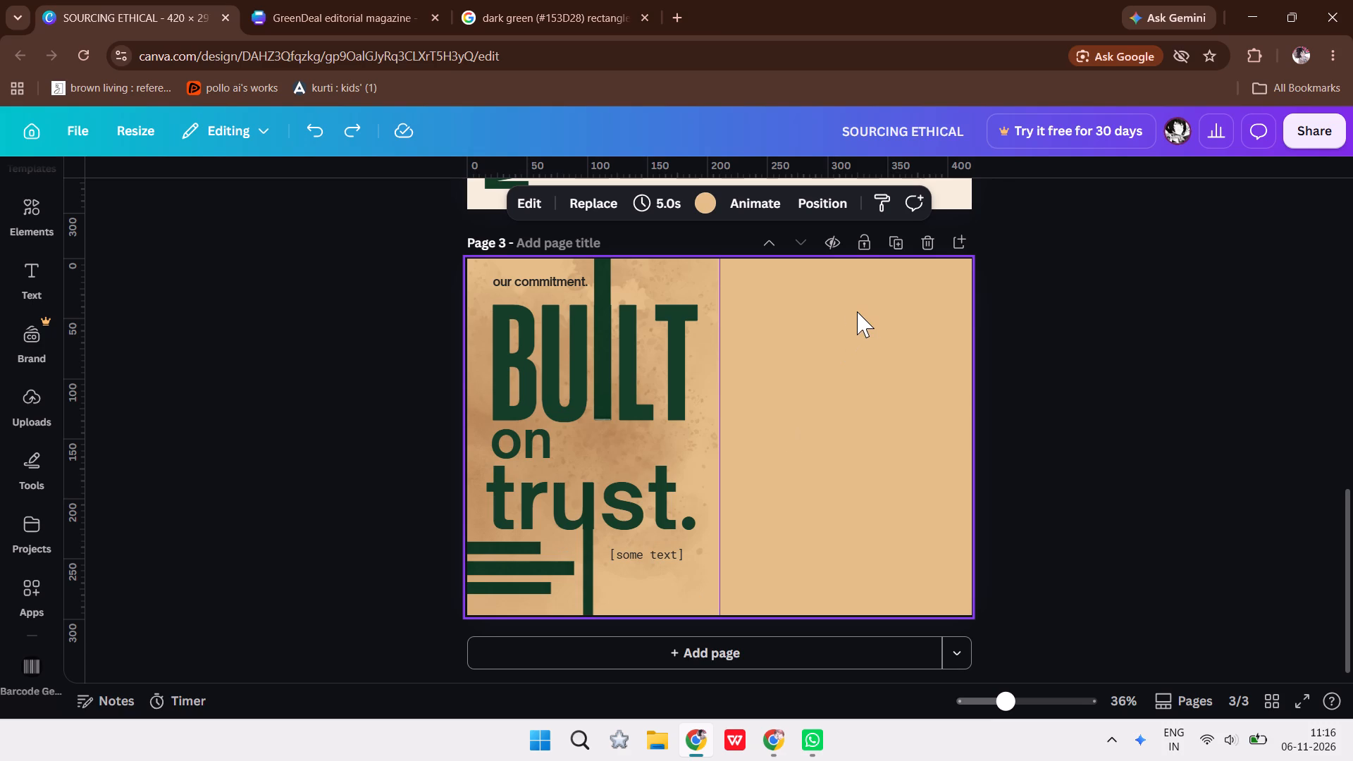
key(ctrl+v)
key(Right)
key(Right)
key(Right)
key(Right)
key(Right)
key(Right)
key(Right)
key(Right)
key(Right)
key(Right)
key(Right)
key(Right)
key(Right)
key(Right)
key(Right)
key(Right)
key(Right)
key(Right)
key(Right)
key(Right)
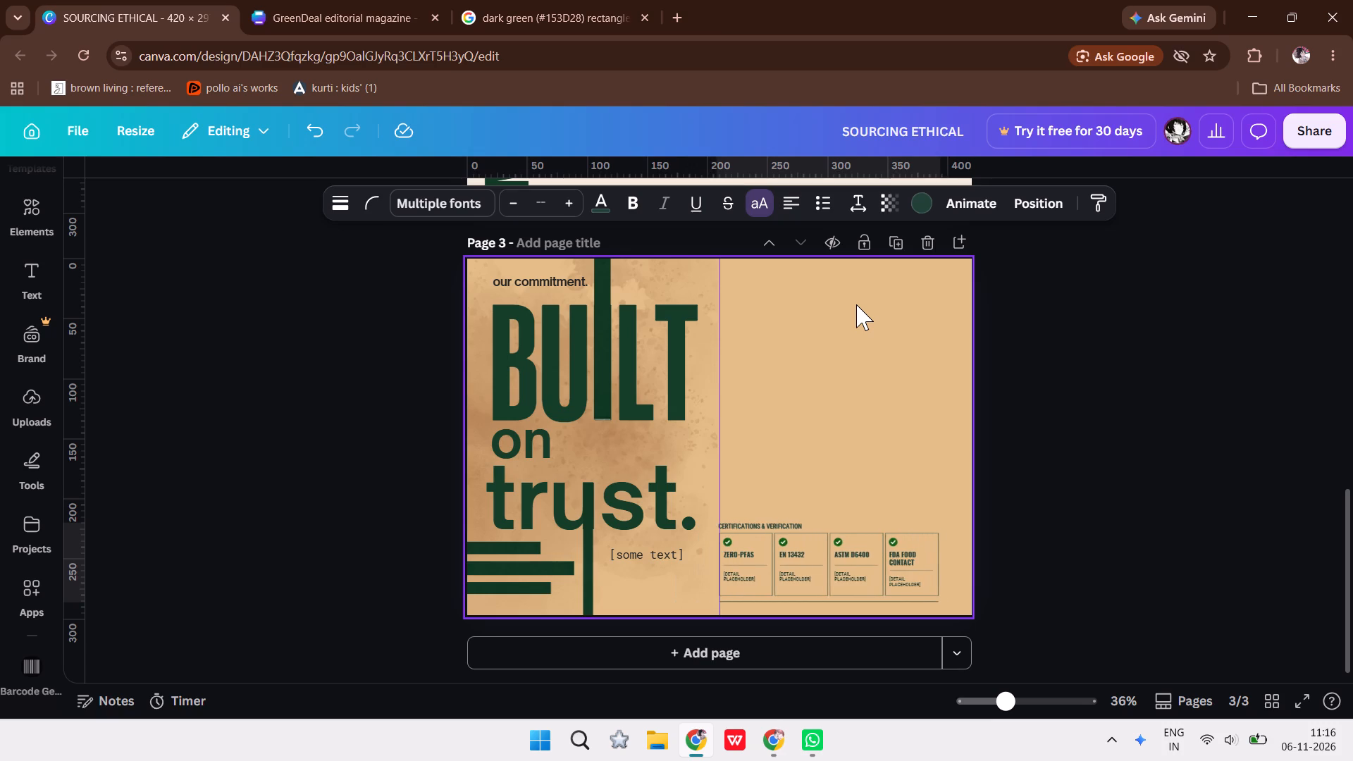
key(Left)
key(Left)
key(Left)
key(Left)
key(Left)
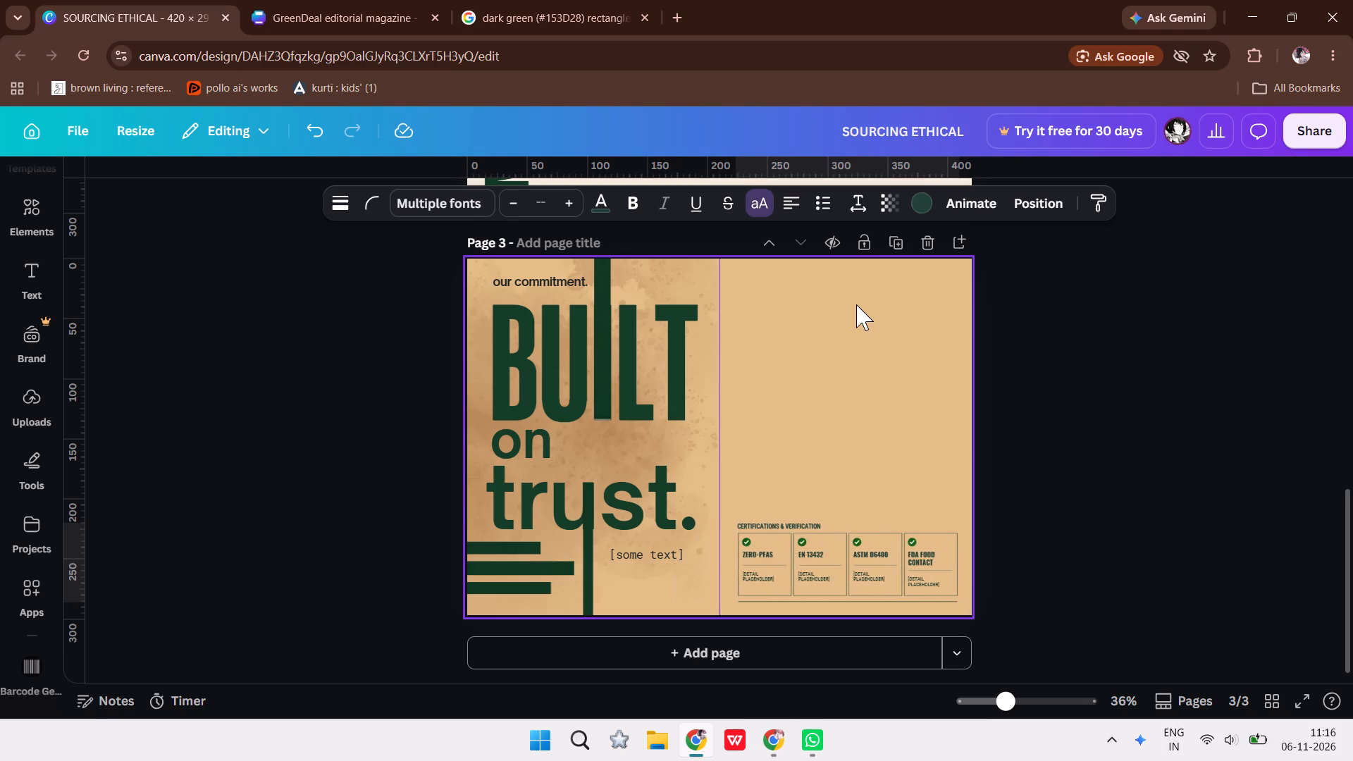
Move the Certifications & Verification block up to the upper part of page 3's right-hand half, then deselect it.
key(Up)
key(Up)
key(Up)
key(Up)
key(Up)
key(Up)
key(Up)
key(Up)
key(Up)
key(Up)
key(Up)
key(Up)
key(Up)
key(Up)
key(Up)
key(Up)
key(Up)
key(Up)
key(Up)
key(Up)
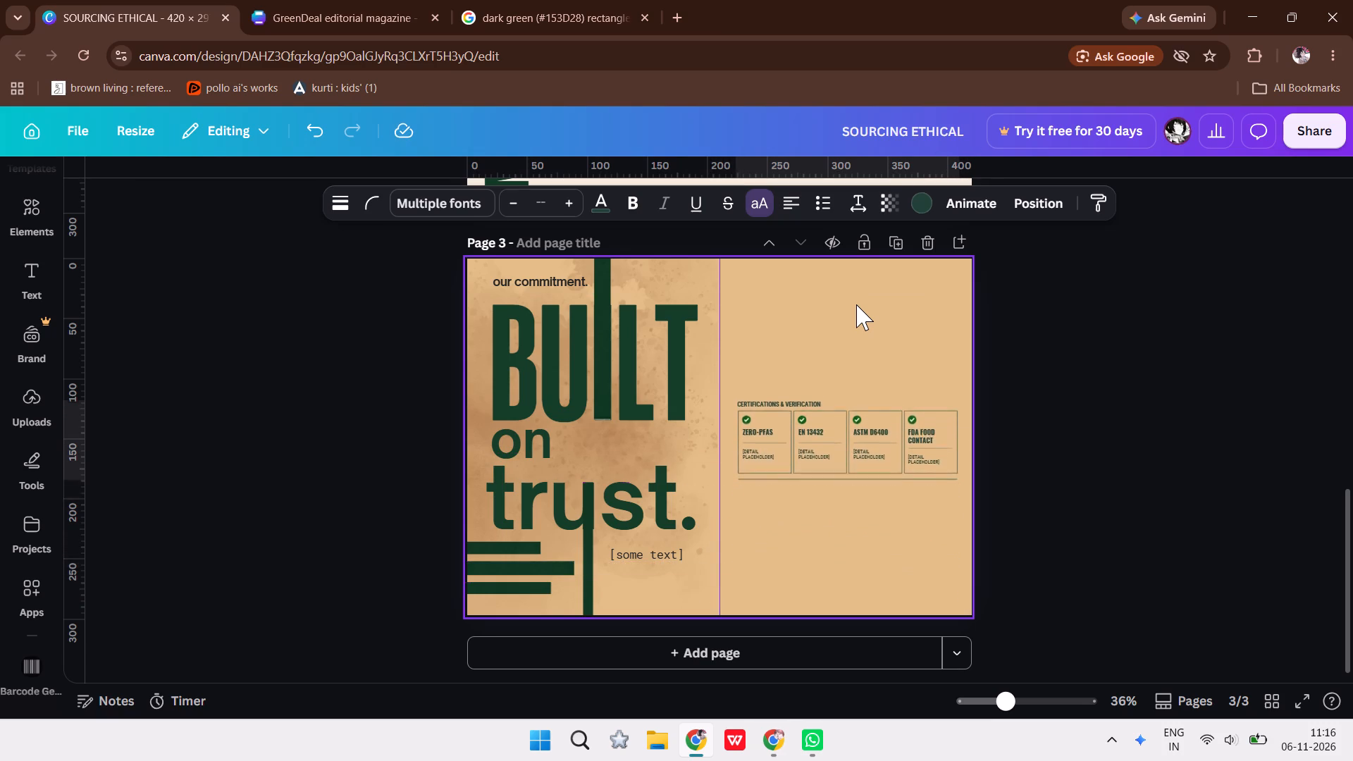
key(Up)
key(Up)
key(Up)
key(Up)
key(Up)
key(Up)
key(Up)
key(Up)
key(Up)
key(Up)
key(Up)
key(Up)
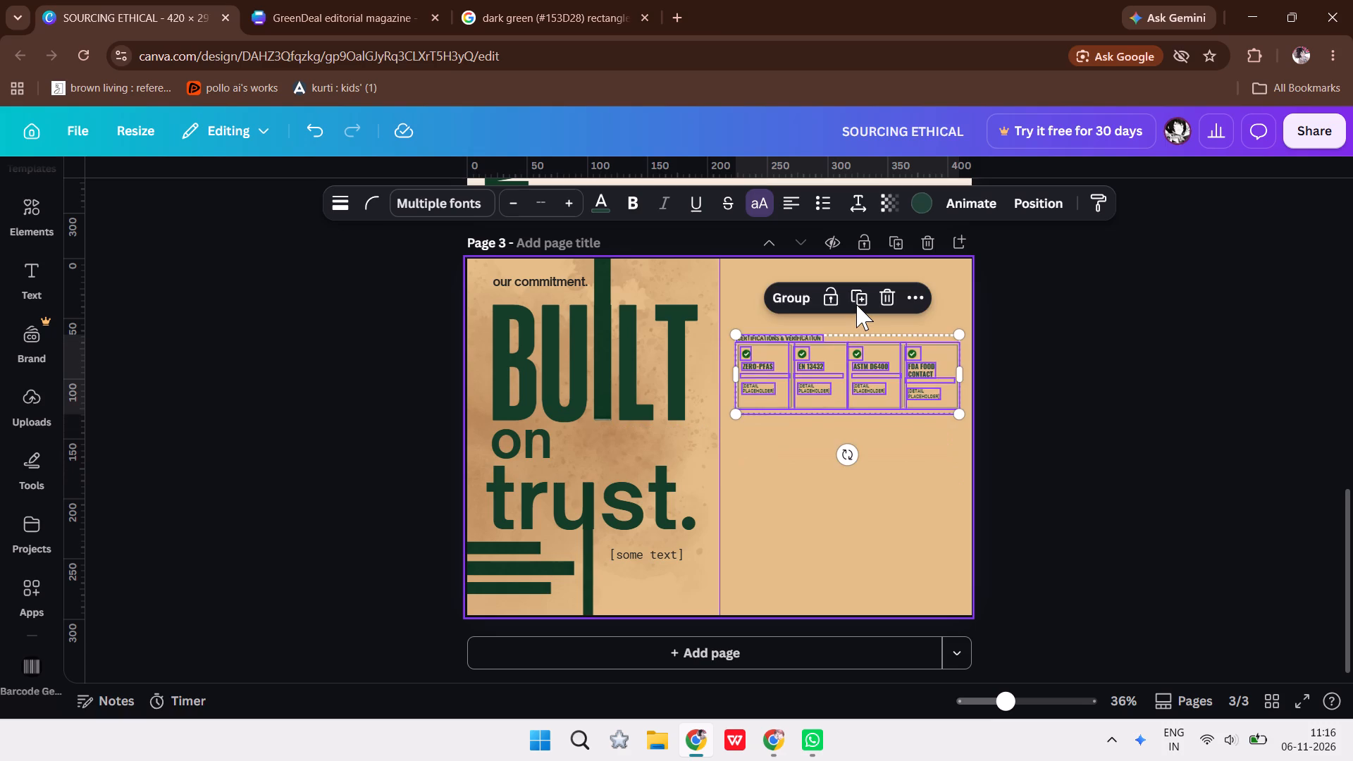
key(Up)
key(Up)
key(Up)
key(Up)
key(Up)
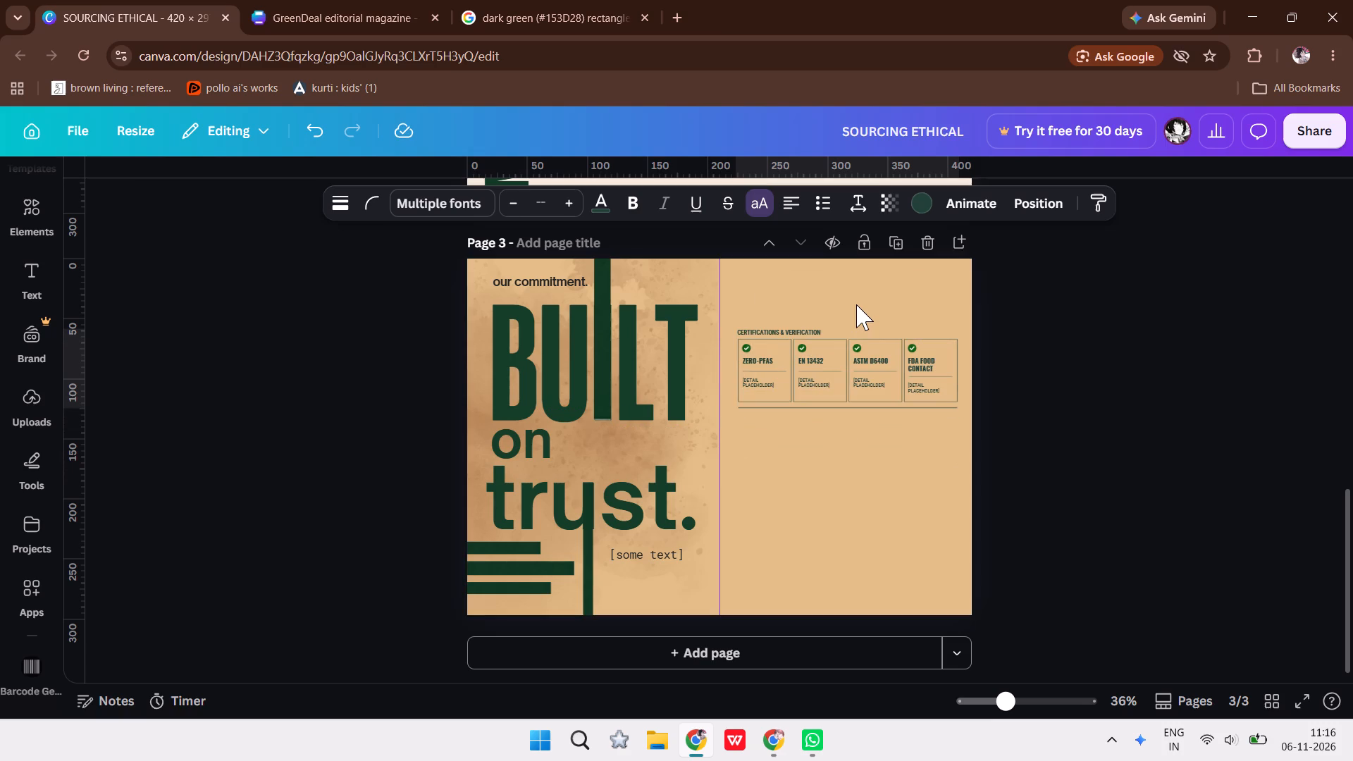
click(1094, 353)
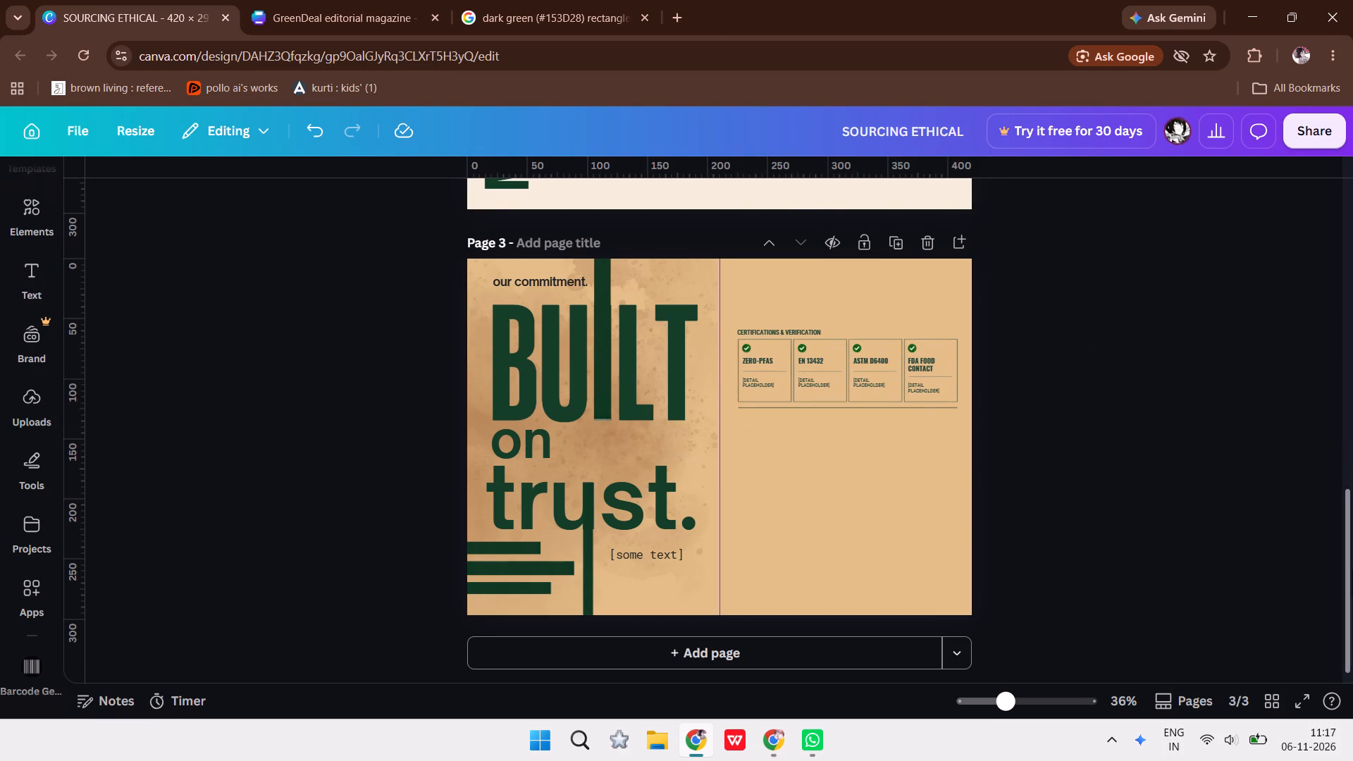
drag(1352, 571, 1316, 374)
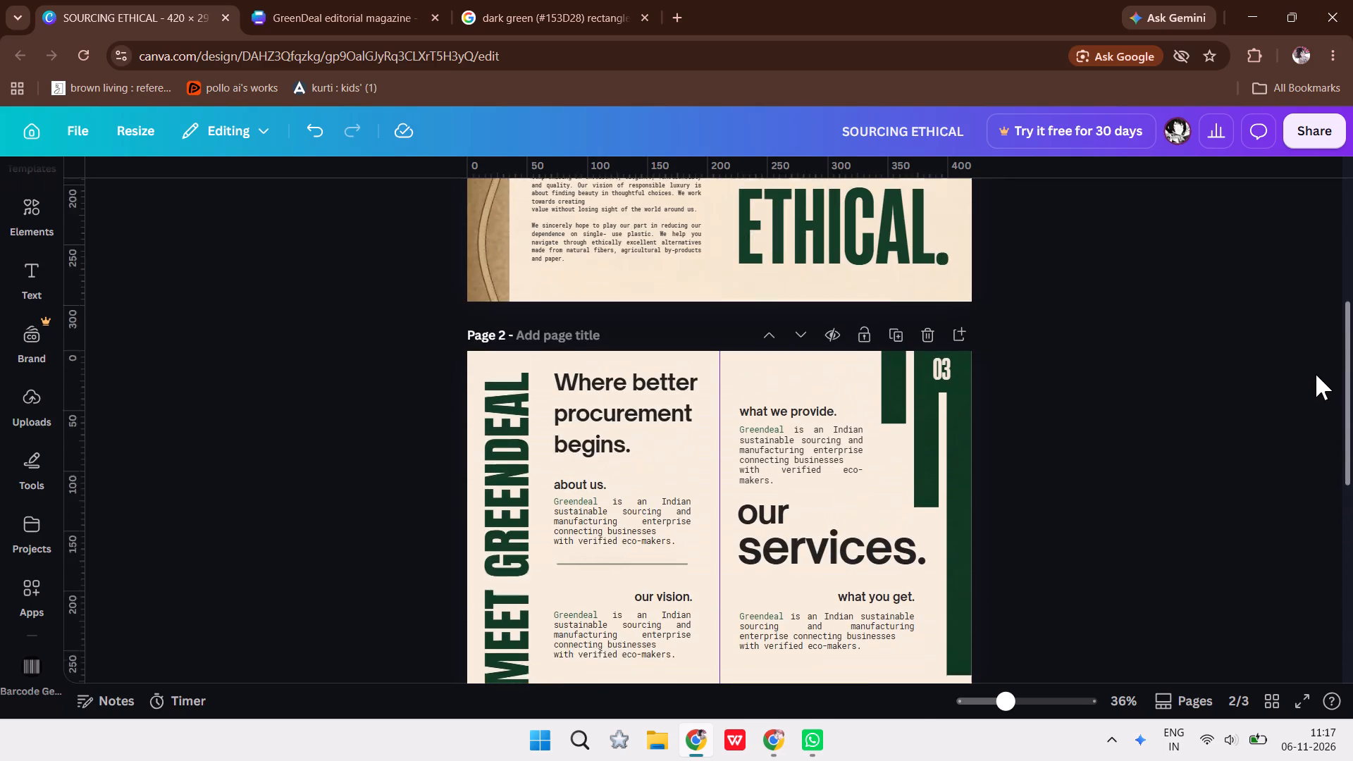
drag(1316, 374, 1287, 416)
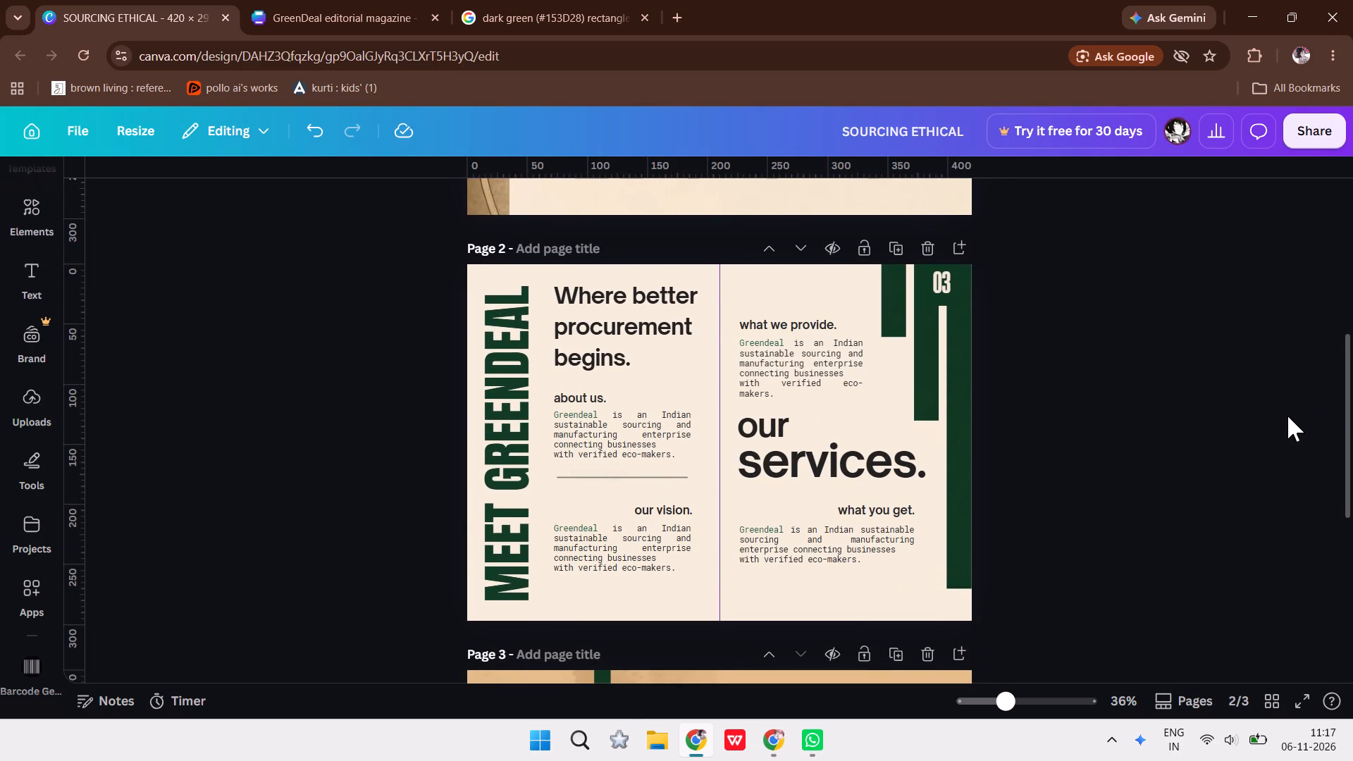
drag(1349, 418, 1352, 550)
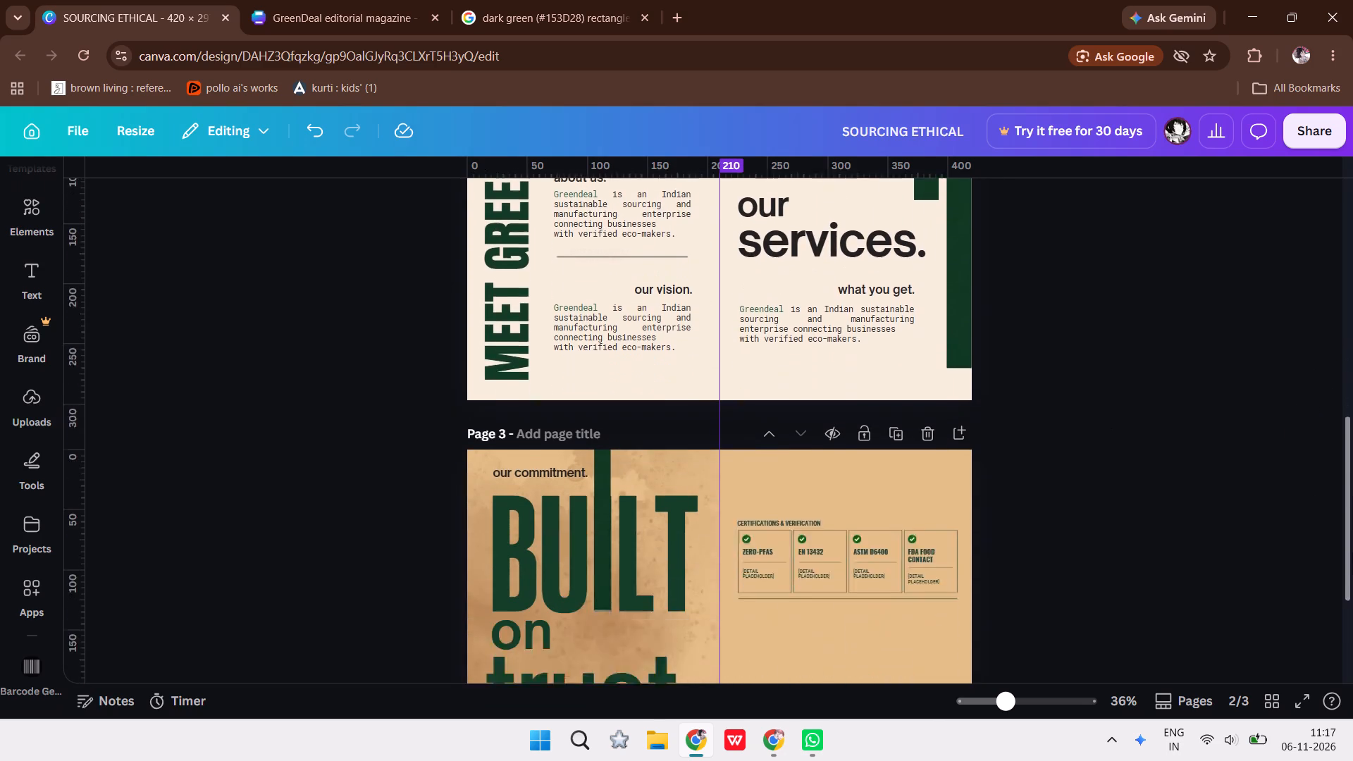
Duplicate the "our commitment." text on page 3 and place the copy atop the right-hand half, aligned with the certifications block's left edge.
drag(1352, 550, 1352, 611)
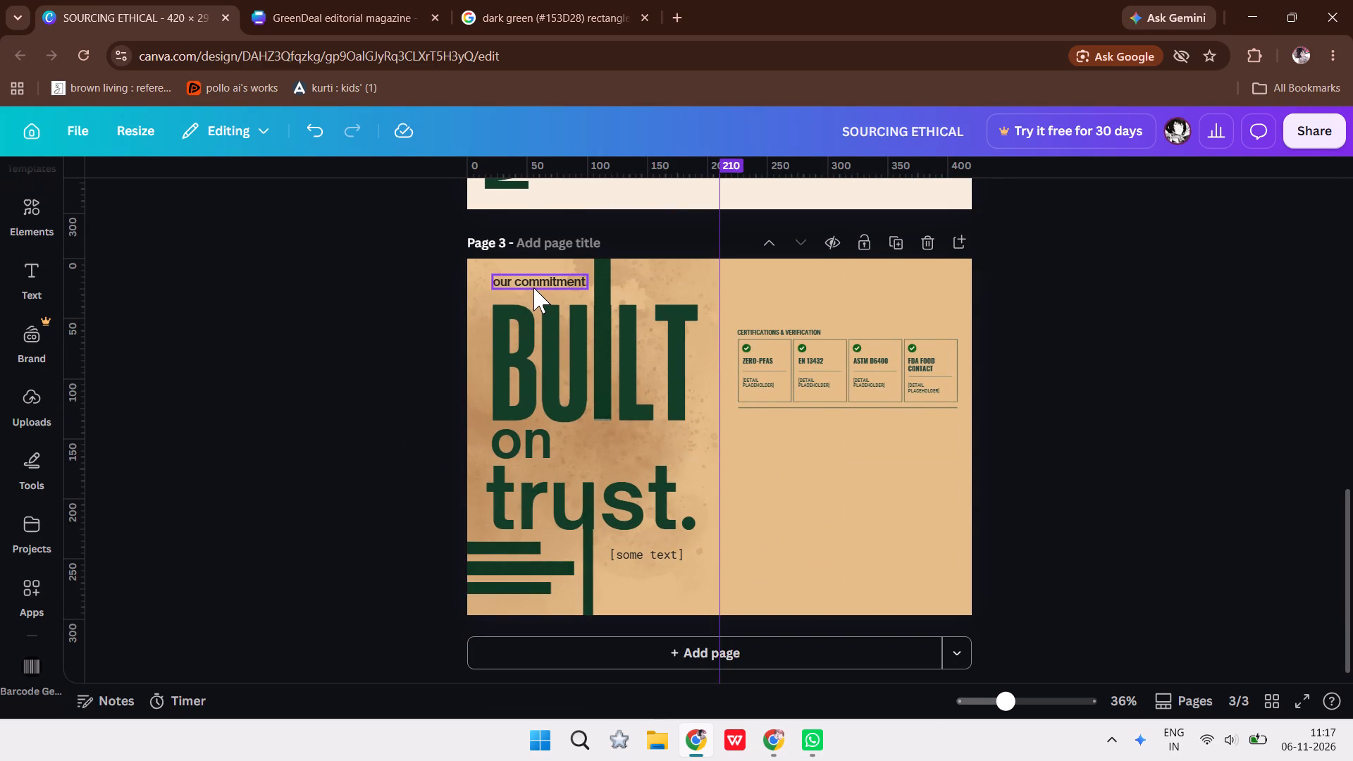
click(533, 287)
key(ctrl+c)
key(ctrl+v)
drag(533, 287, 797, 266)
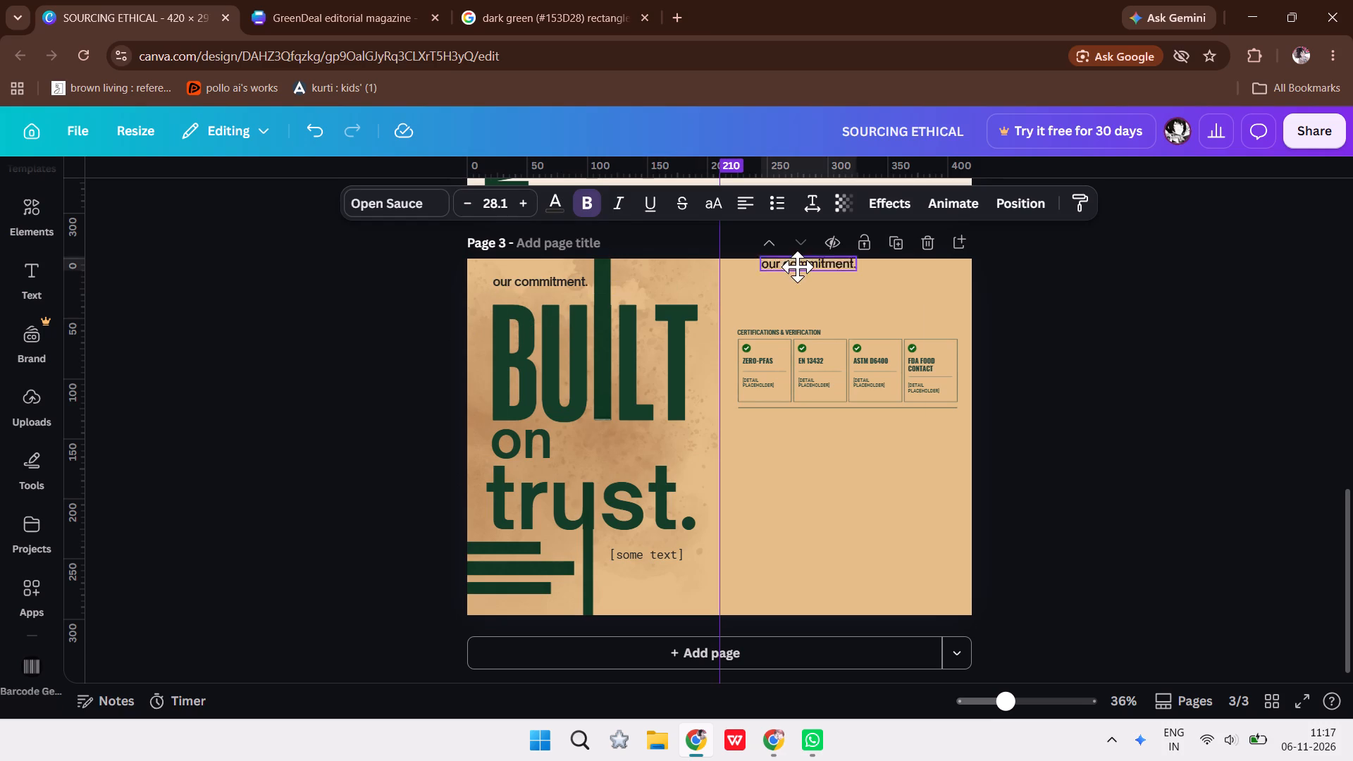
drag(797, 266, 770, 278)
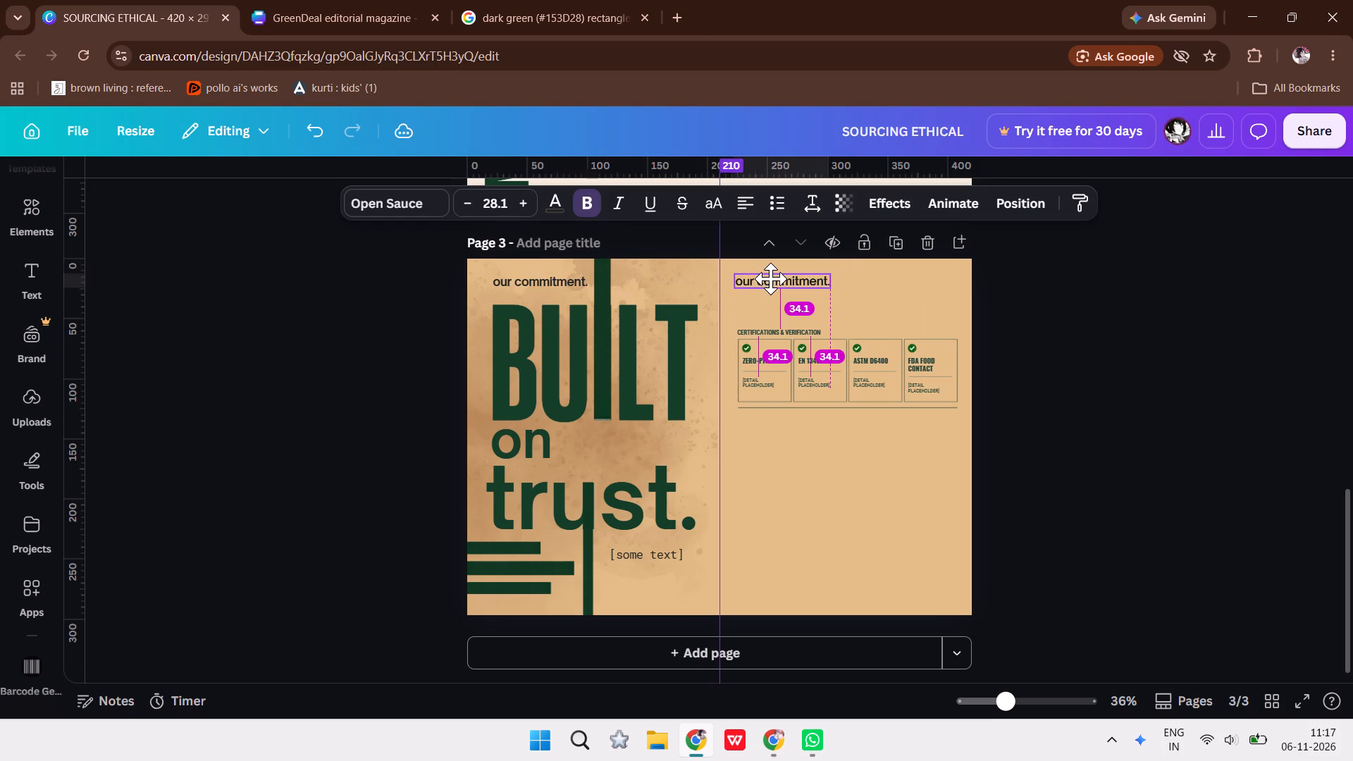
drag(770, 278, 773, 279)
Replace the copied text with "proof, up front.".
double_click(817, 284)
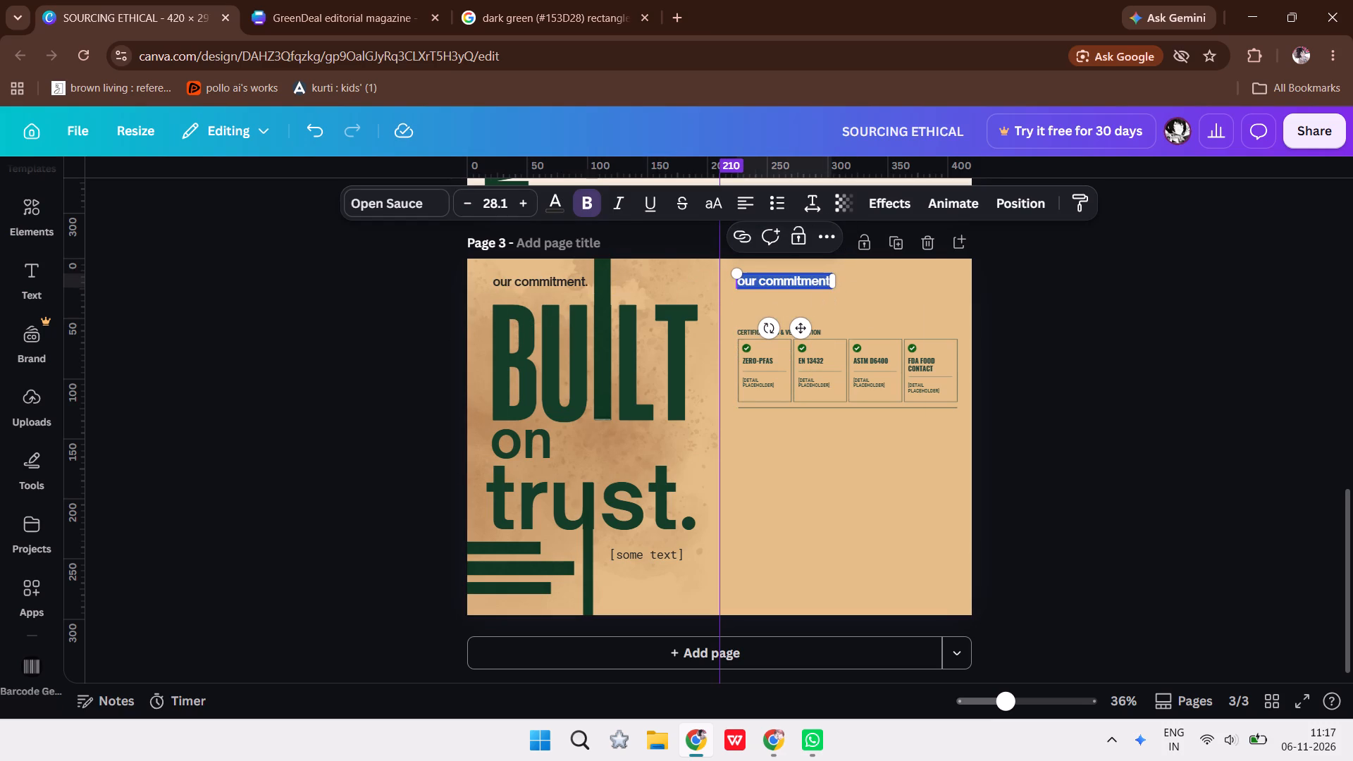
key(BackSpace)
text(proof, up front.)
Enlarge the "proof, up front." text to size 70.6 and shift it across toward the space above the certifications block.
drag(832, 282, 820, 280)
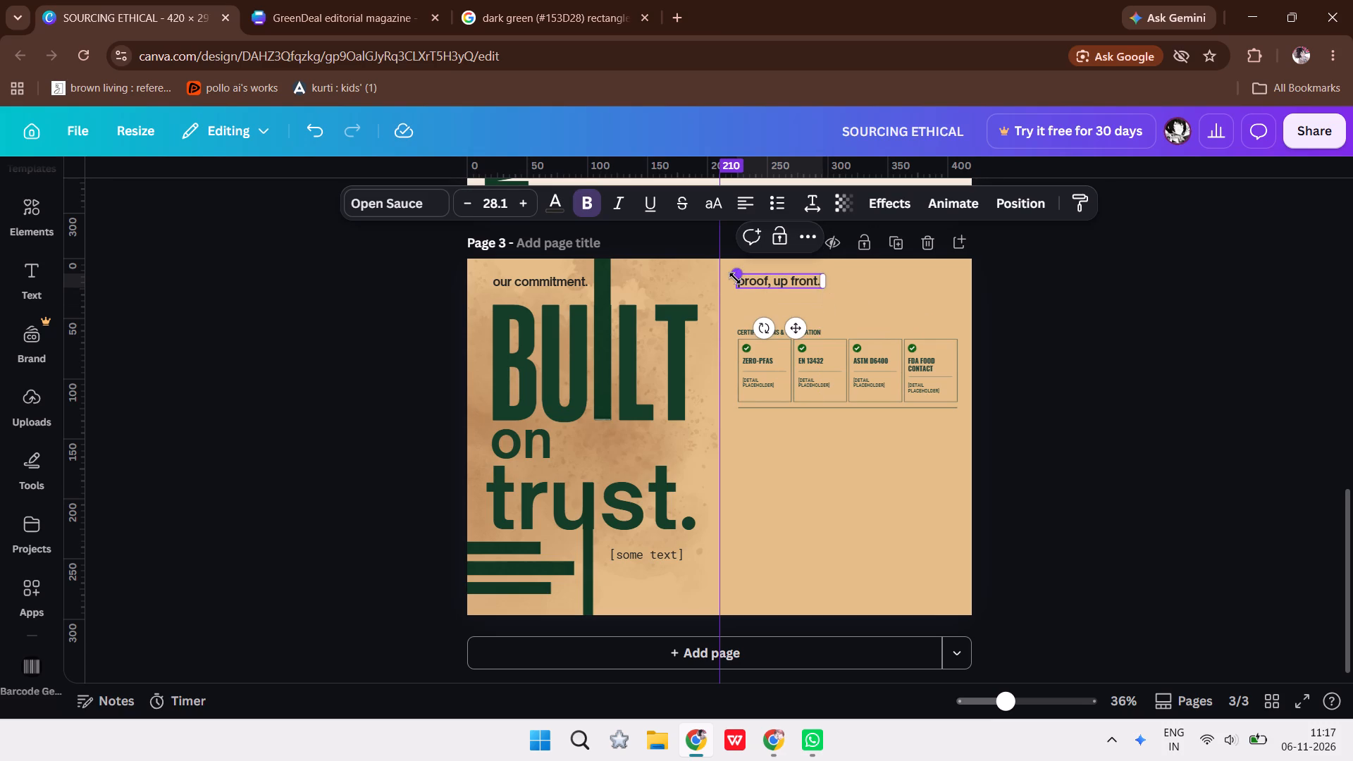
drag(735, 278, 697, 256)
click(1111, 285)
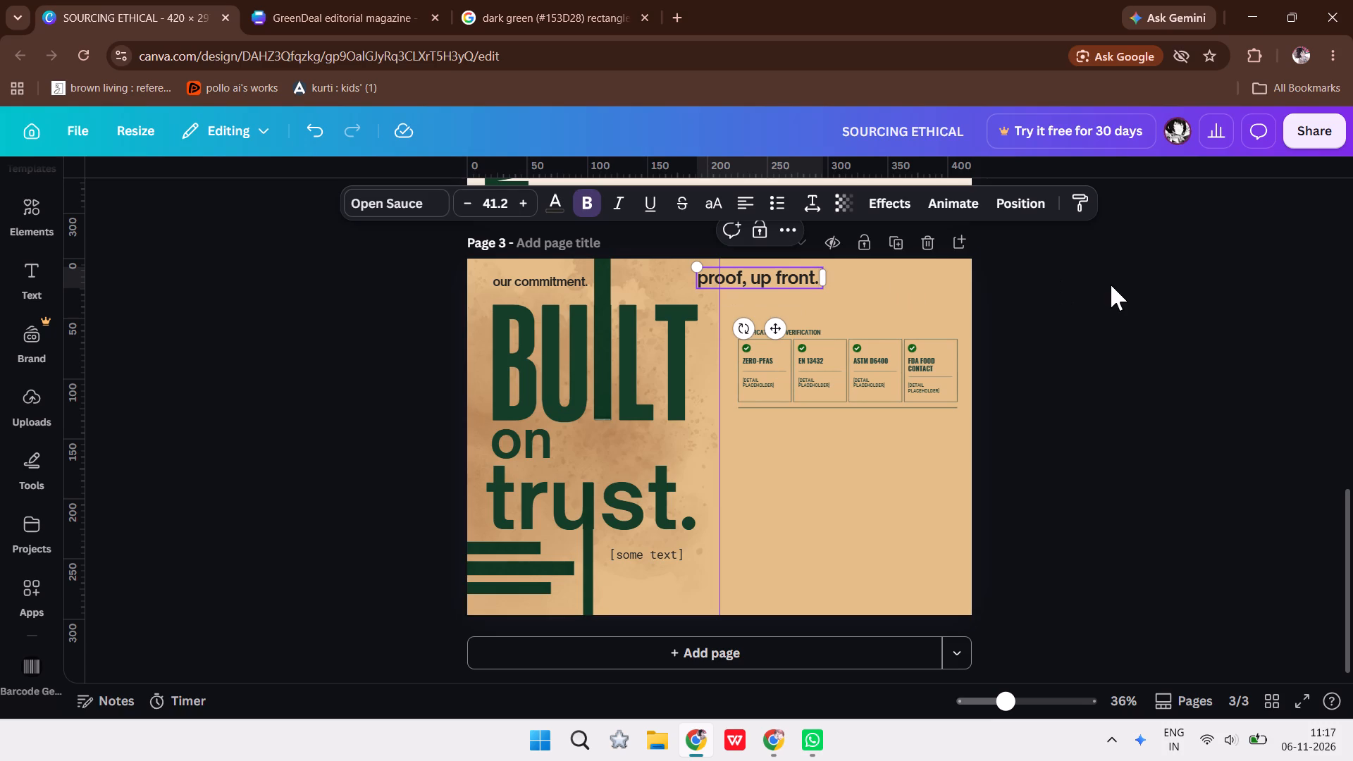
drag(753, 276, 781, 281)
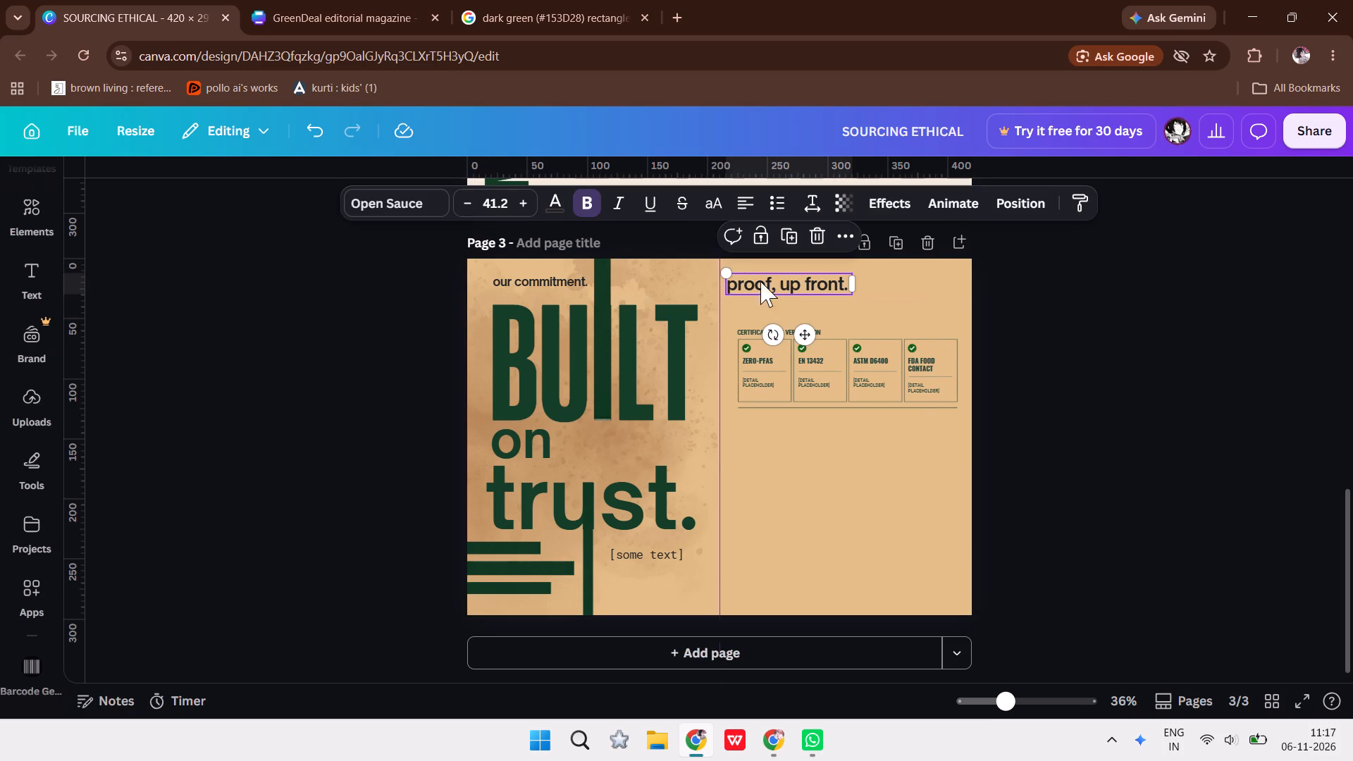
drag(724, 276, 645, 218)
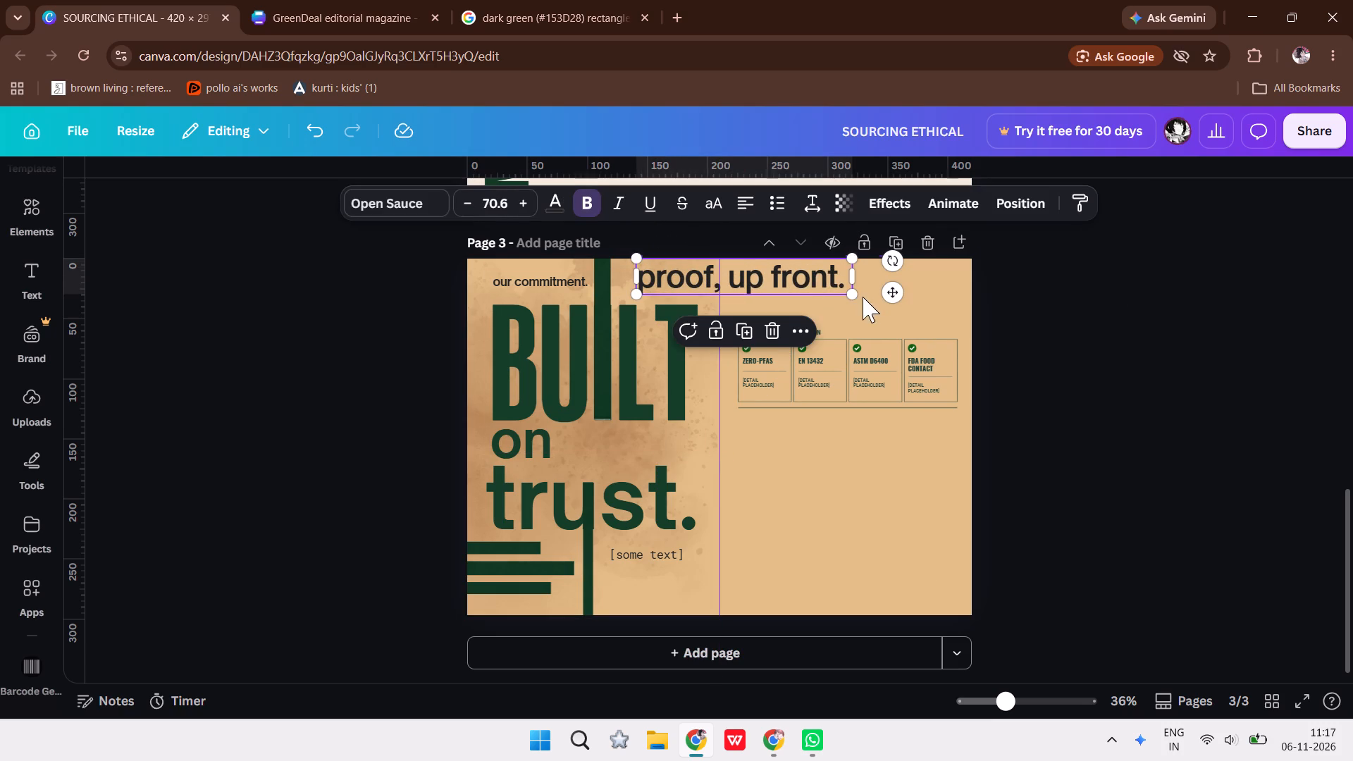
drag(805, 273, 873, 285)
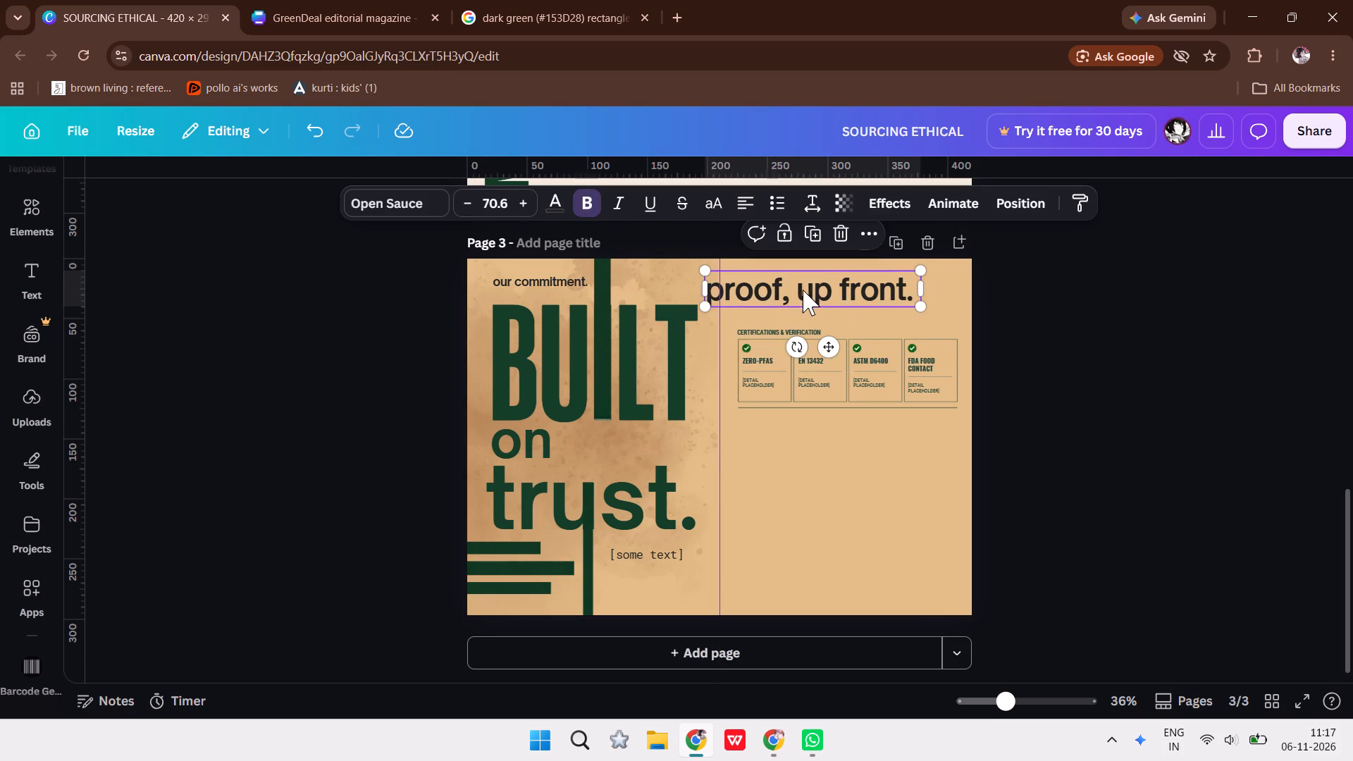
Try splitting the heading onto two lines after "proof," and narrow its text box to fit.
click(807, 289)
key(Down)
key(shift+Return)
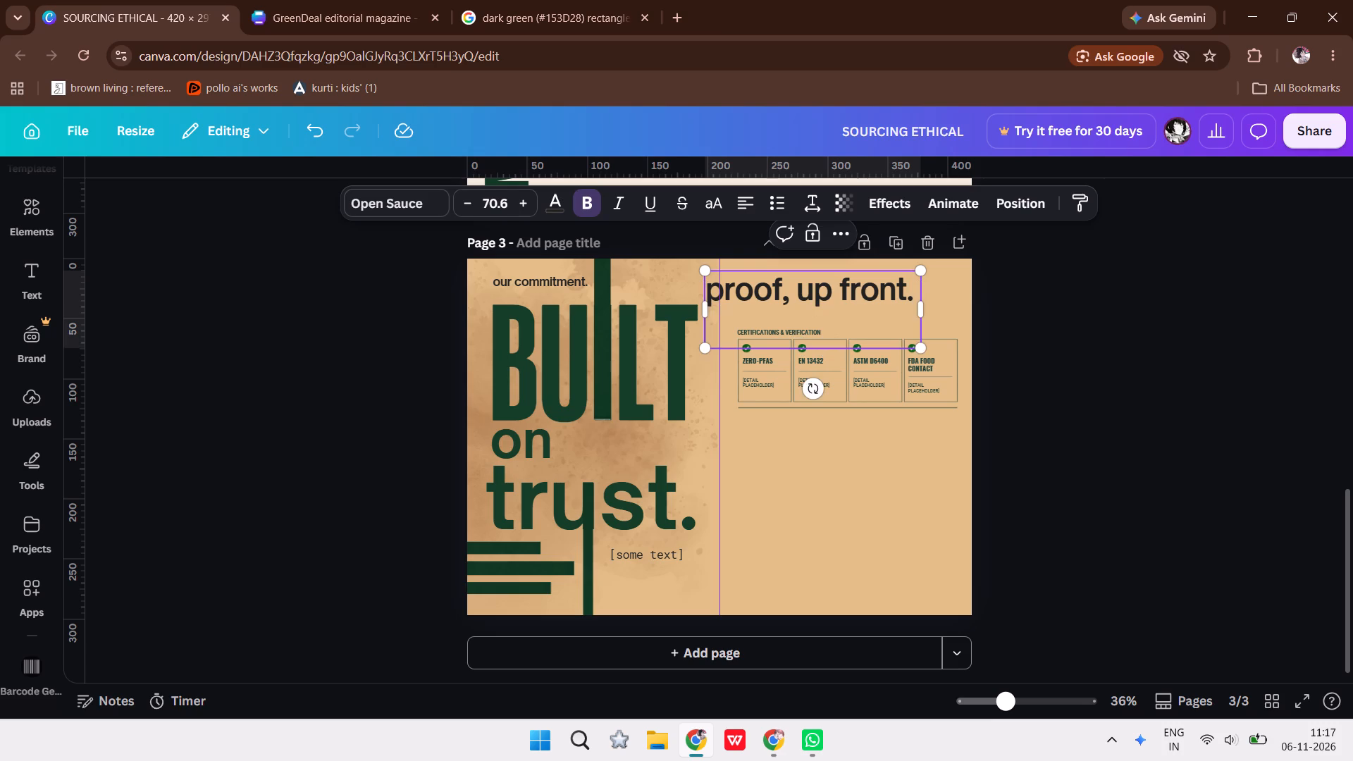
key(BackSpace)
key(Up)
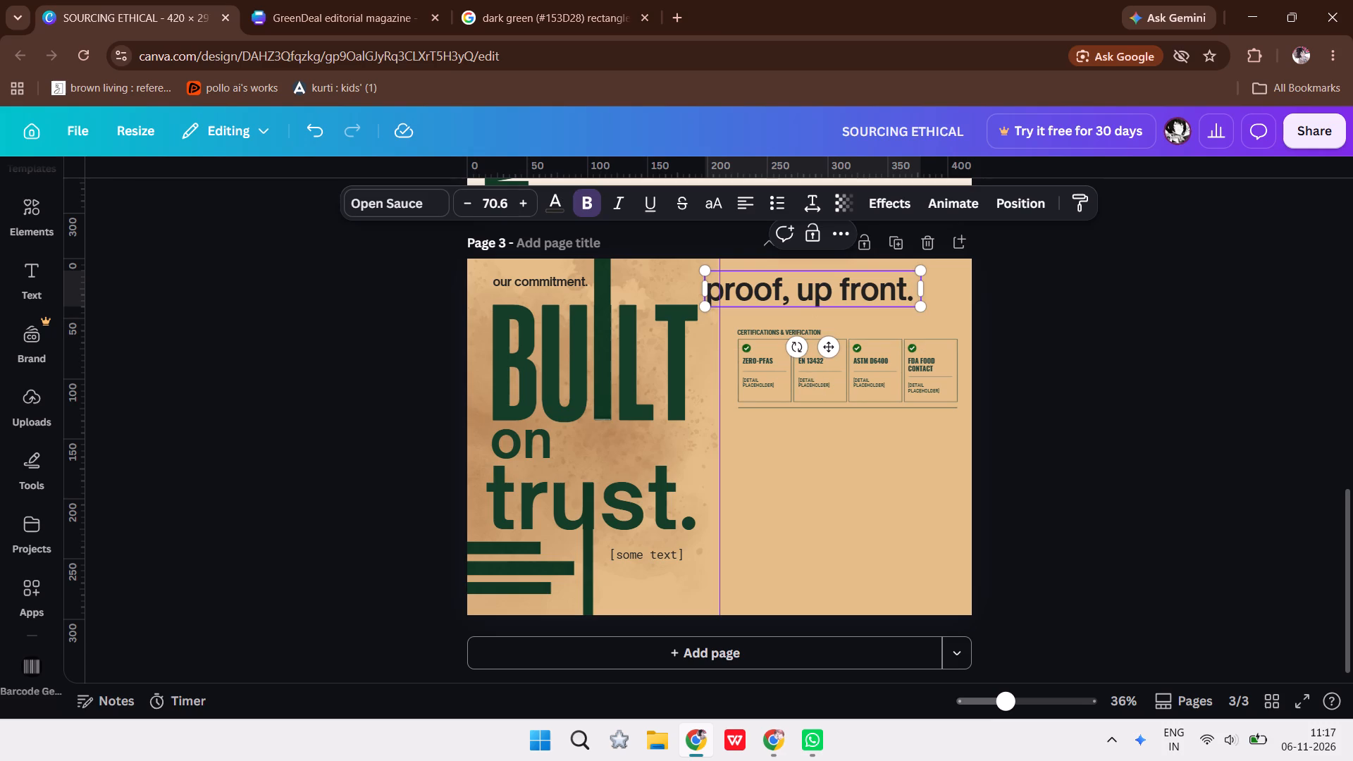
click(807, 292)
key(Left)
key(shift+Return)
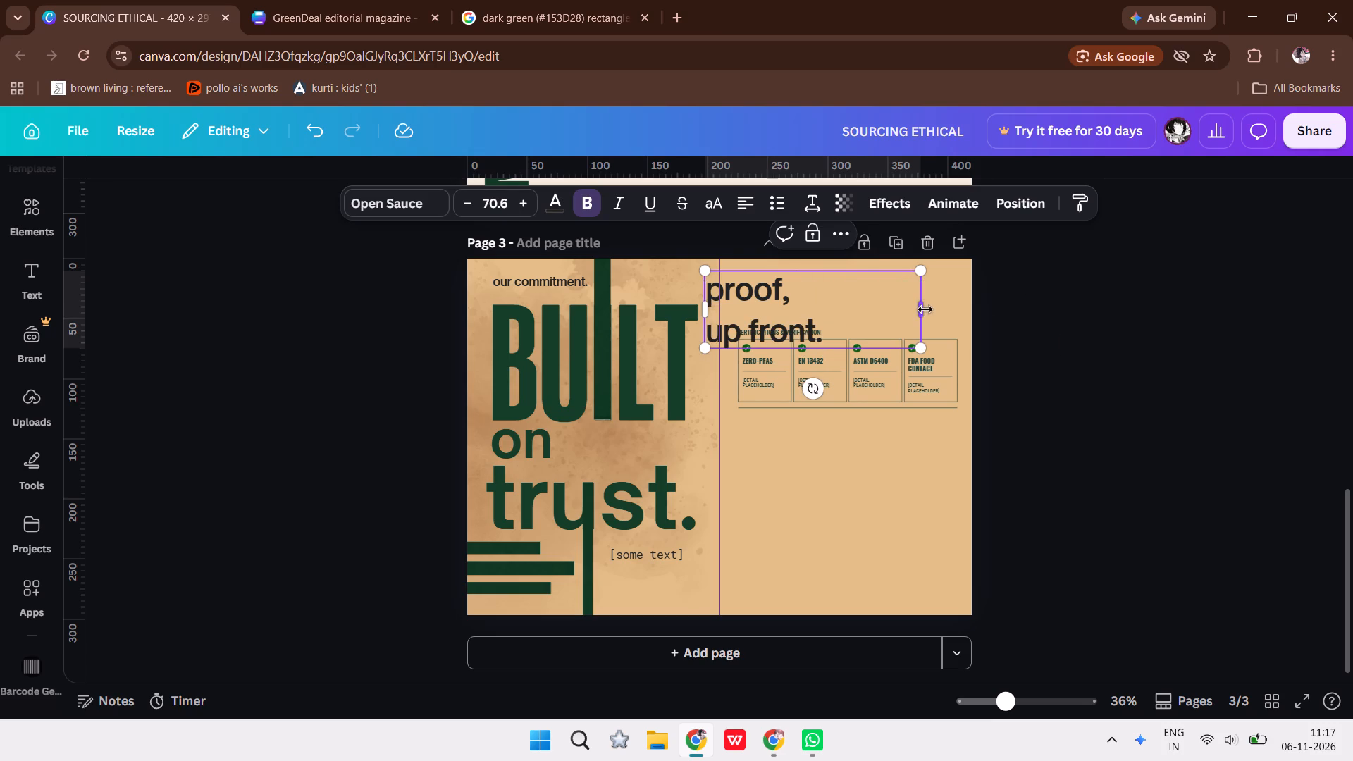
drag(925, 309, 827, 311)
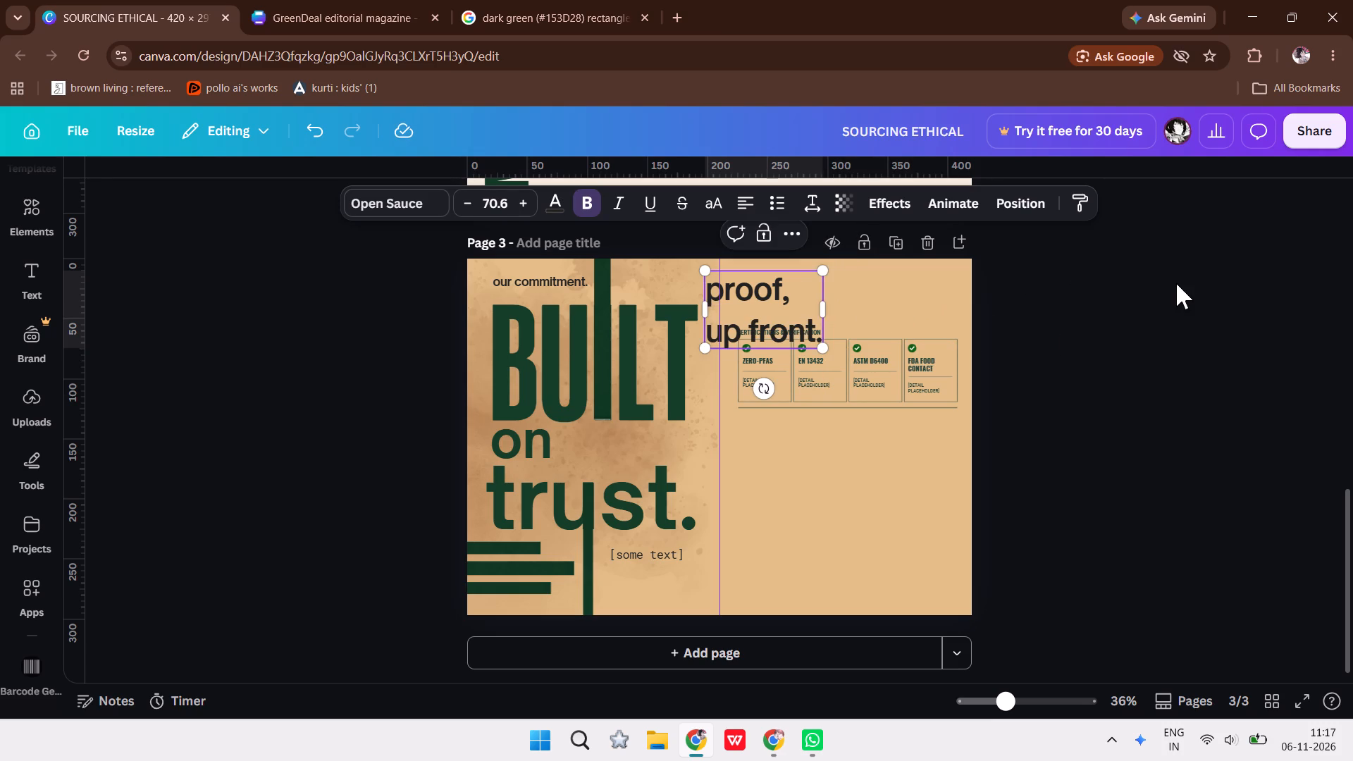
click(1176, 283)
Move the heading fully onto the right-hand half, lining its left edge up with the certifications block.
drag(794, 291, 827, 278)
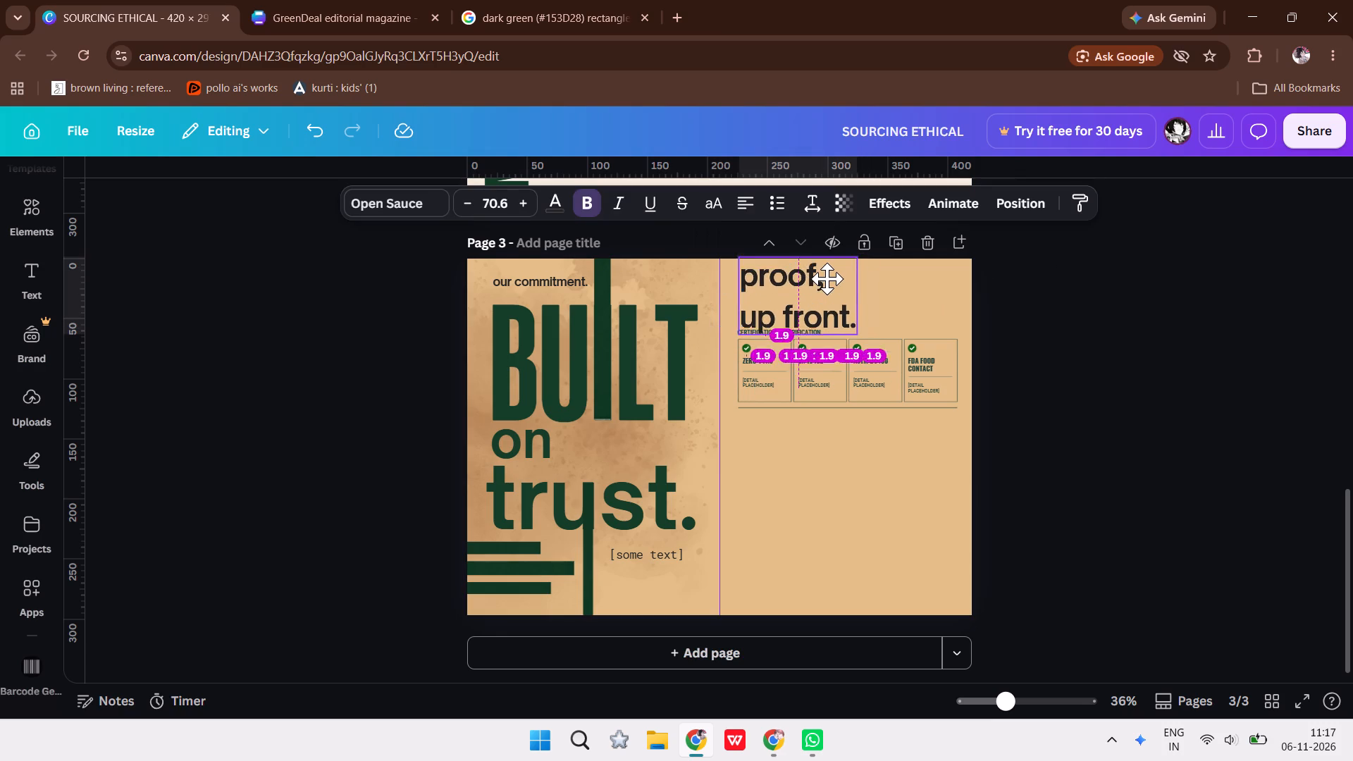
drag(827, 278, 826, 288)
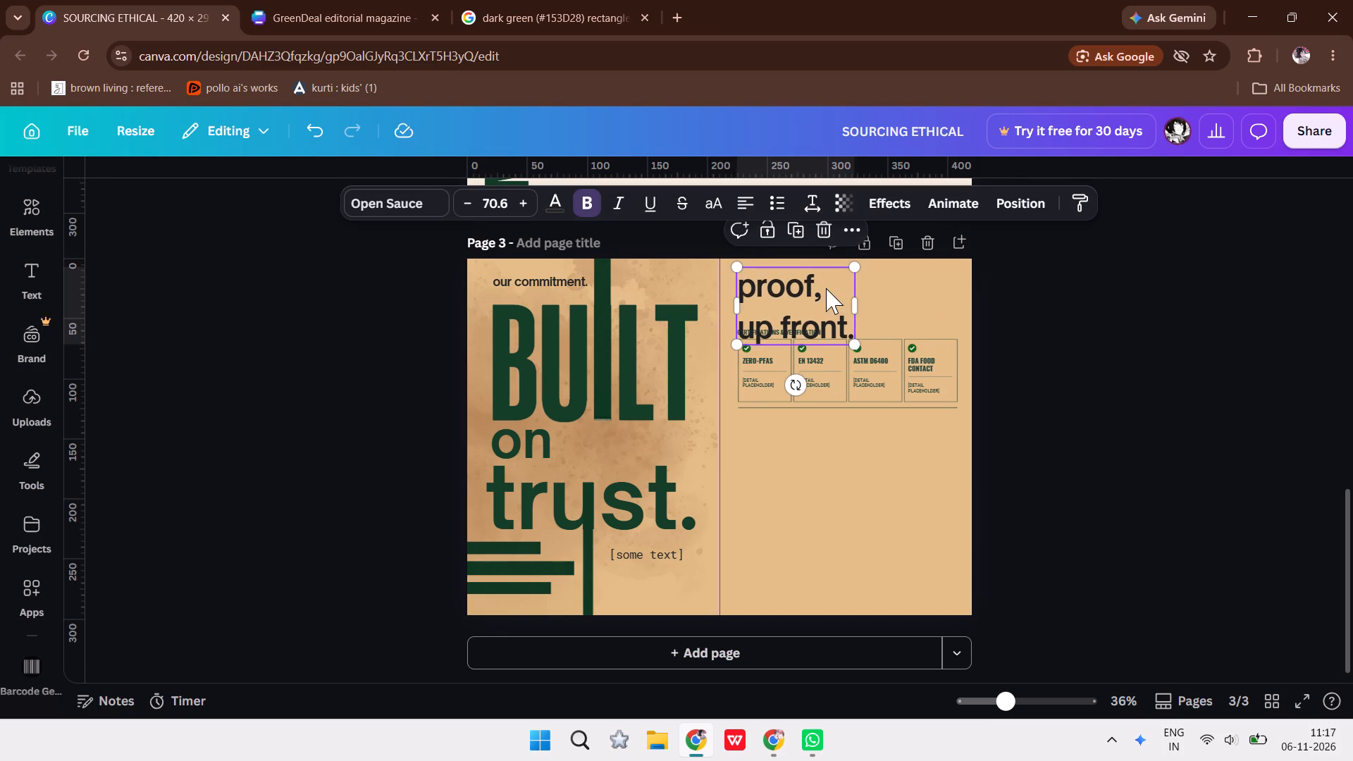
Remove the line break after "proof," and widen the text box so the heading runs on a single line.
drag(859, 313, 905, 316)
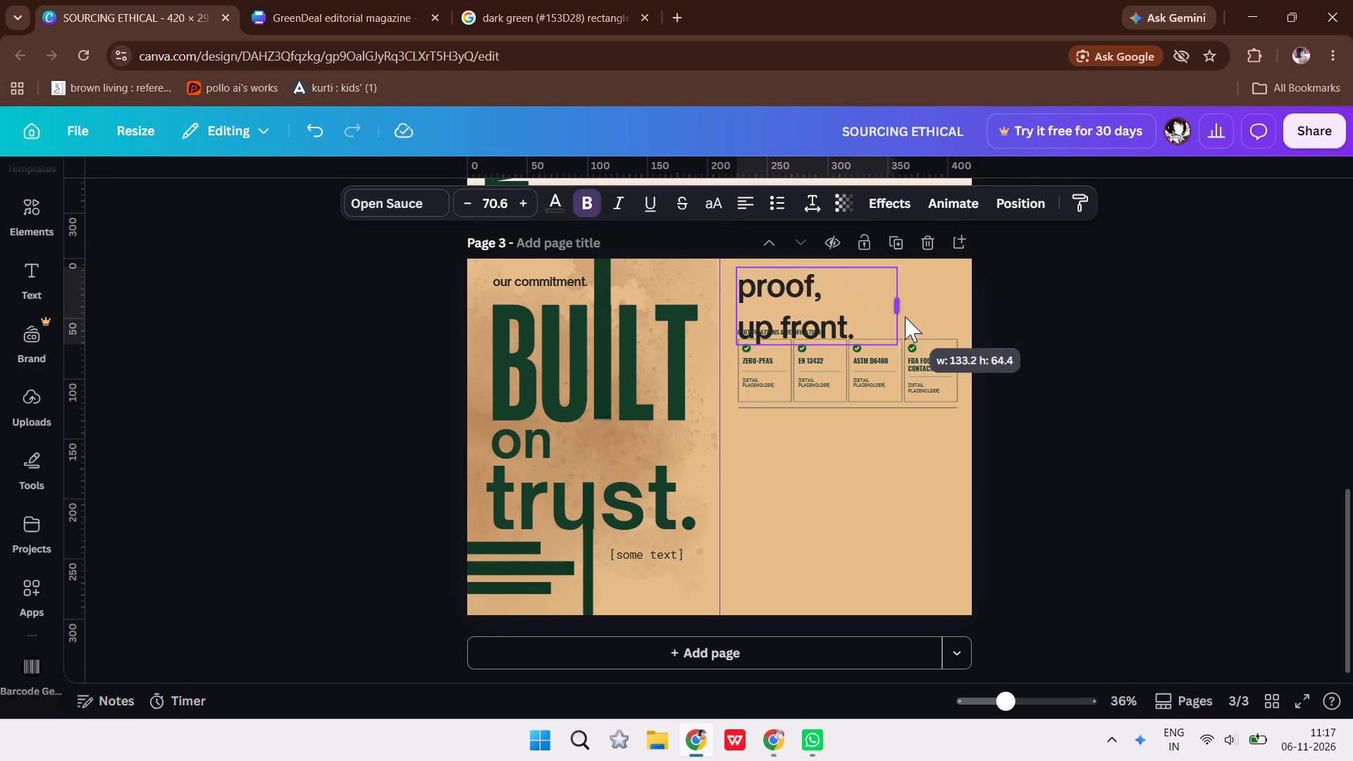
drag(905, 316, 872, 312)
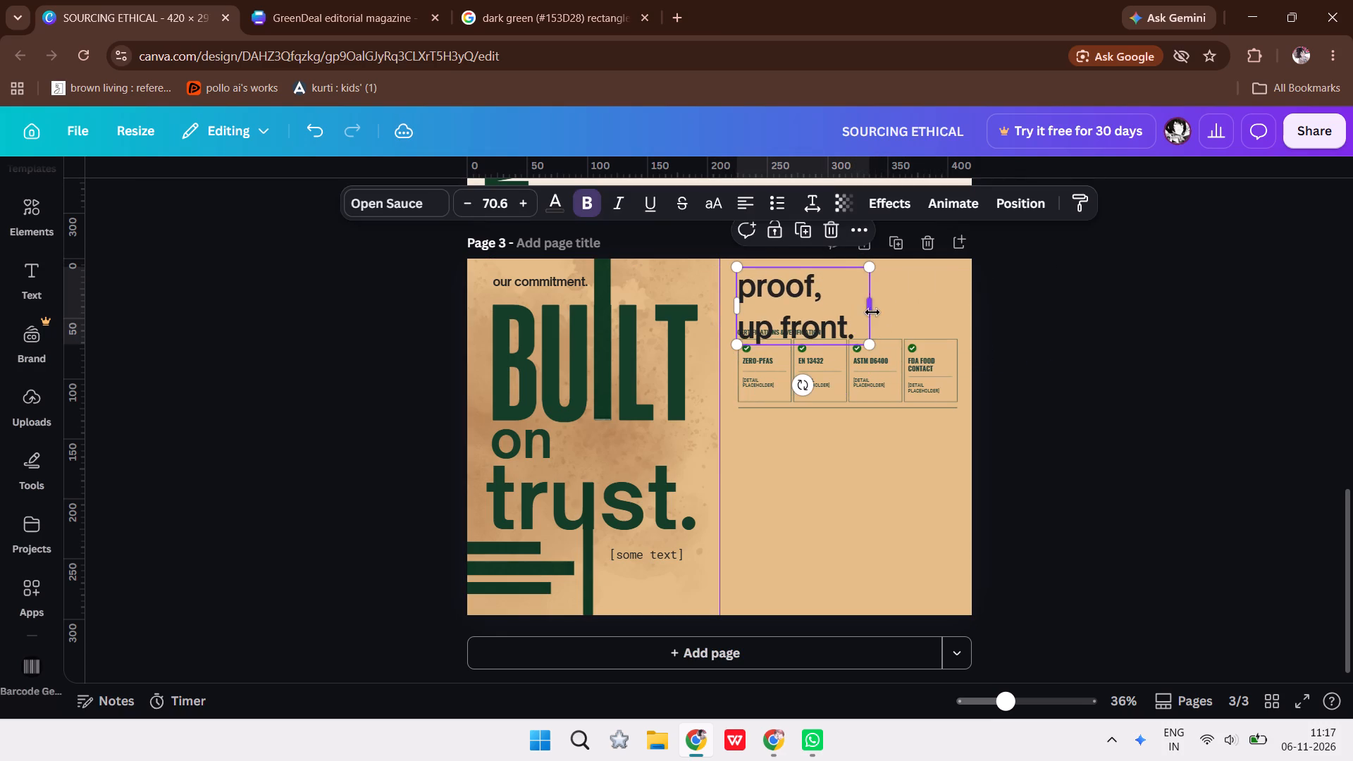
click(743, 329)
key(BackSpace)
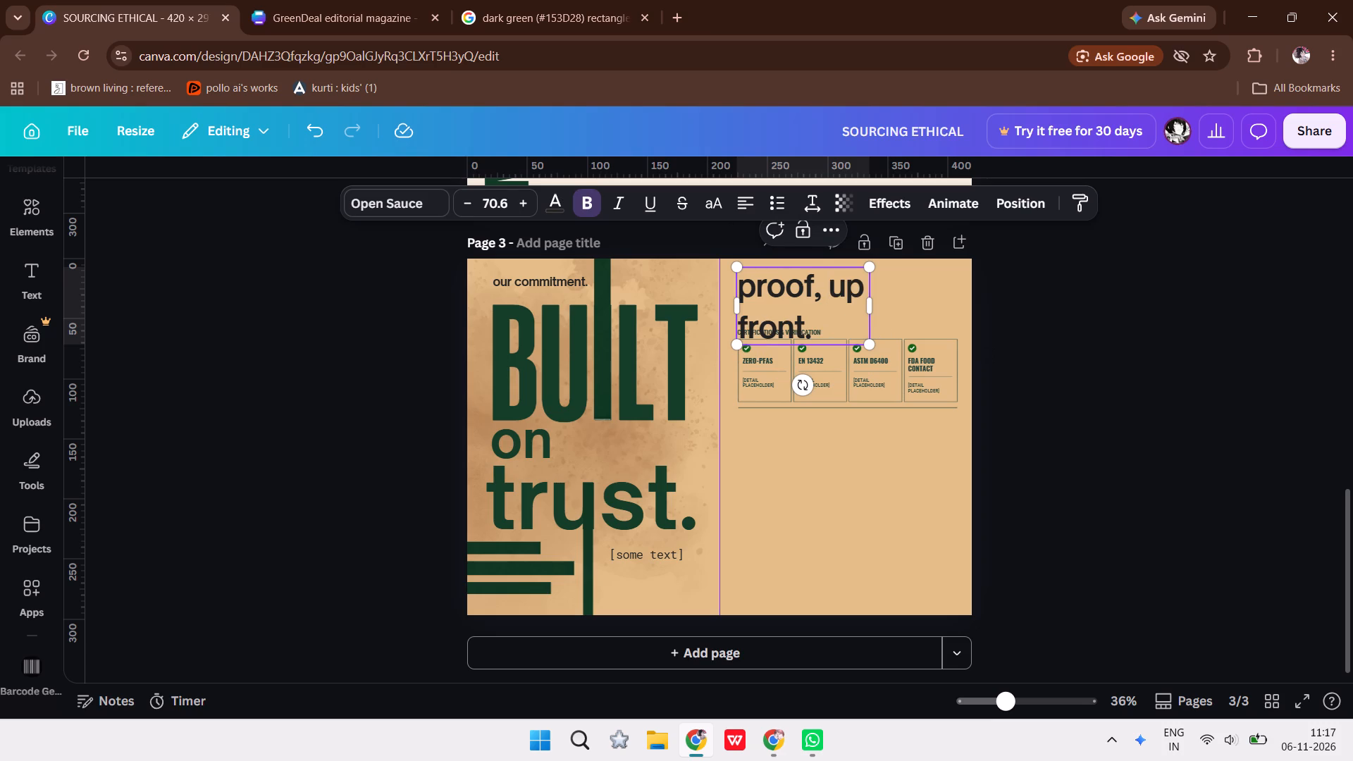
drag(877, 304, 994, 302)
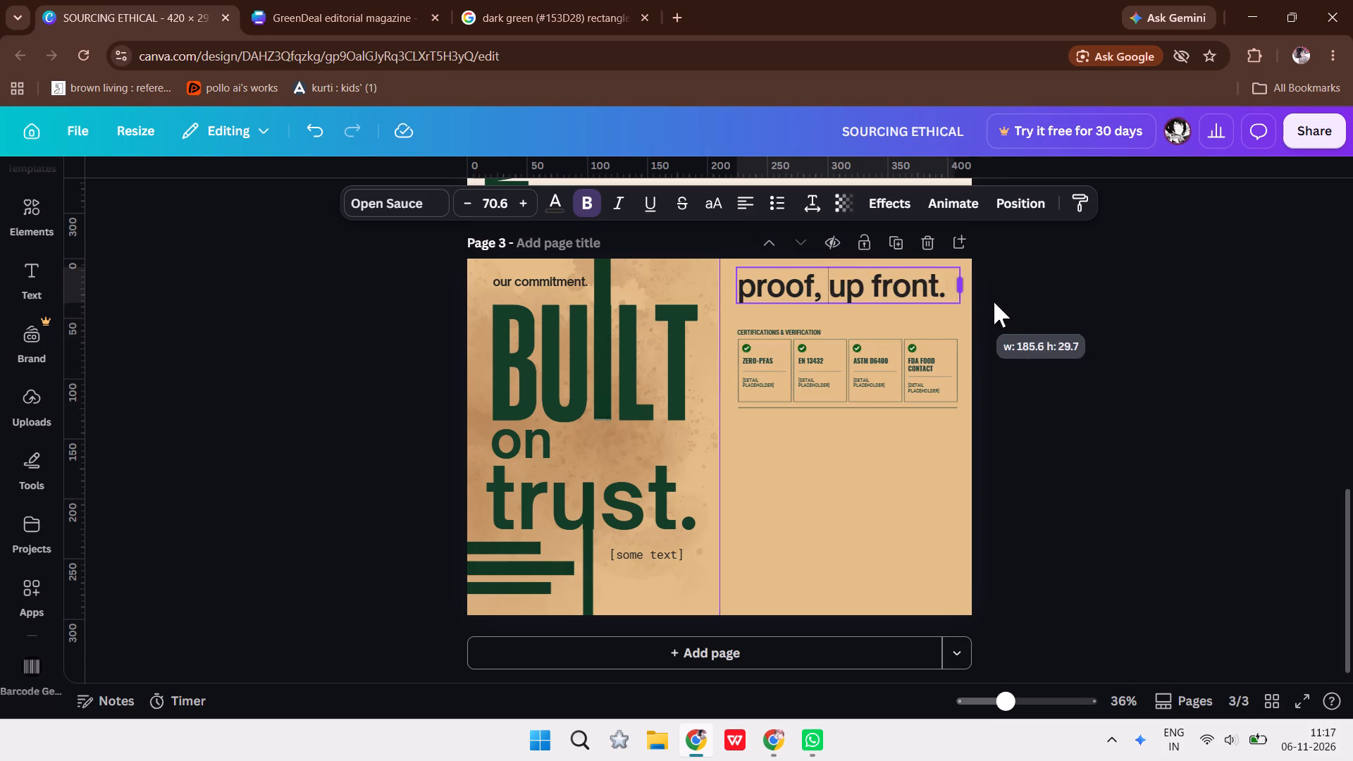
drag(994, 302, 956, 311)
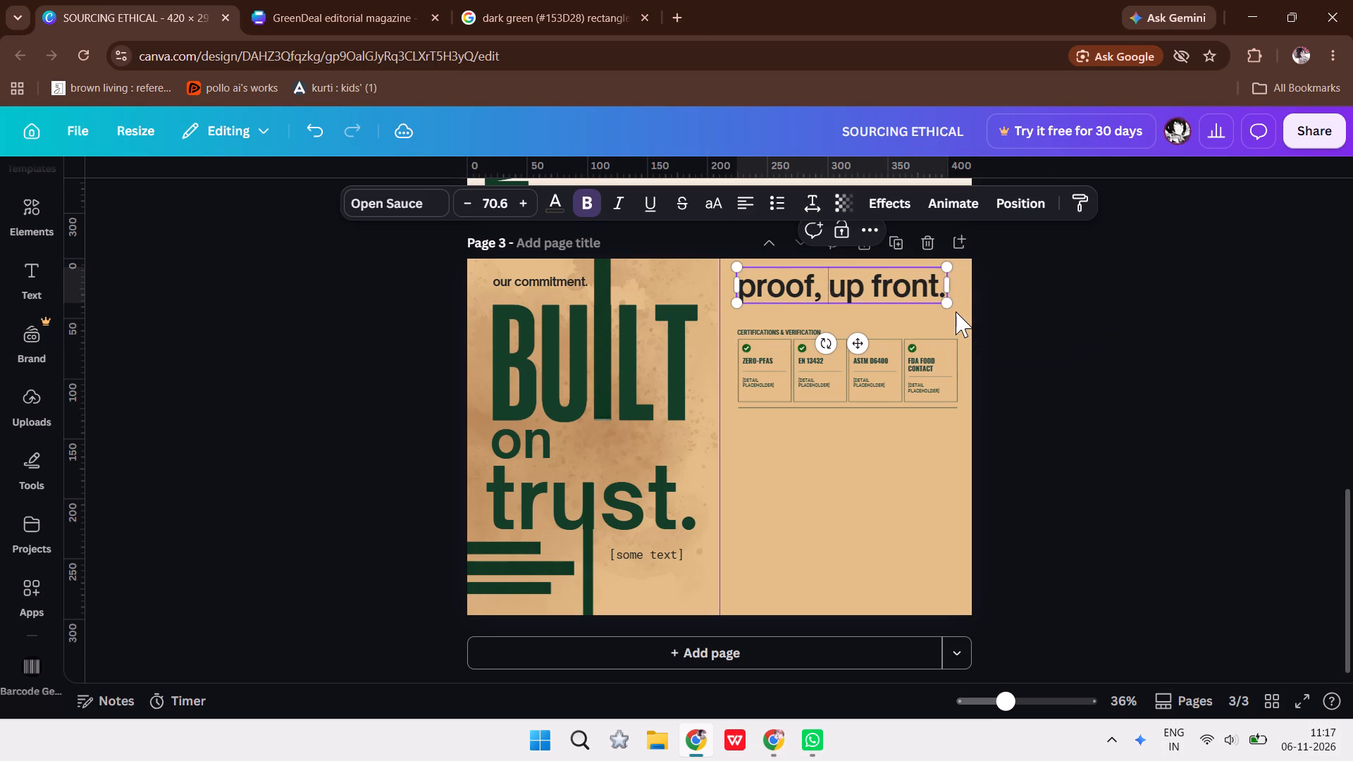
Enlarge the "proof, up front." heading to size 77.6 and move it slightly down the page.
drag(950, 306, 968, 330)
drag(919, 291, 1100, 319)
click(1100, 319)
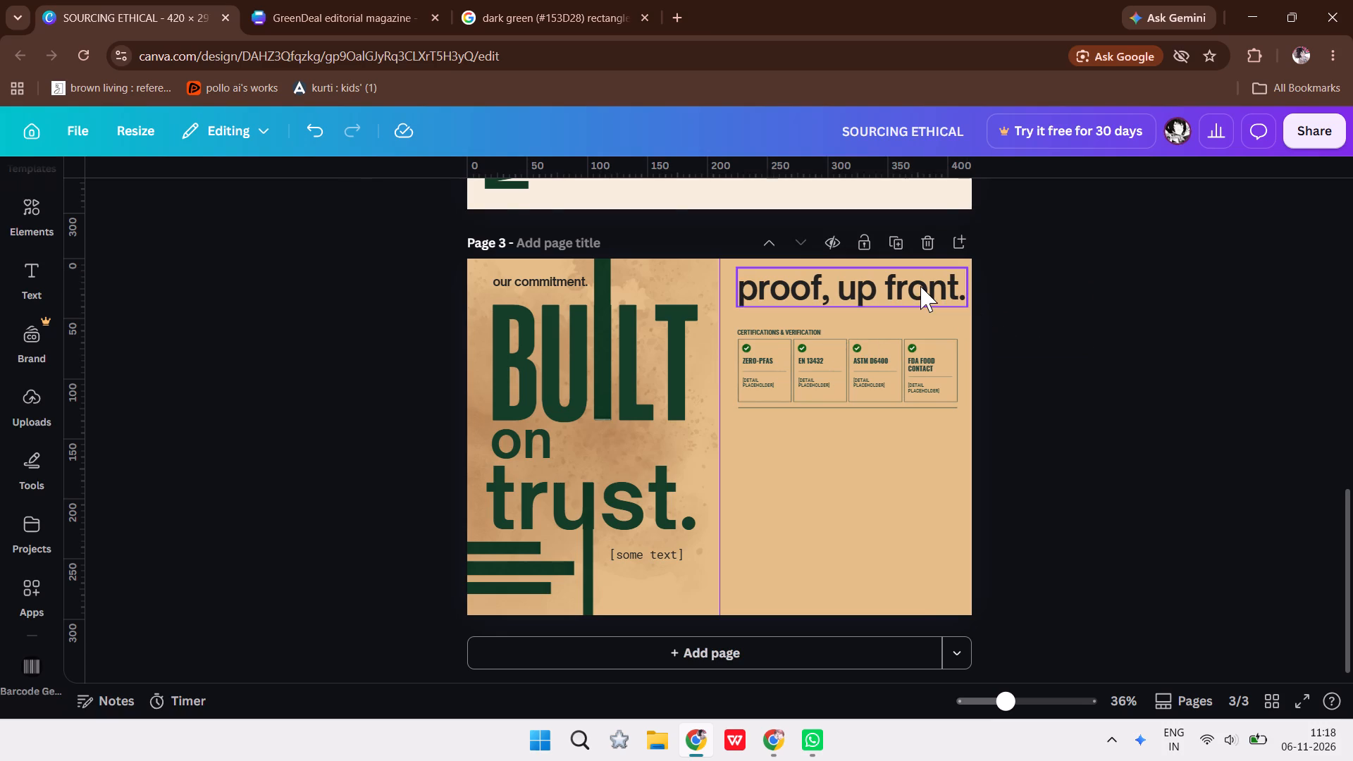
drag(920, 286, 920, 302)
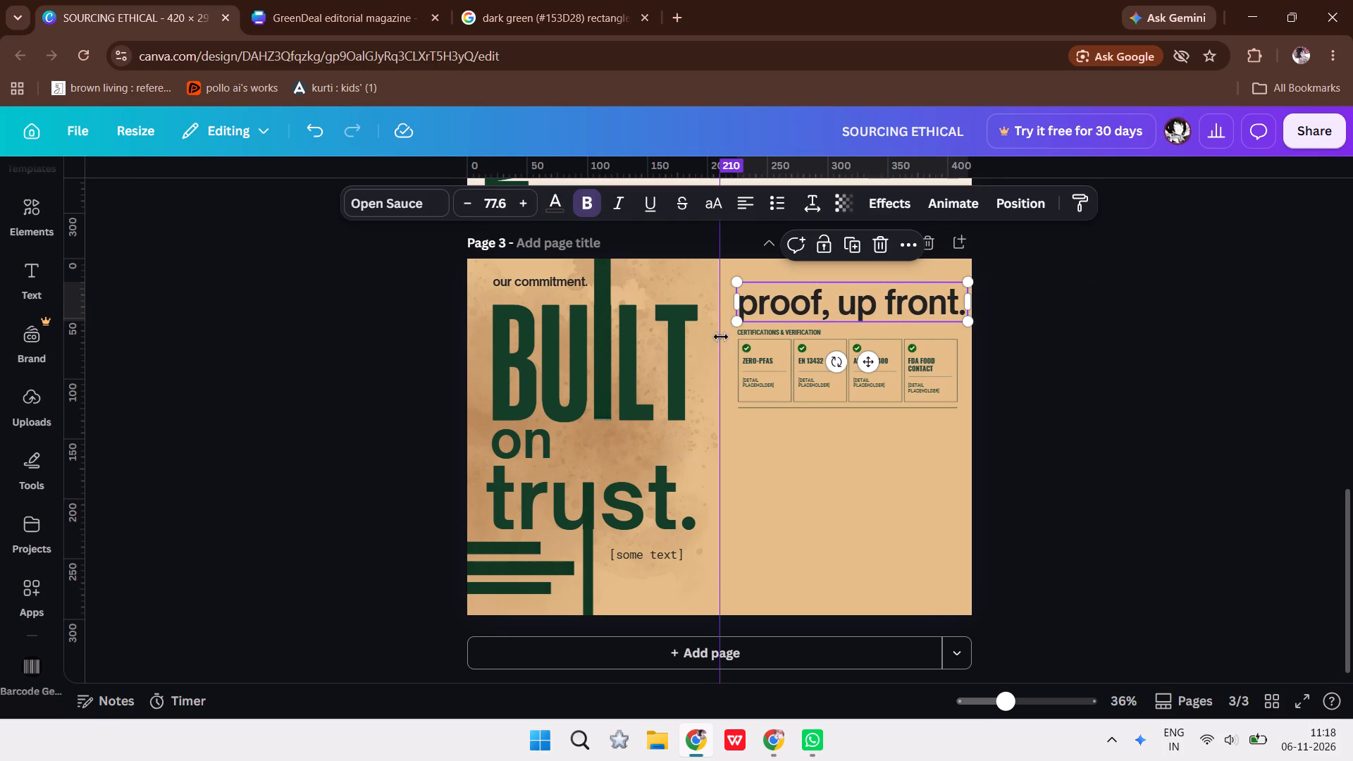
Move the whole Certifications & Verification block straight down to leave a clear gap below the heading.
drag(726, 329, 829, 380)
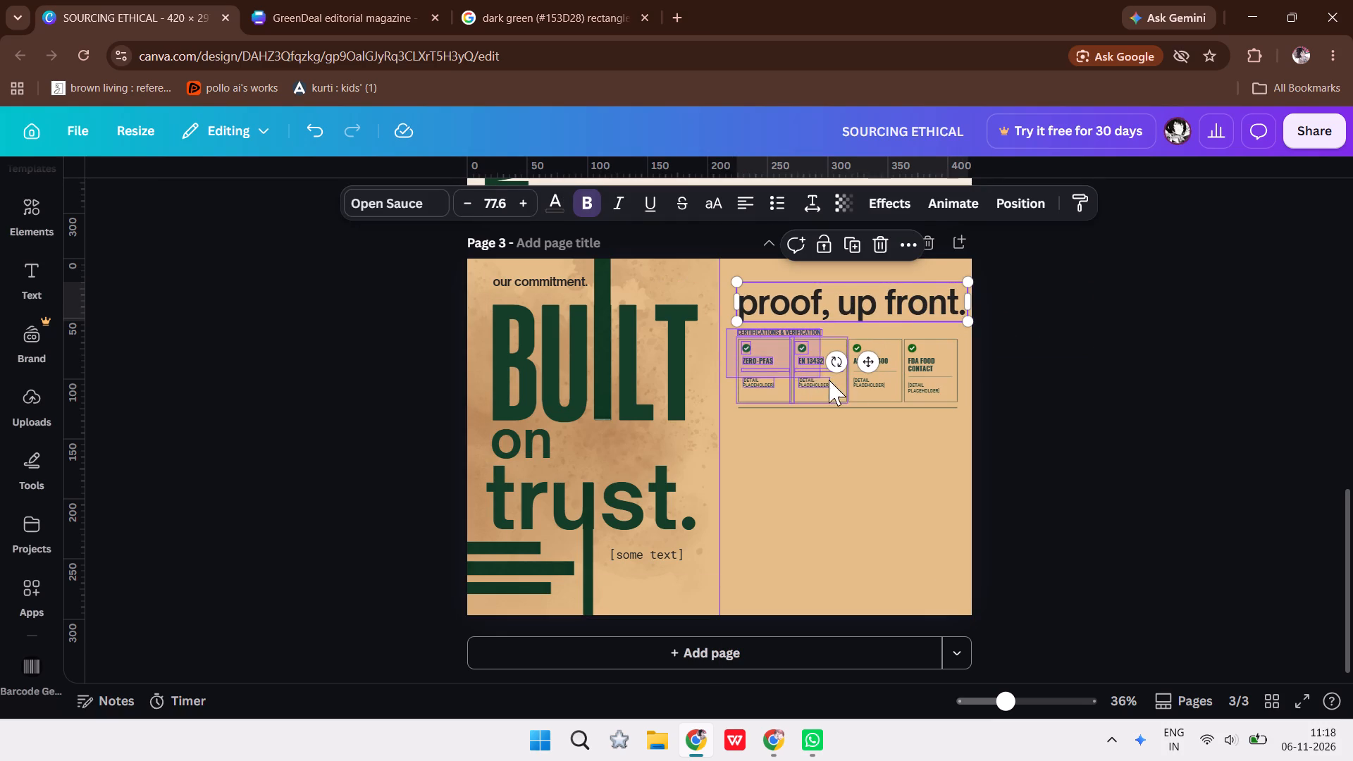
drag(829, 380, 983, 431)
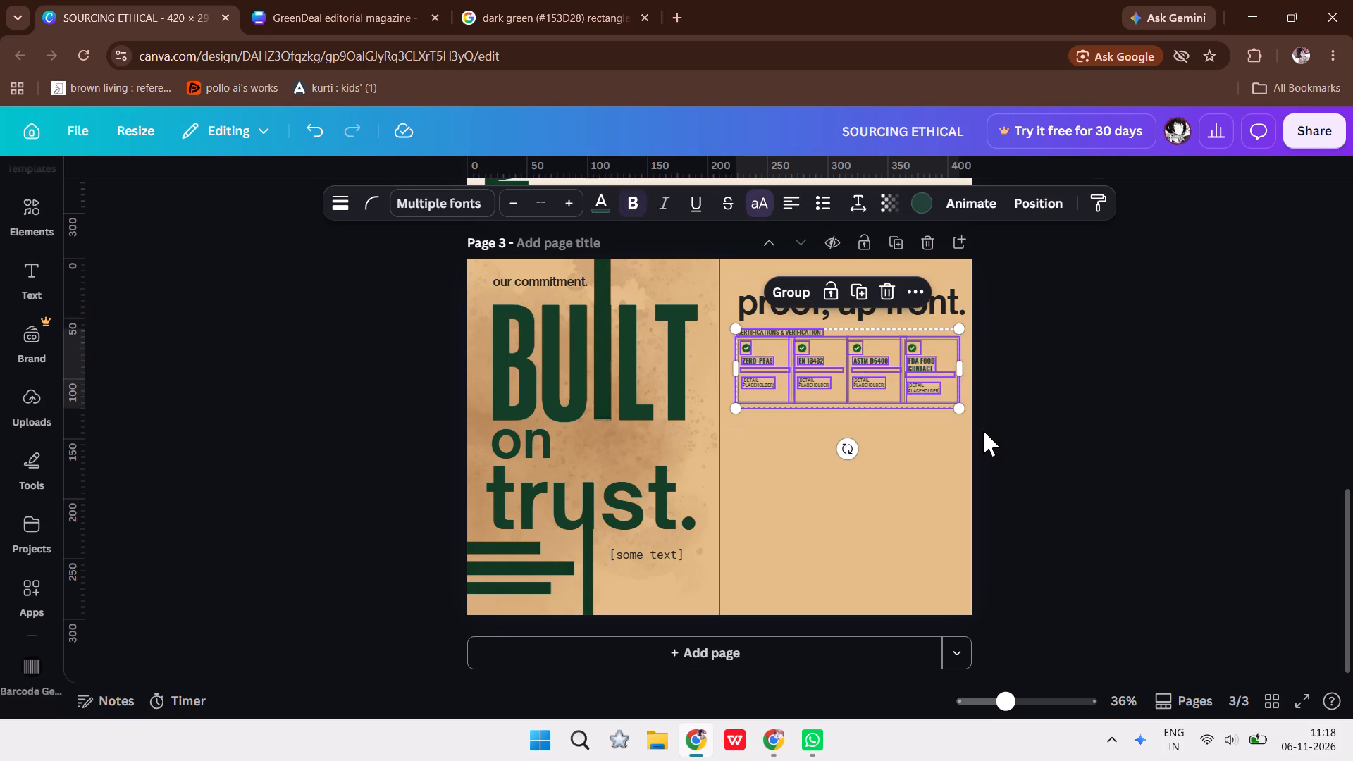
key(Down)
key(Down)
key(Down)
key(Down)
key(Down)
key(Down)
key(Down)
key(Down)
key(Down)
key(Down)
key(Down)
key(Down)
key(Down)
key(Down)
key(Down)
key(Down)
key(Down)
key(Down)
key(Down)
key(Down)
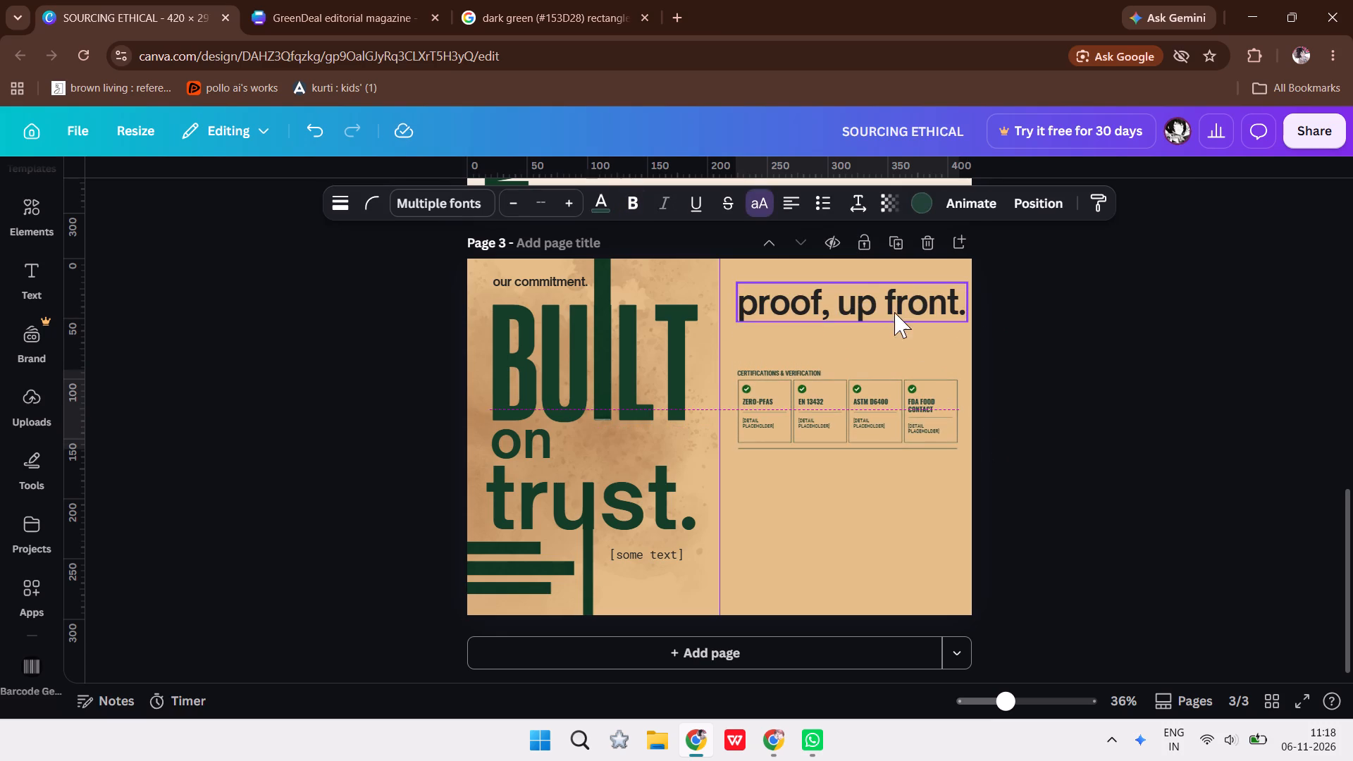
Reduce the heading to size 73.6 and adjust its horizontal position so it sits evenly above the certifications block.
drag(873, 296, 866, 292)
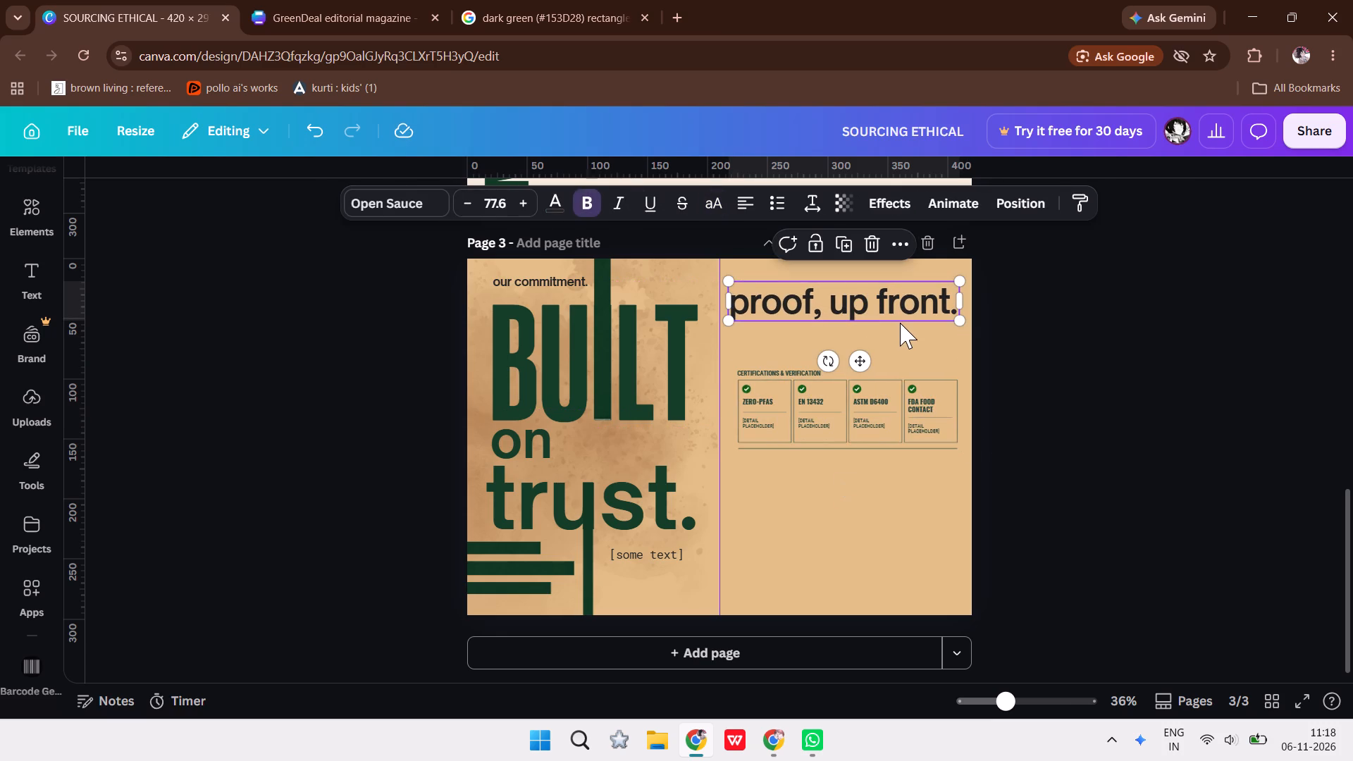
key(Right)
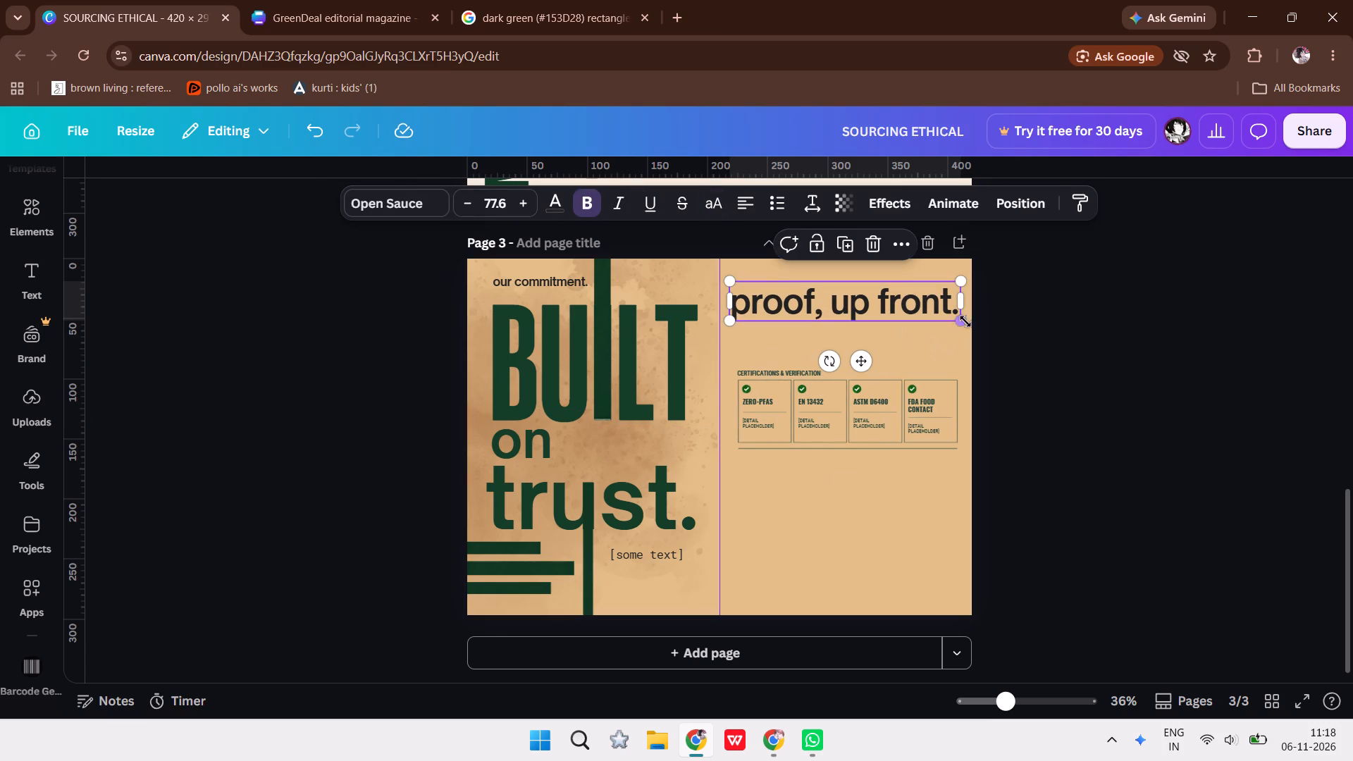
drag(962, 322, 951, 316)
key(Right)
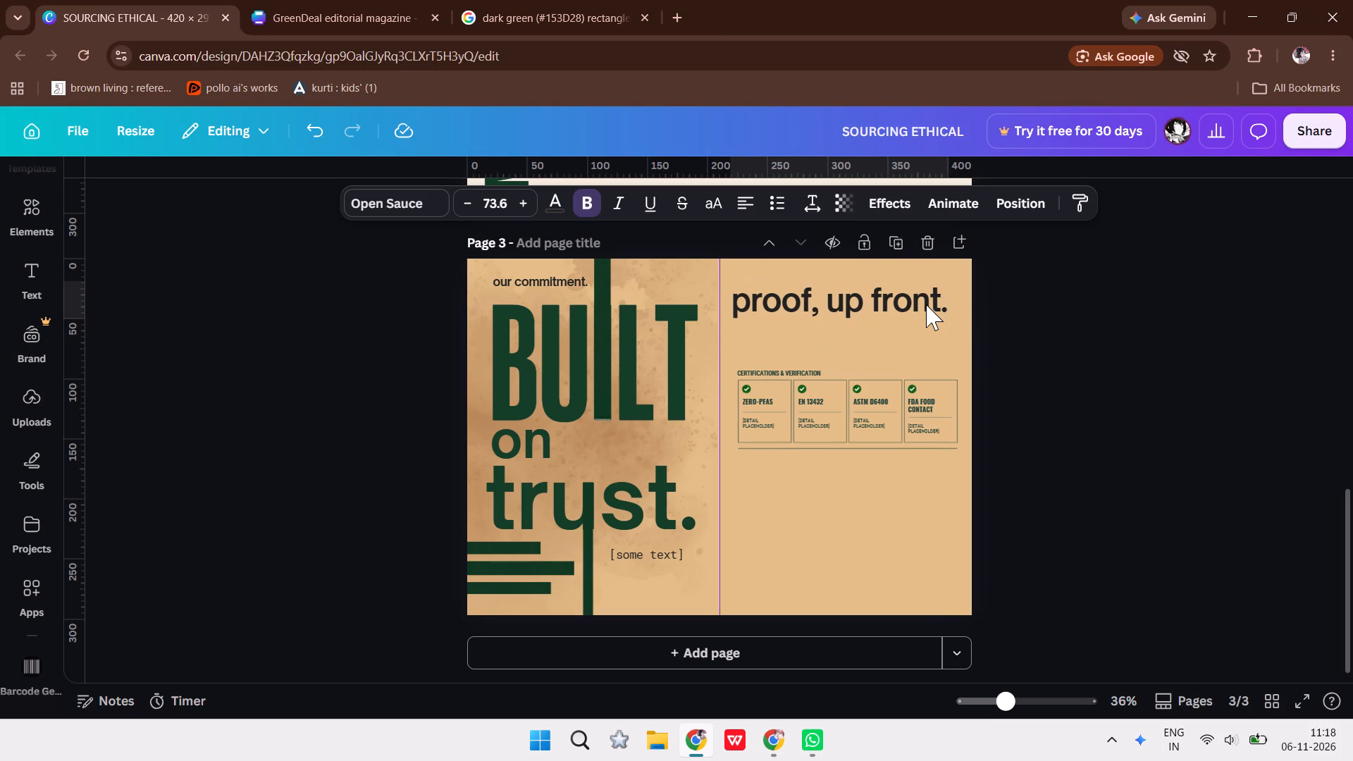
key(Right)
key(Right)
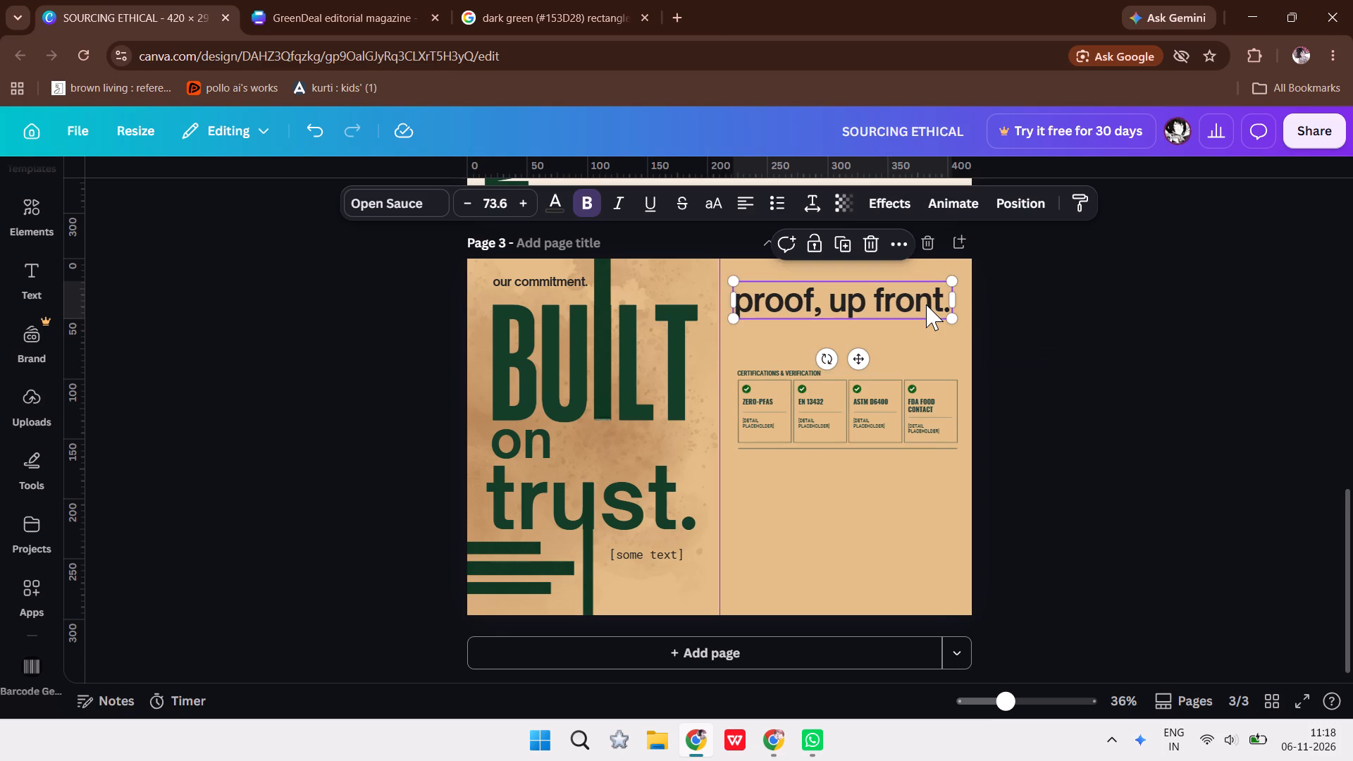
Group all elements of the Certifications & Verification block into one object and select the group.
click(887, 454)
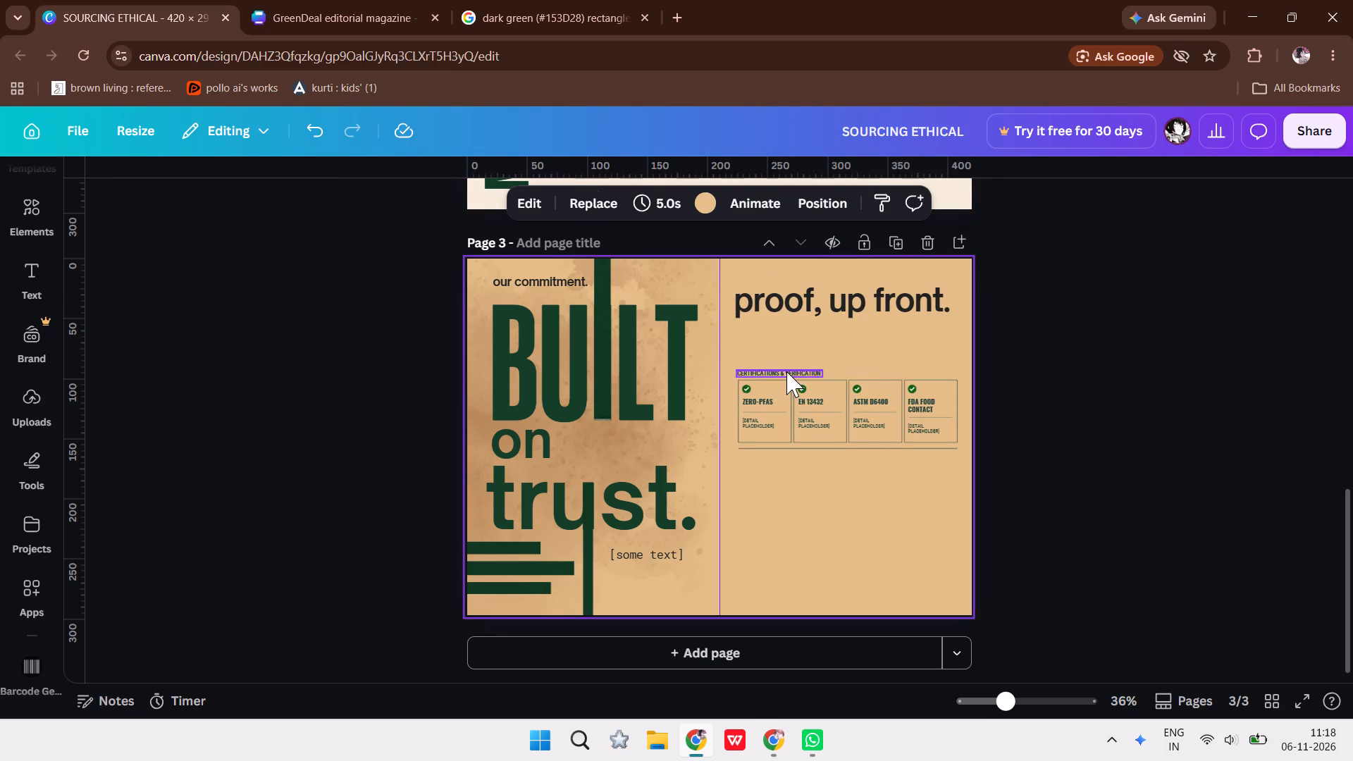
drag(726, 350, 733, 440)
drag(733, 440, 831, 471)
click(746, 333)
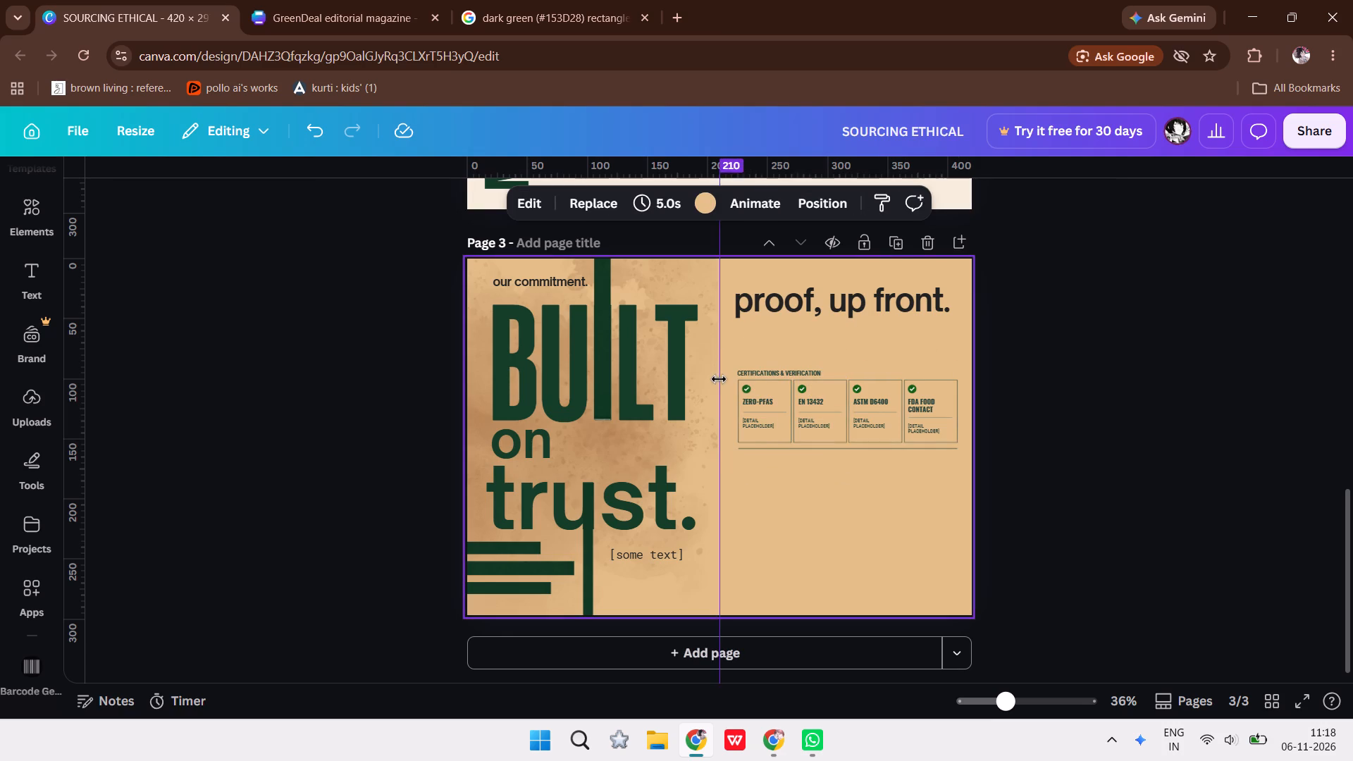
drag(734, 362, 958, 487)
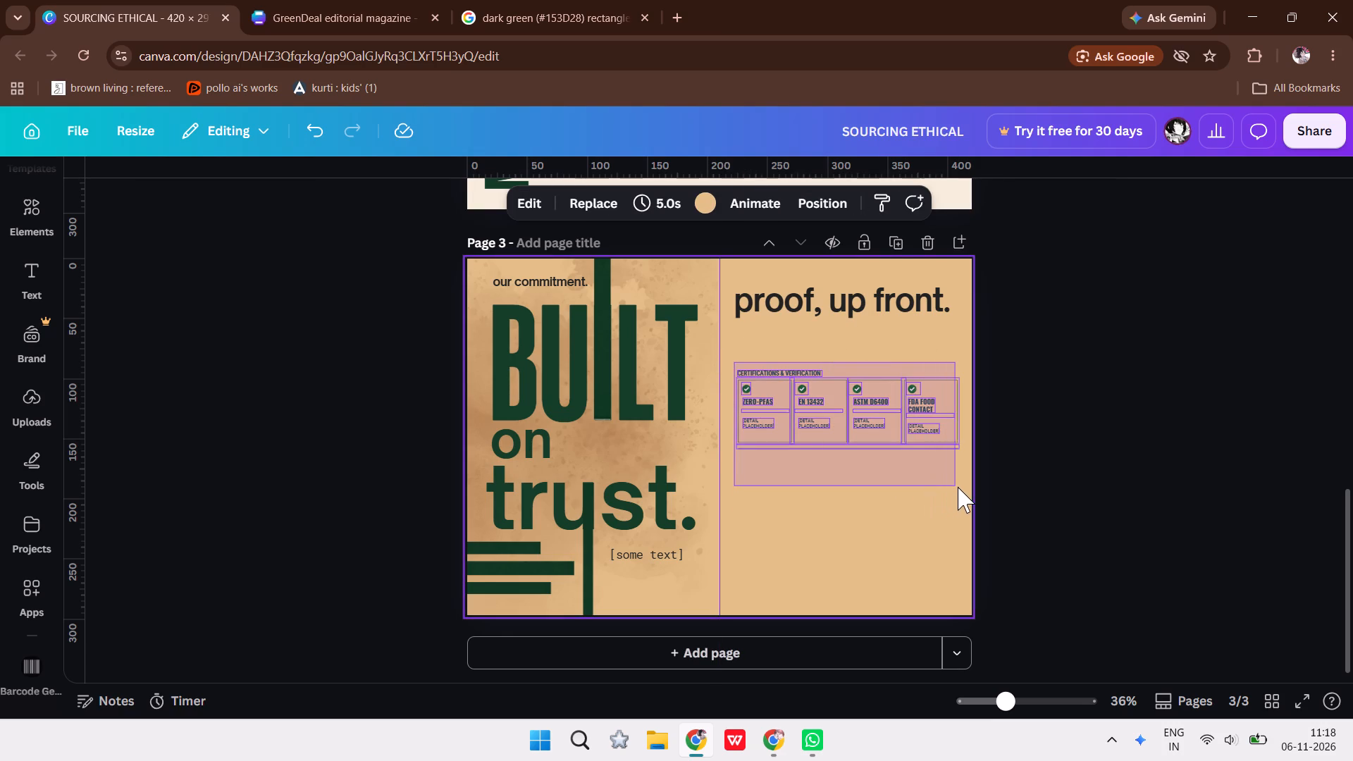
drag(958, 487, 965, 485)
key(ctrl+g)
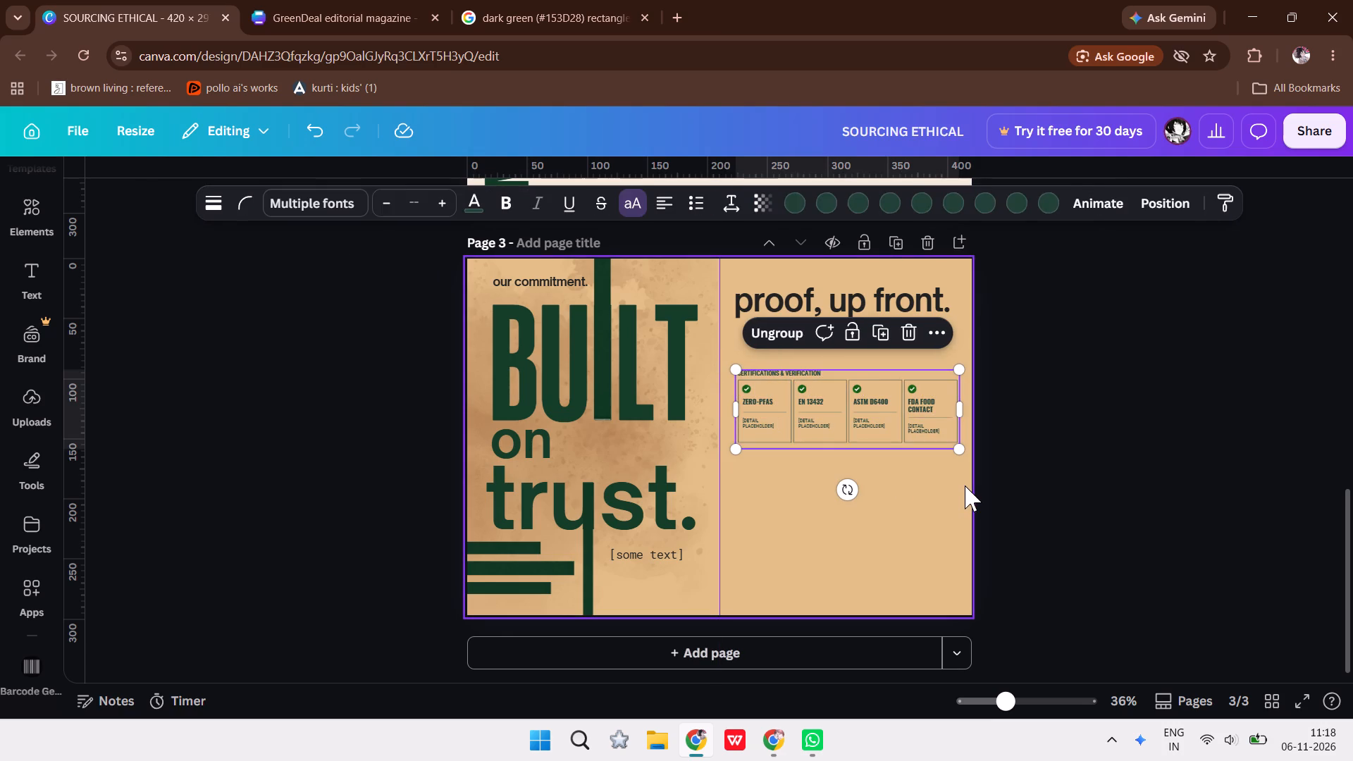
click(1056, 411)
click(954, 383)
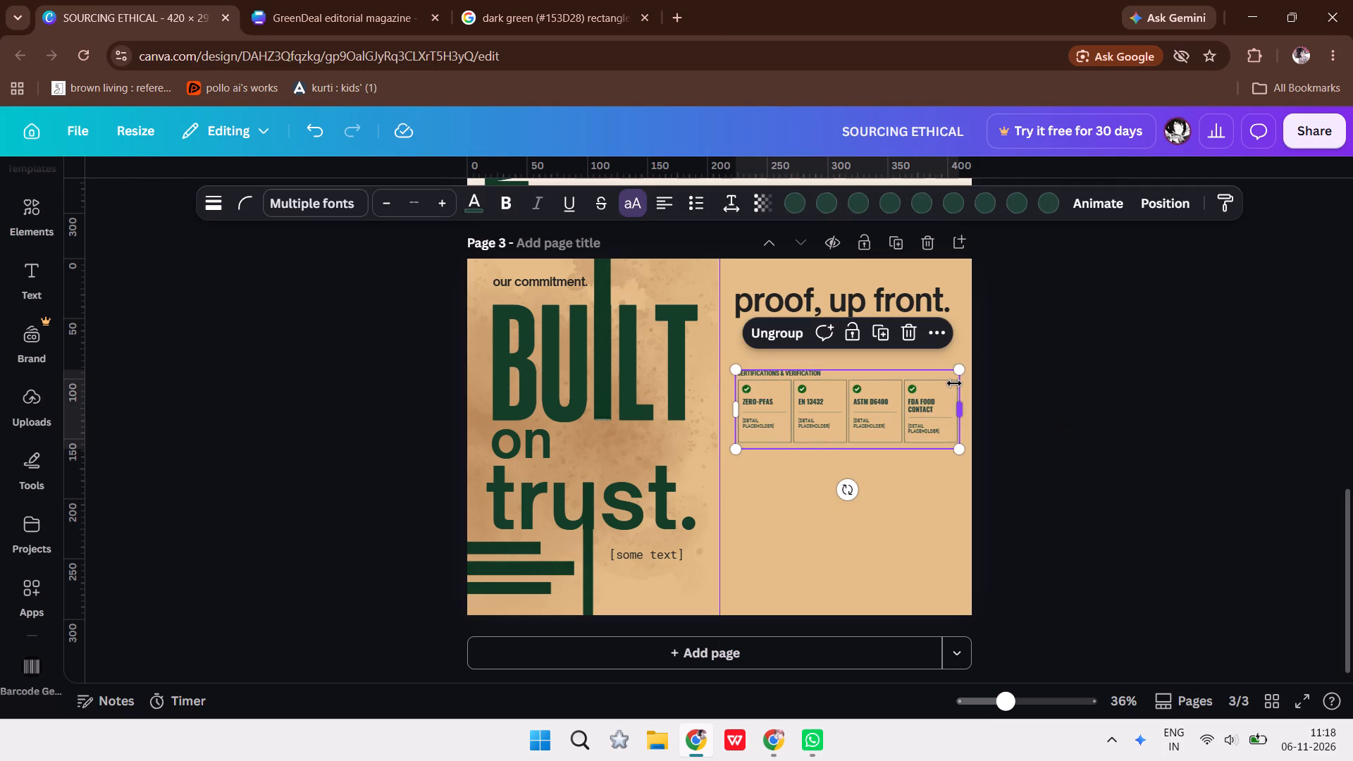
Move the grouped Certifications & Verification block straight down until it sits near the bottom edge of page 3.
key(Down)
key(Down)
key(Down)
key(Down)
key(Down)
key(Down)
key(Down)
key(Down)
key(Down)
key(Down)
key(Down)
key(Down)
key(Down)
key(Down)
key(Down)
key(Down)
key(Down)
key(Down)
key(Down)
key(Down)
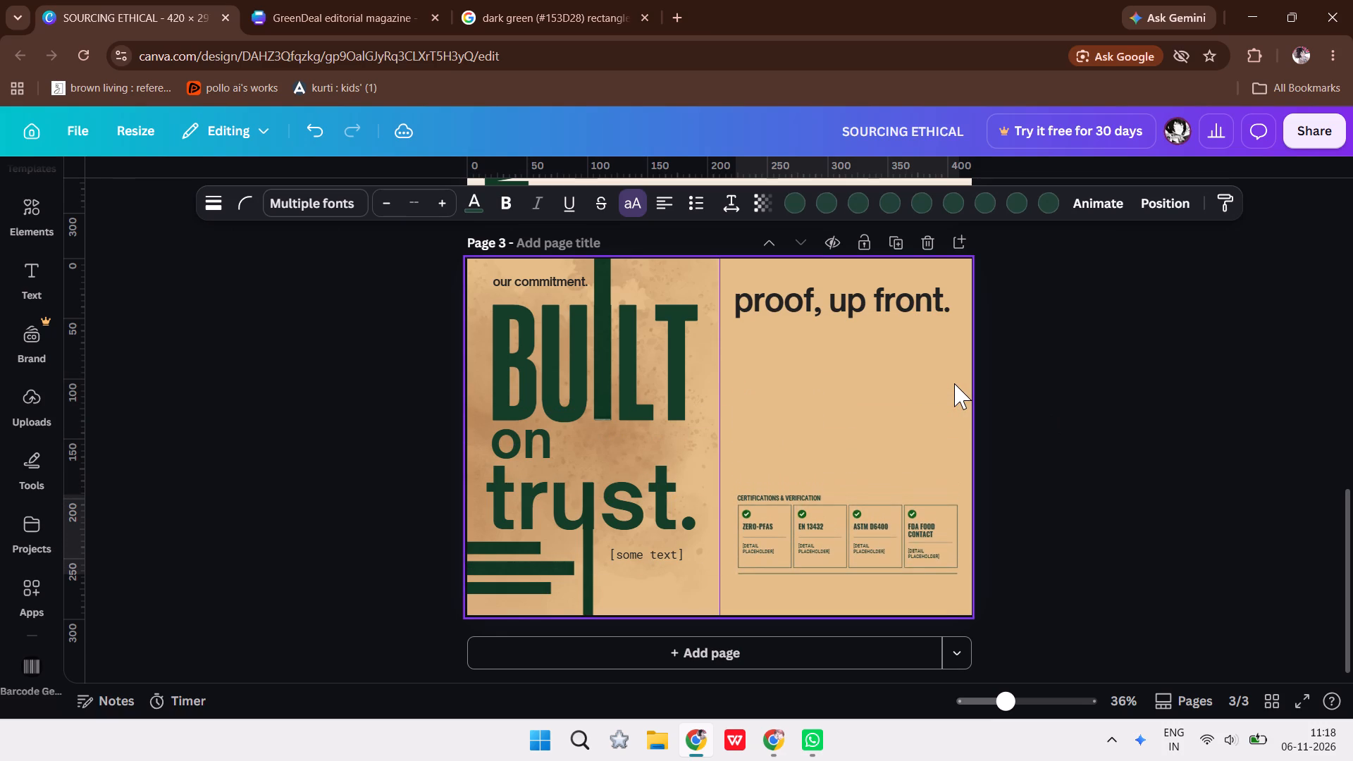
key(Down)
key(Down)
key(Down)
key(Down)
key(Down)
key(Down)
key(Down)
key(Down)
key(Down)
key(Down)
key(Down)
key(Down)
key(Down)
key(Down)
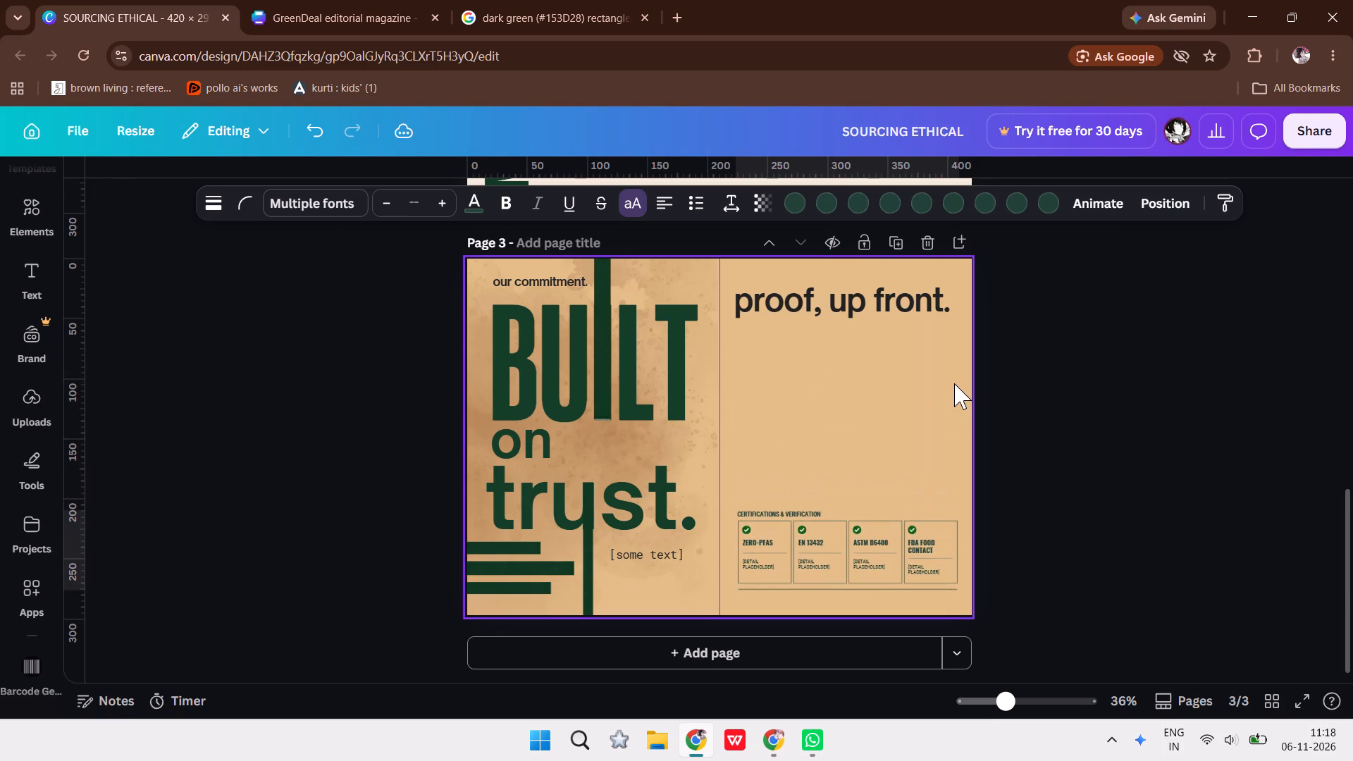
Recolour the page 3 background to the solid warm yellow #EED082, experimenting with other hues and tan shades along the way.
click(805, 440)
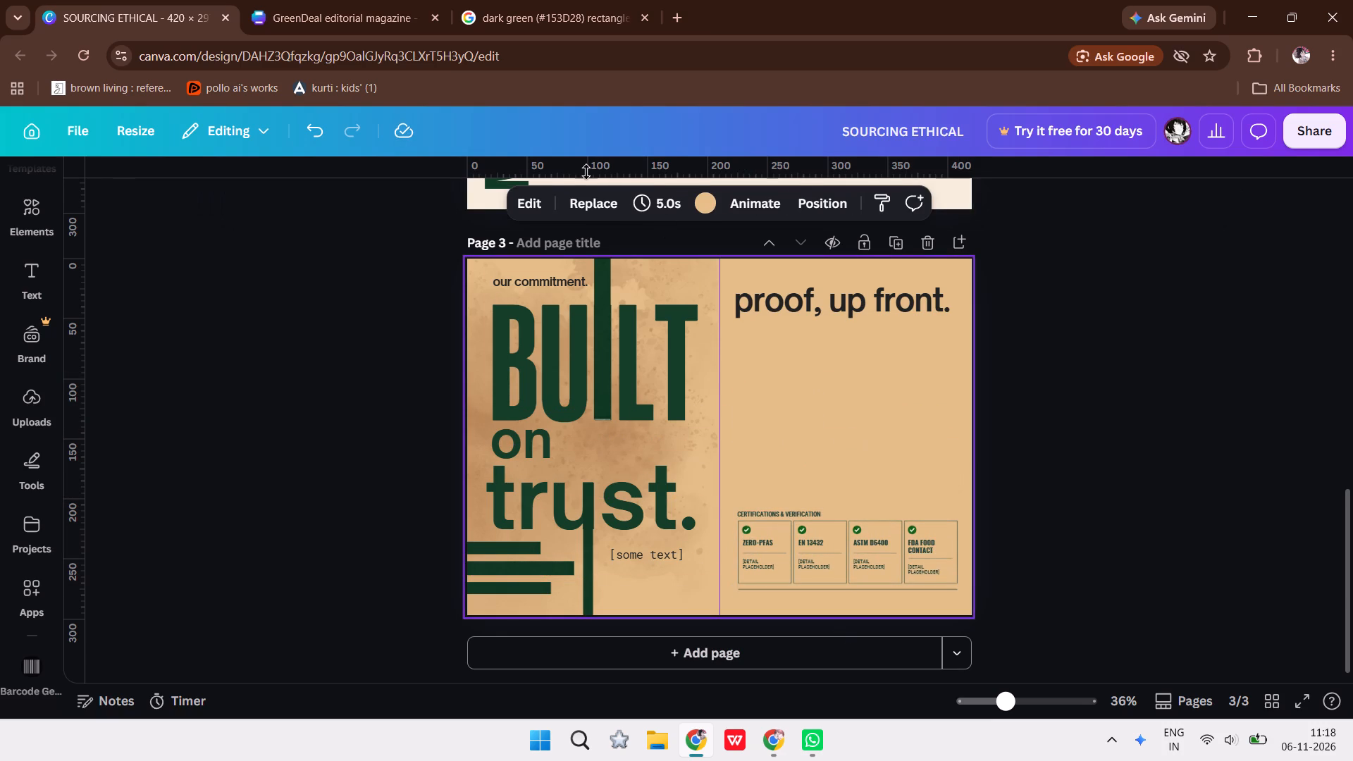
click(698, 206)
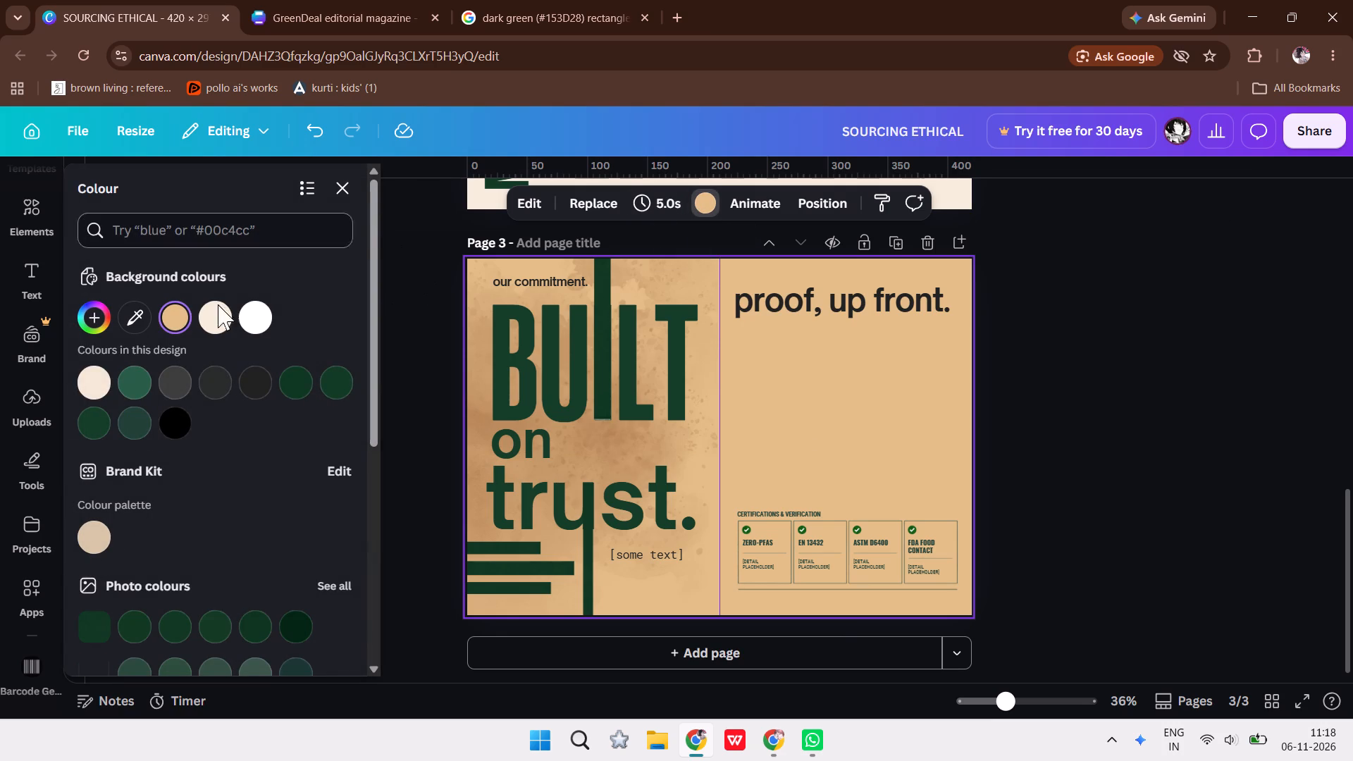
click(180, 314)
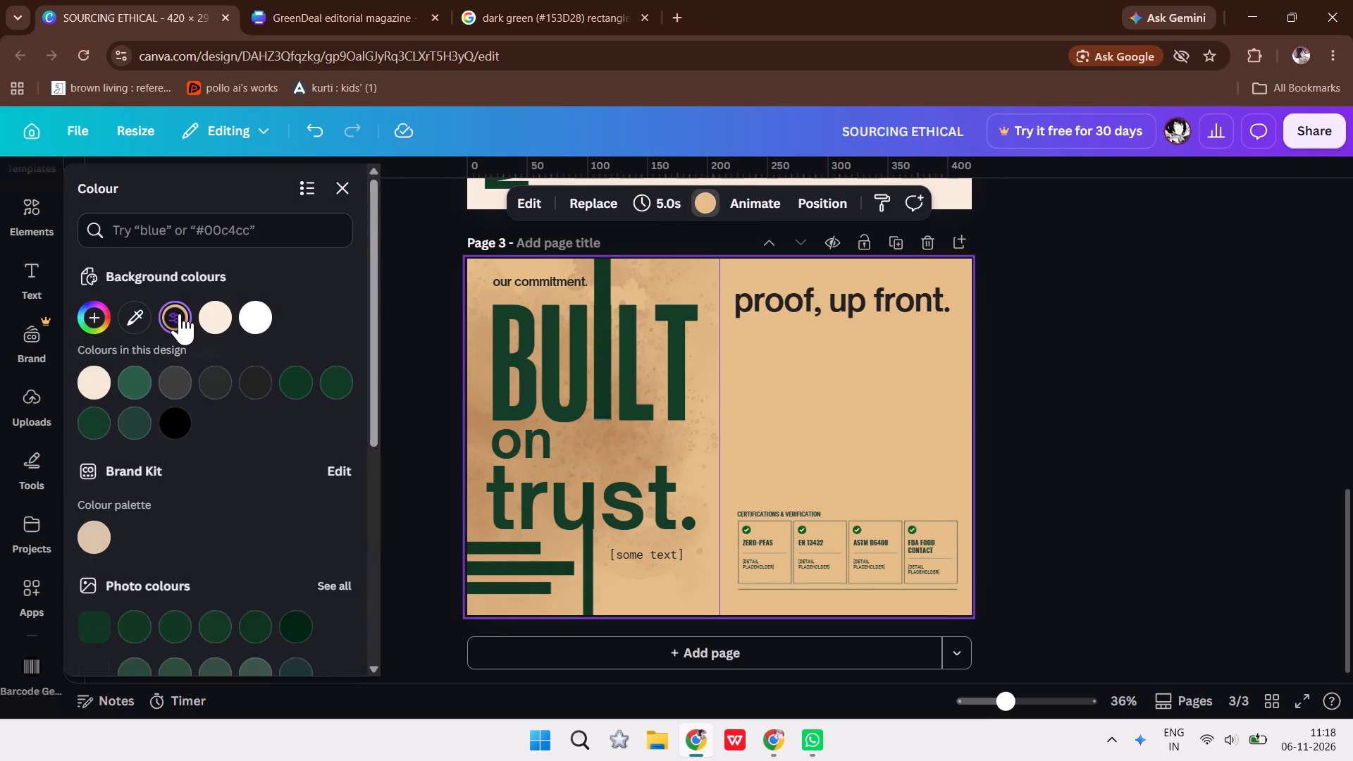
drag(206, 402, 176, 411)
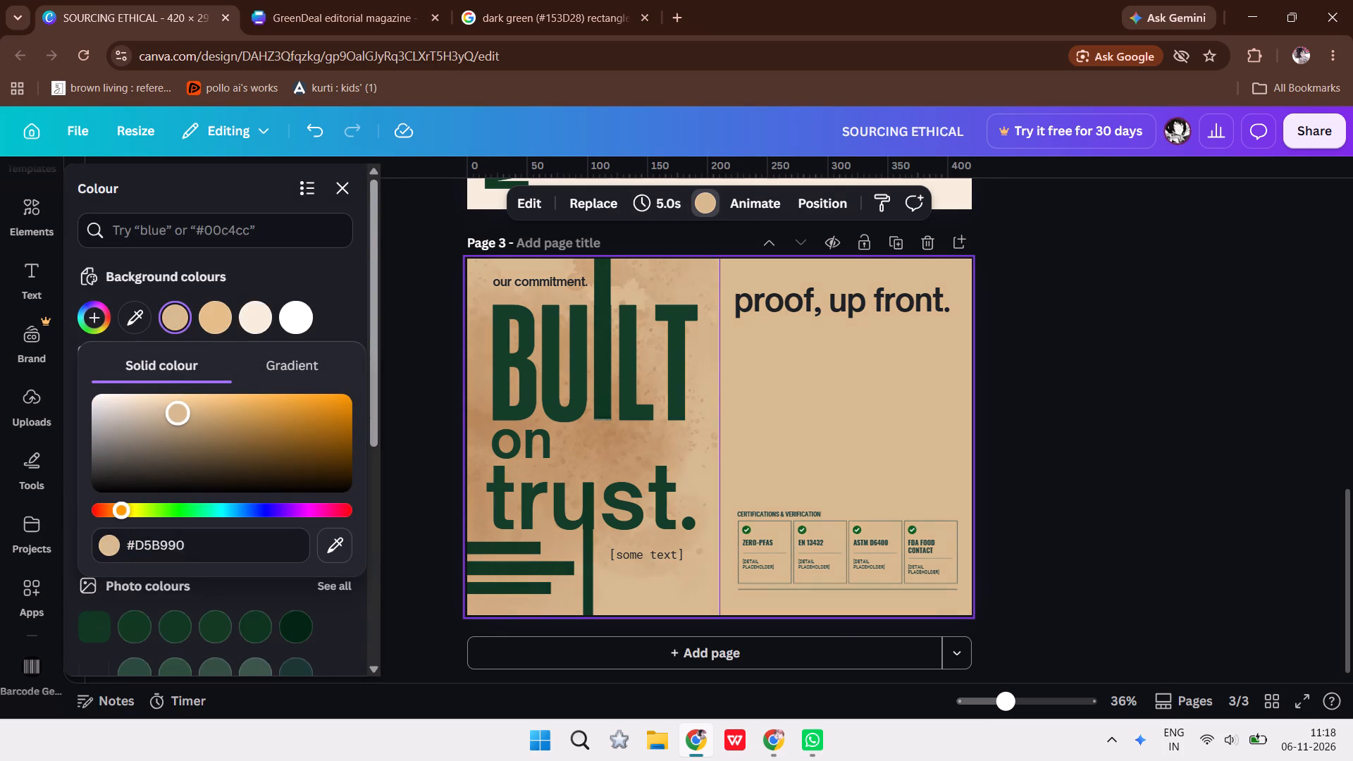
drag(176, 411, 178, 408)
drag(127, 502, 310, 516)
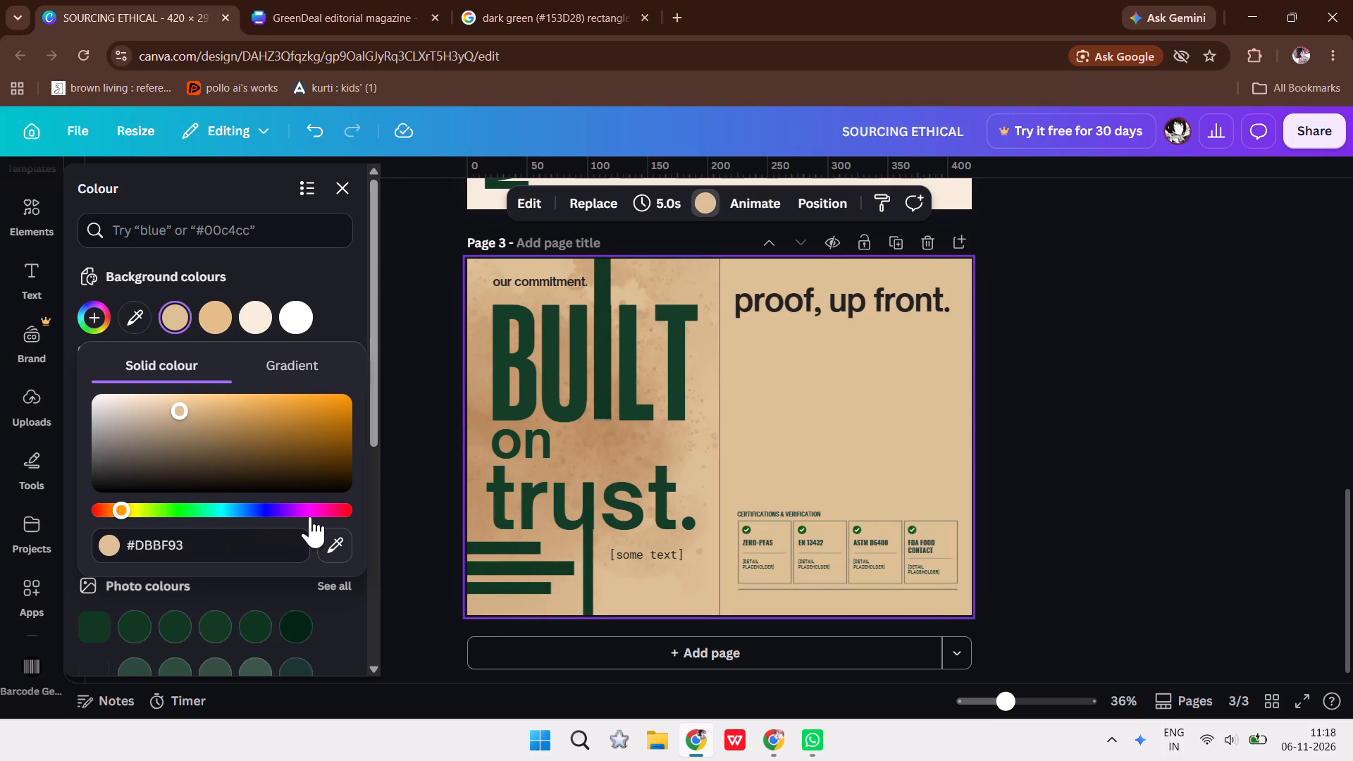
drag(310, 516, 313, 514)
click(313, 514)
drag(285, 505, 187, 524)
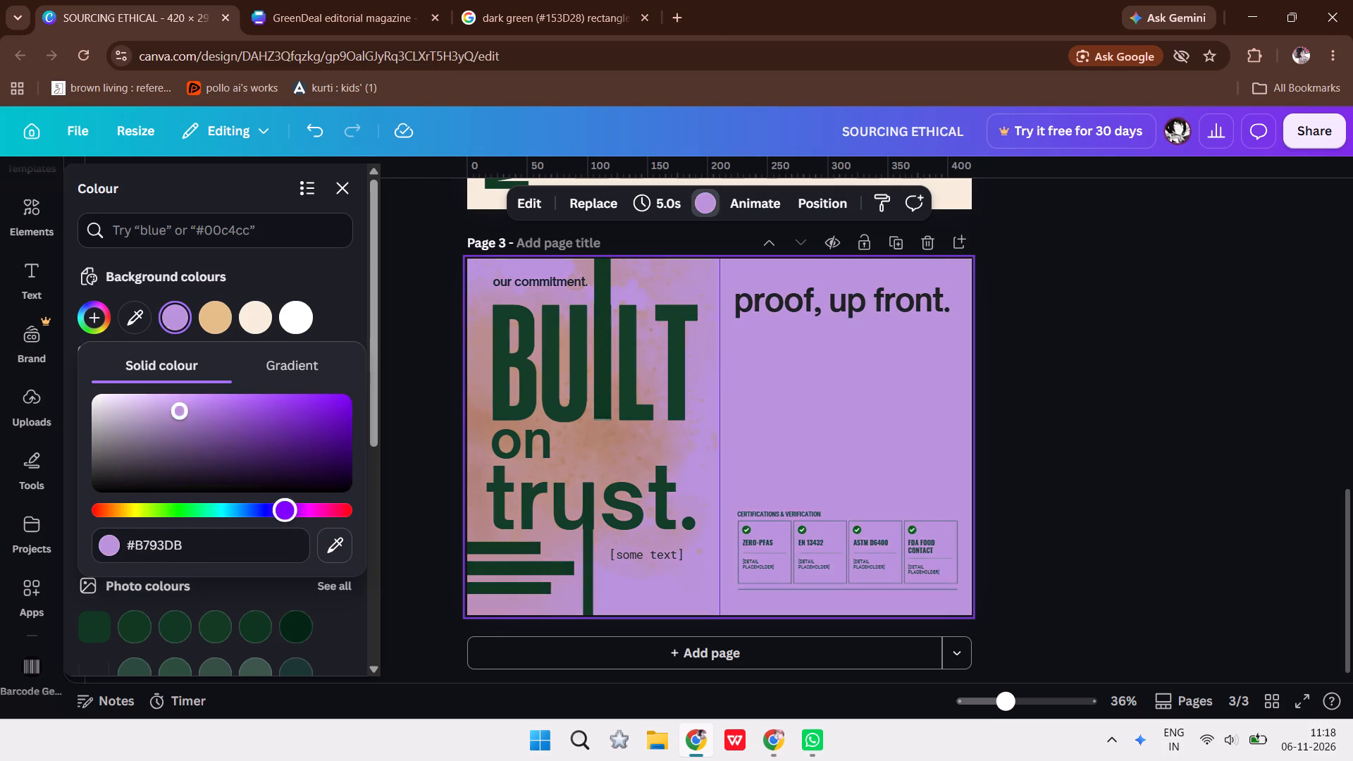
drag(187, 524, 122, 534)
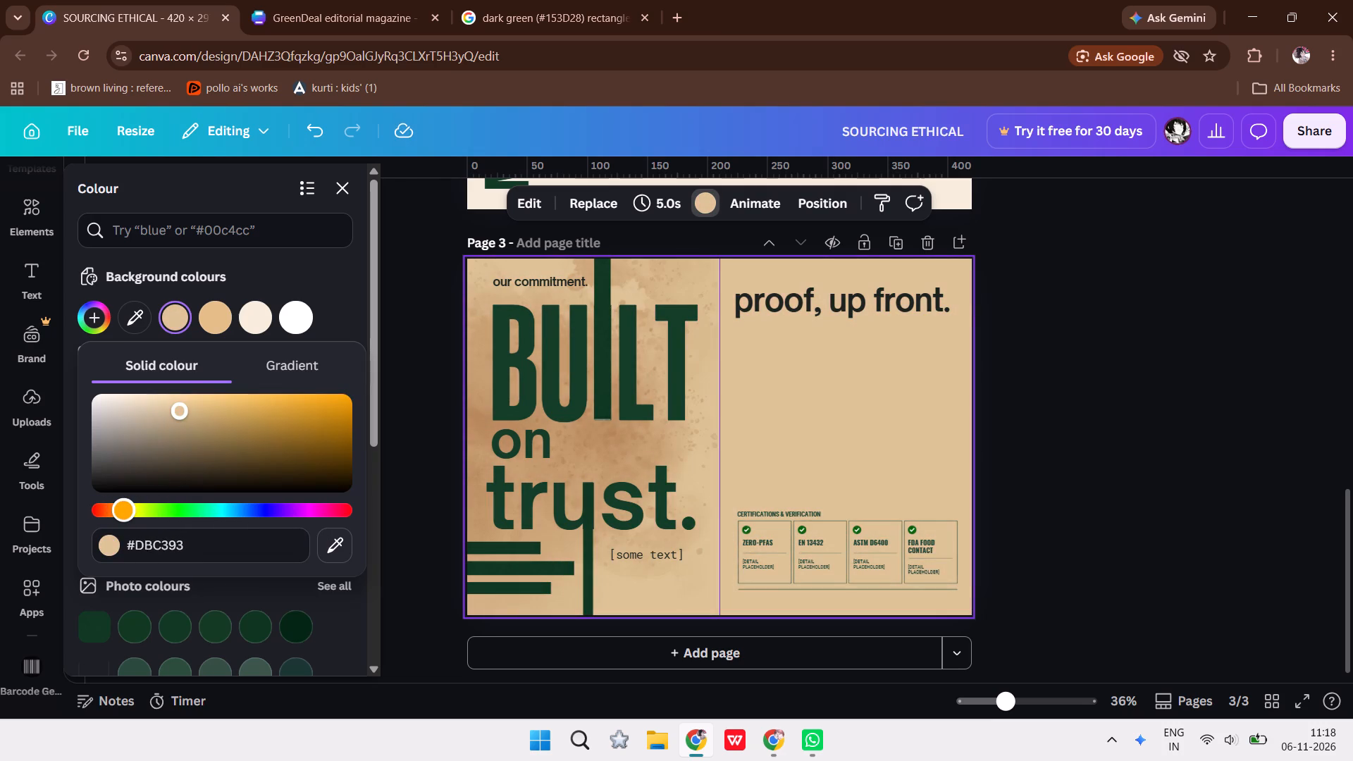
drag(122, 534, 125, 535)
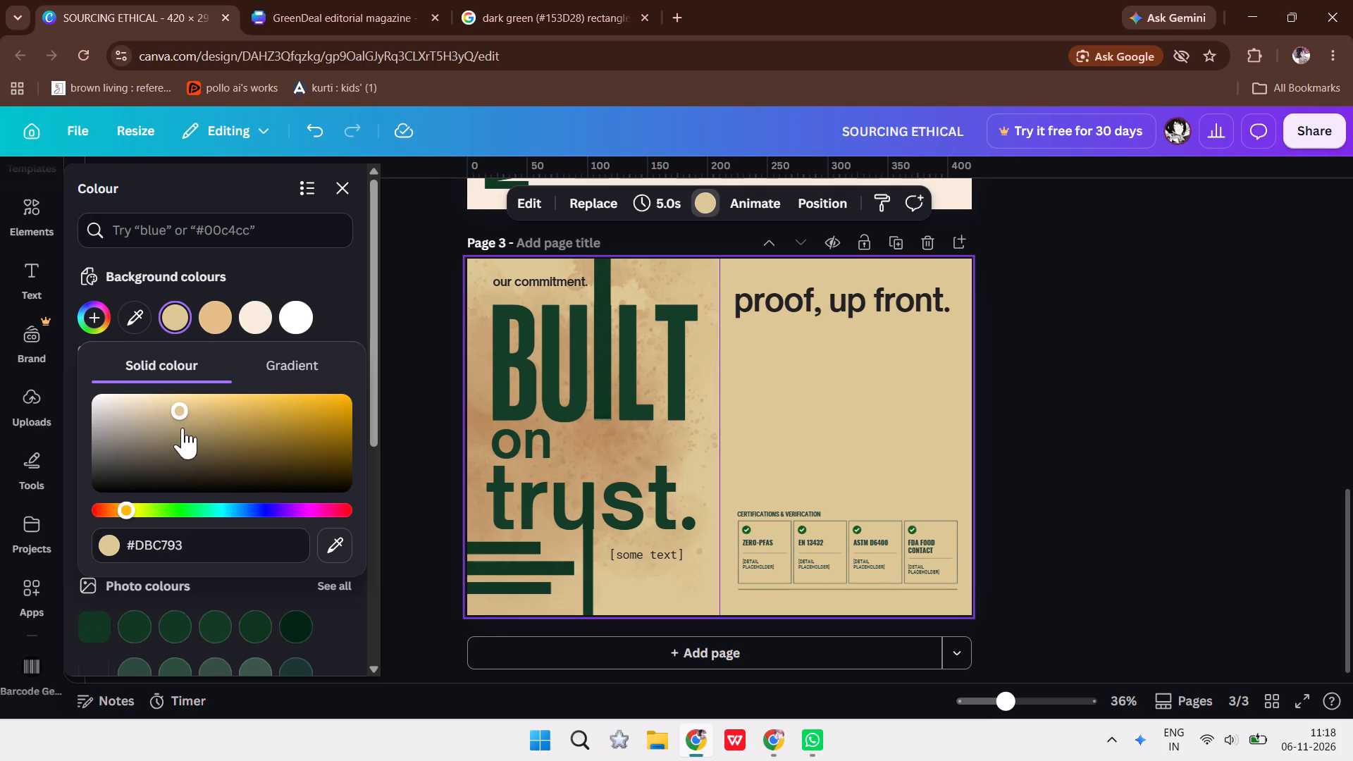
drag(182, 410, 218, 405)
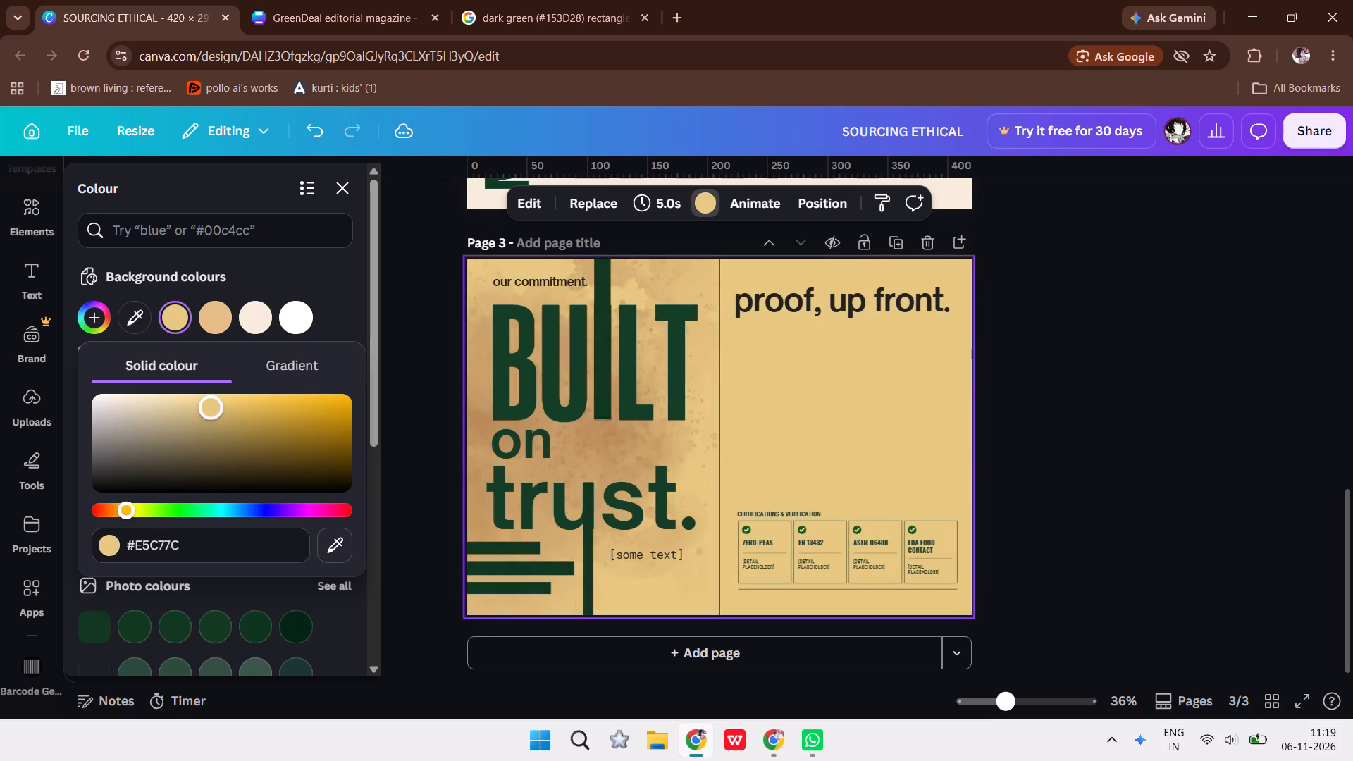
drag(218, 405, 206, 403)
drag(206, 403, 218, 414)
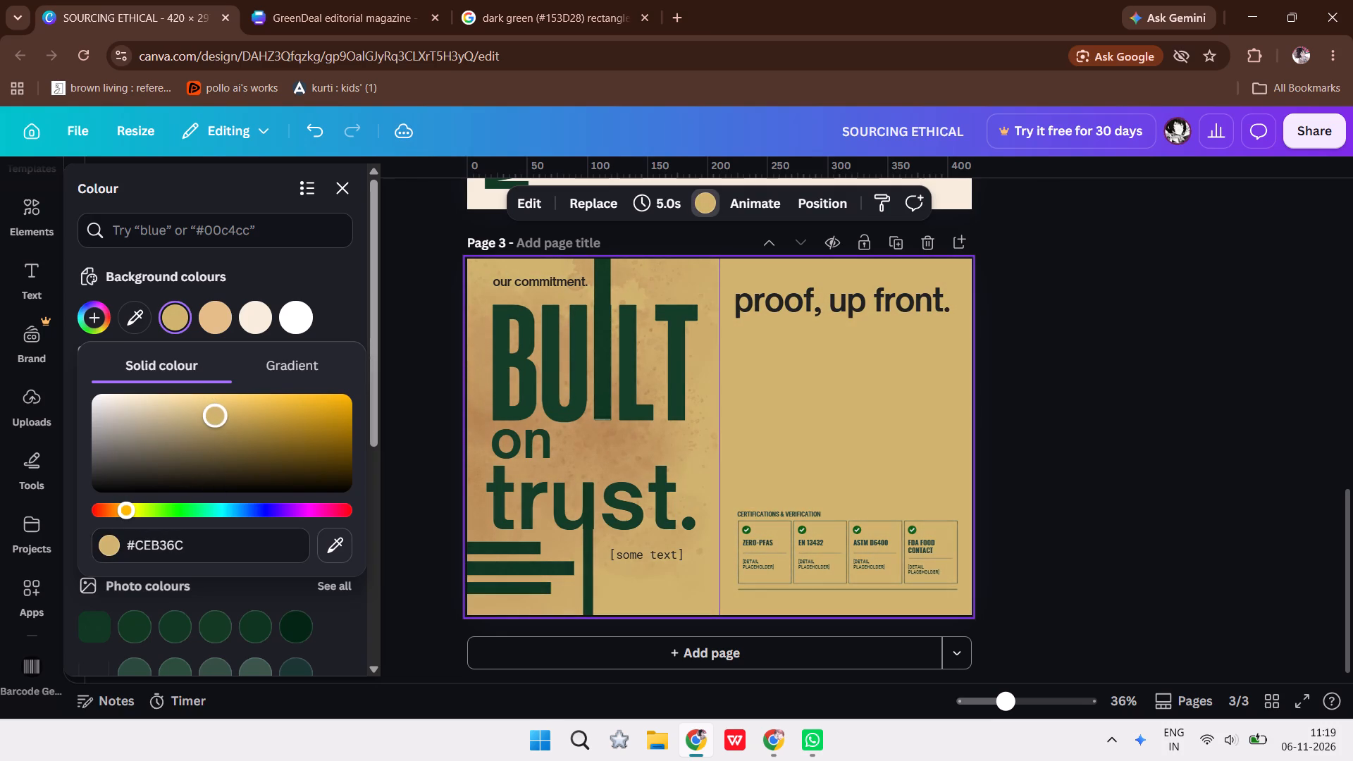
drag(218, 414, 233, 393)
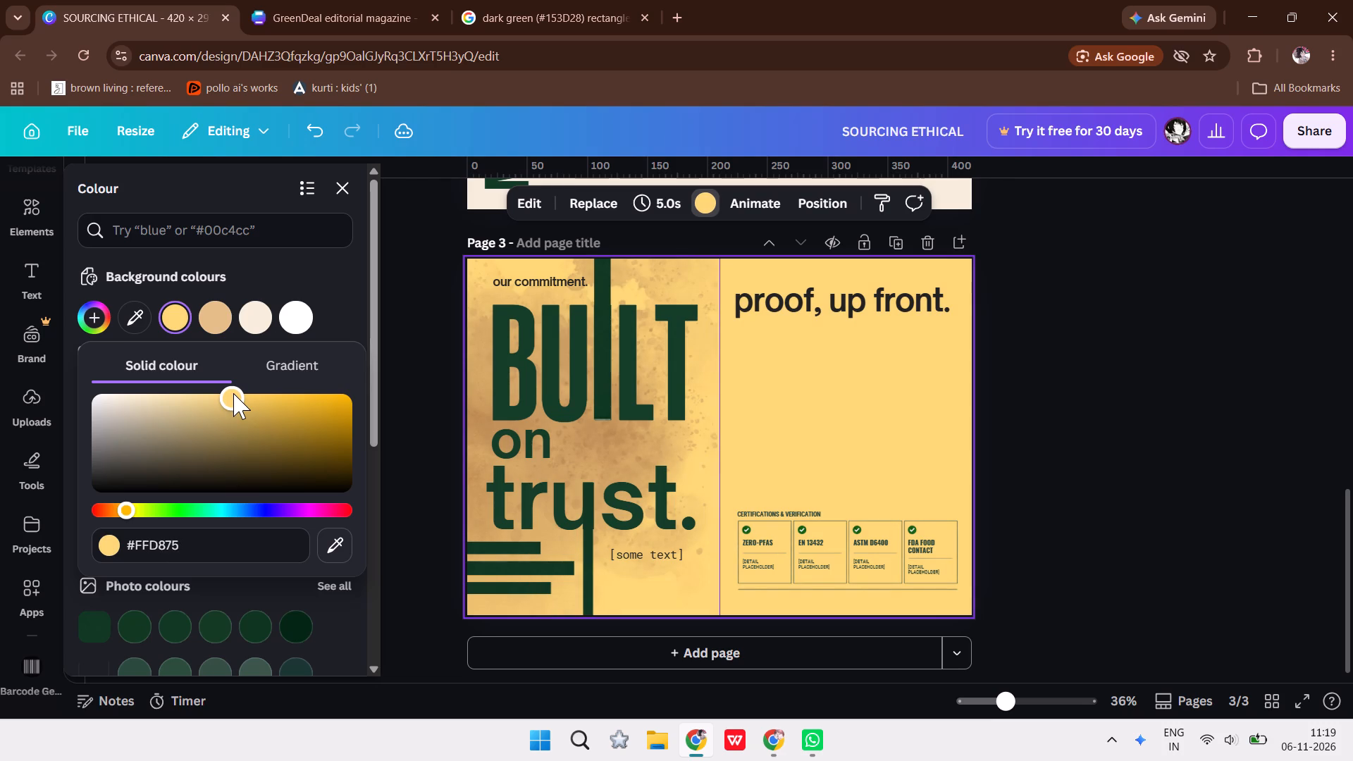
drag(233, 393, 206, 394)
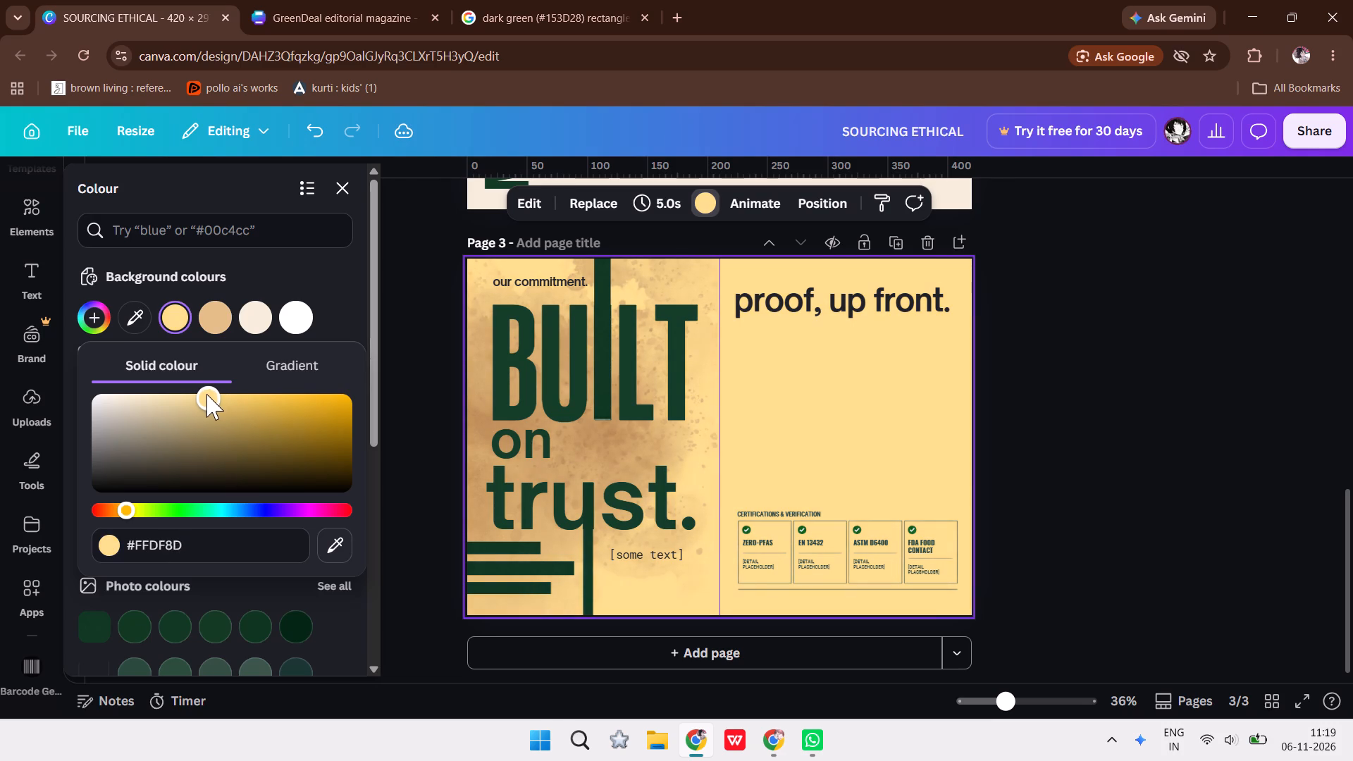
drag(206, 394, 223, 416)
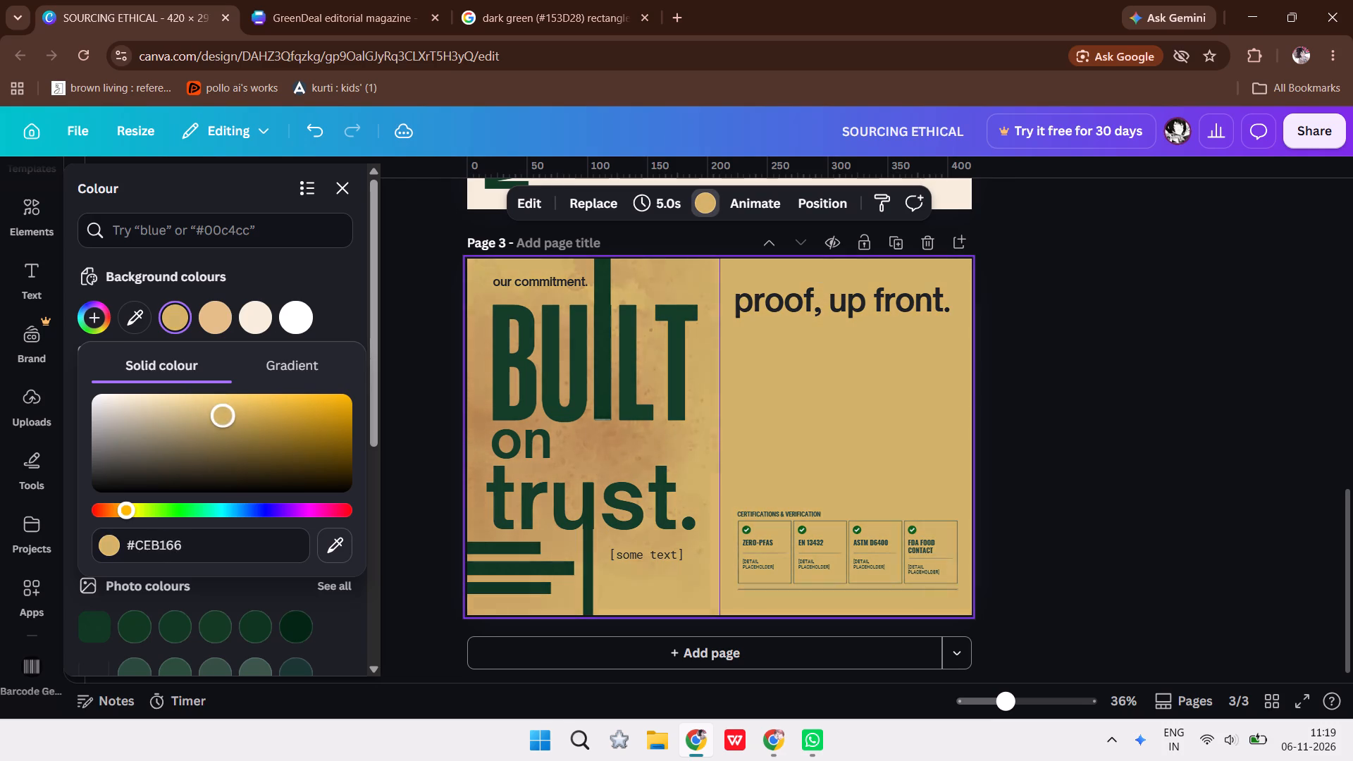
drag(223, 416, 213, 414)
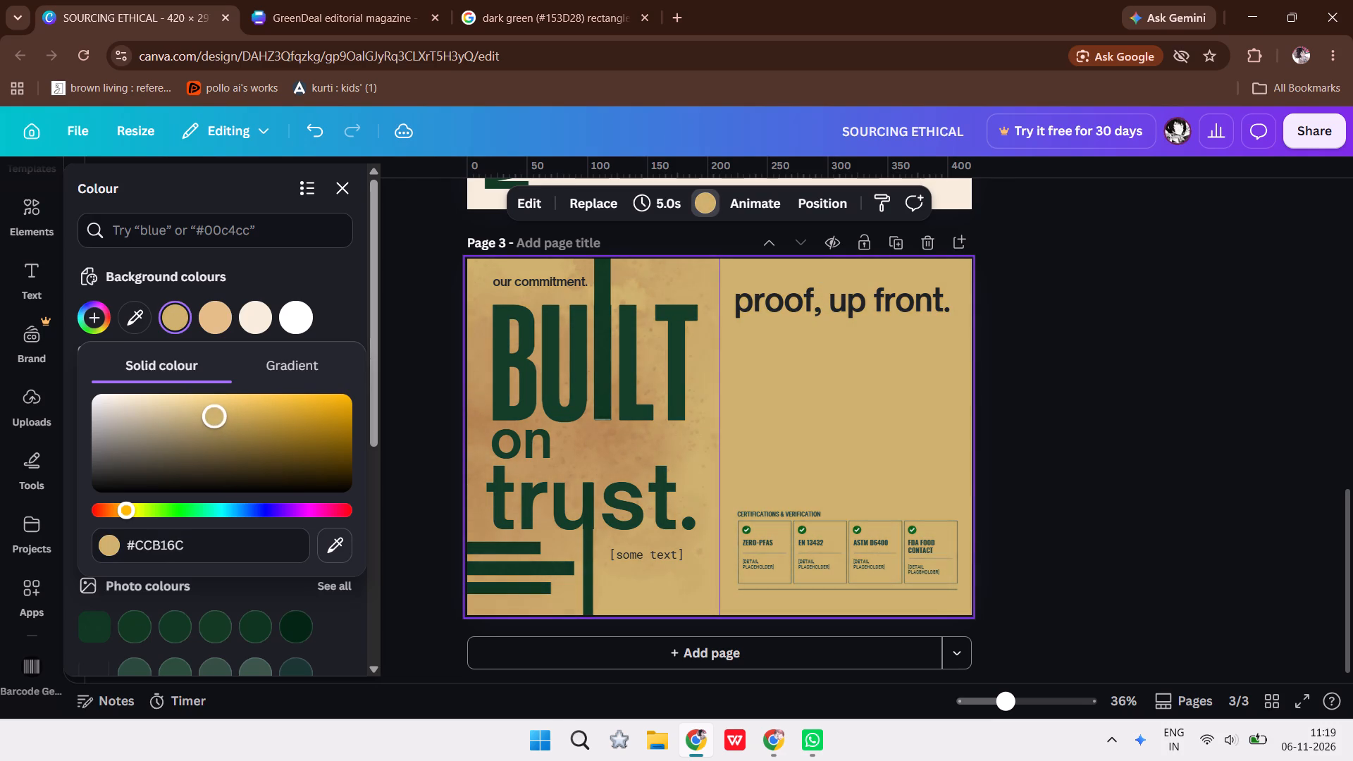
drag(213, 414, 232, 404)
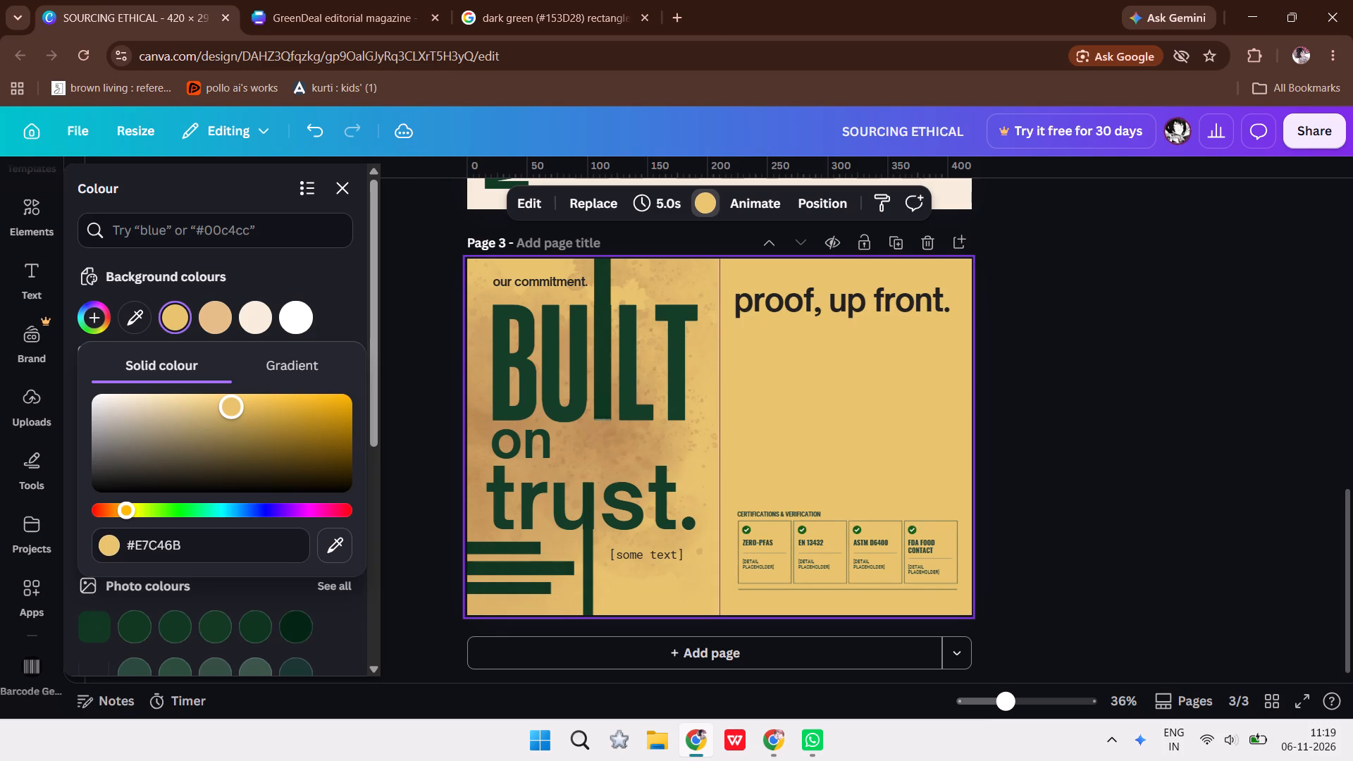
drag(232, 404, 222, 400)
drag(222, 400, 210, 401)
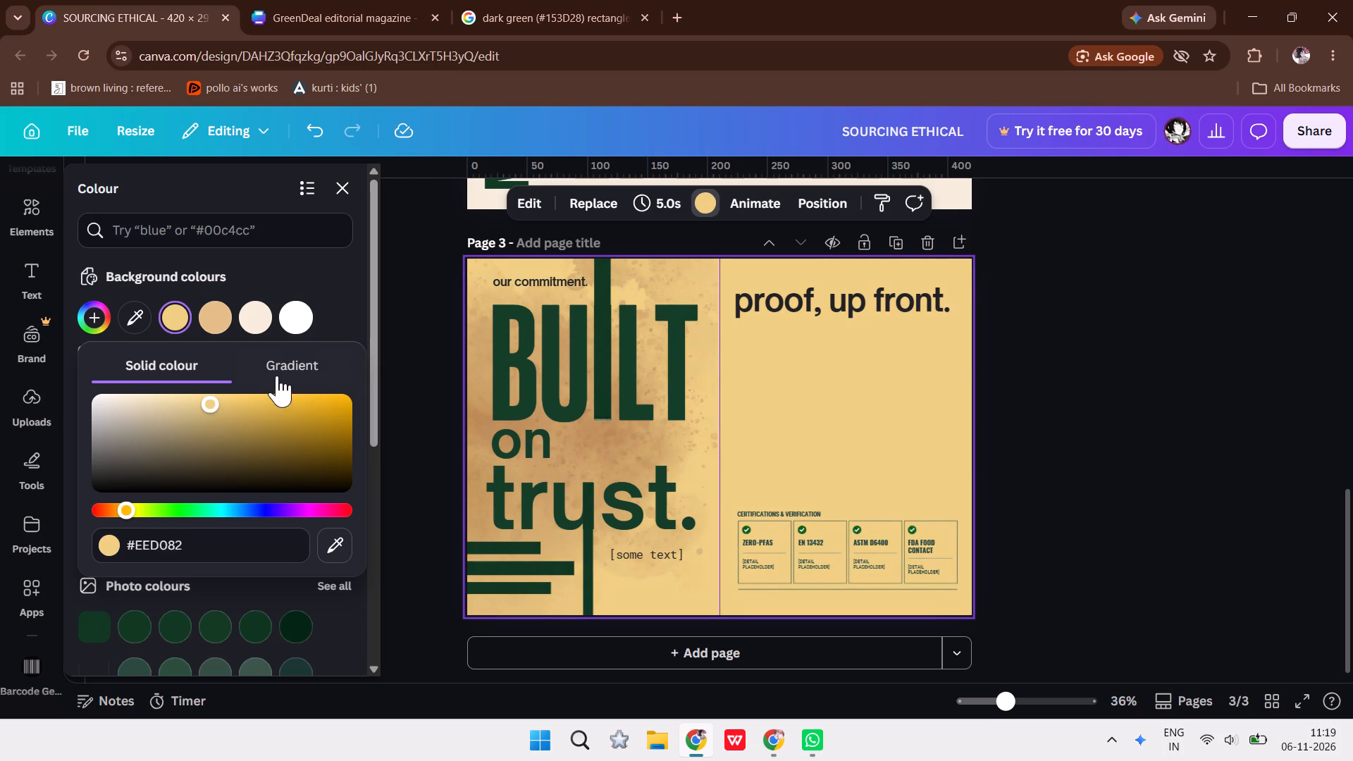
Turn the page 3 background into a gradient from #EED082 to green #567F34, testing lower opacity on each colour but keeping both at 100%.
click(293, 369)
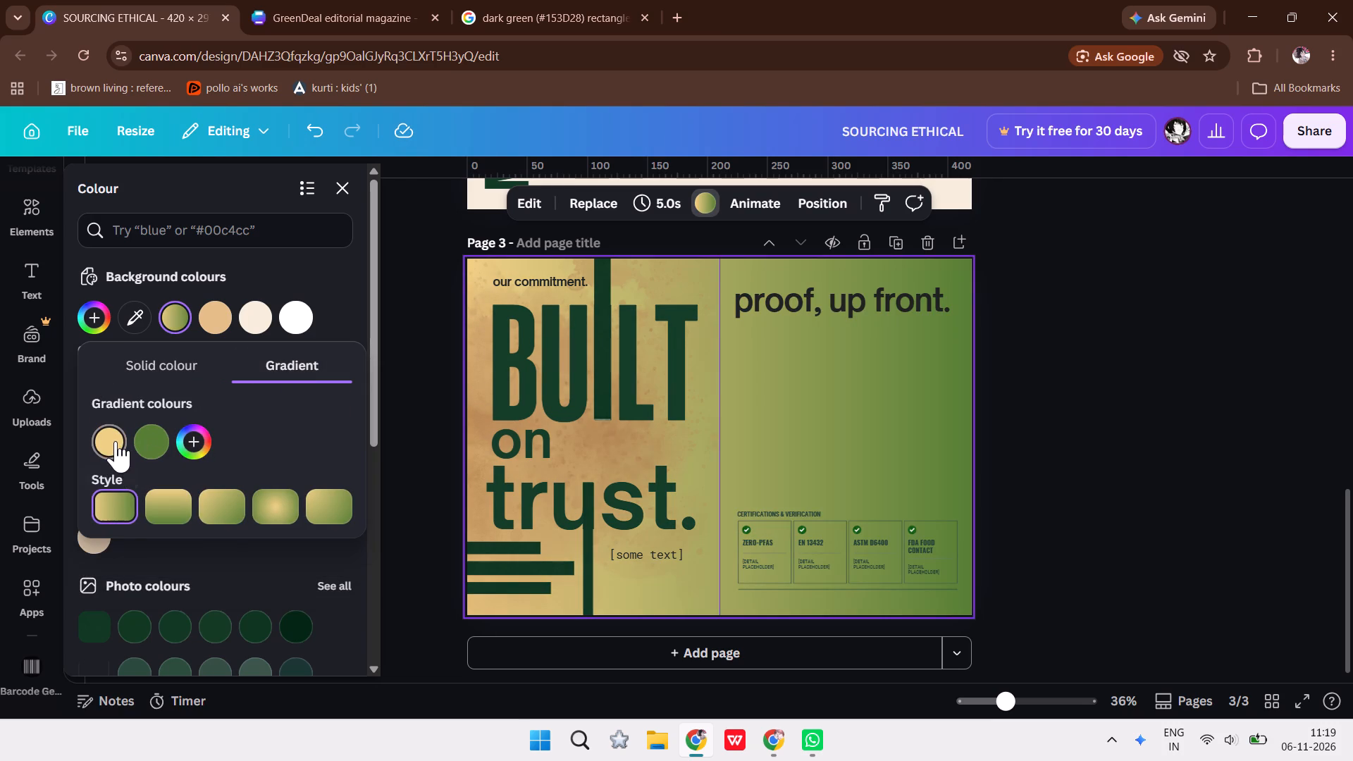
click(116, 441)
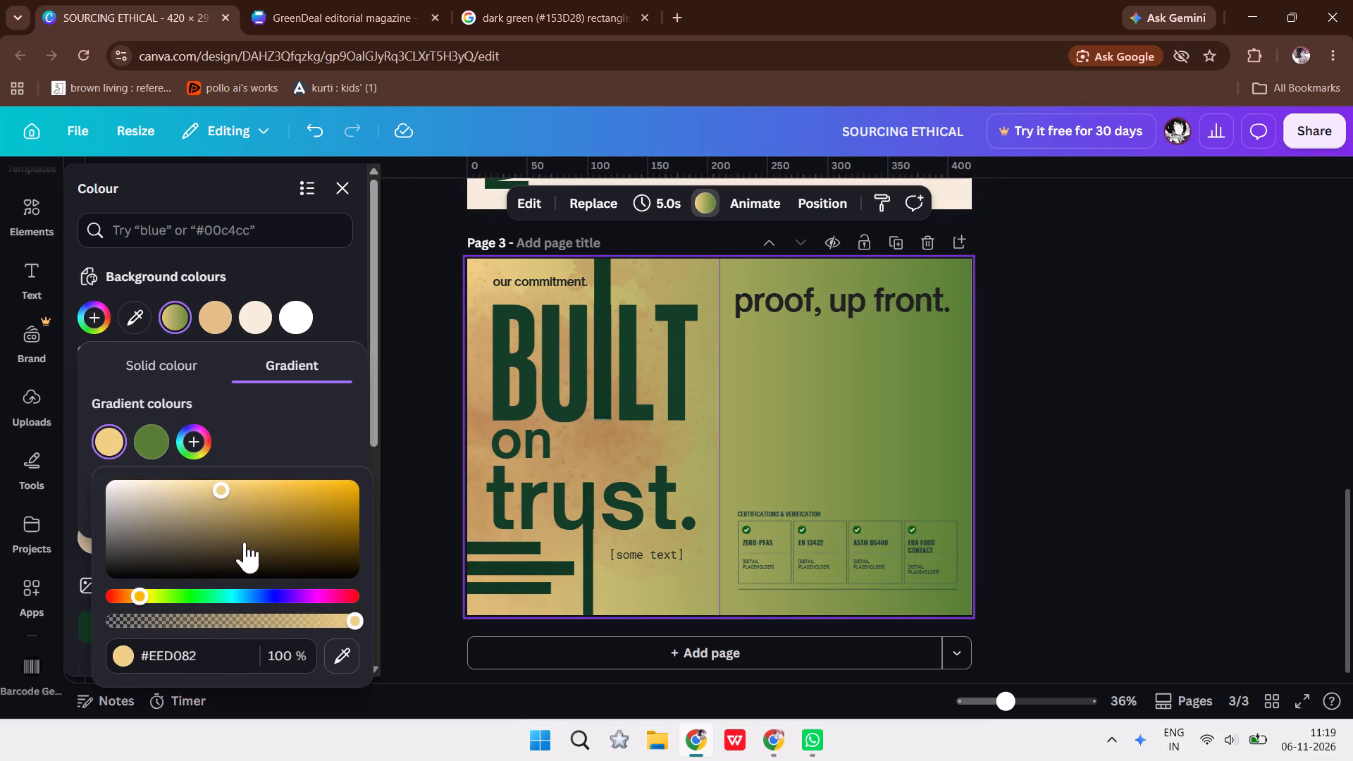
drag(335, 614, 178, 612)
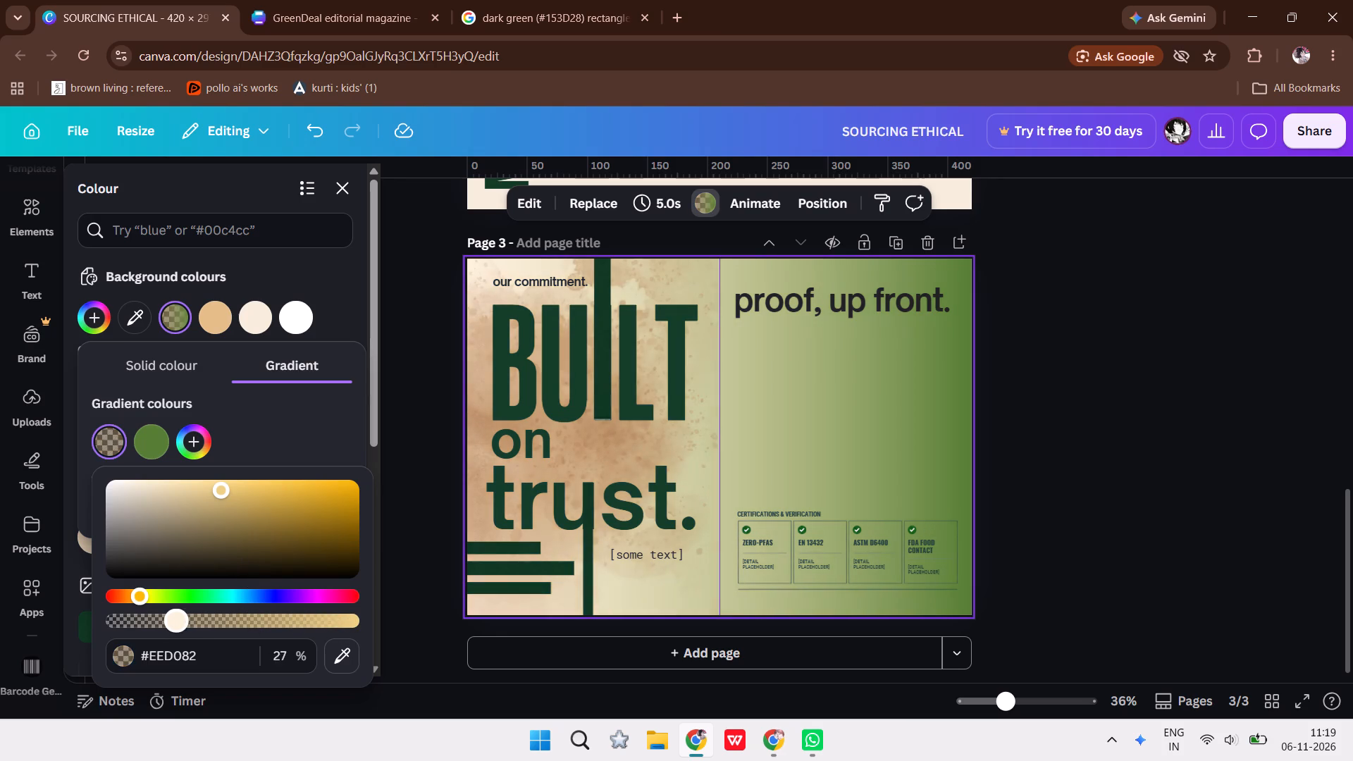
drag(178, 612, 382, 621)
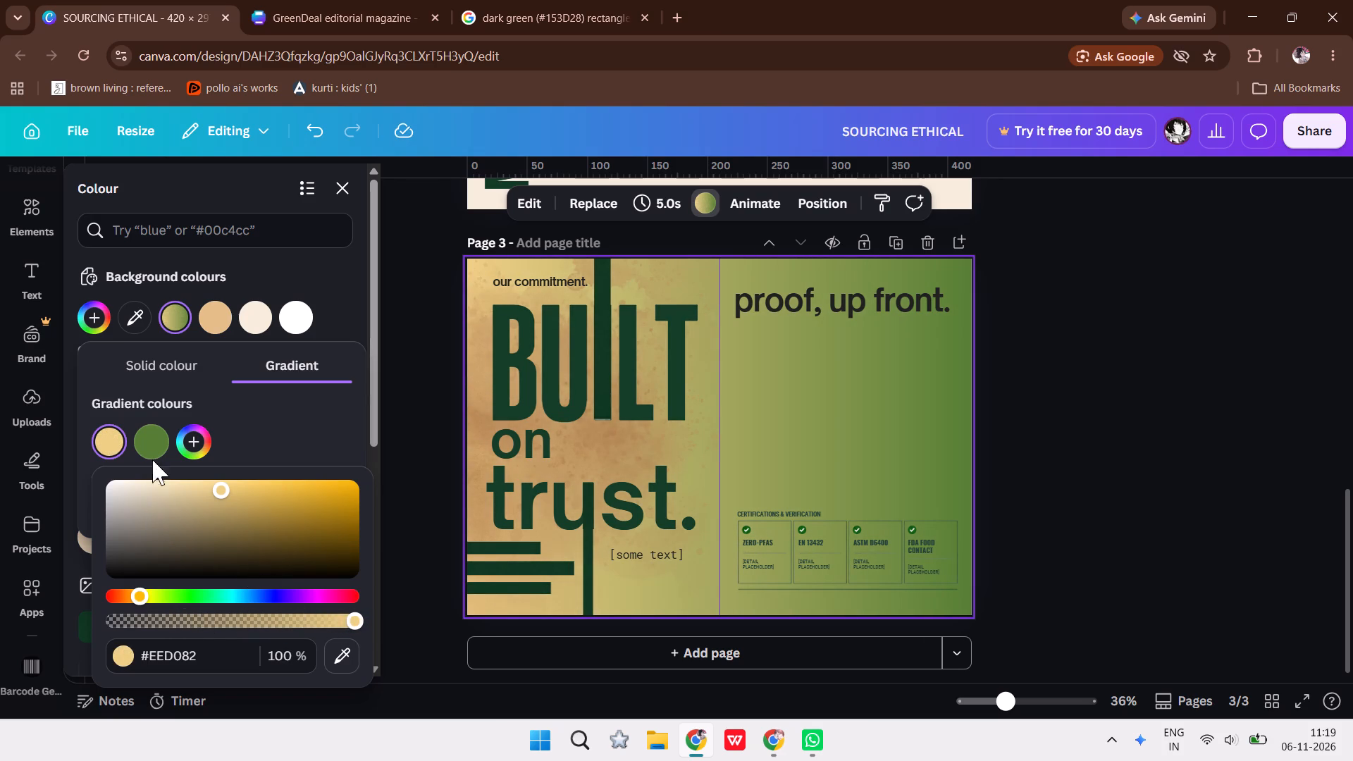
click(152, 438)
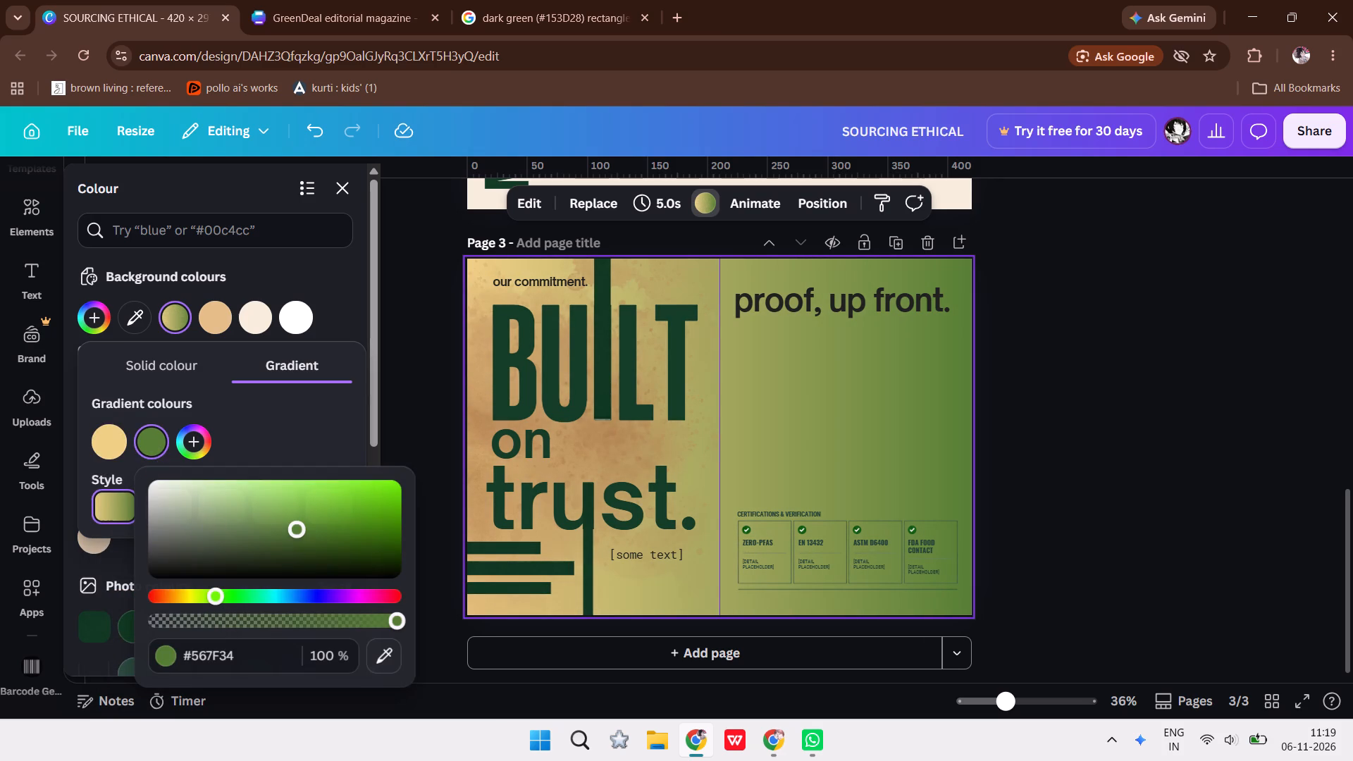
drag(382, 624, 306, 609)
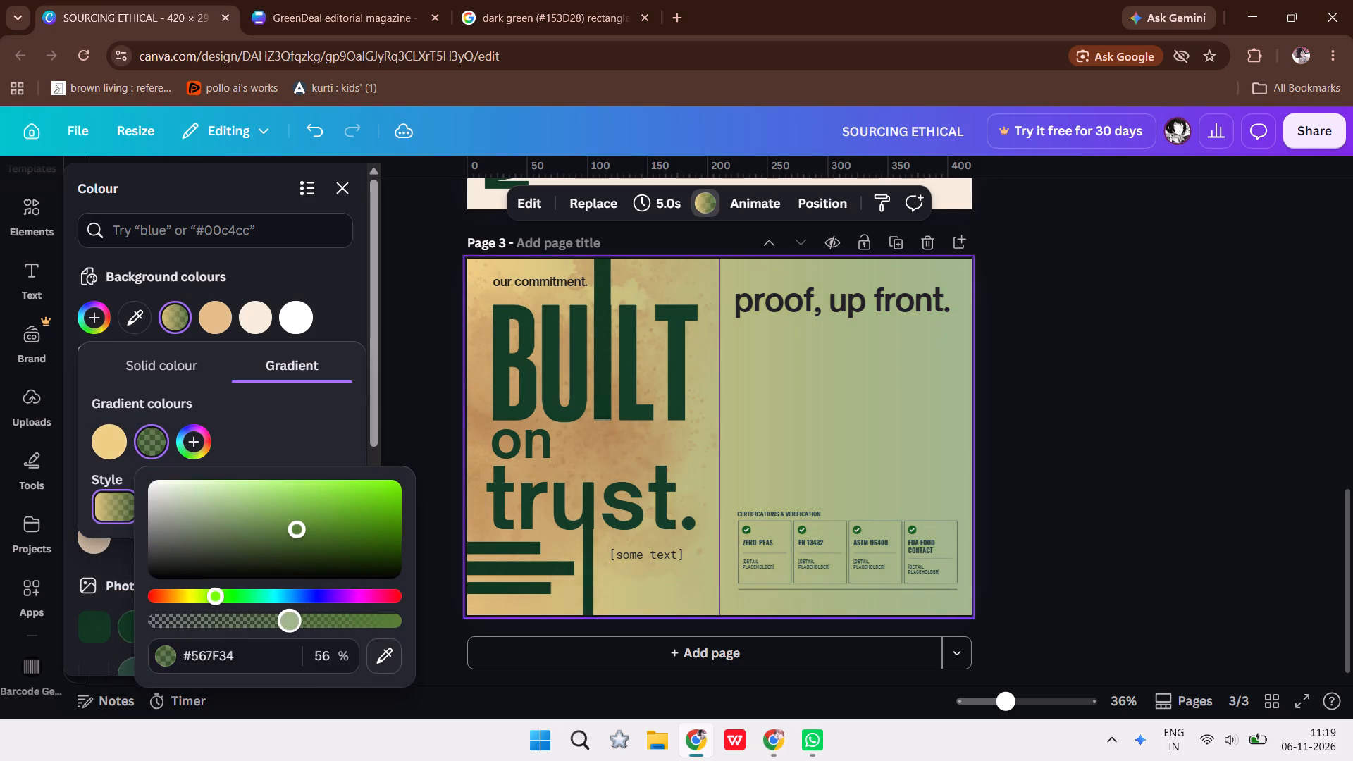
drag(306, 609, 445, 611)
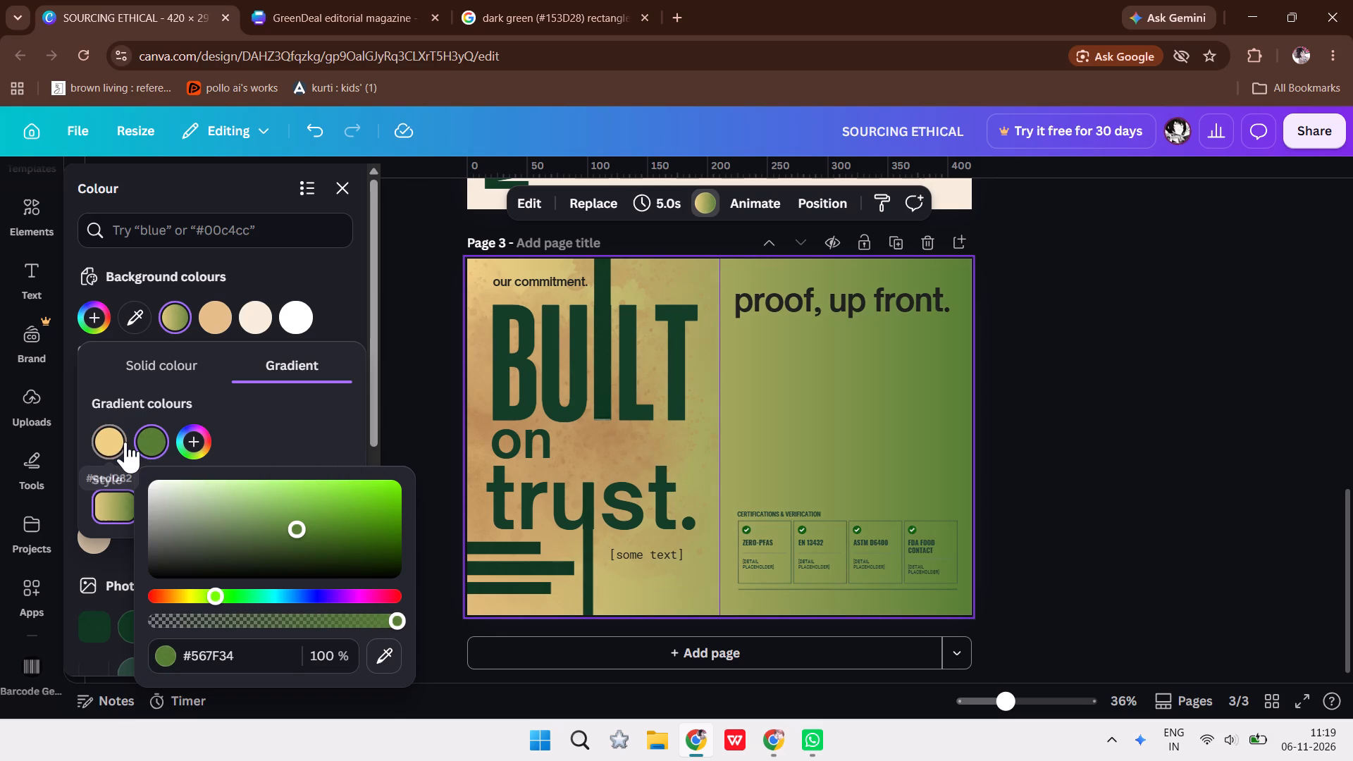
Compare the circular, diagonal and horizontal gradient styles and apply the vertical one, with yellow at the page top and green at the bottom.
click(105, 442)
click(285, 444)
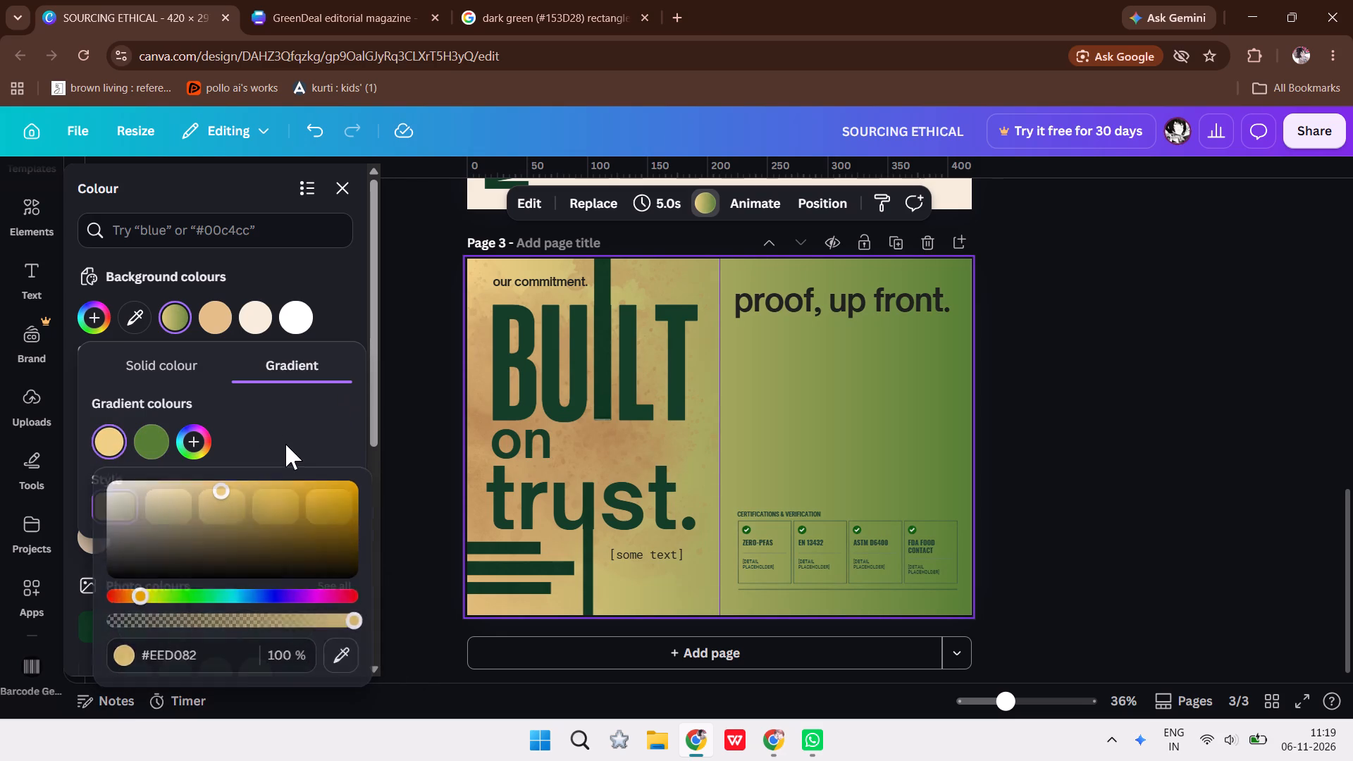
click(266, 513)
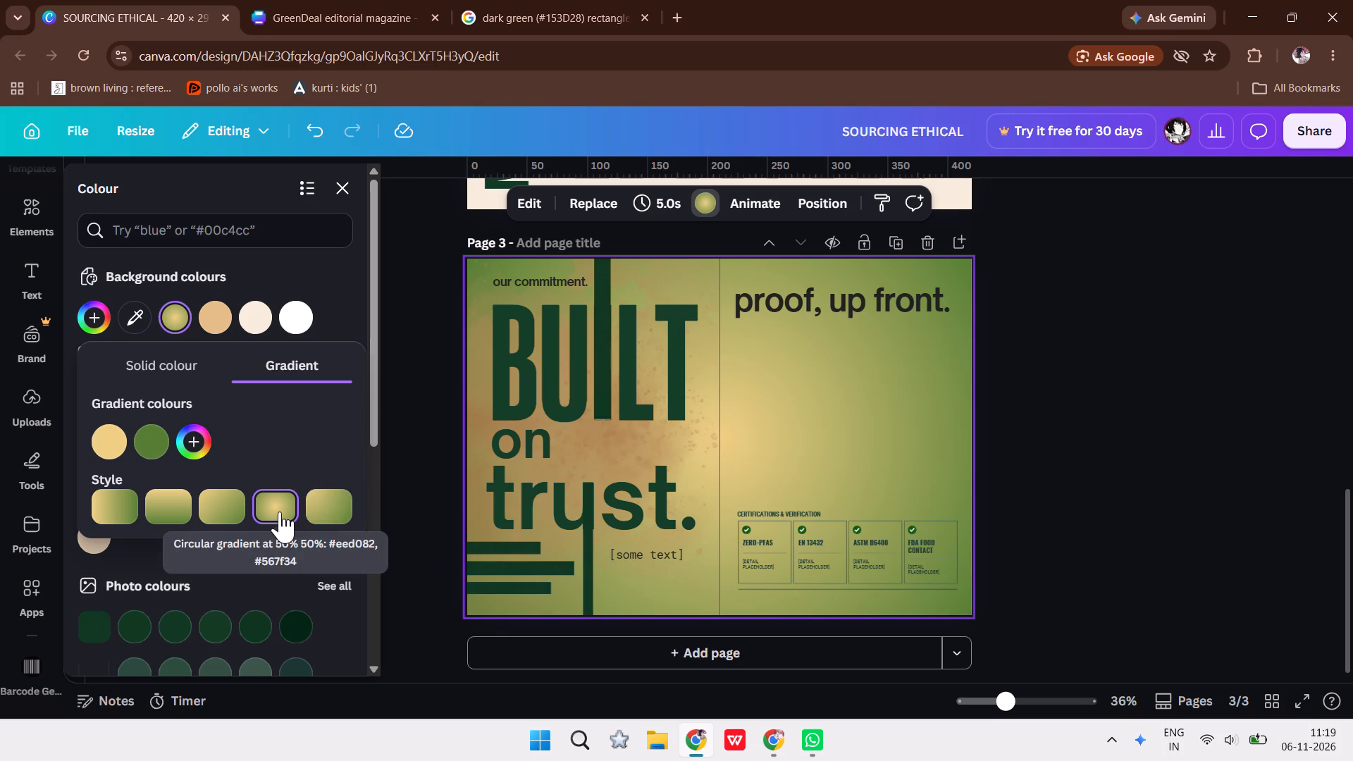
click(314, 502)
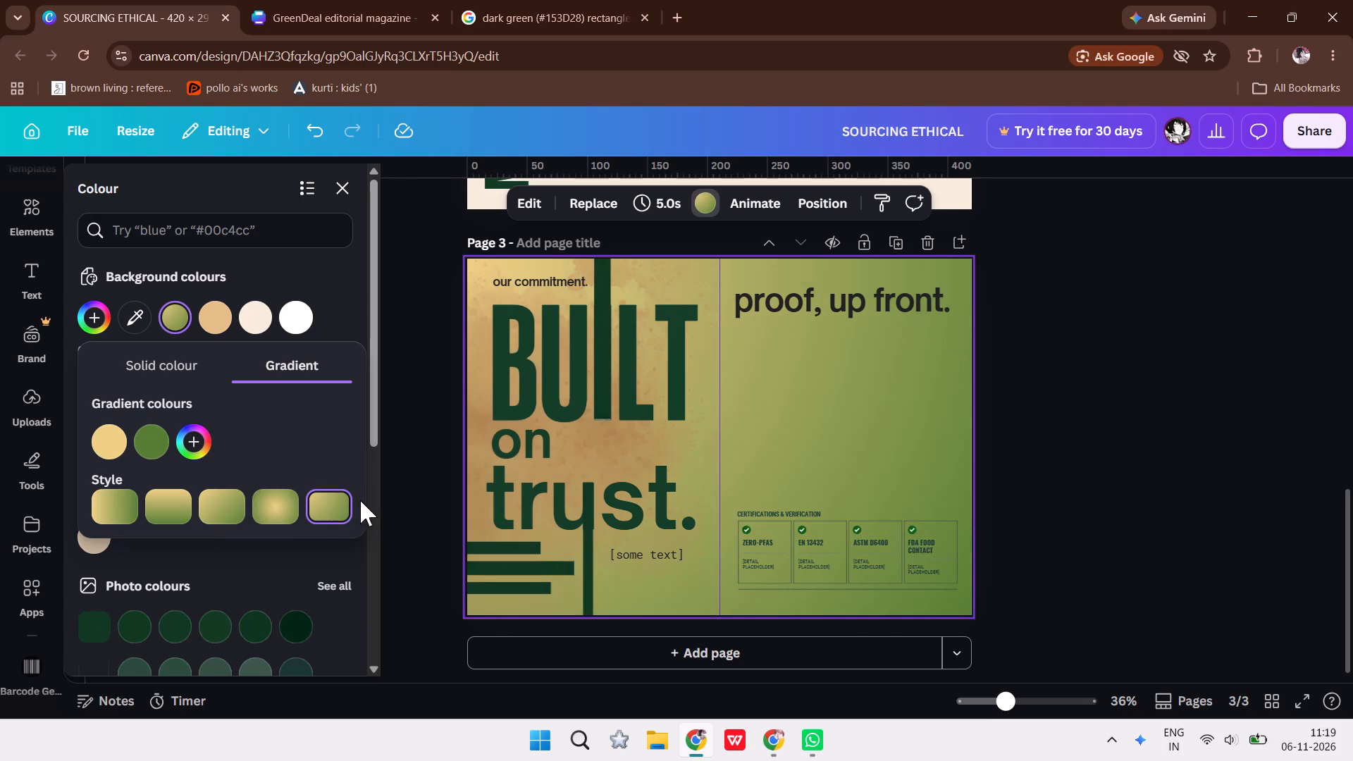
click(232, 506)
click(149, 509)
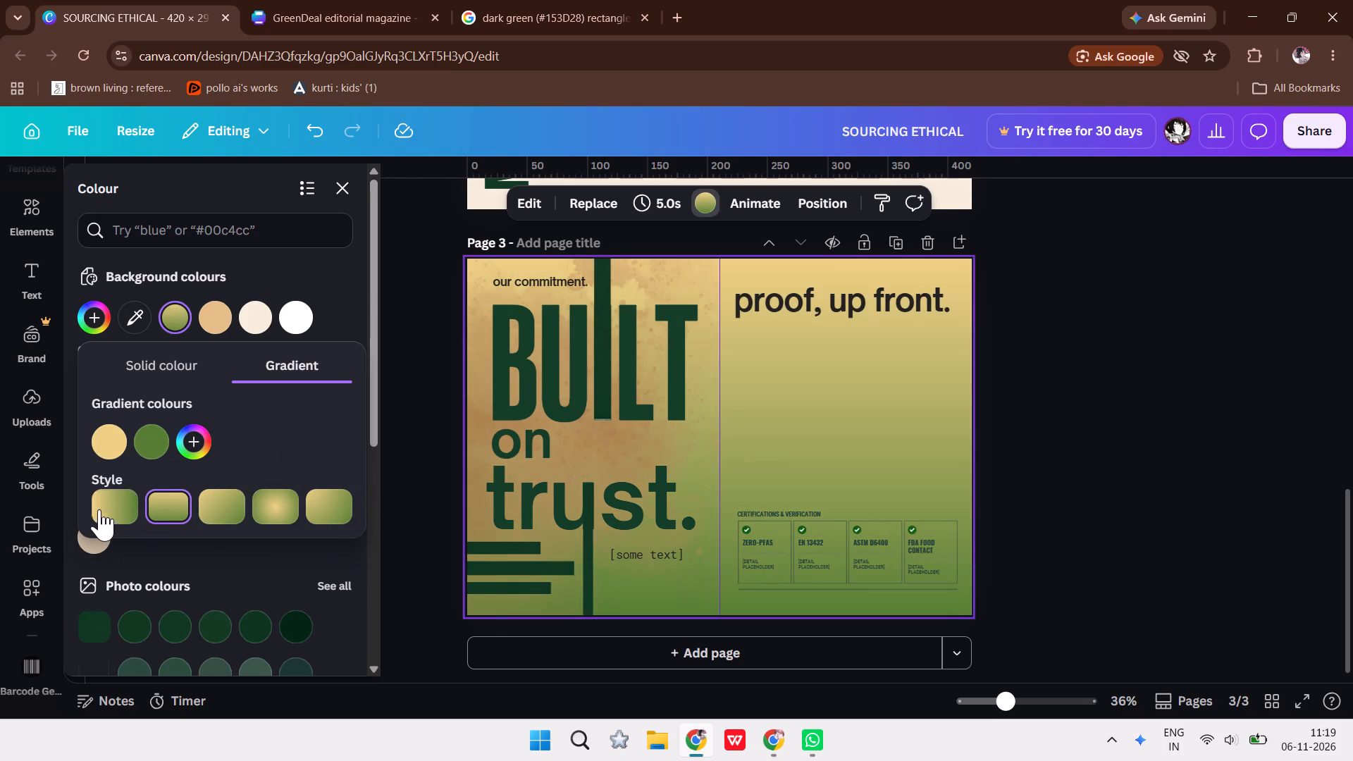
click(97, 509)
click(184, 494)
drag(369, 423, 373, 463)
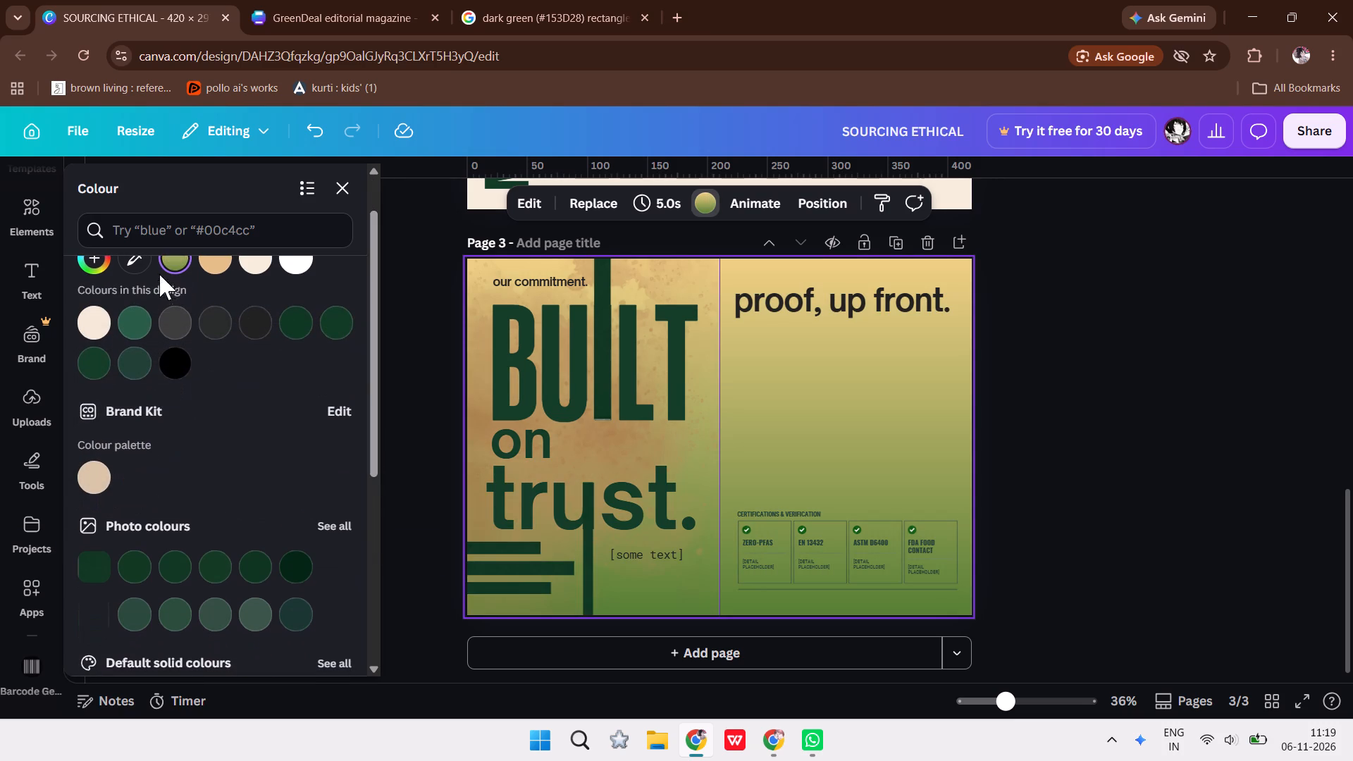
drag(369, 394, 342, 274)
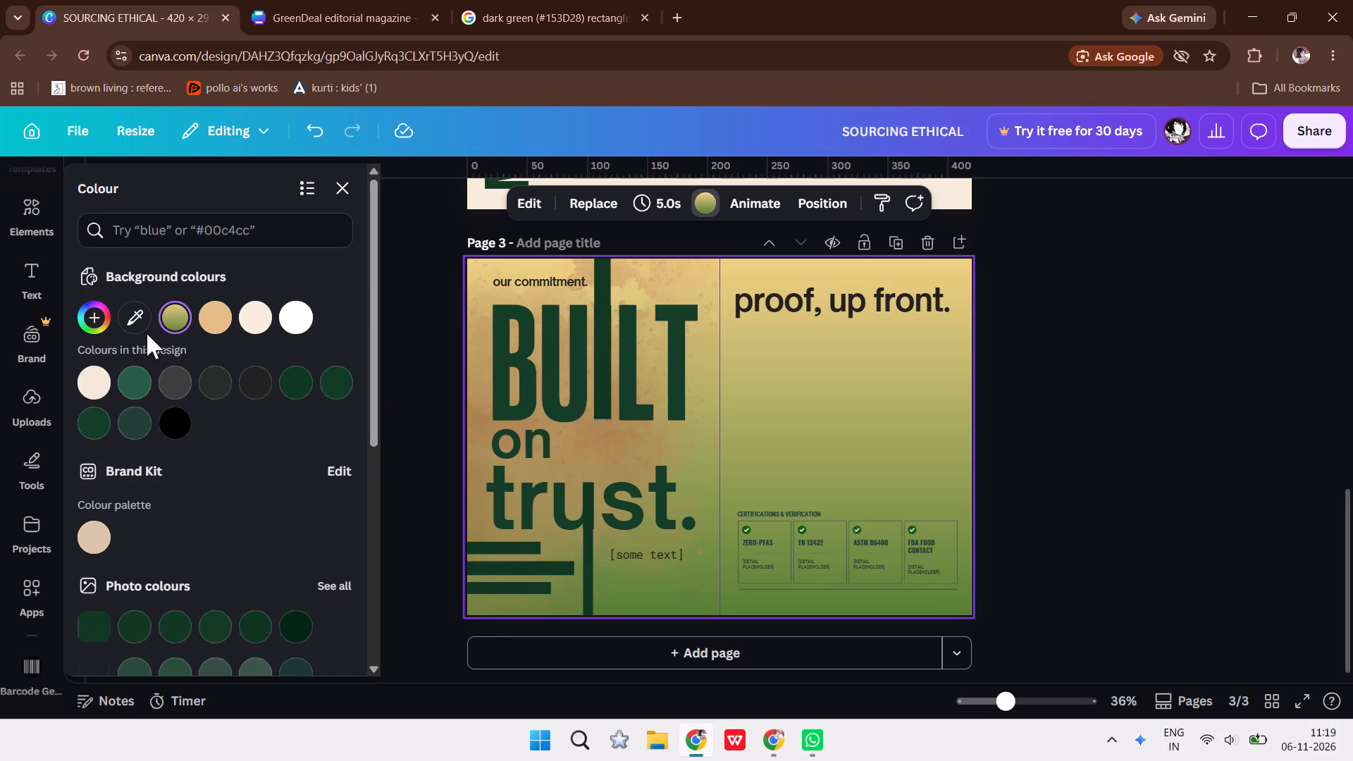
Compare the page 3 gradient styles, apply the diagonal 135° one, and reorder its colours so green #567F34 comes before yellow #EED082.
click(187, 322)
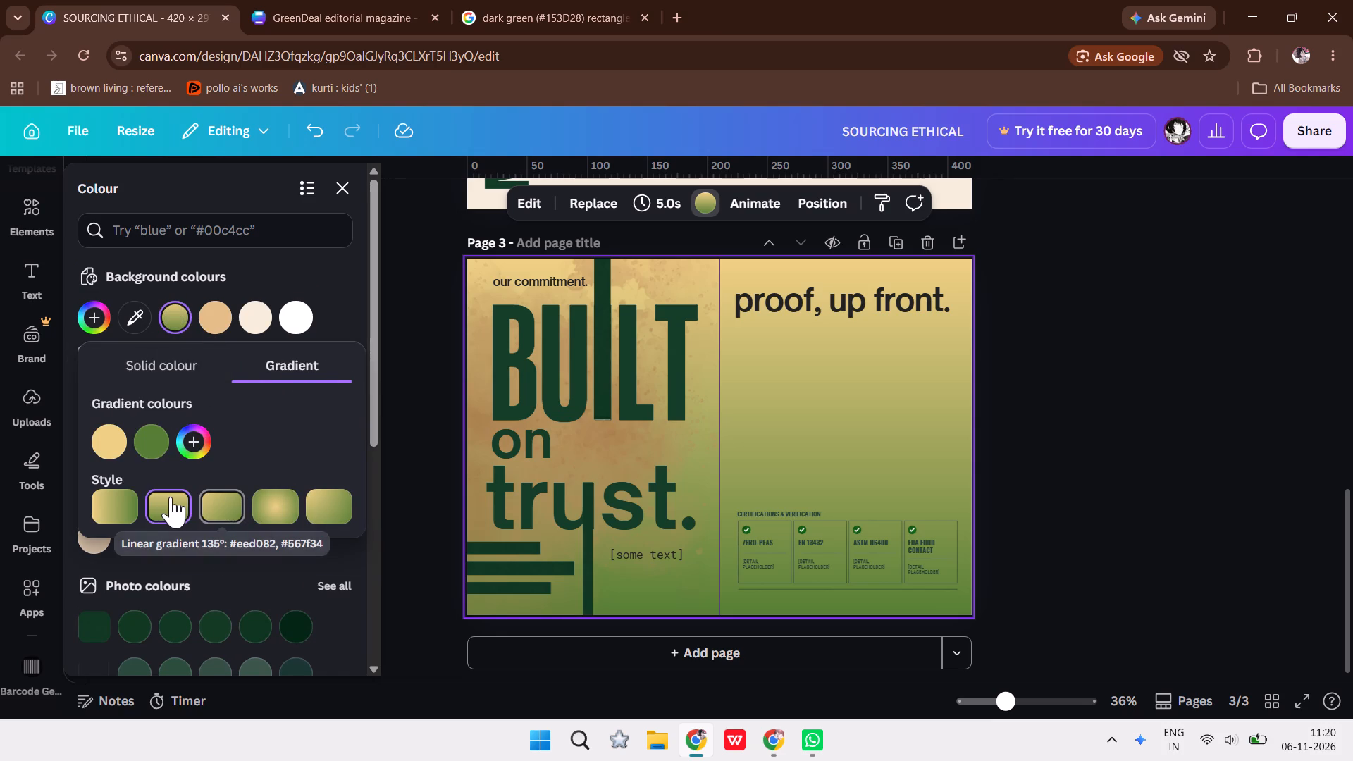
click(109, 503)
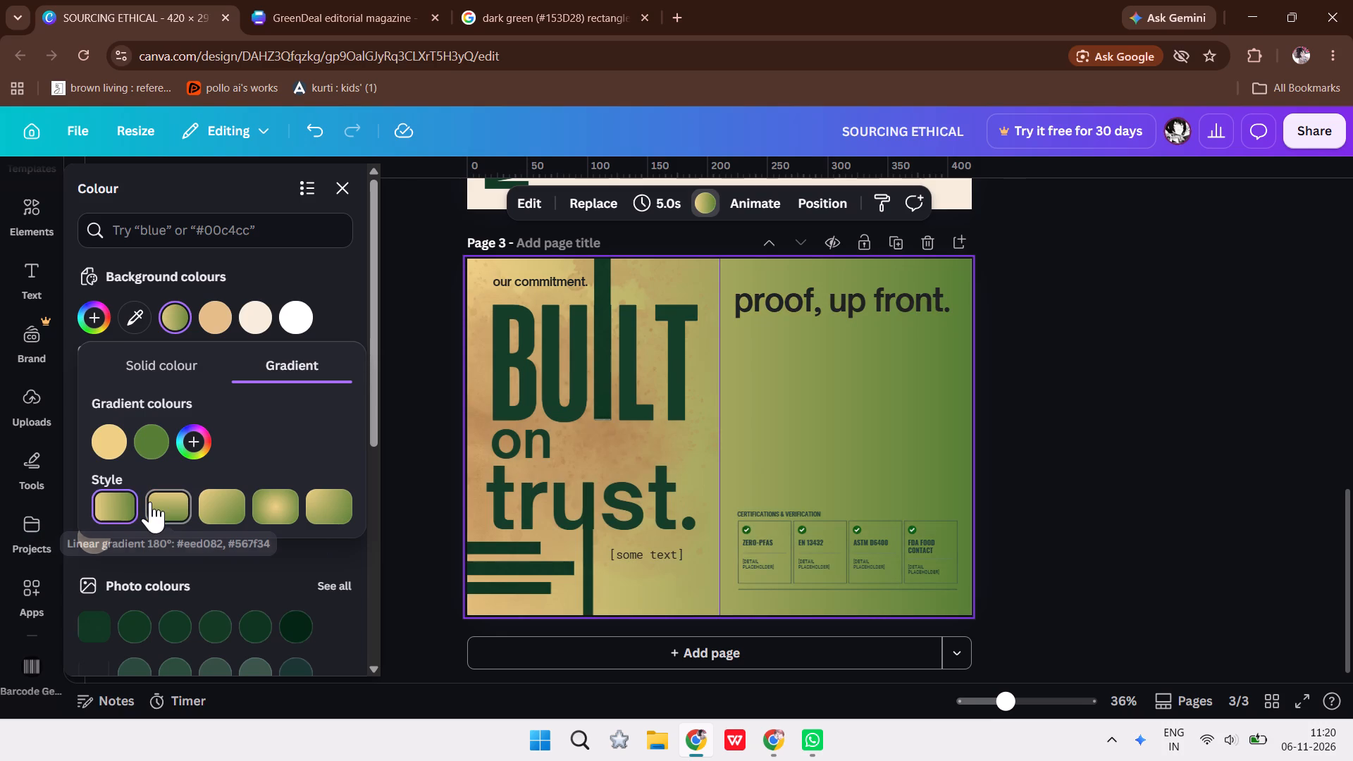
click(169, 503)
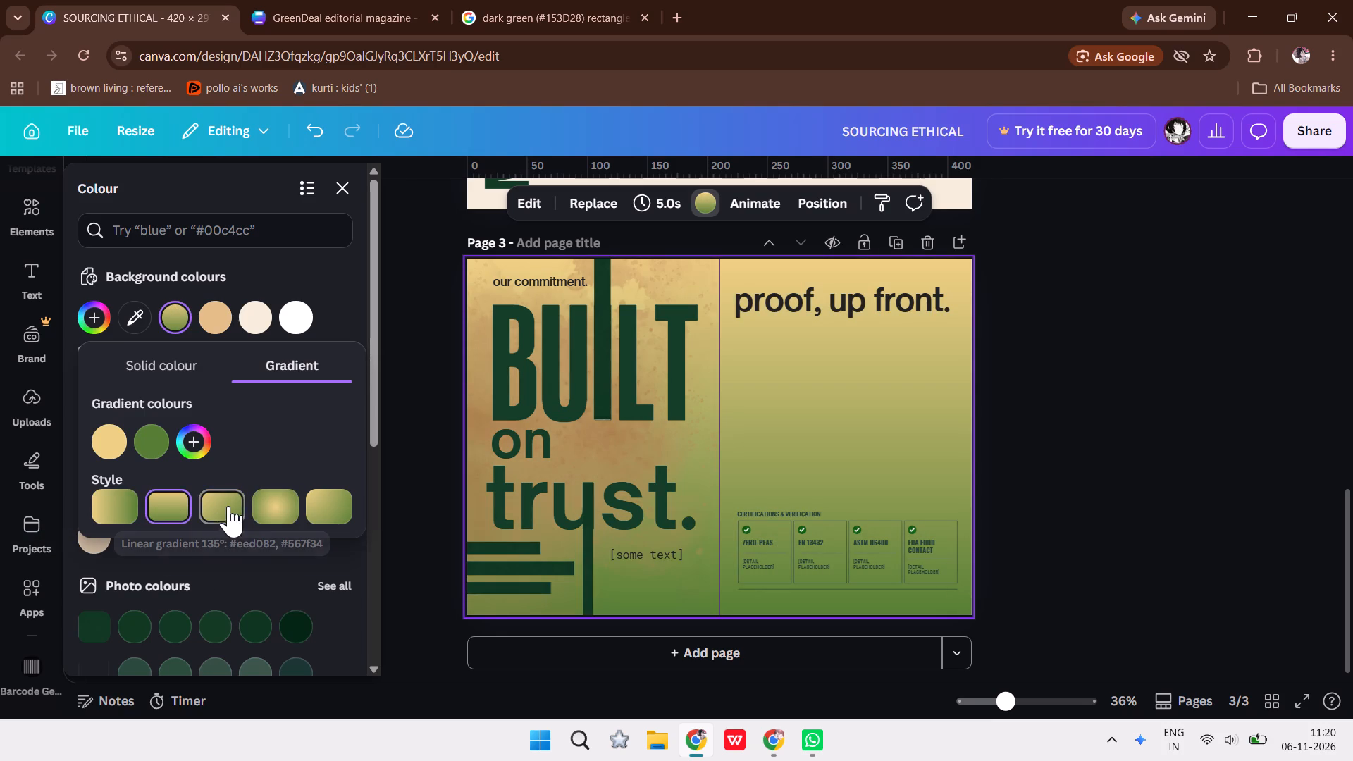
click(223, 502)
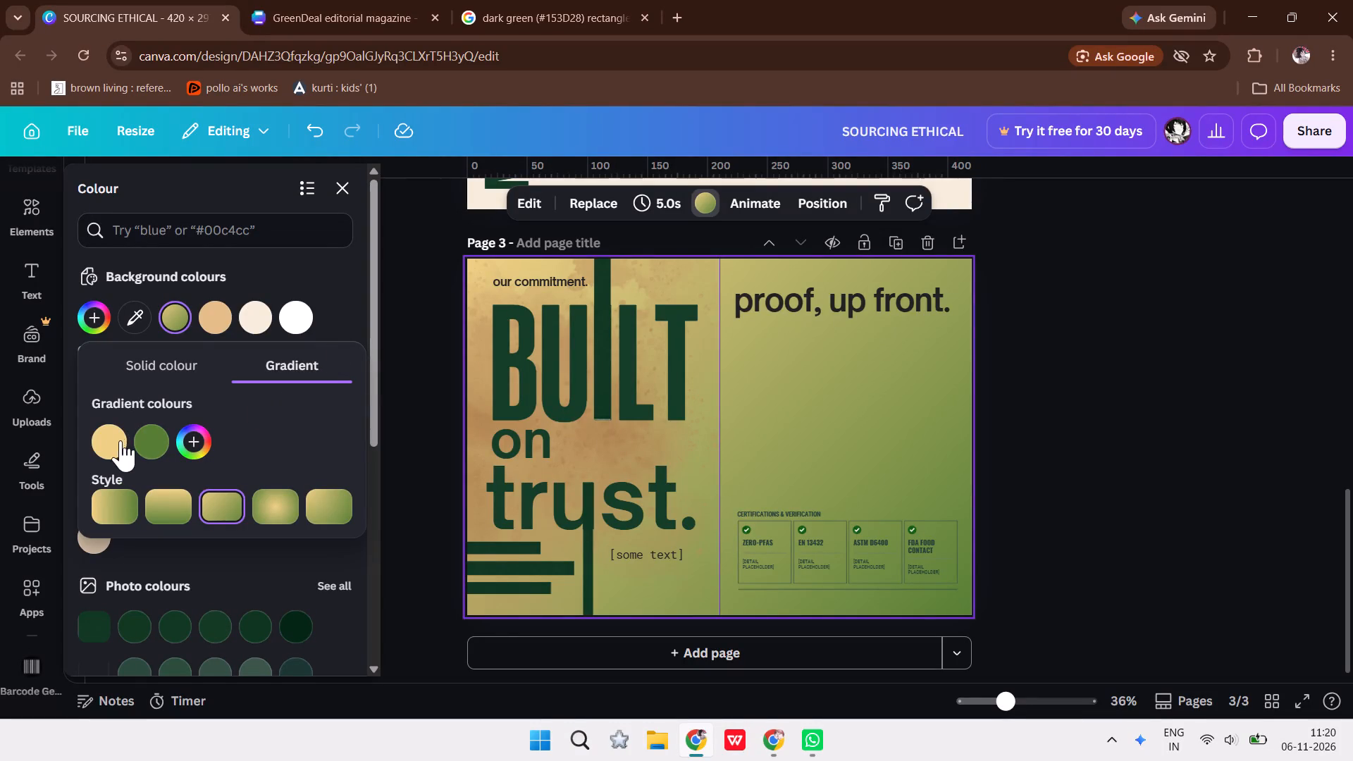
drag(116, 444, 178, 445)
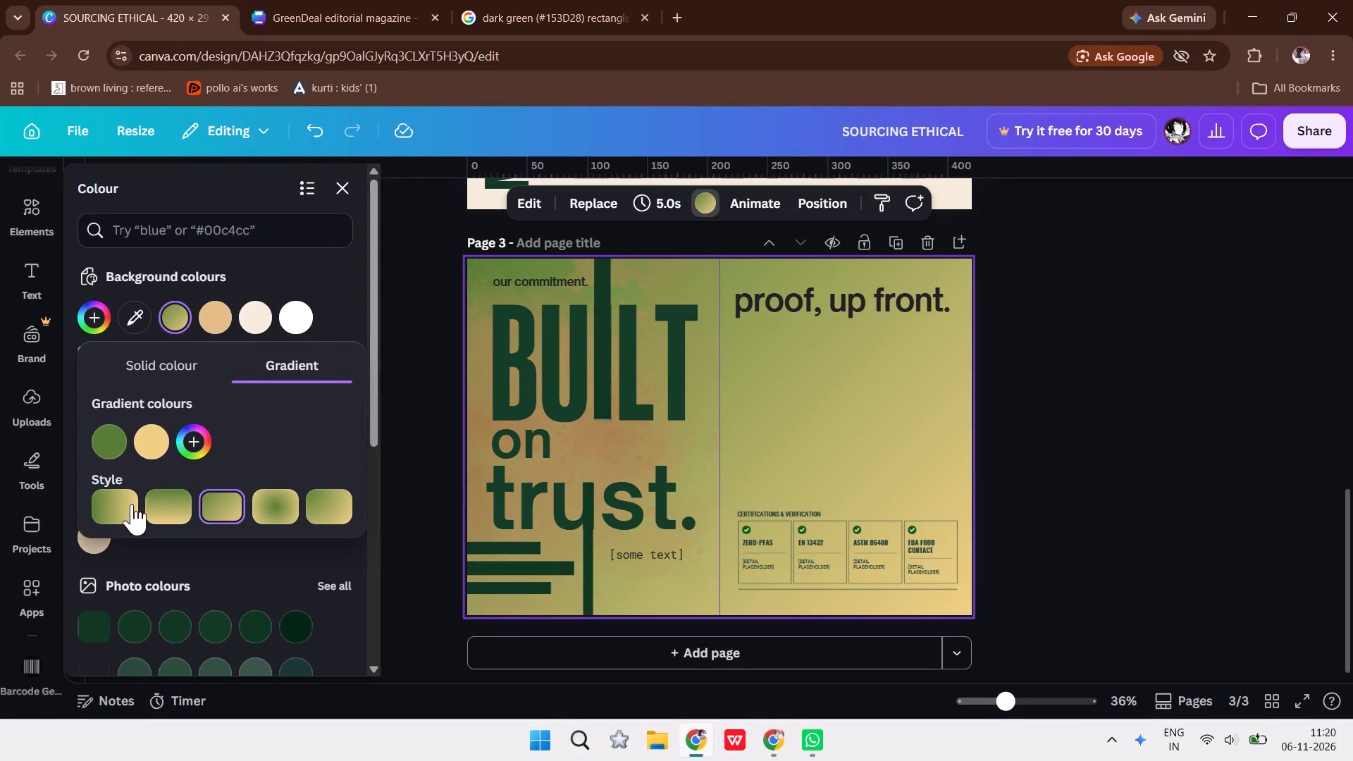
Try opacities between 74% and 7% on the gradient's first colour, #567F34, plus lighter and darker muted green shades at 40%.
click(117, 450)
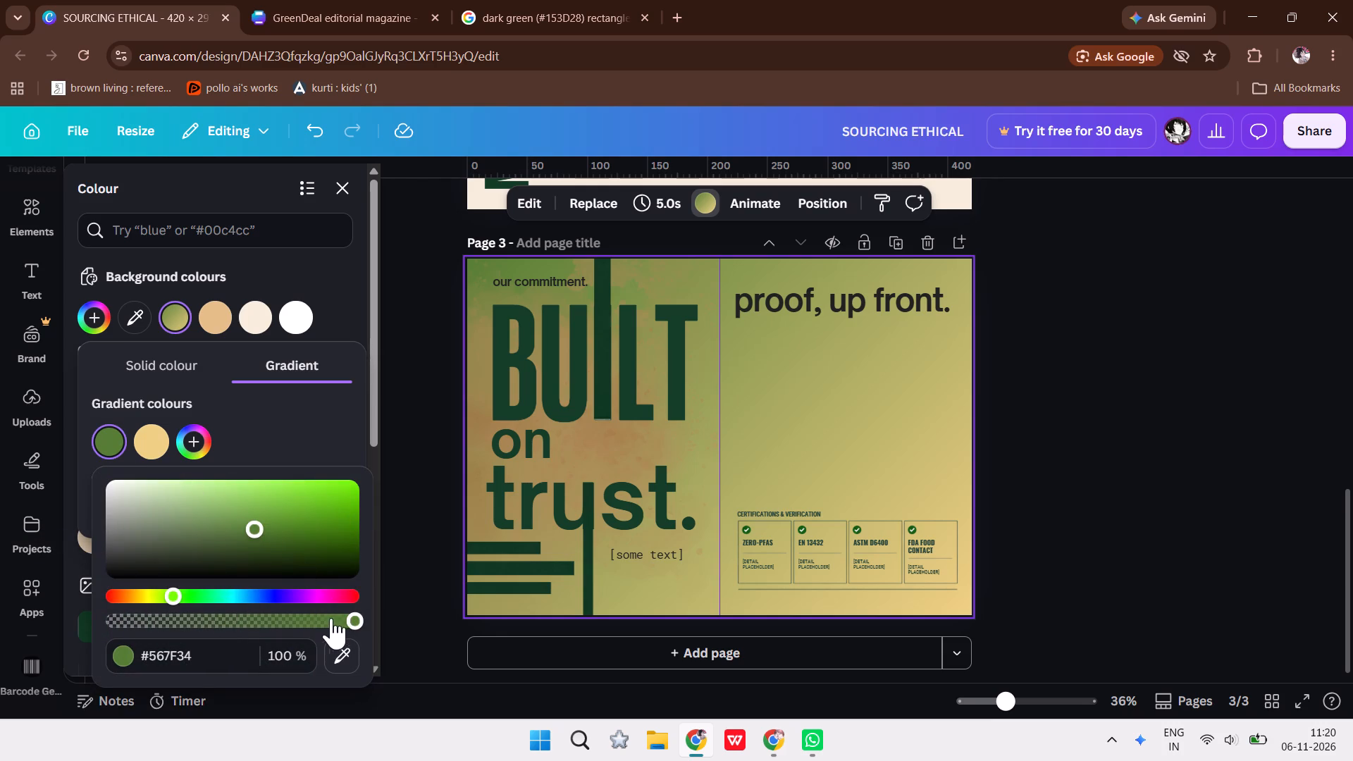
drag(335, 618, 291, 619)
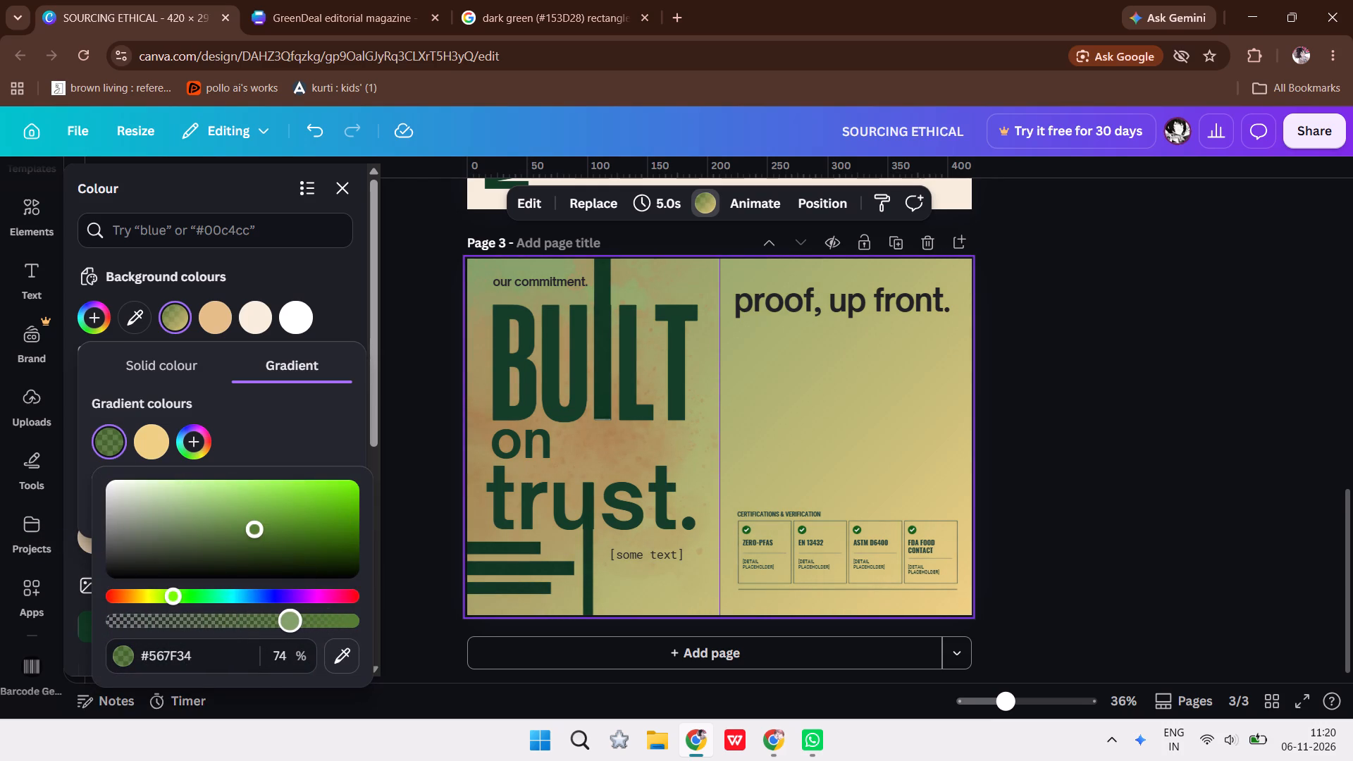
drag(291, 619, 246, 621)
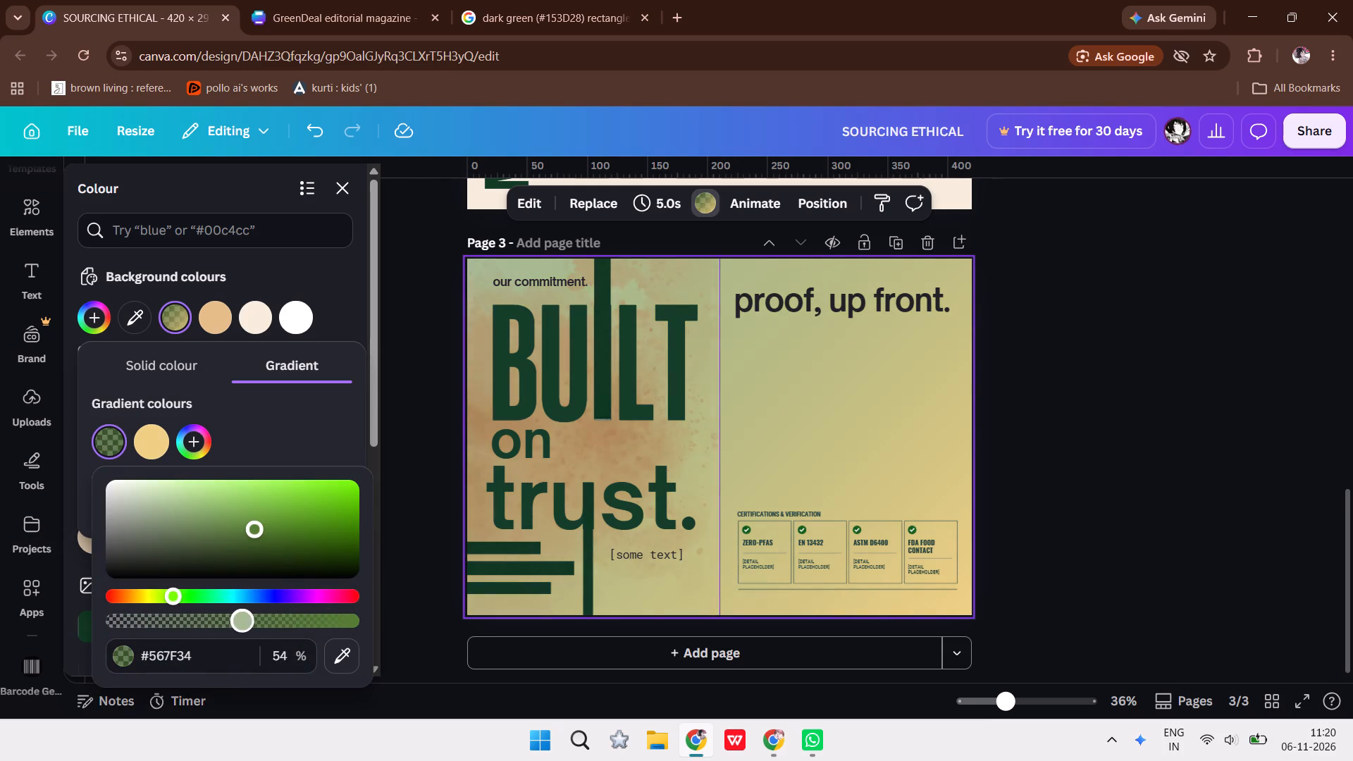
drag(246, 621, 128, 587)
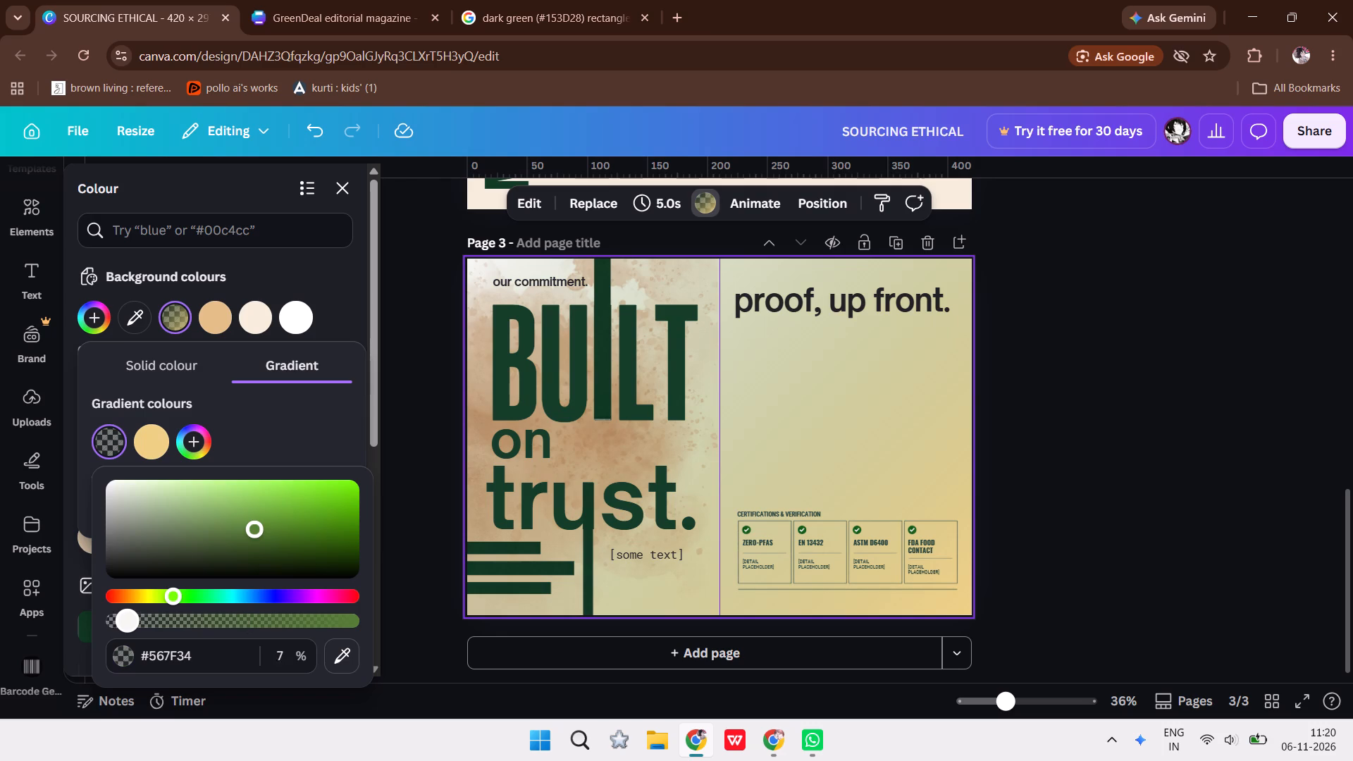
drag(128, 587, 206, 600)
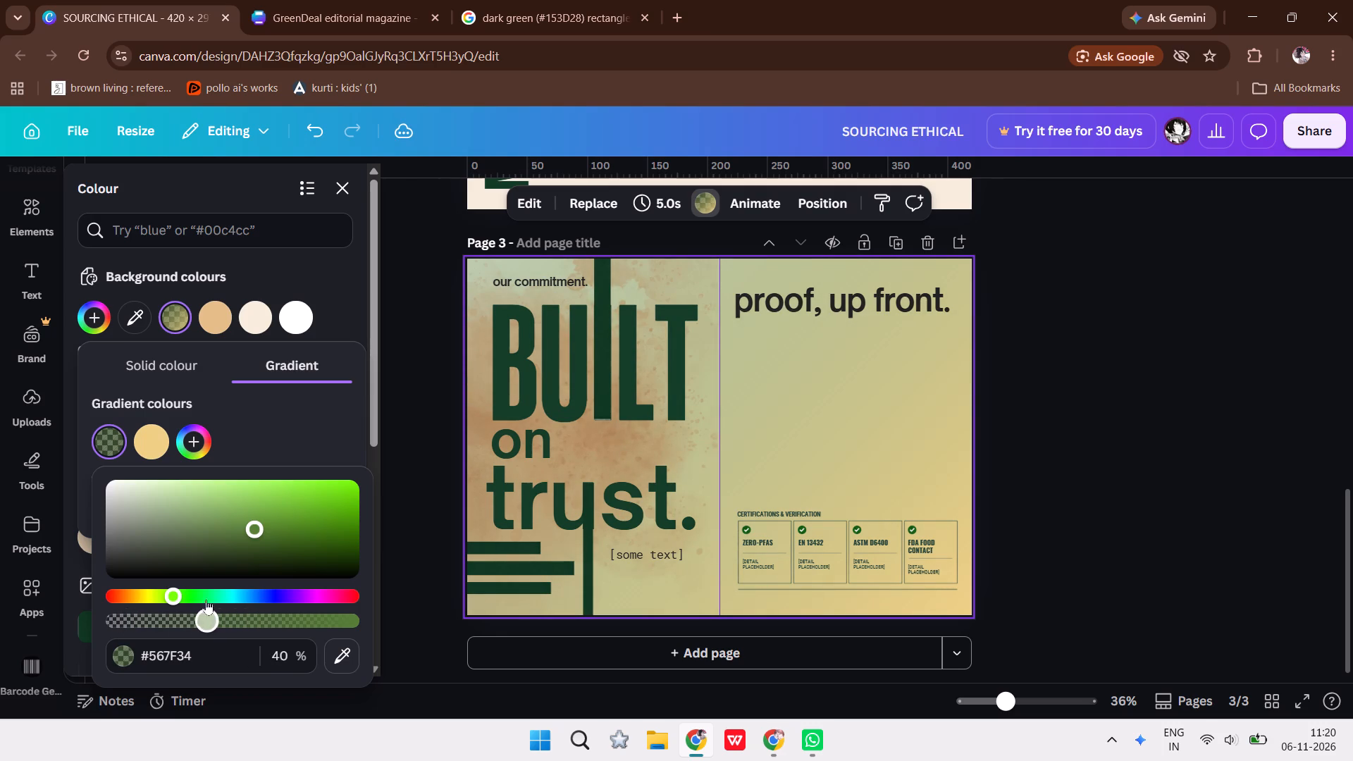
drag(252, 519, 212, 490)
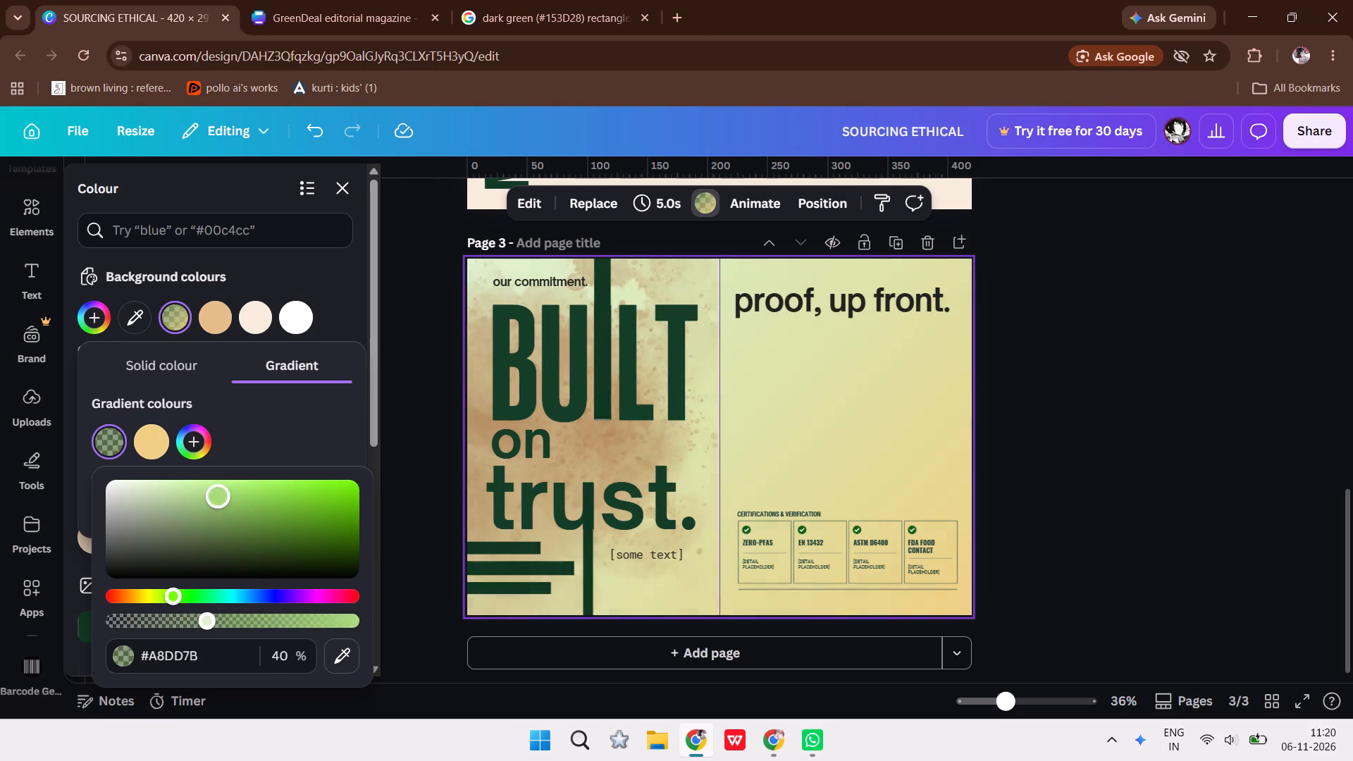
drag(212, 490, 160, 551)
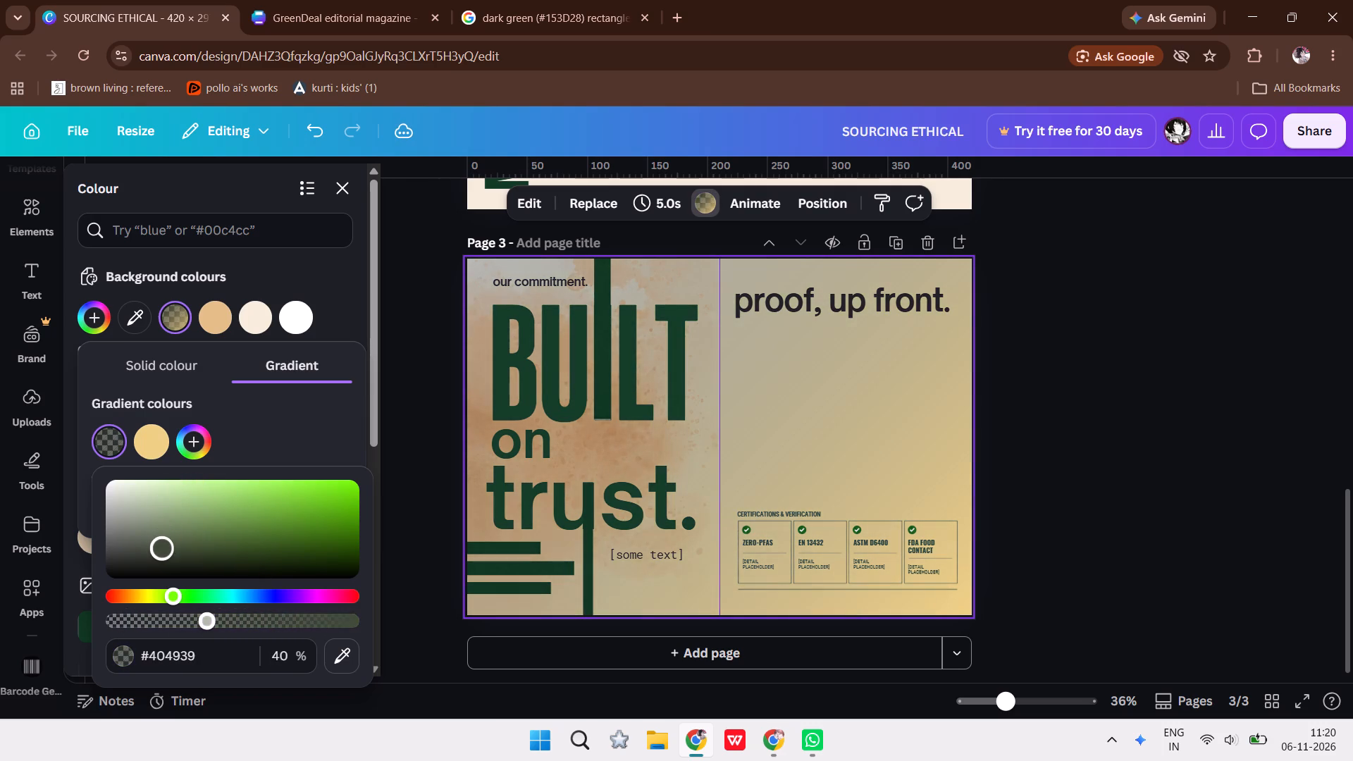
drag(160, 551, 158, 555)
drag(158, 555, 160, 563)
Recolour the gradient's first colour to a light peach in an orange hue at 100% opacity.
drag(170, 593, 140, 594)
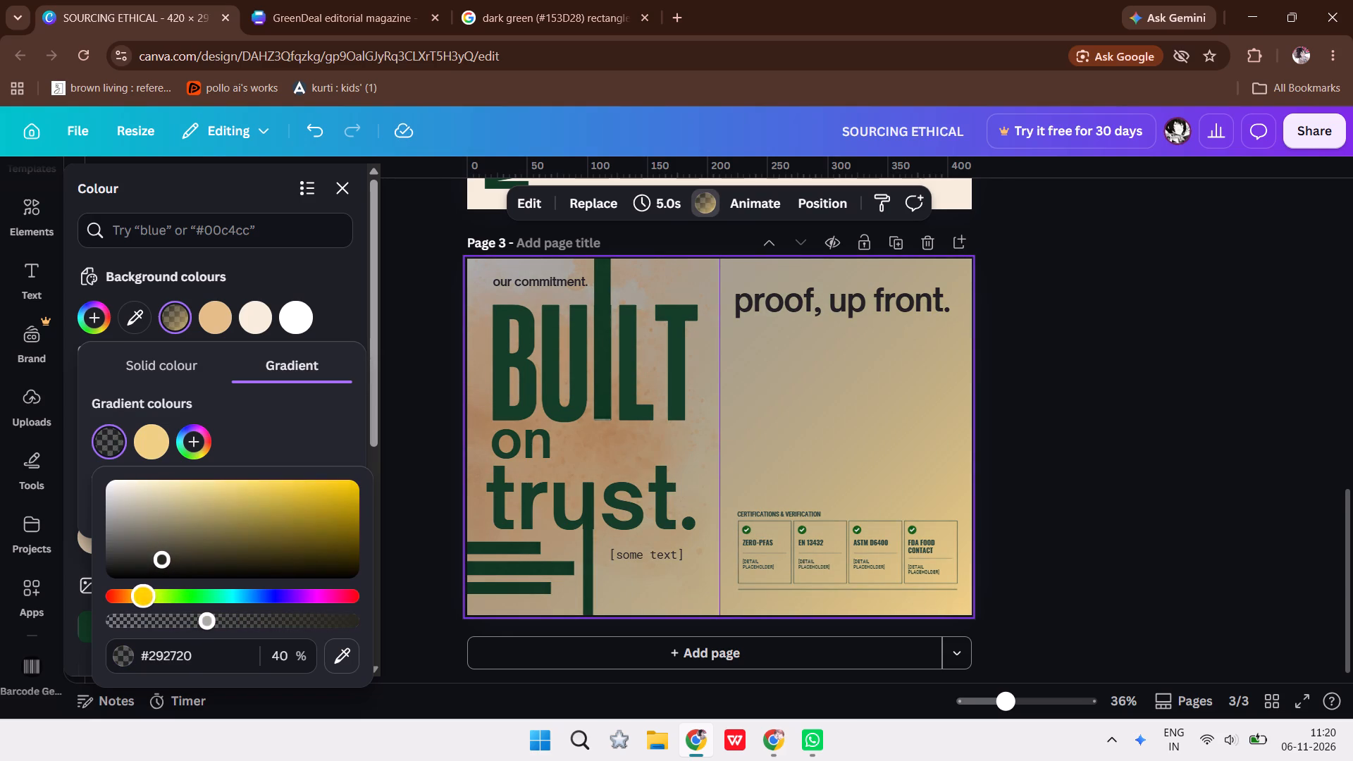
drag(140, 594, 138, 594)
drag(138, 594, 127, 593)
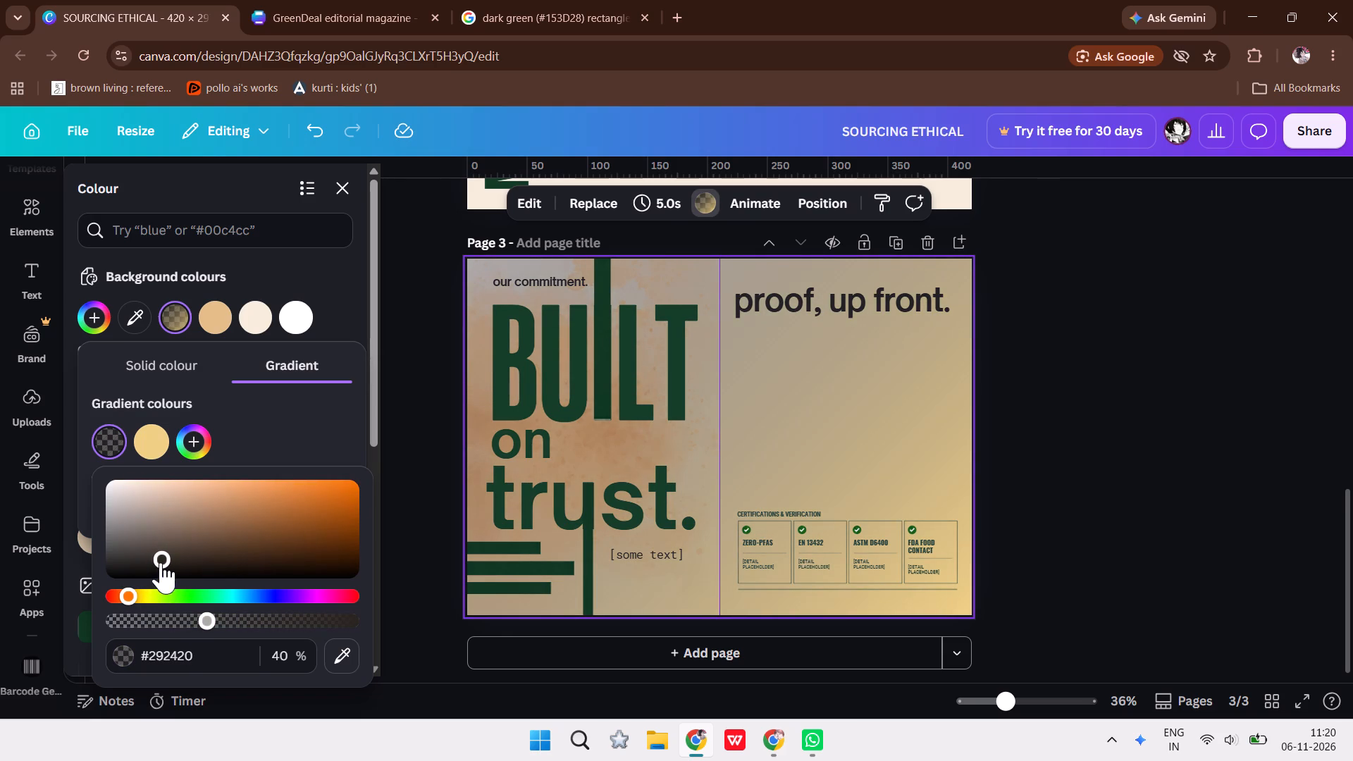
drag(161, 562, 168, 500)
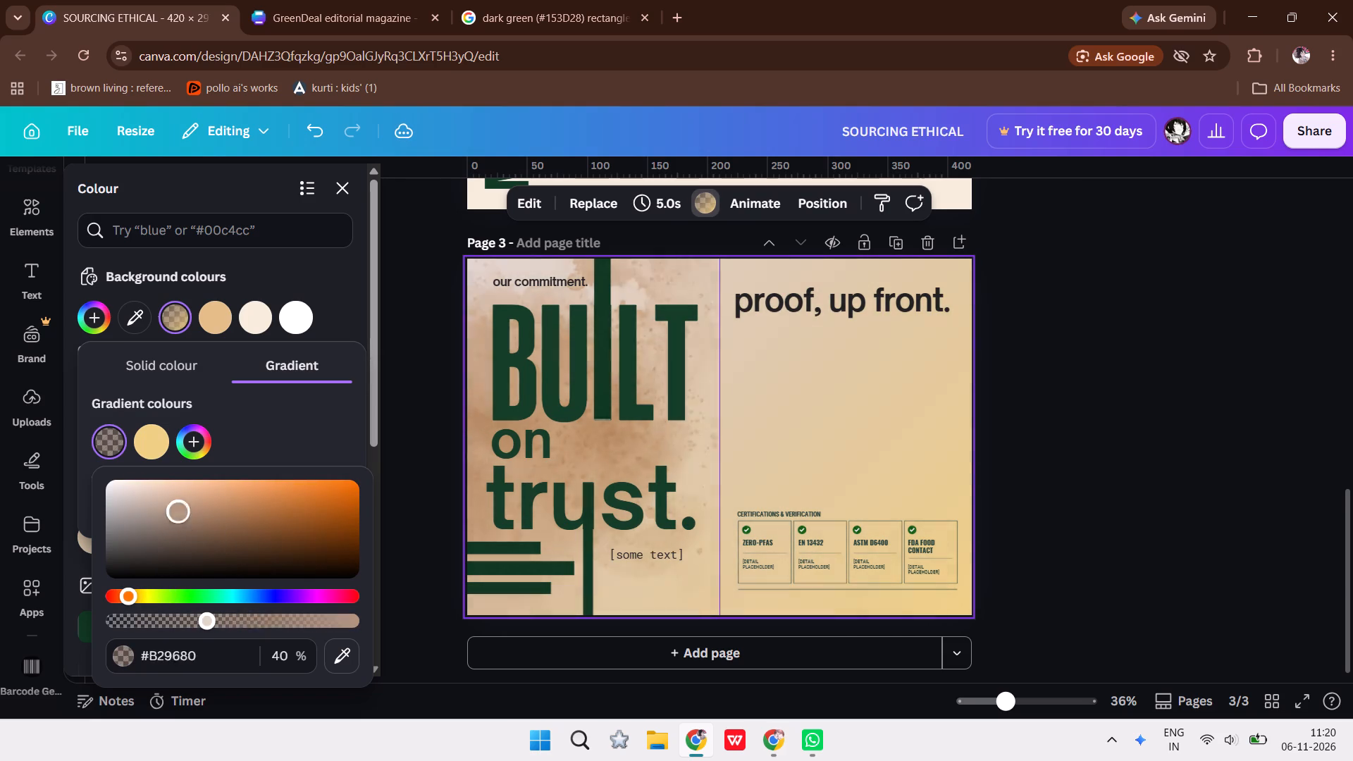
drag(168, 500, 188, 476)
drag(205, 623, 392, 614)
drag(187, 488, 187, 492)
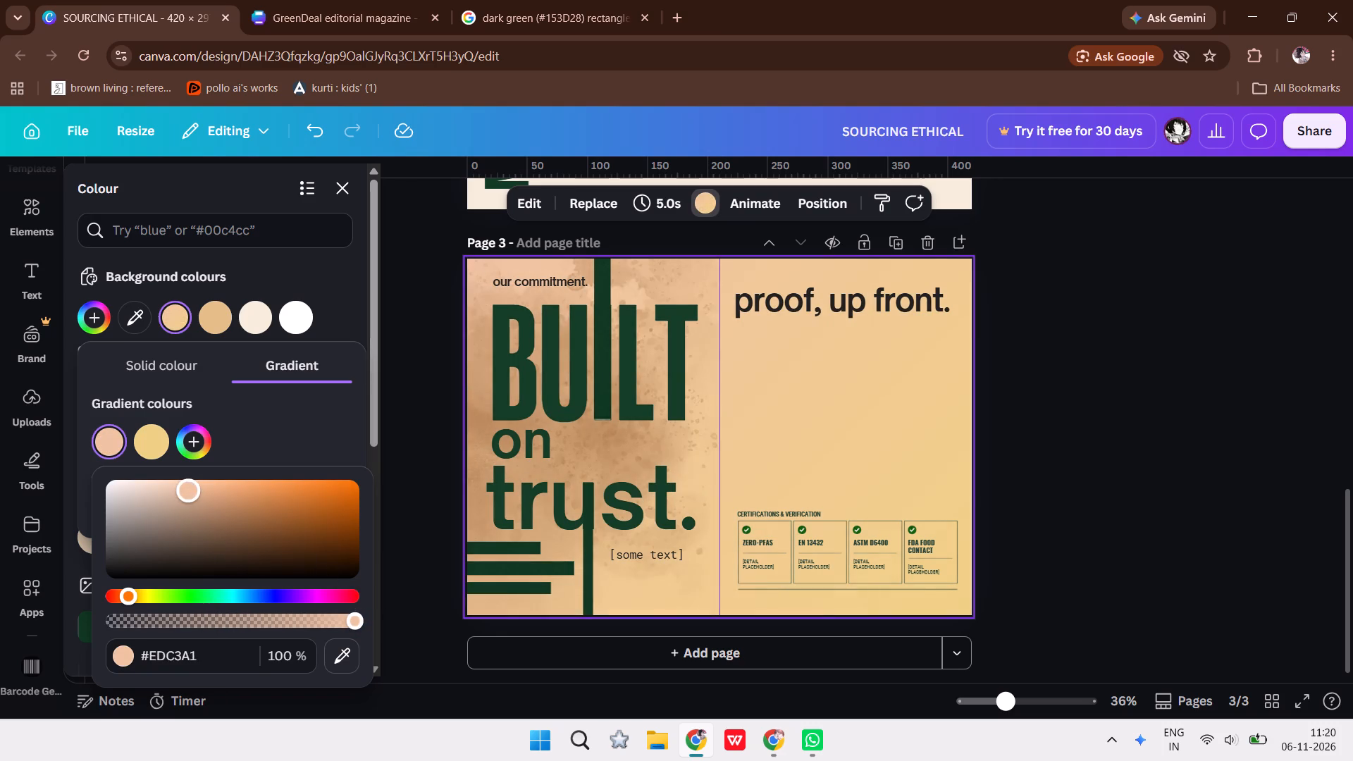
drag(187, 492, 184, 473)
Change the gradient's second colour to the pale yellow #FFE090, trying greyish beige and tan shades along the way.
click(147, 444)
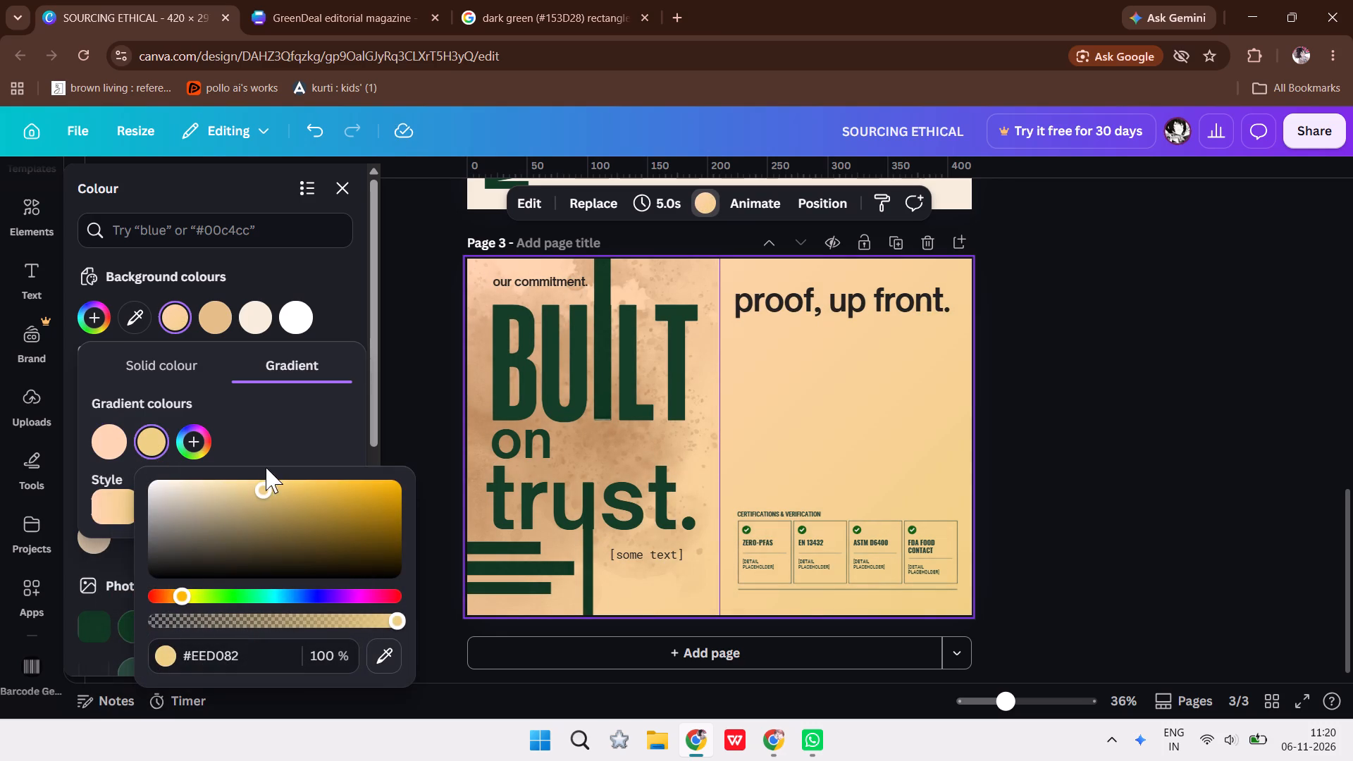
drag(259, 485, 201, 502)
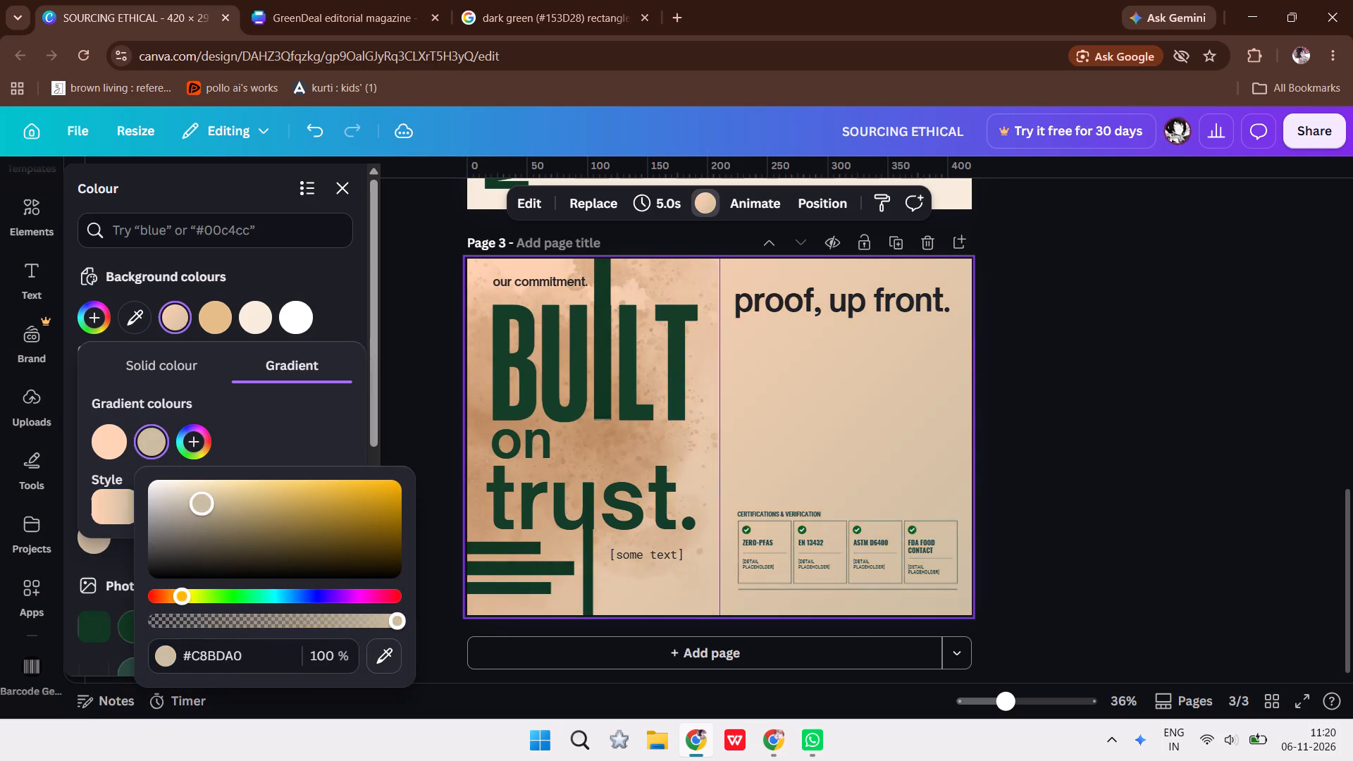
drag(201, 502, 246, 512)
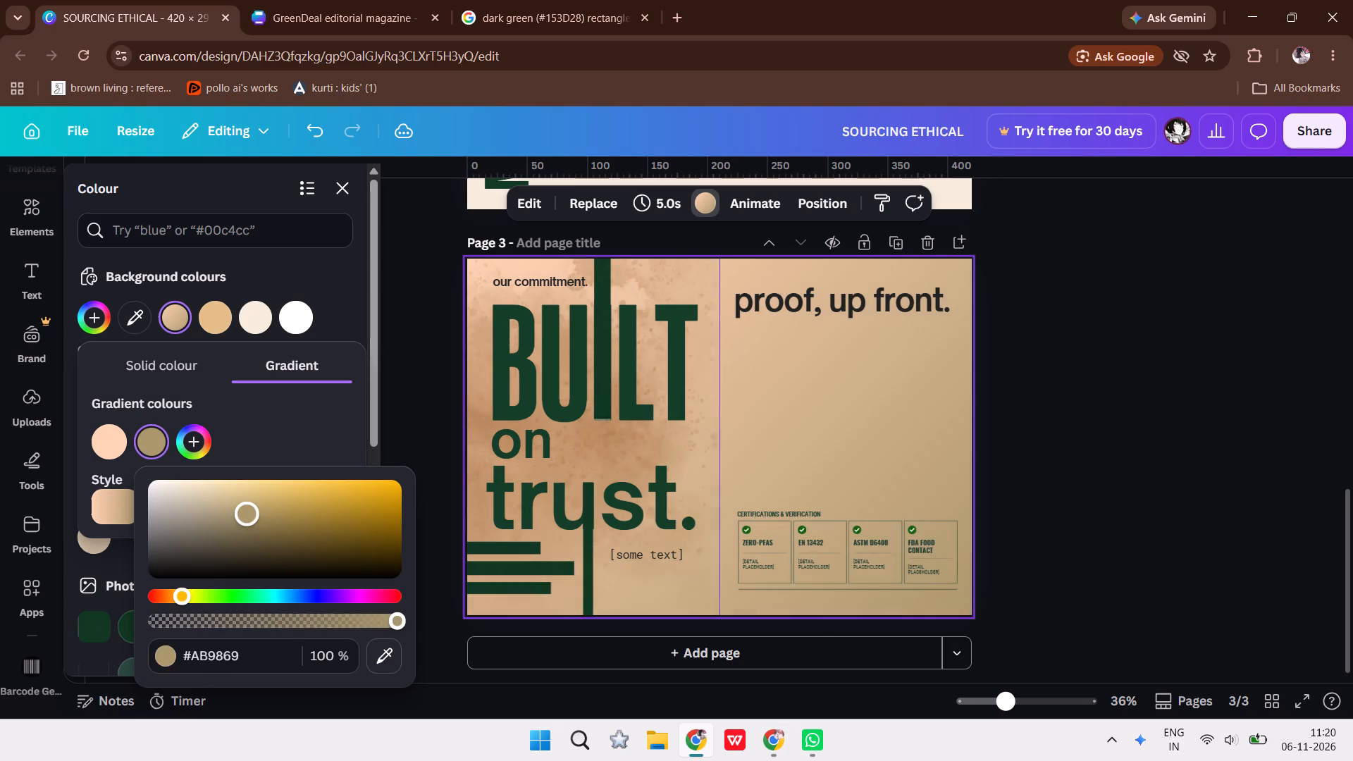
drag(246, 512, 259, 472)
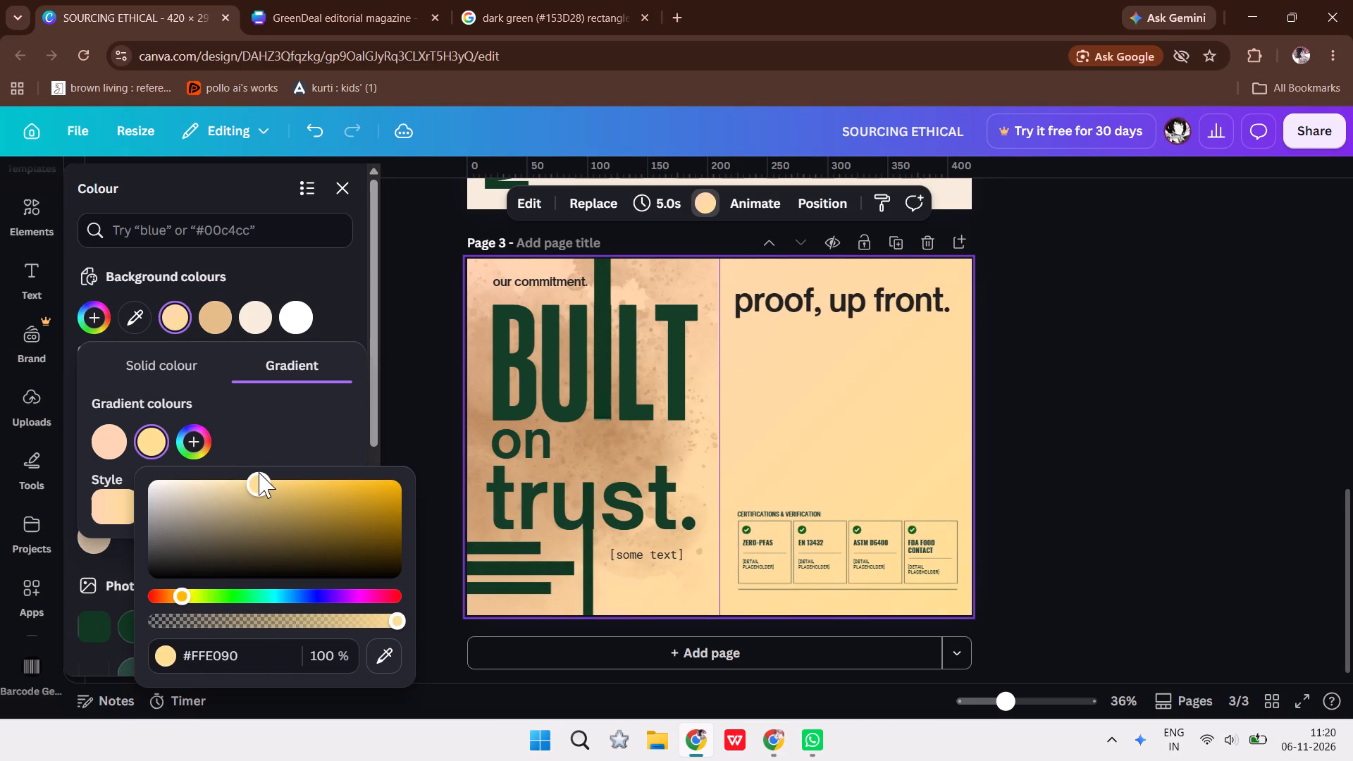
drag(259, 472, 259, 471)
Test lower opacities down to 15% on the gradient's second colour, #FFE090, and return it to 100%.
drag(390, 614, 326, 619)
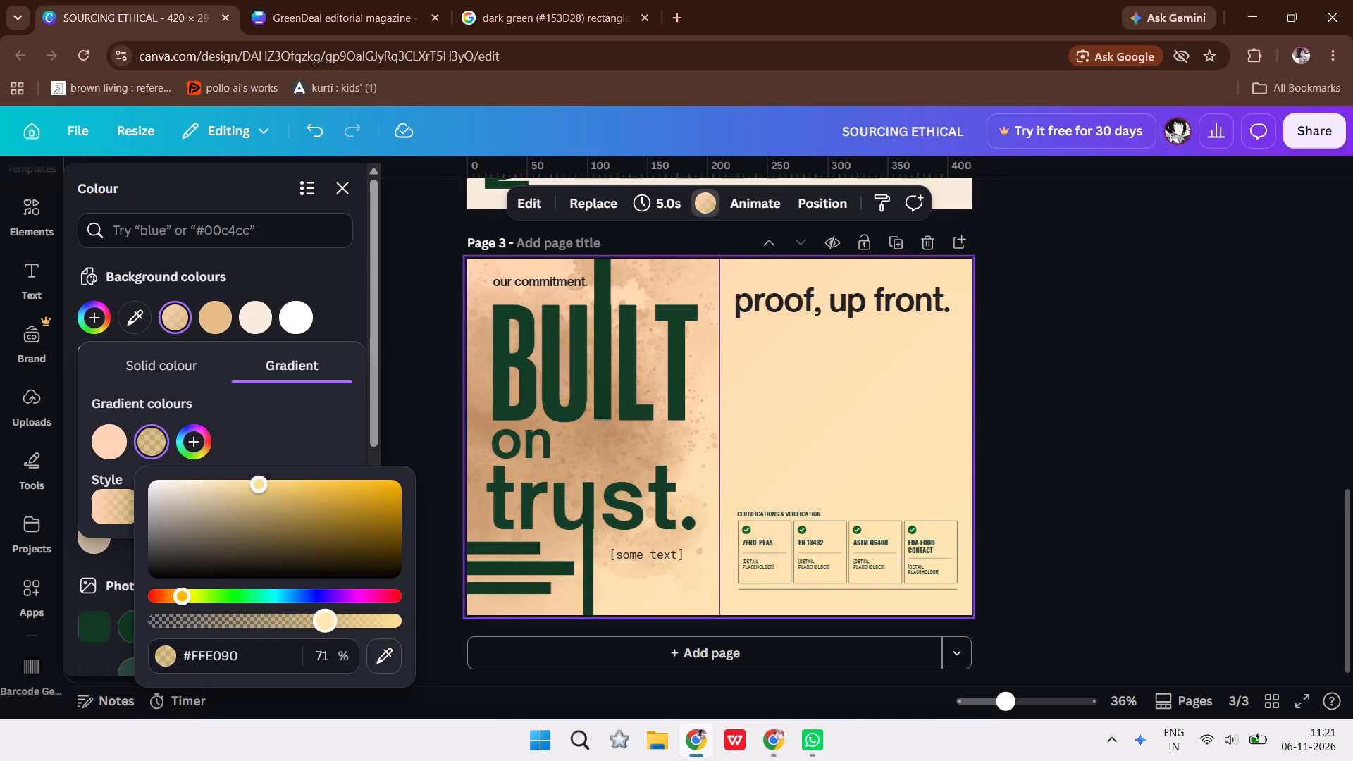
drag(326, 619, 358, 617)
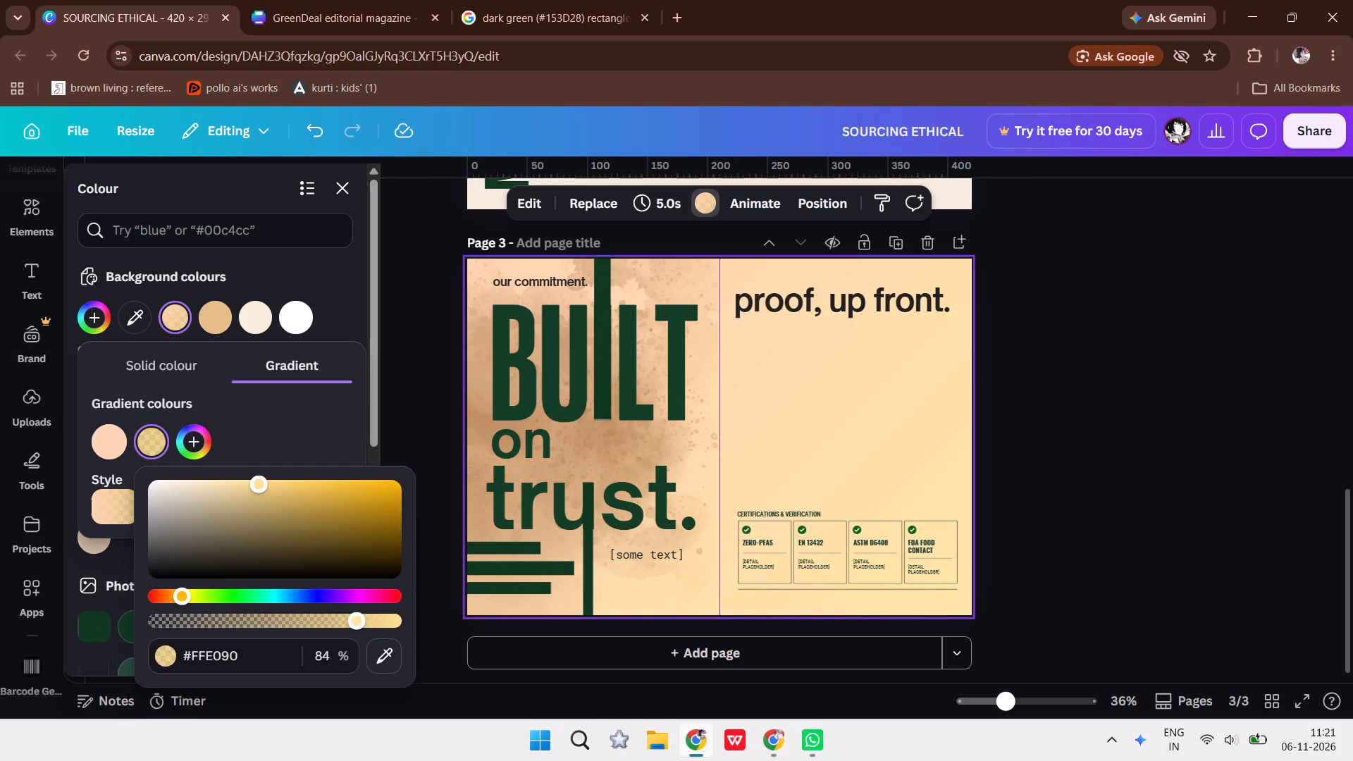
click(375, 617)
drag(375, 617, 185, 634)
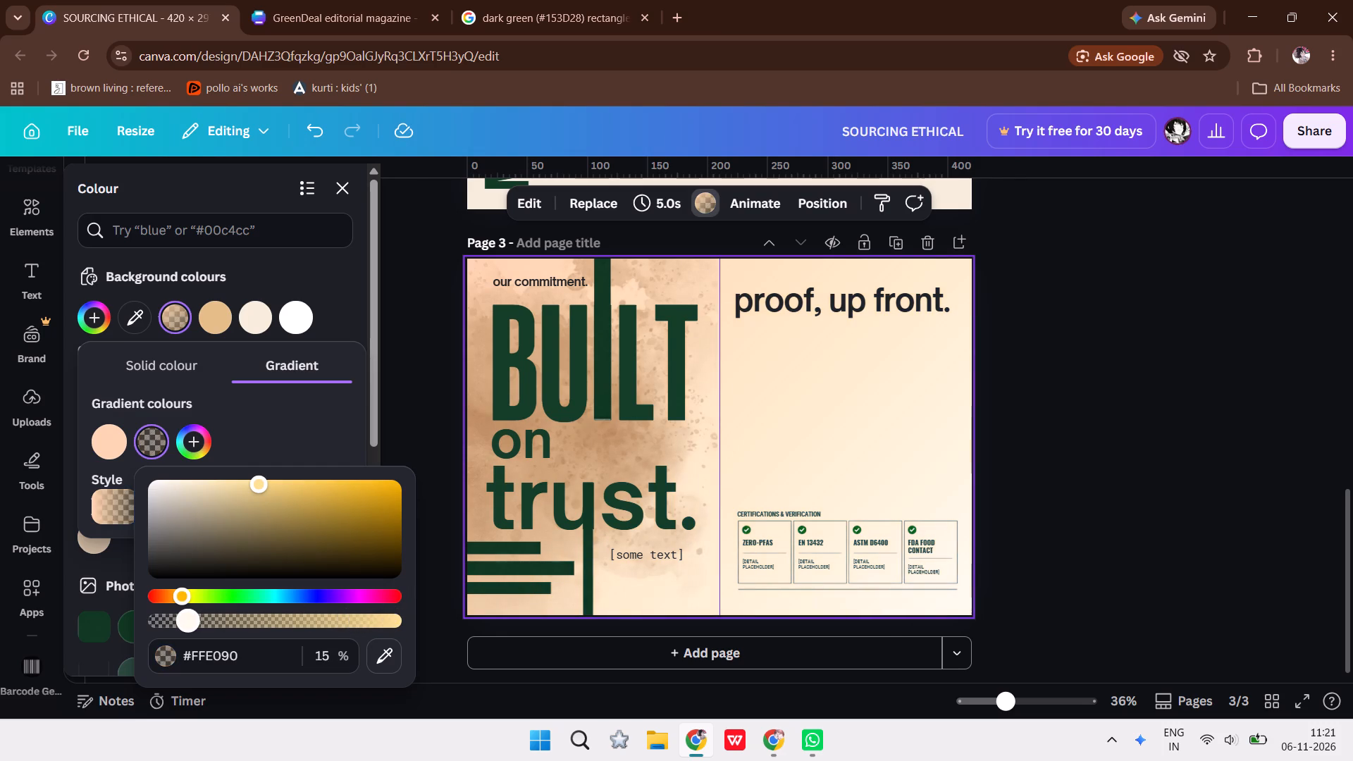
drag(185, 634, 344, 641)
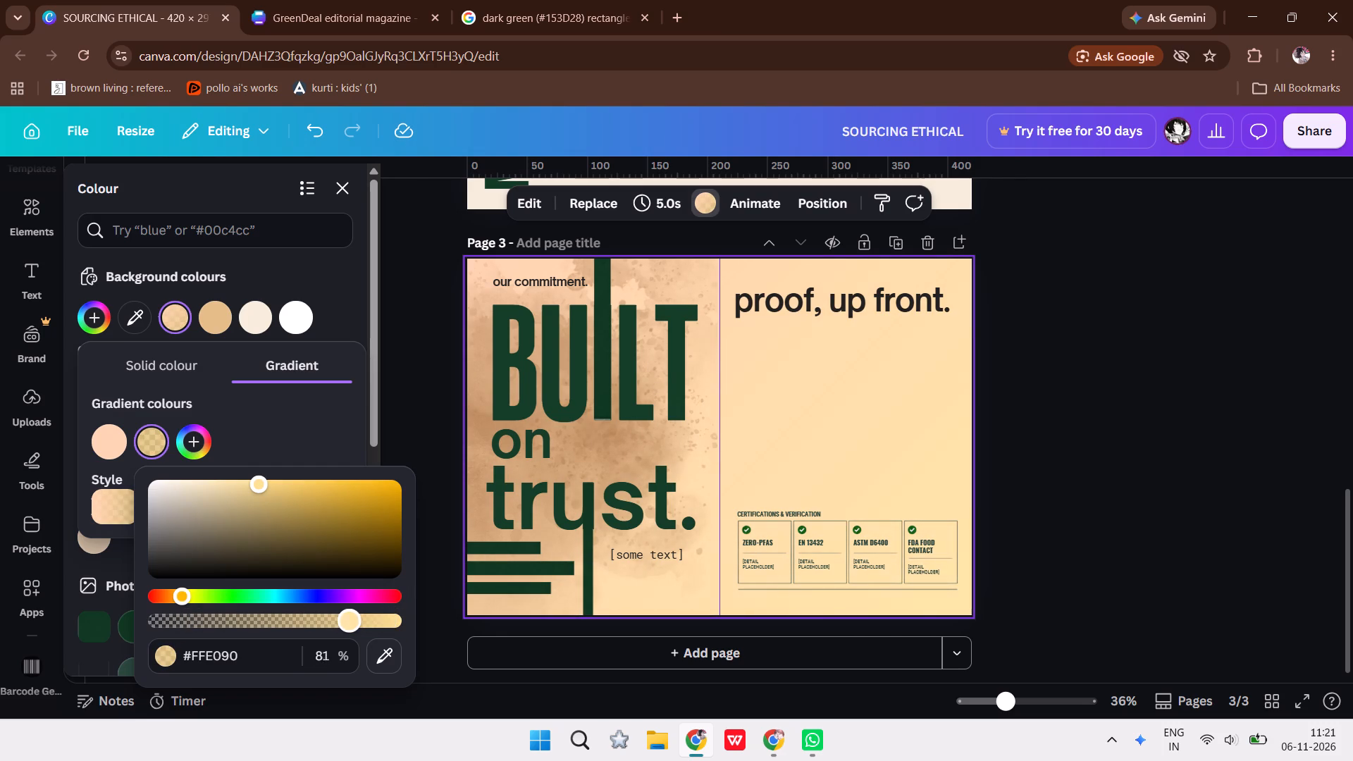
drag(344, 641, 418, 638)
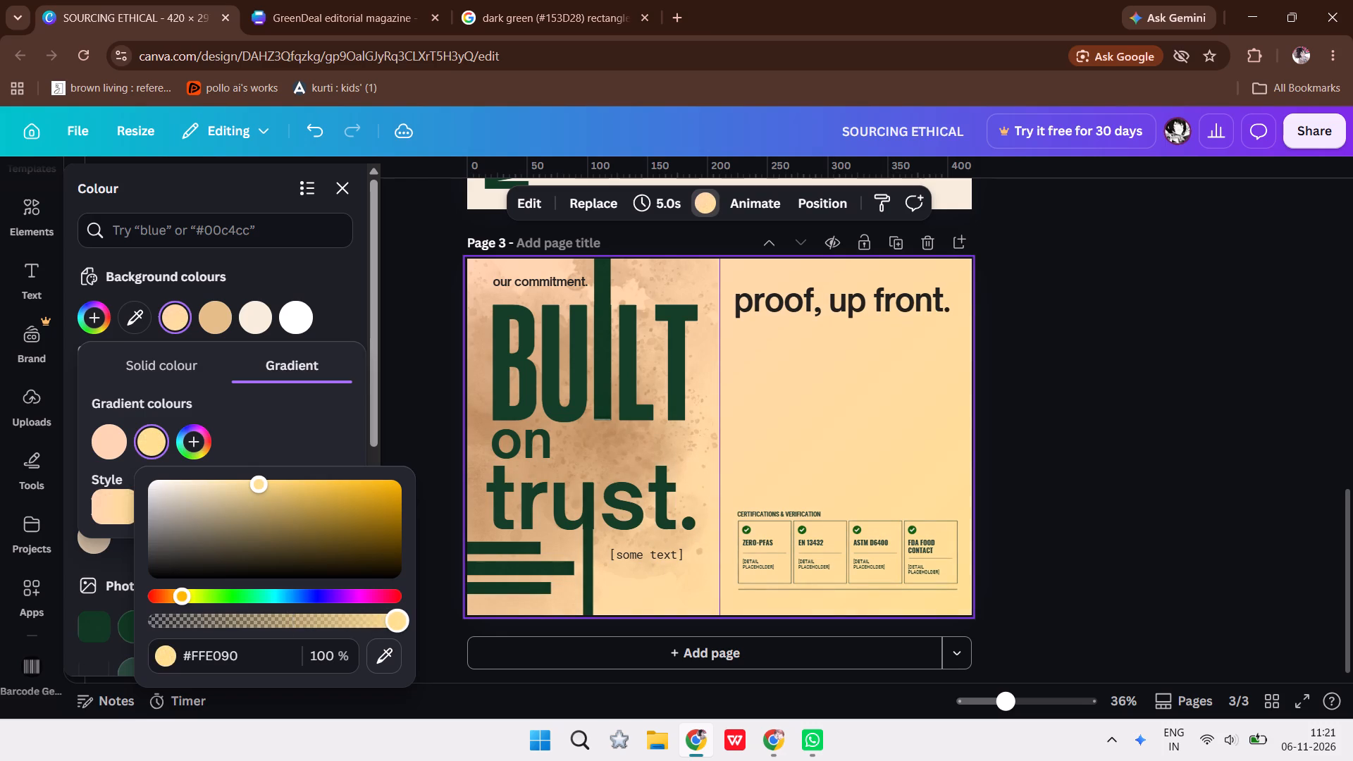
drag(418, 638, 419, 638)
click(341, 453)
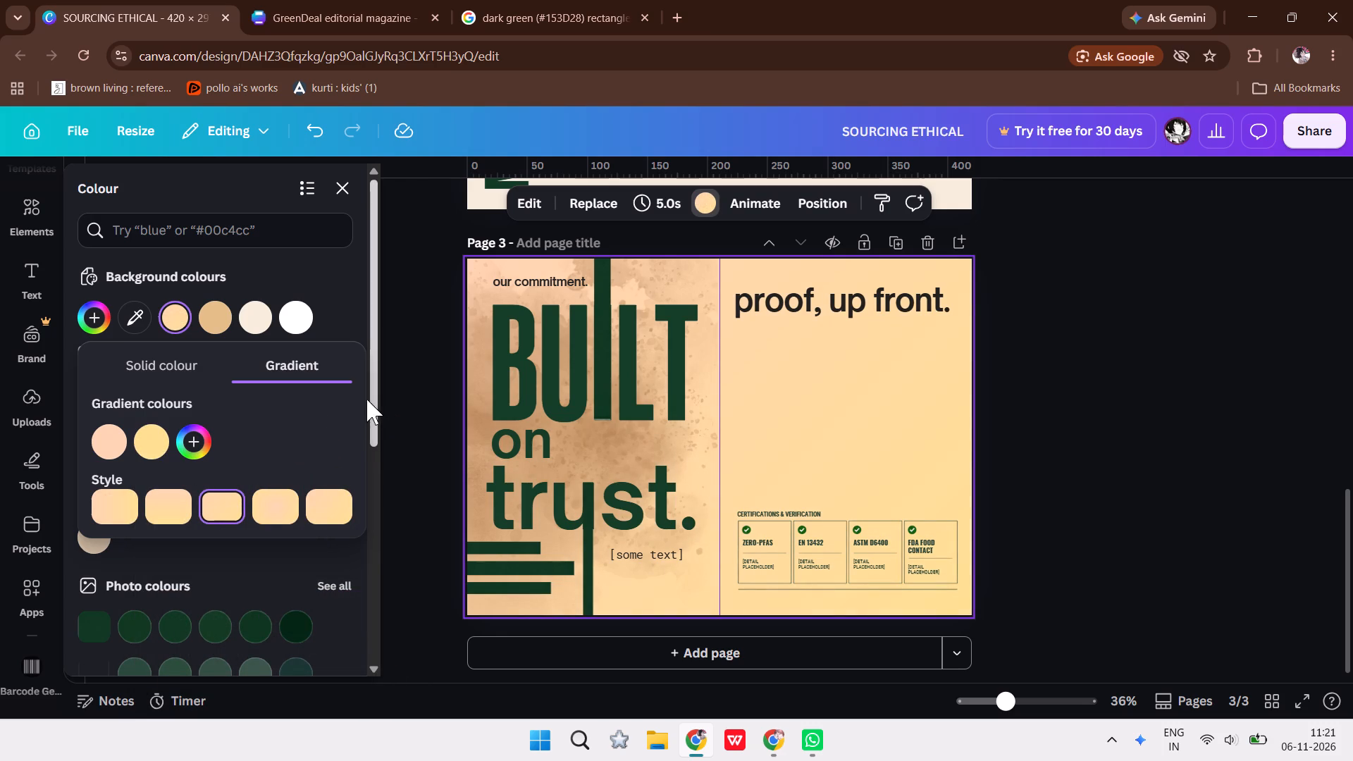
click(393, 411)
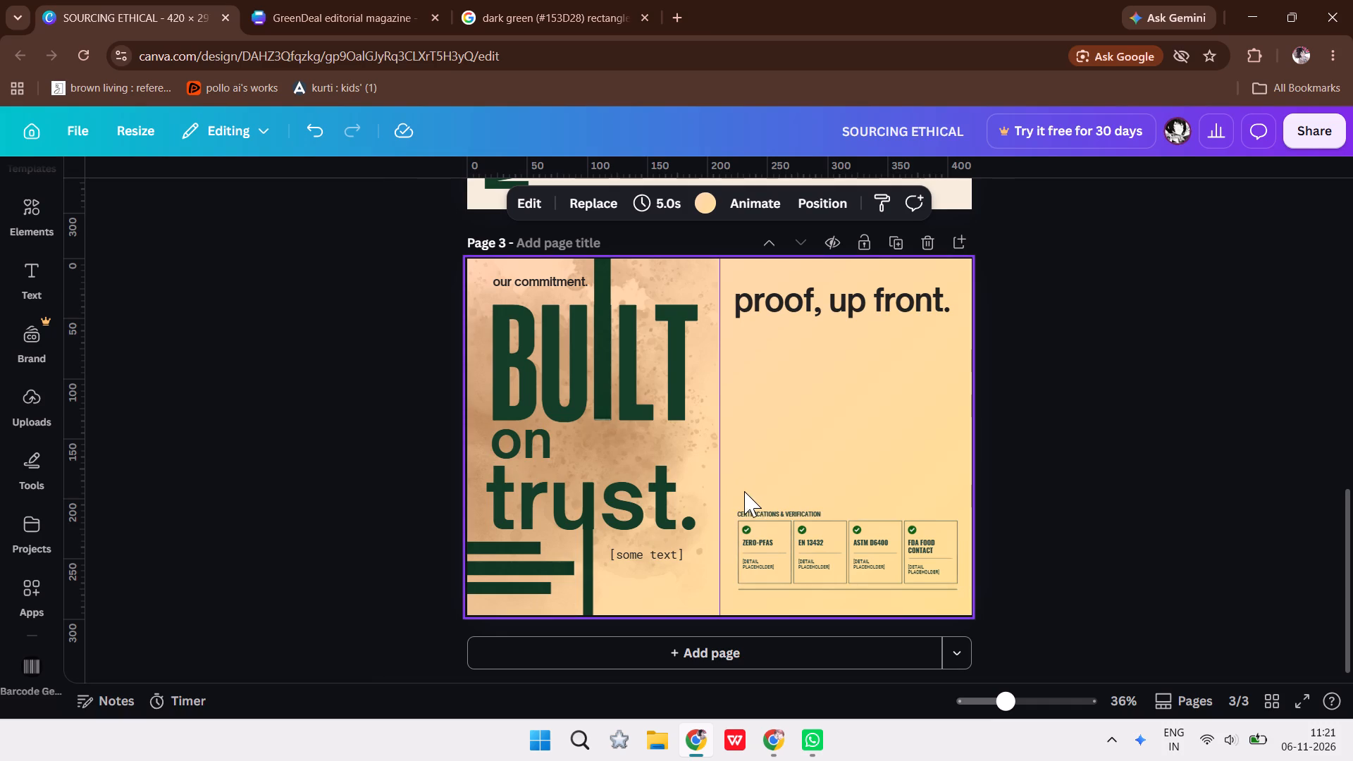
Move the grouped Certifications & Verification block up to sit directly beneath the "proof, up front." heading, aligned with the heading's left edge.
drag(783, 536, 781, 397)
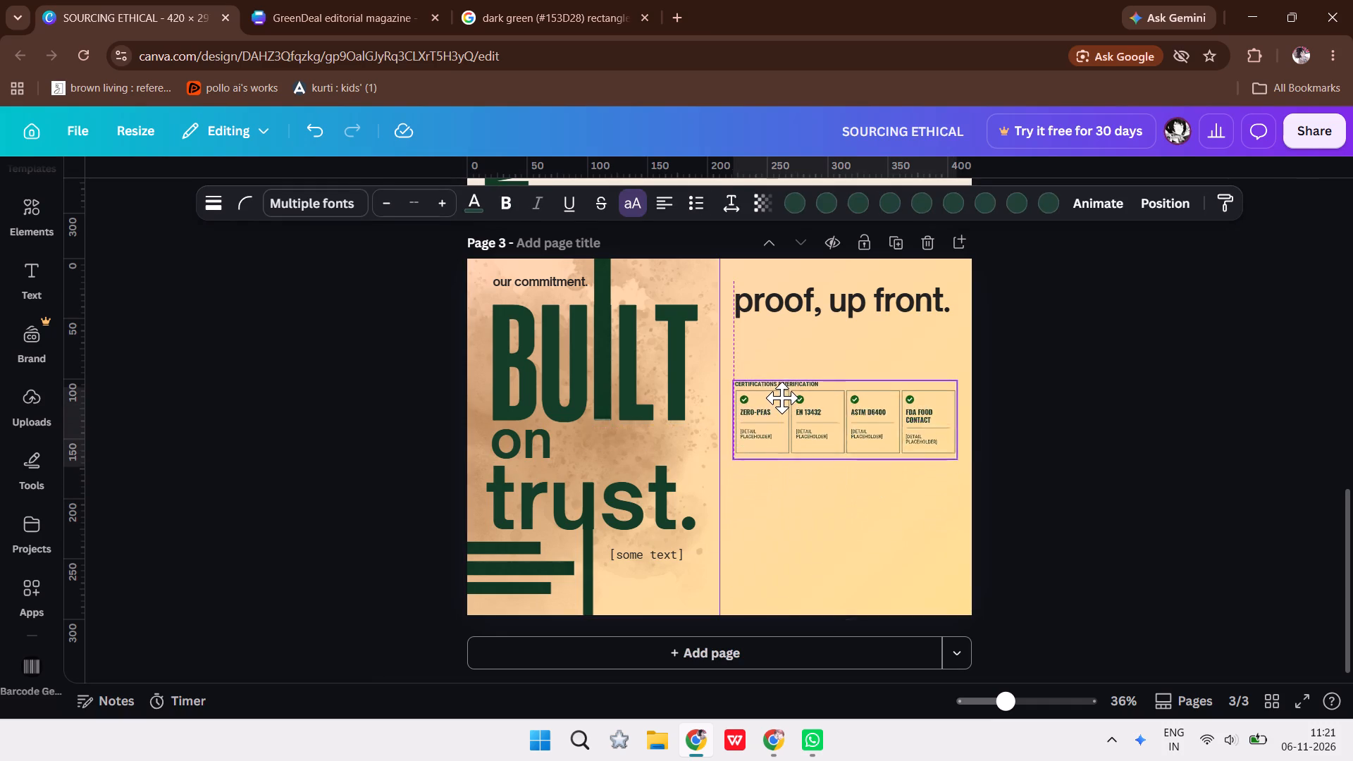
drag(781, 397, 781, 359)
click(1068, 447)
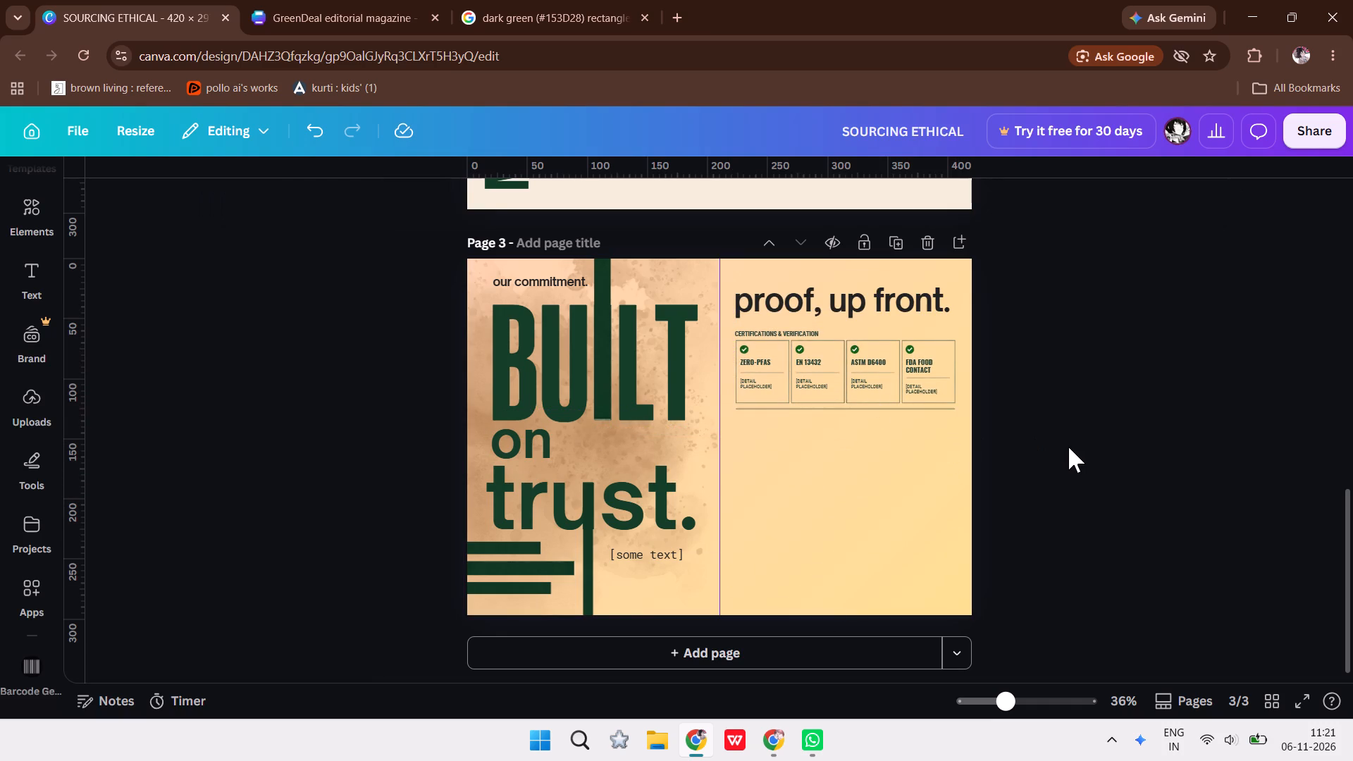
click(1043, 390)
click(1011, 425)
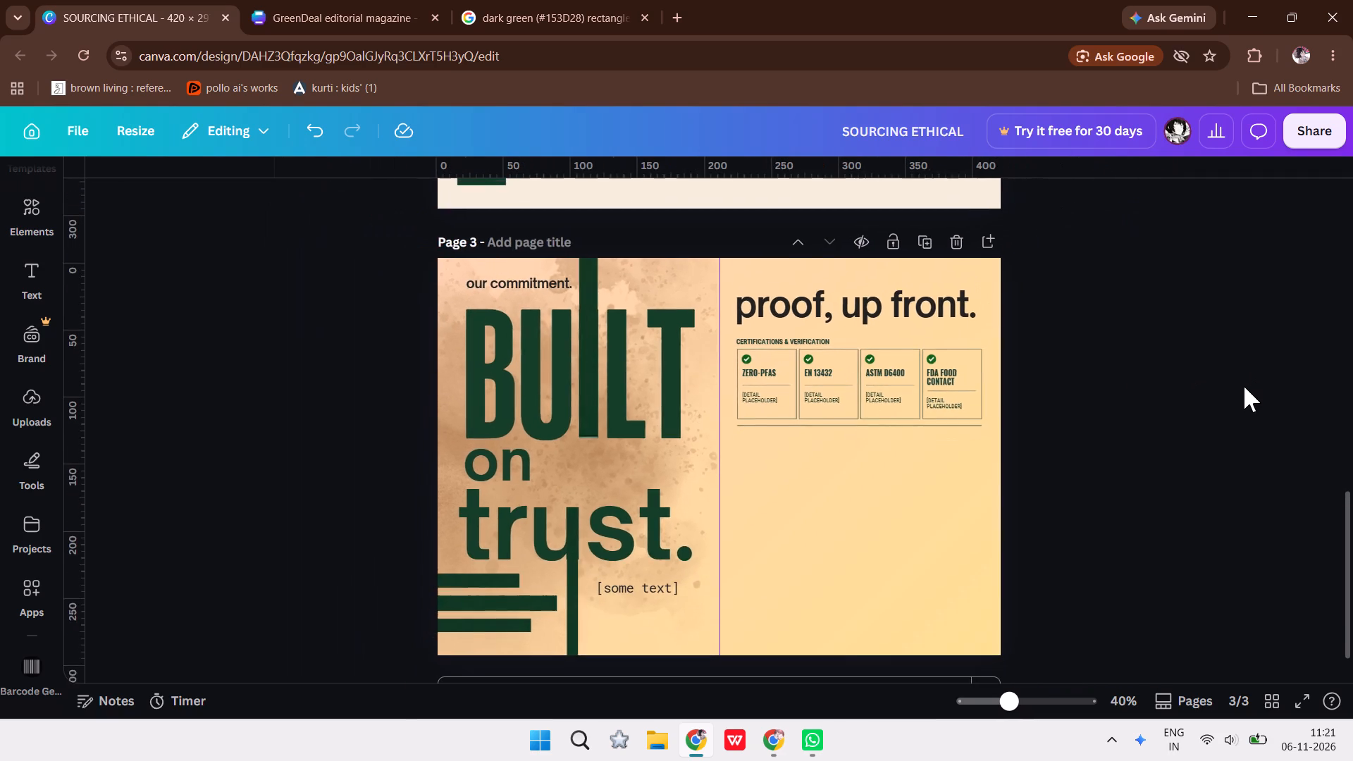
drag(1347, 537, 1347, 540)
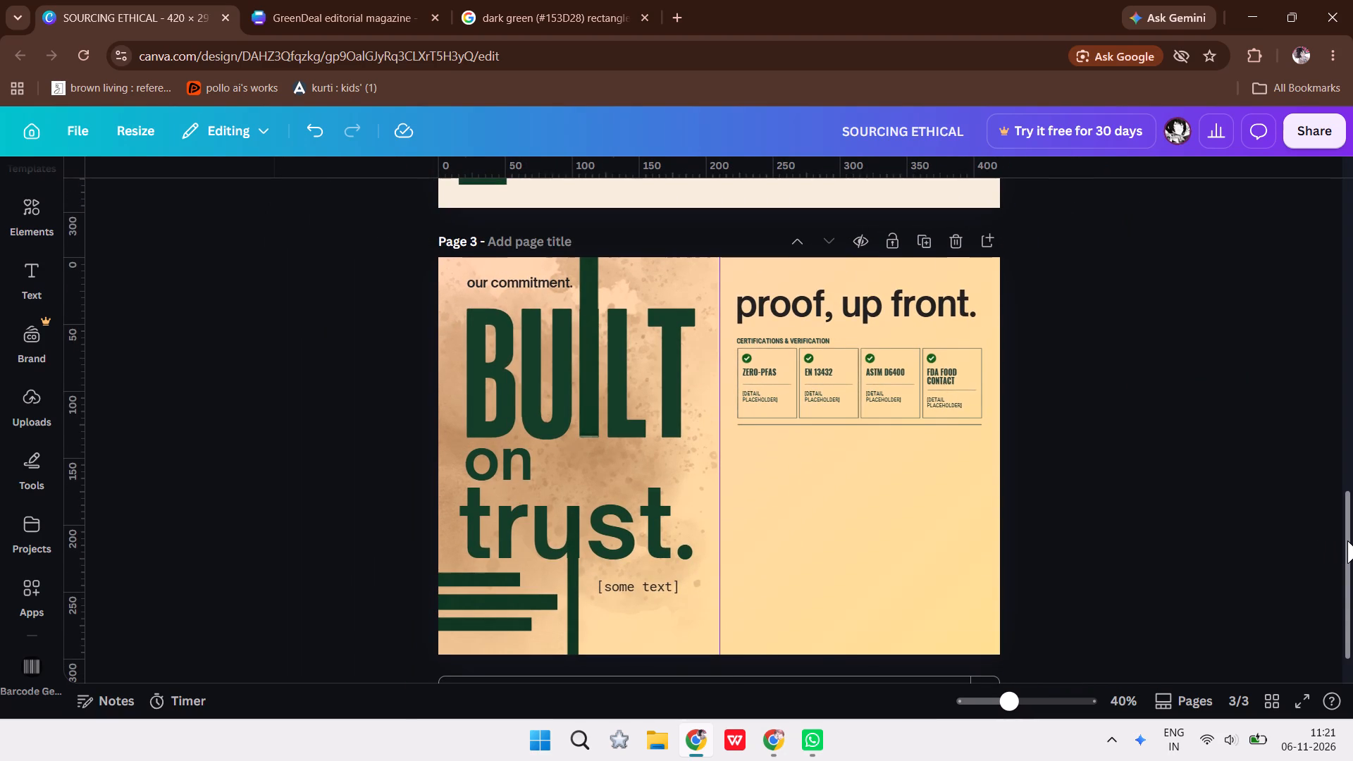
Shrink the "proof, up front." heading to font size 55.2 and lower it closer to the certifications block, keeping the left edges aligned.
drag(1347, 540, 1341, 607)
click(859, 274)
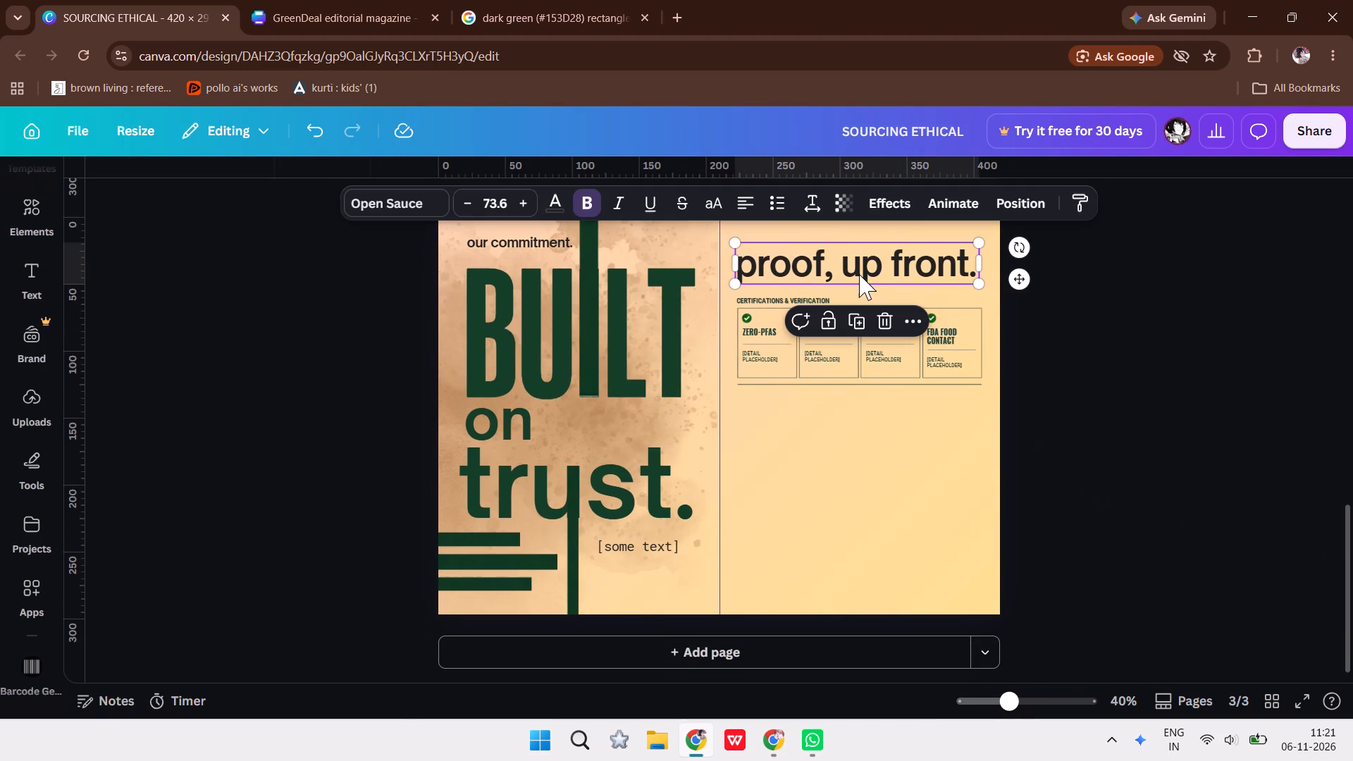
drag(978, 283, 926, 261)
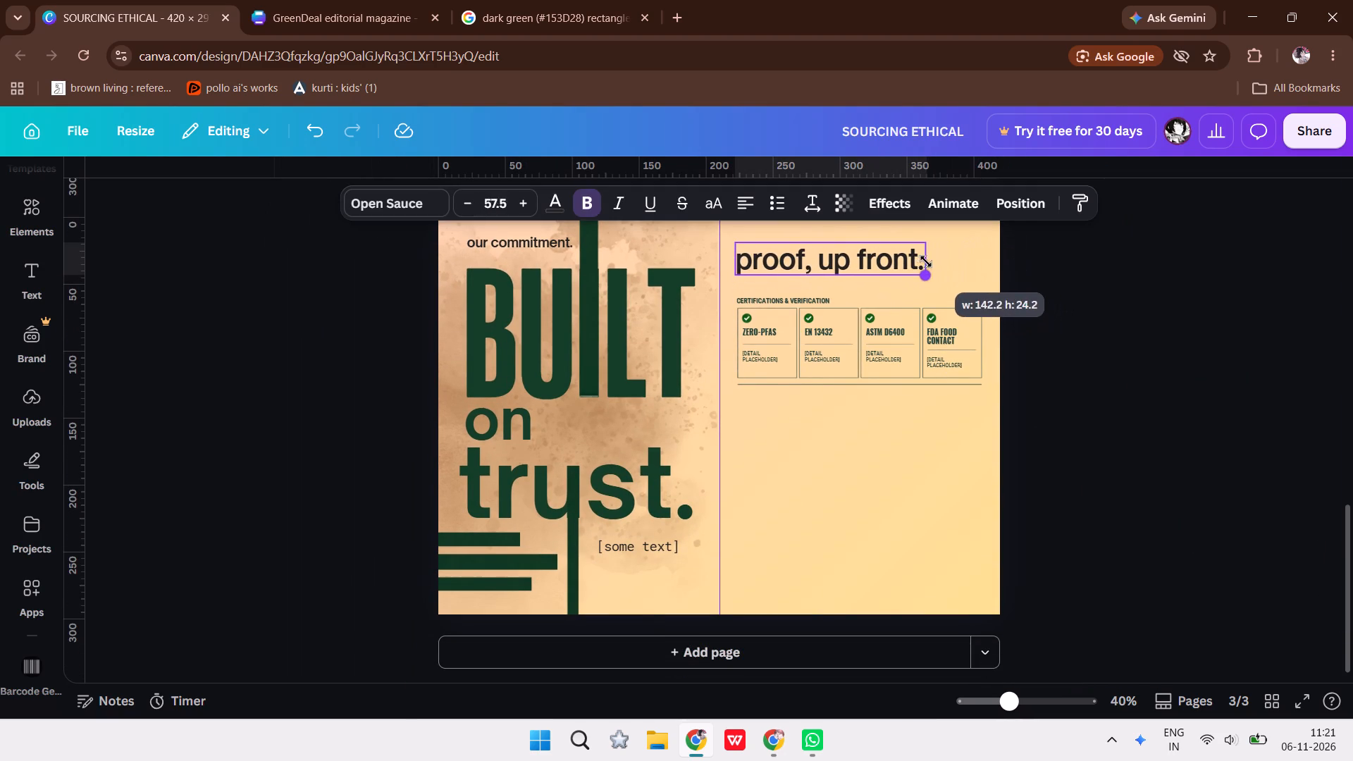
drag(926, 261, 920, 258)
drag(862, 254, 860, 264)
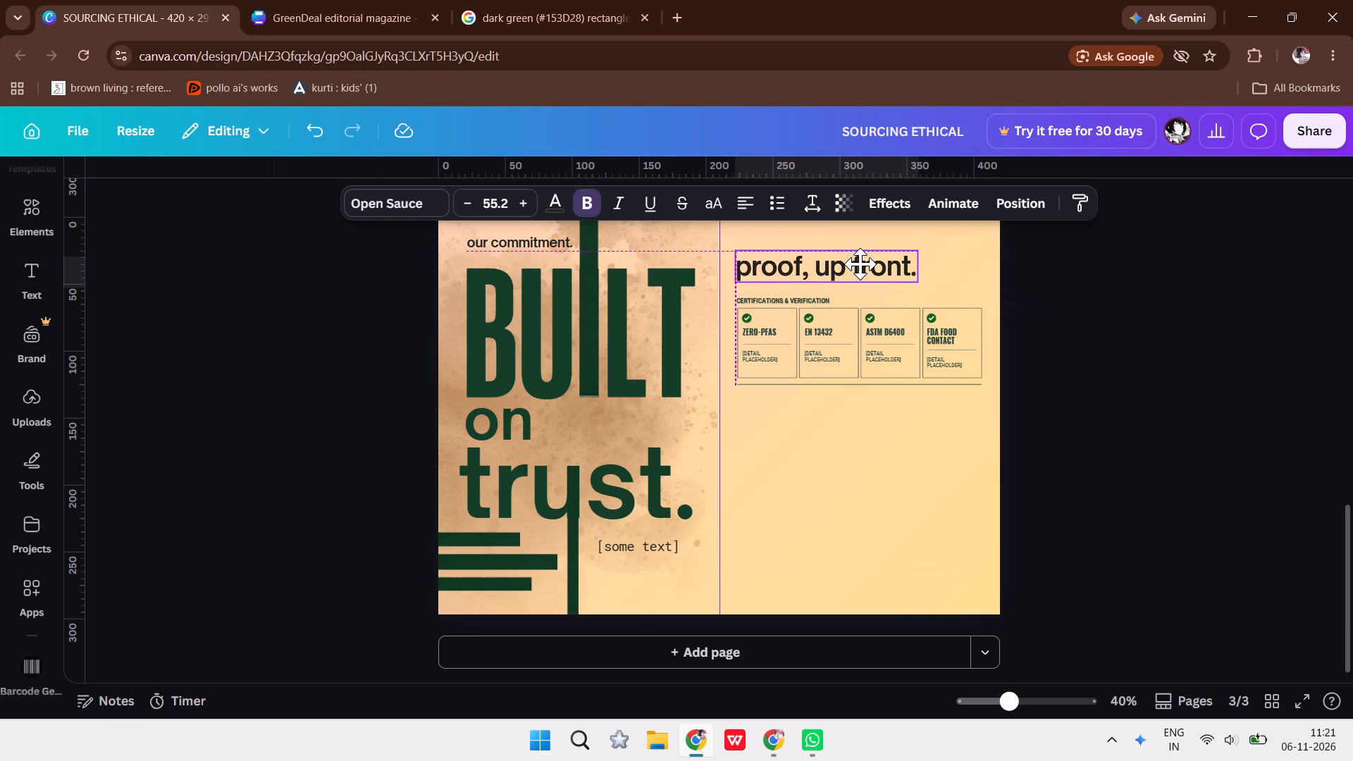
drag(860, 264, 866, 265)
key(Down)
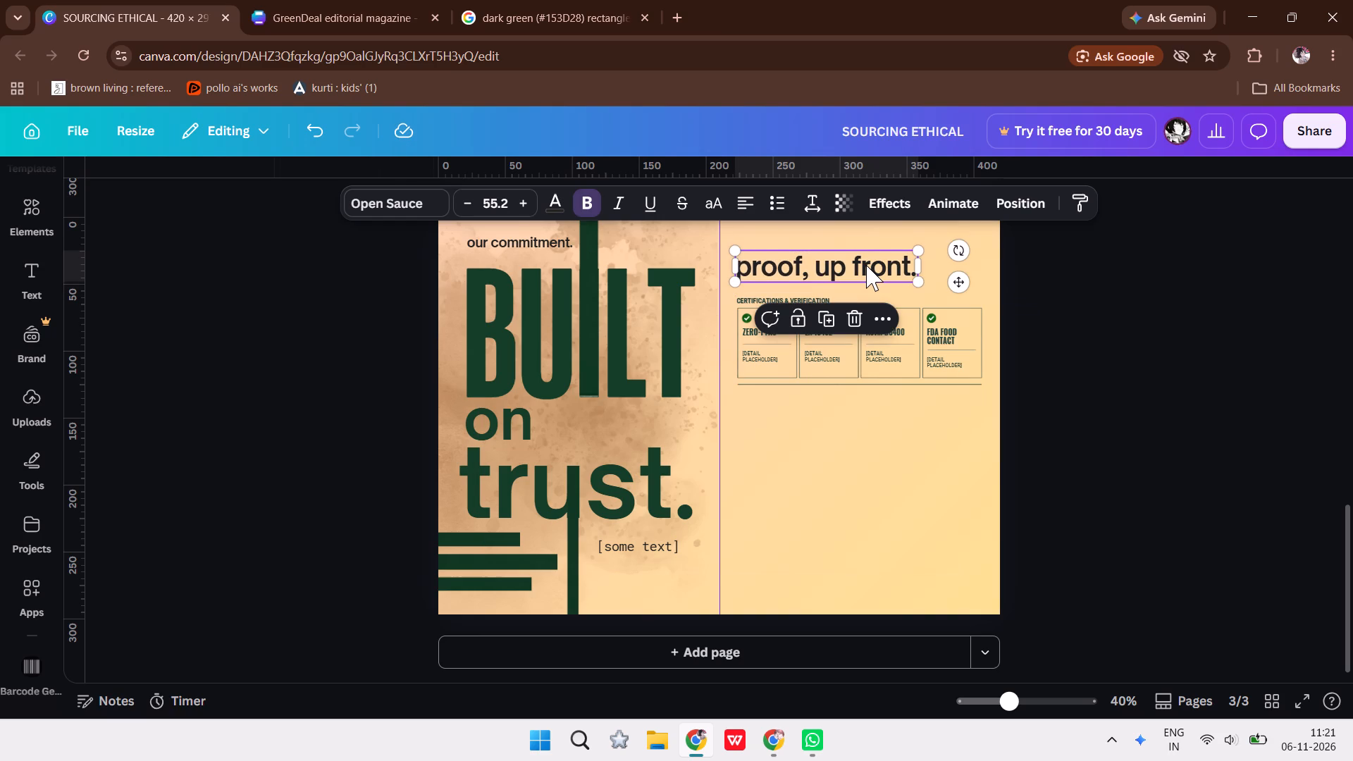
Duplicate the "proof, up front." heading, place the copy beneath the certifications block towards the page's right side, and select its text.
key(ctrl+c)
key(ctrl+v)
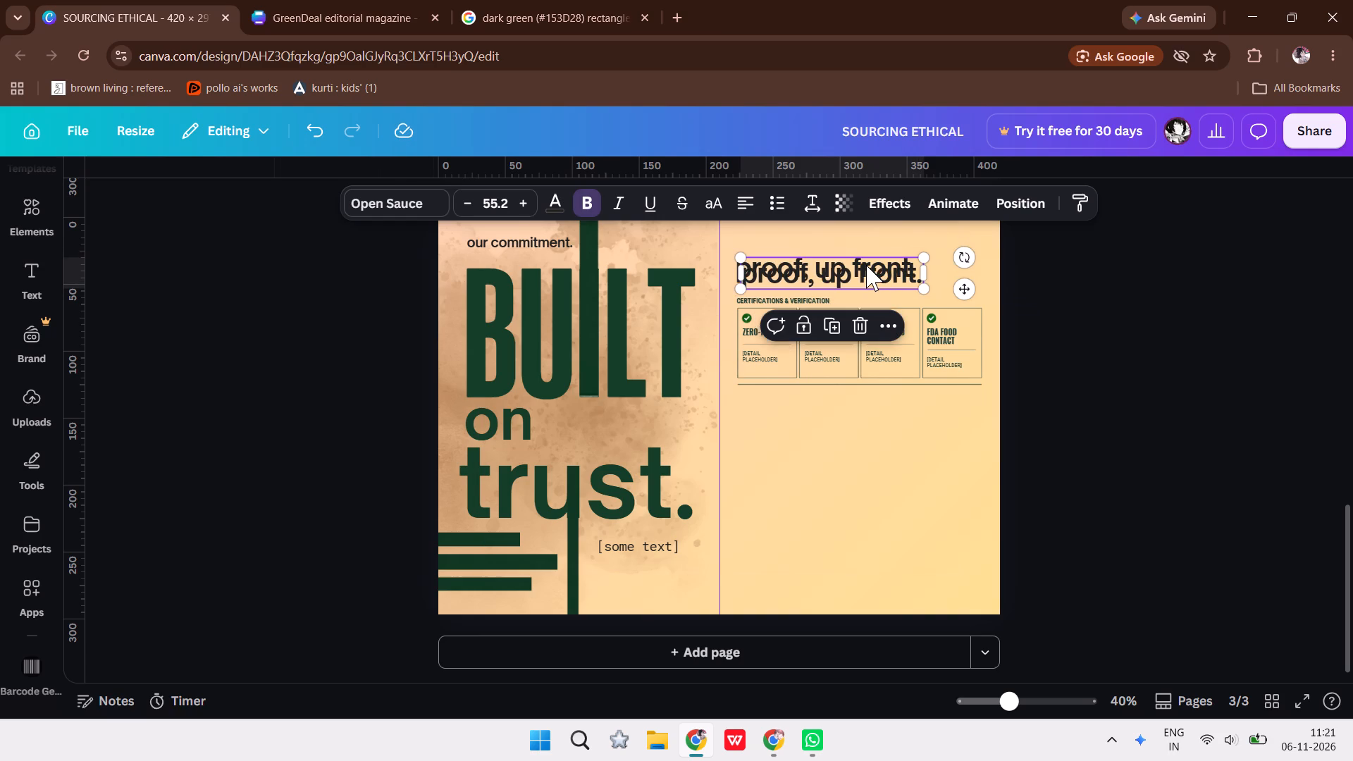
drag(866, 265, 921, 404)
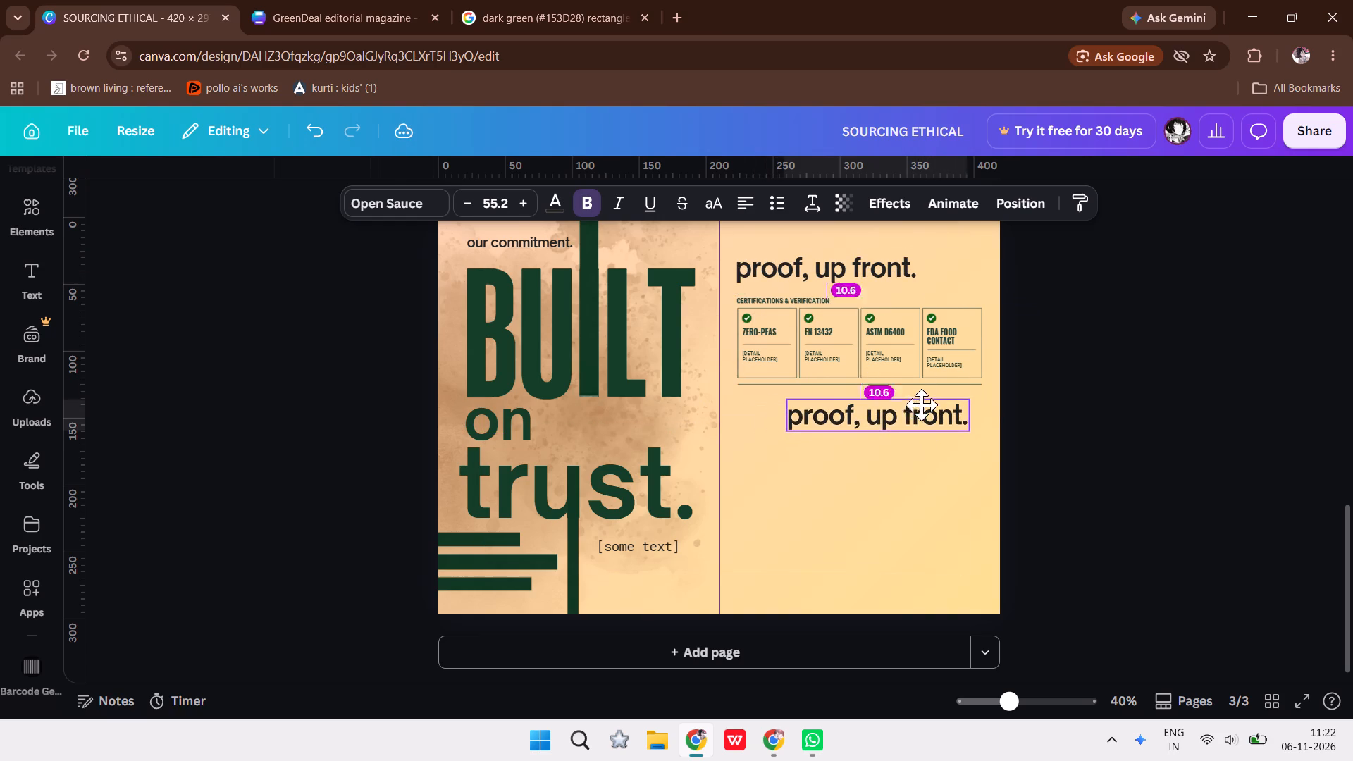
drag(921, 404, 928, 404)
double_click(928, 404)
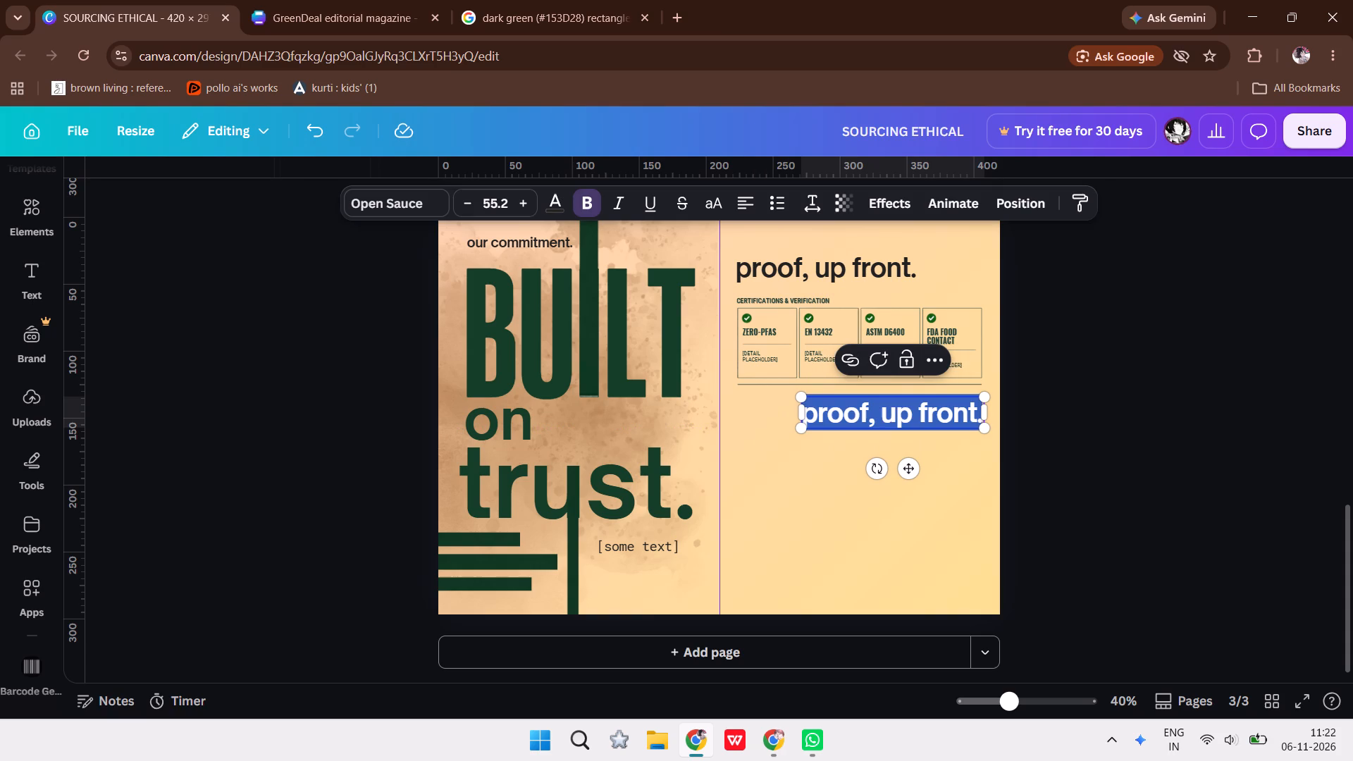
Switch to the GreenDeal editorial magazine design and examine the page following "Proof, up front." for its heading wording and layout.
click(365, 0)
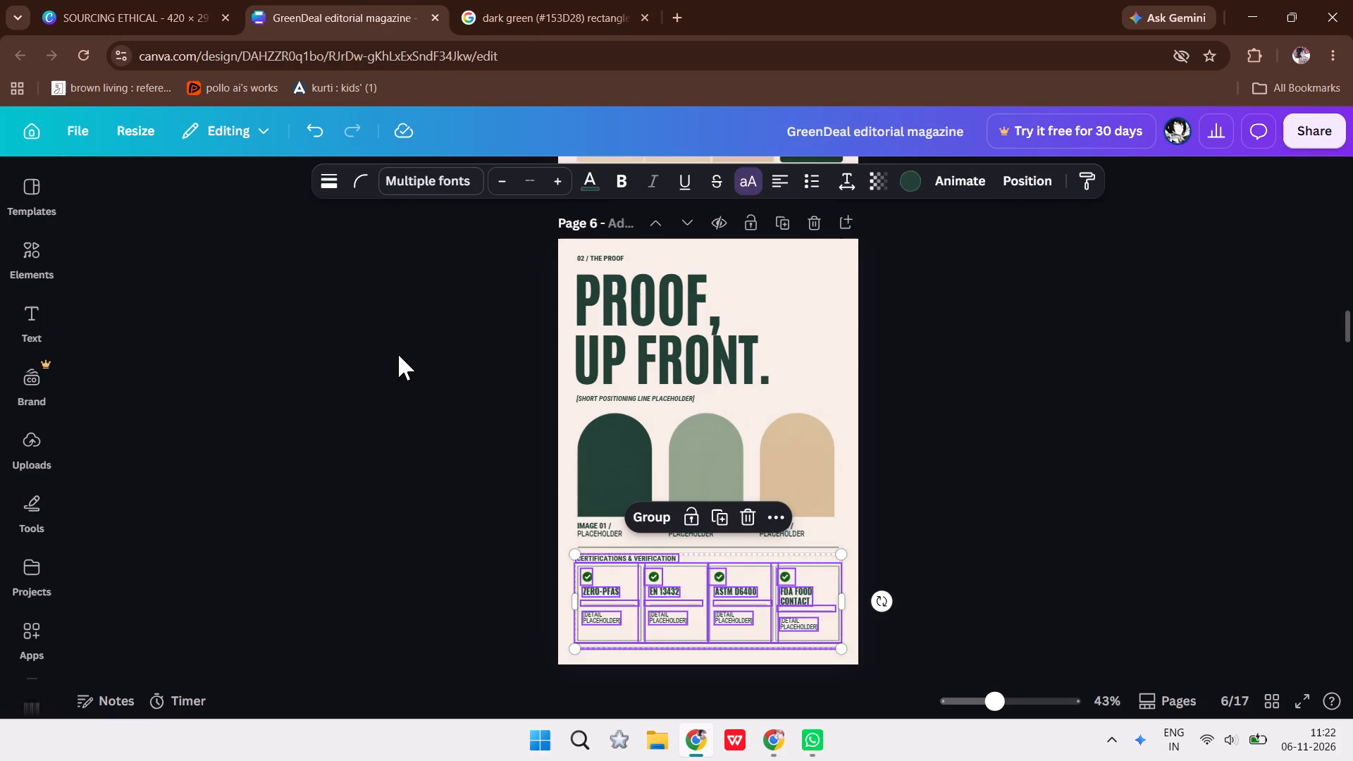
click(398, 354)
key(Down)
key(Down)
key(Down)
key(Down)
key(Down)
key(Down)
key(Down)
key(Down)
key(Down)
key(Down)
key(Down)
key(Down)
key(Down)
key(Down)
key(Down)
key(Down)
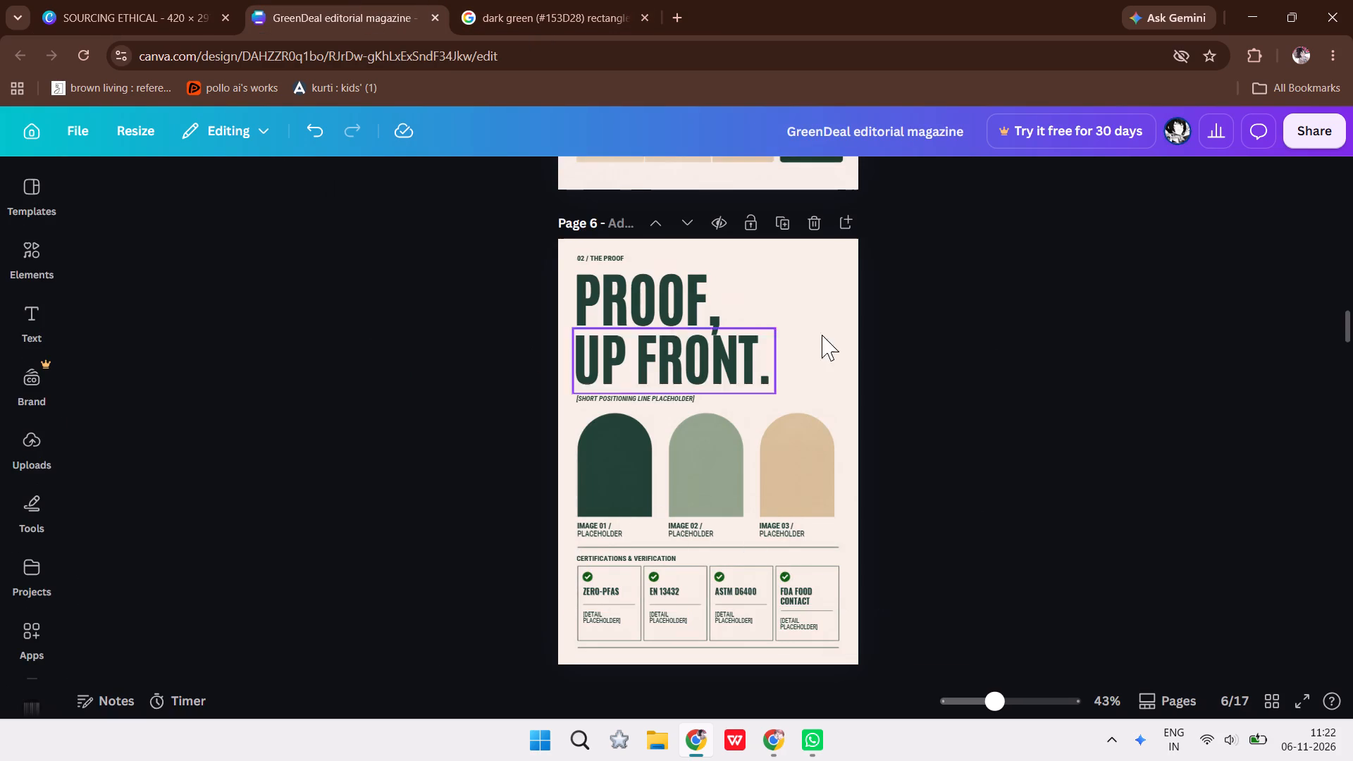
click(1185, 333)
drag(1352, 330, 1352, 369)
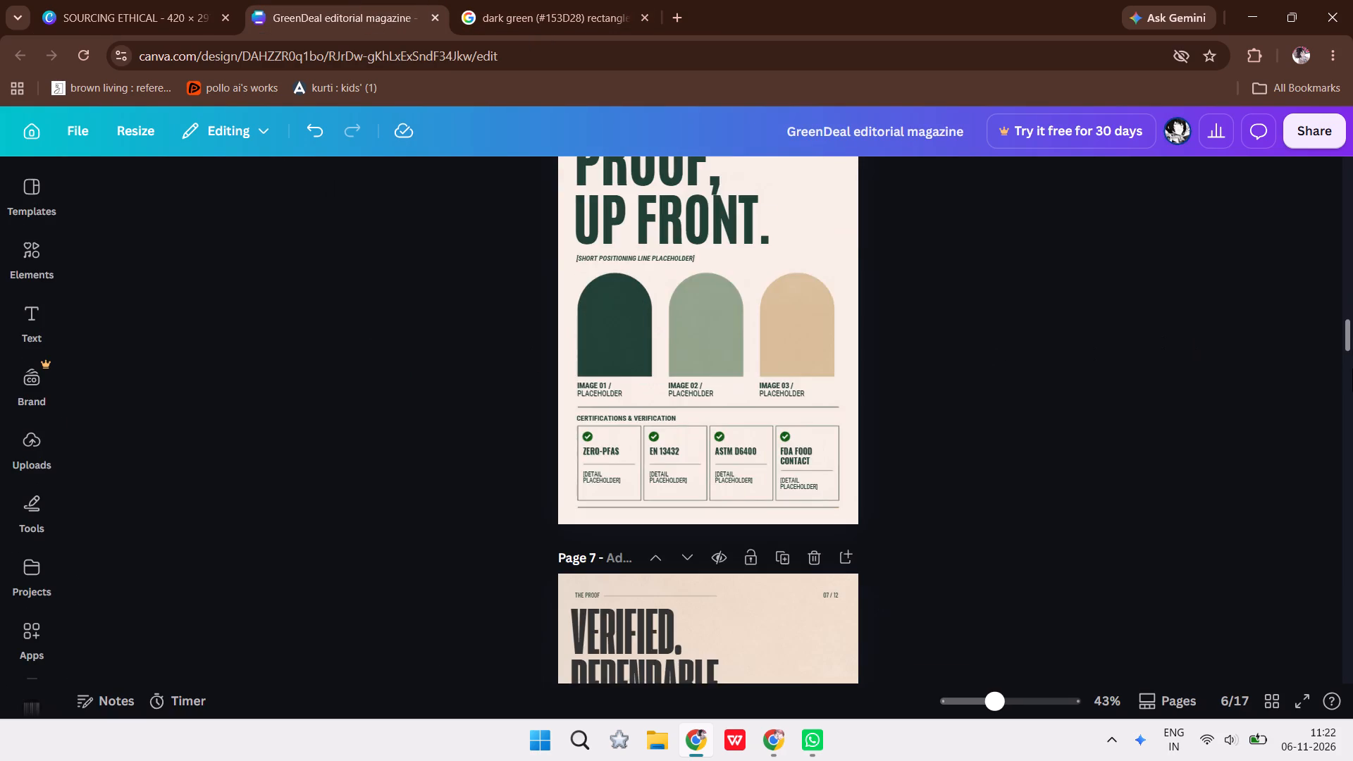
drag(1352, 369, 1352, 383)
drag(1352, 383, 1347, 364)
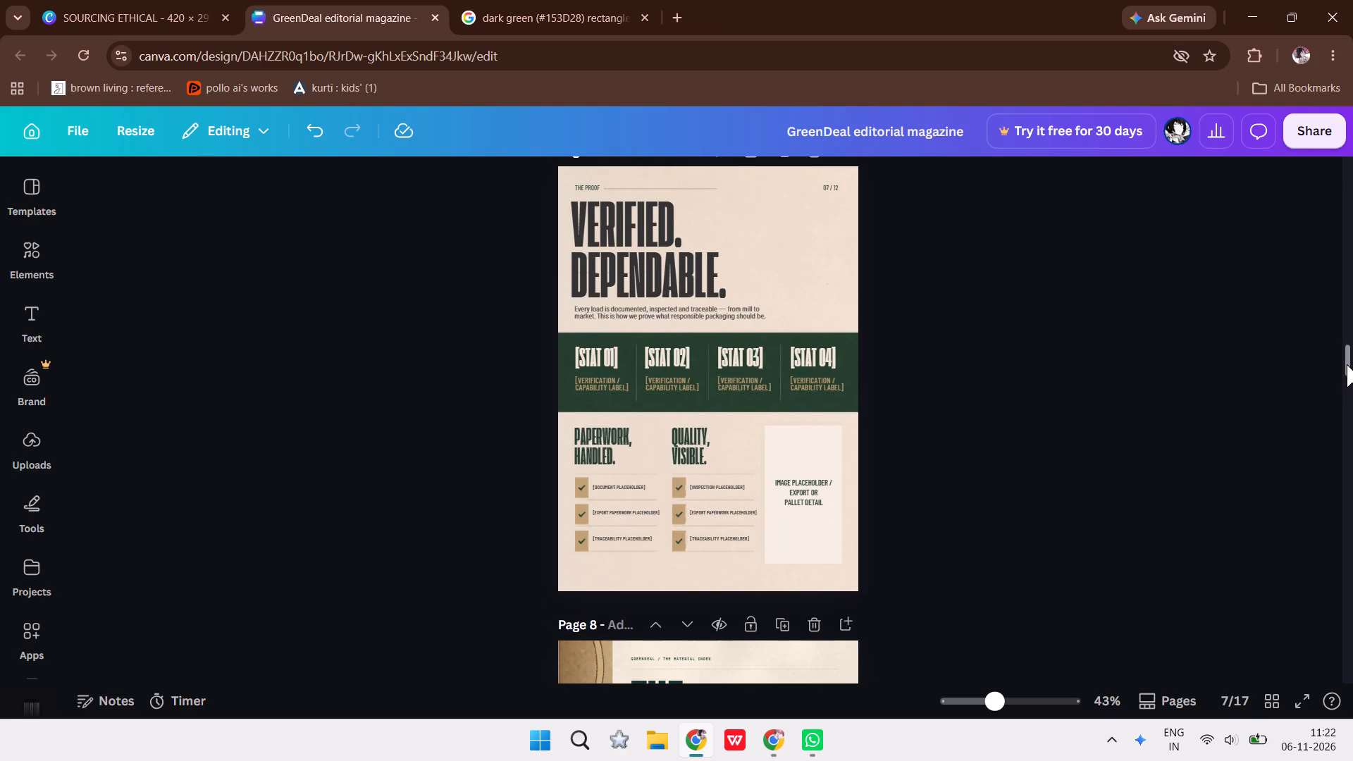
drag(1347, 364, 1348, 364)
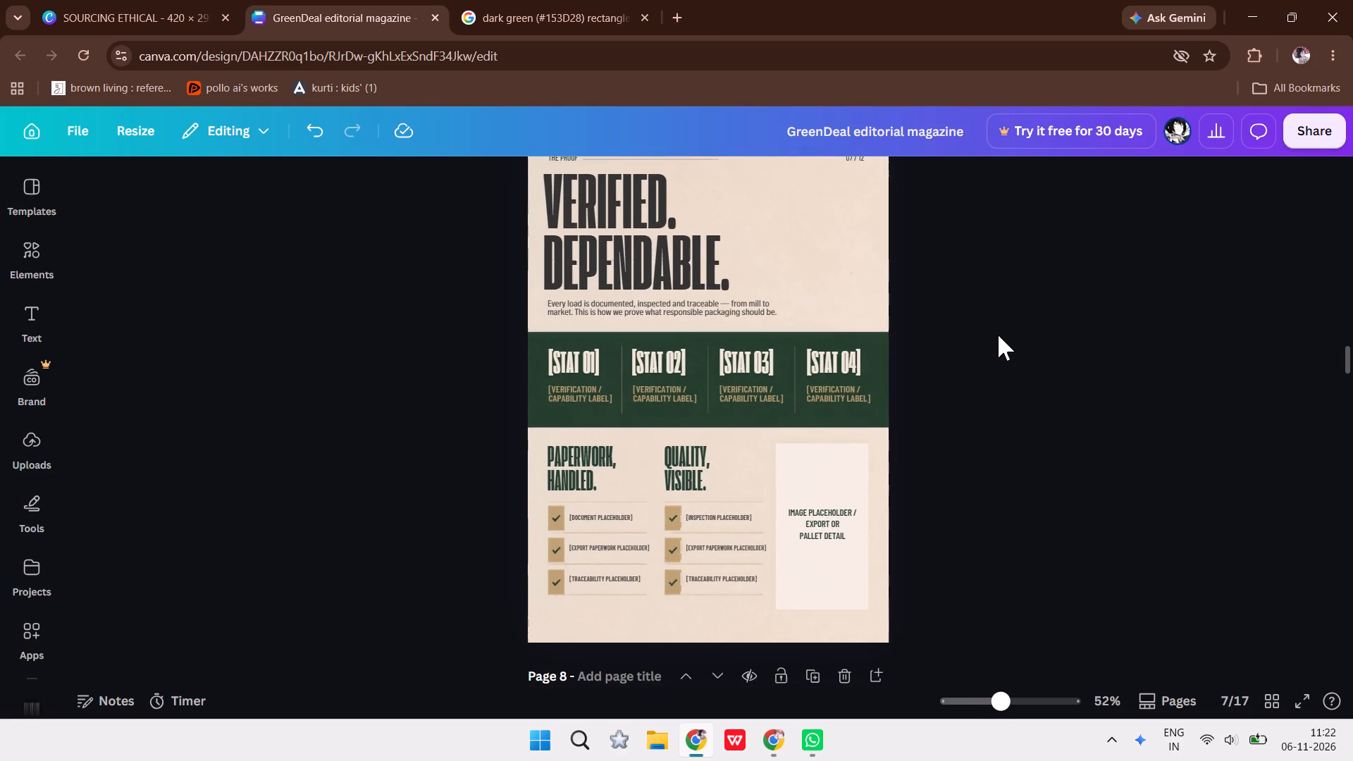
key(Up)
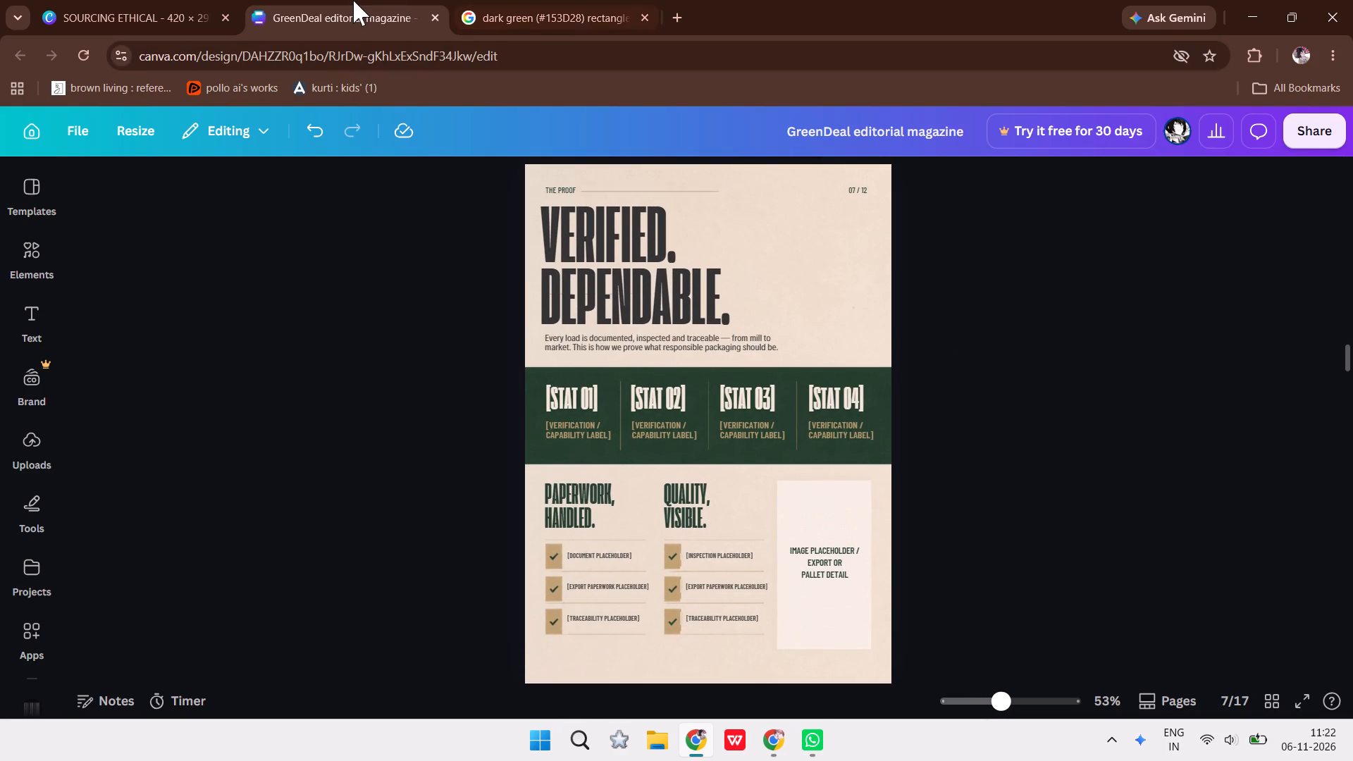
Return to the SOURCING ETHICAL design and replace the copied heading's text with "verified, dependable.".
click(145, 0)
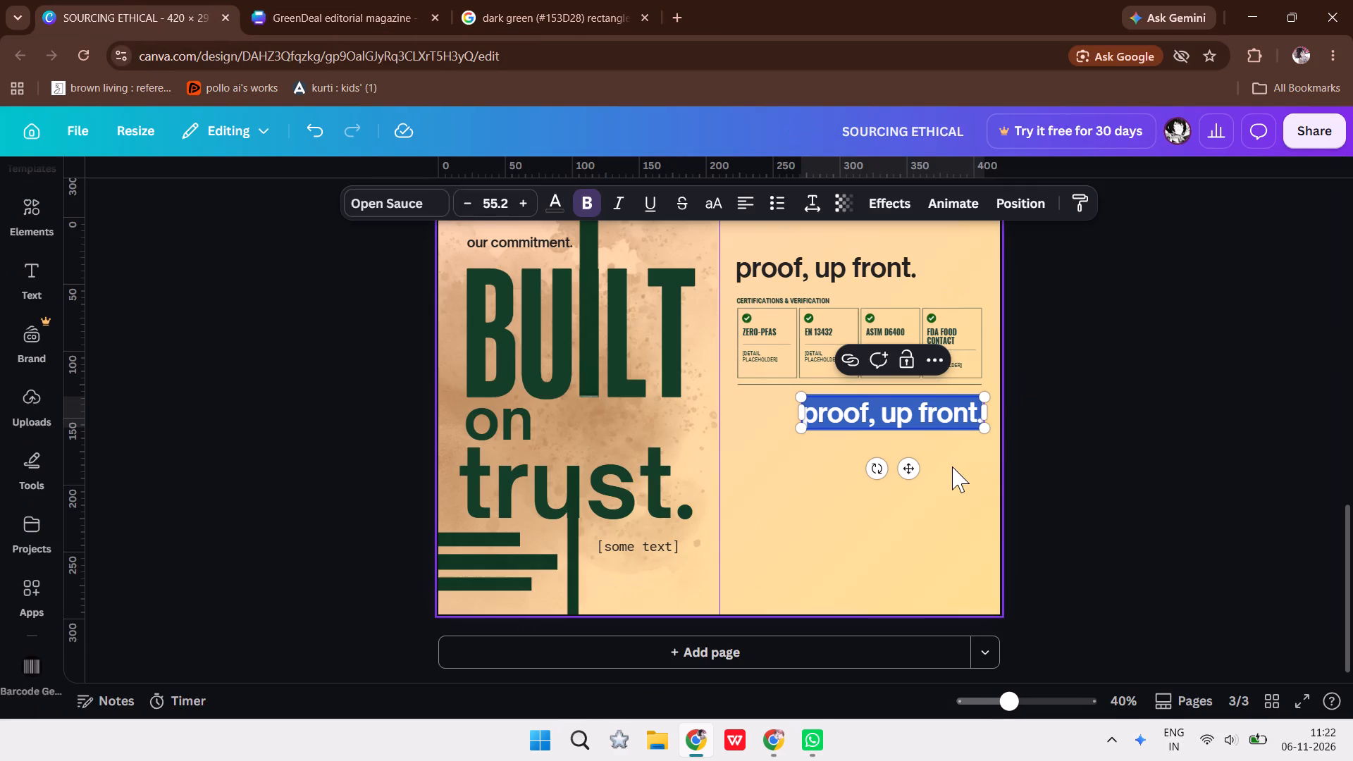
key(BackSpace)
text(verified)
text(, dependable.)
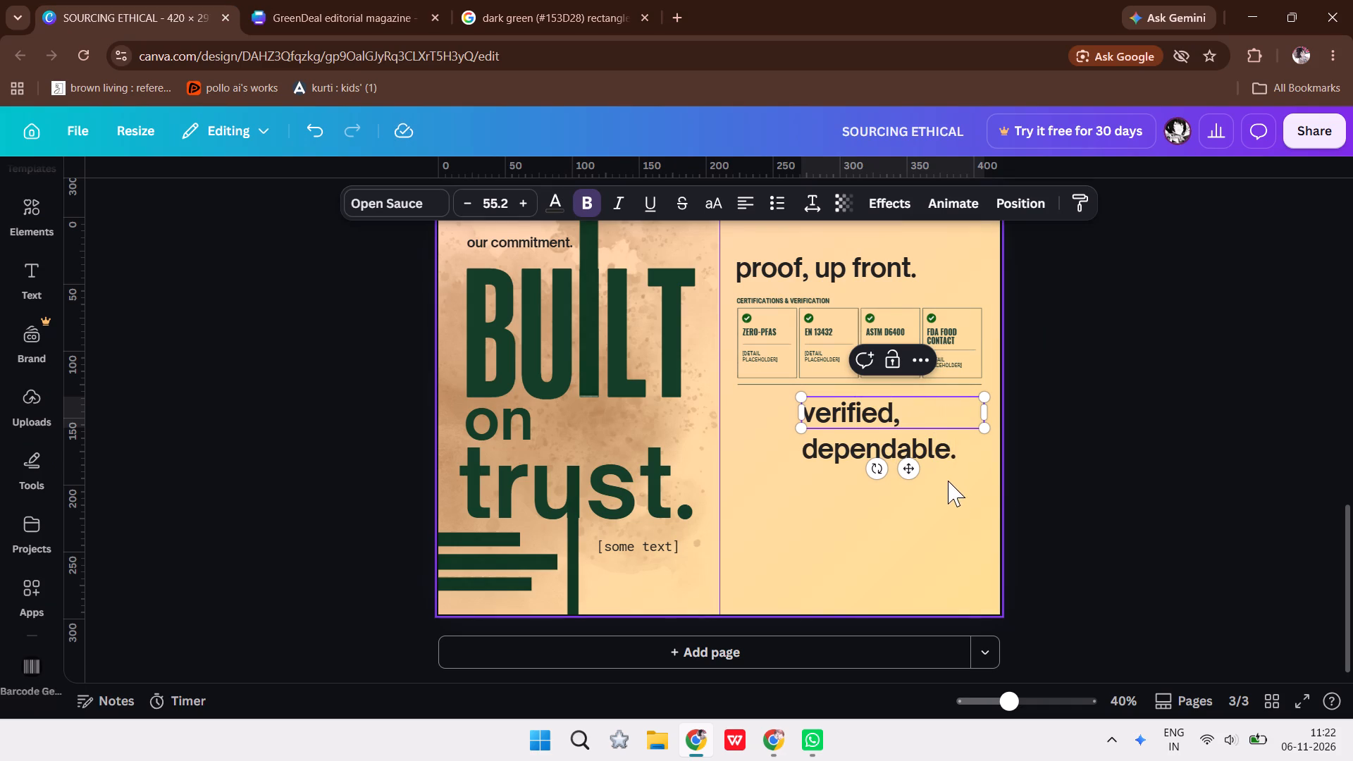
Scale the "verified, dependable." heading down to font size 48.1.
drag(989, 428, 967, 416)
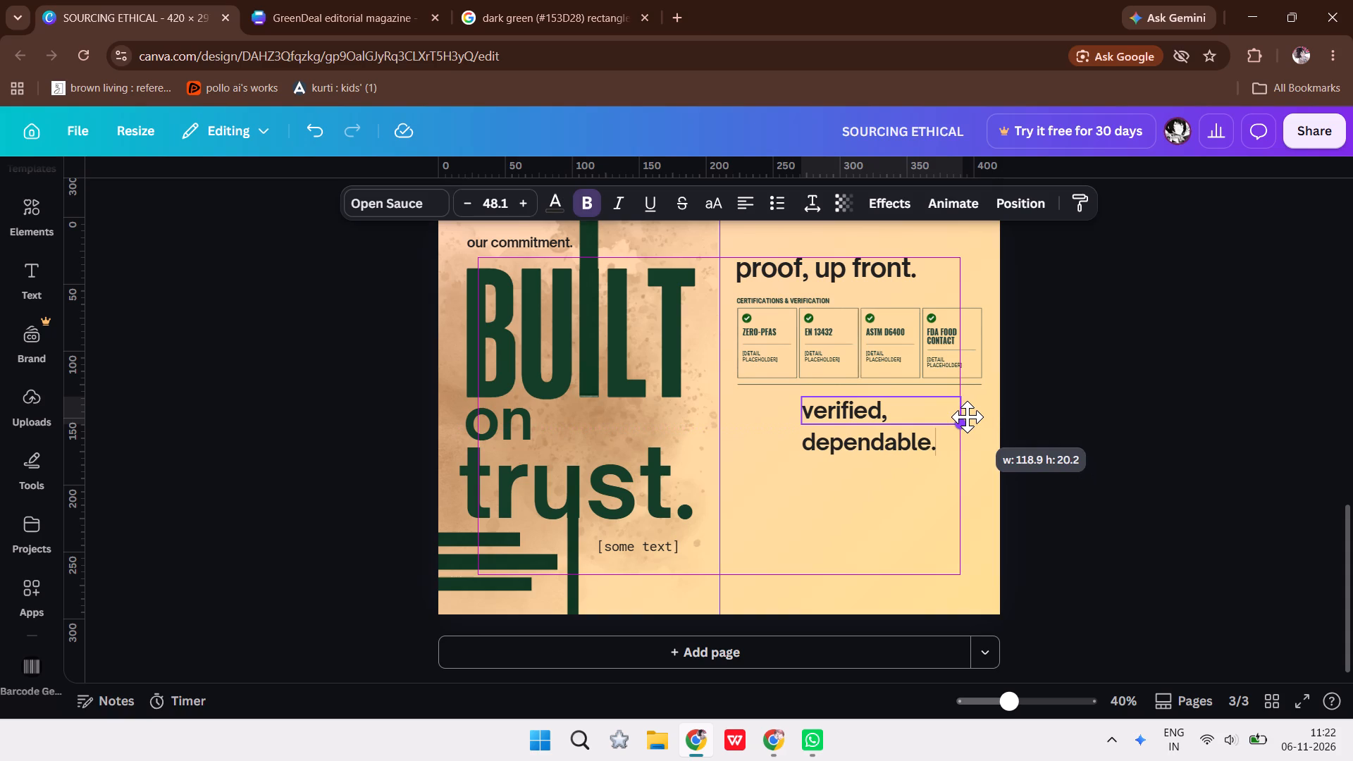
drag(967, 416, 967, 415)
click(1085, 424)
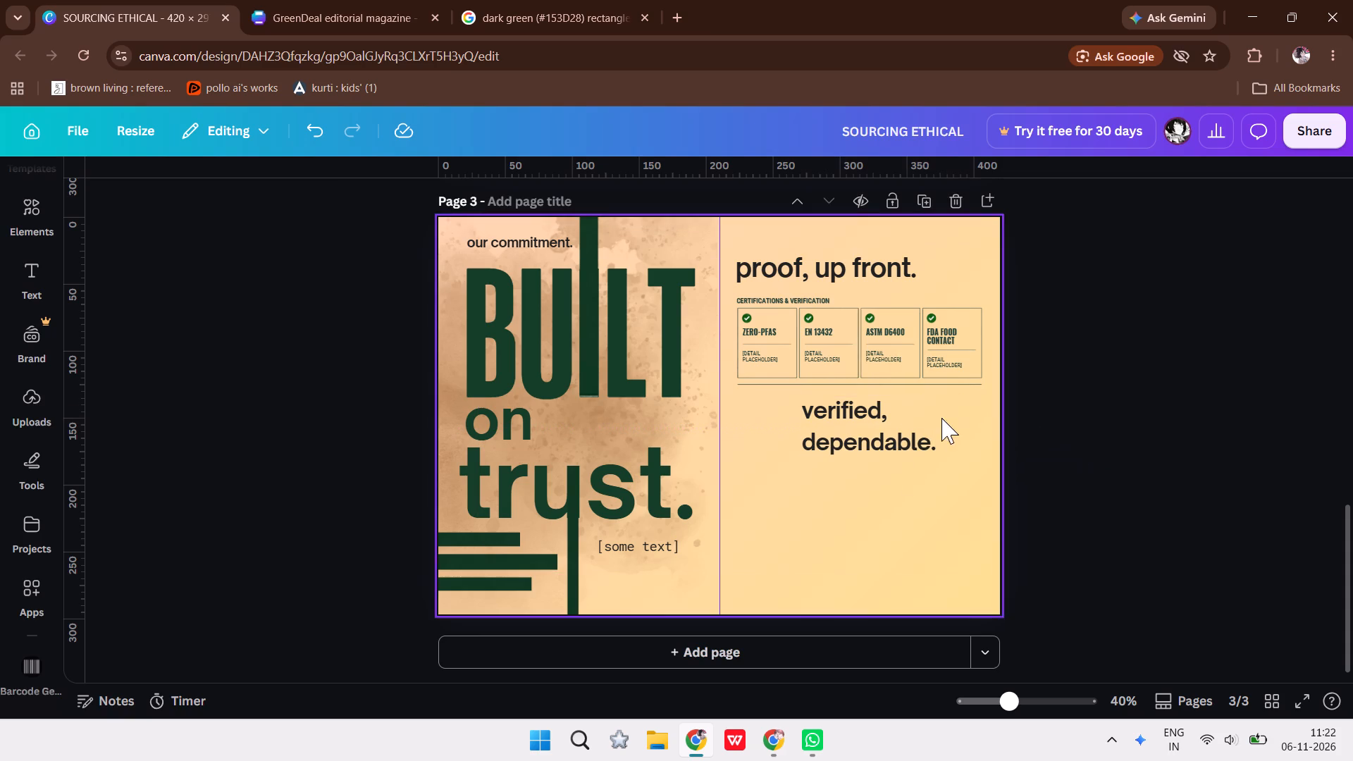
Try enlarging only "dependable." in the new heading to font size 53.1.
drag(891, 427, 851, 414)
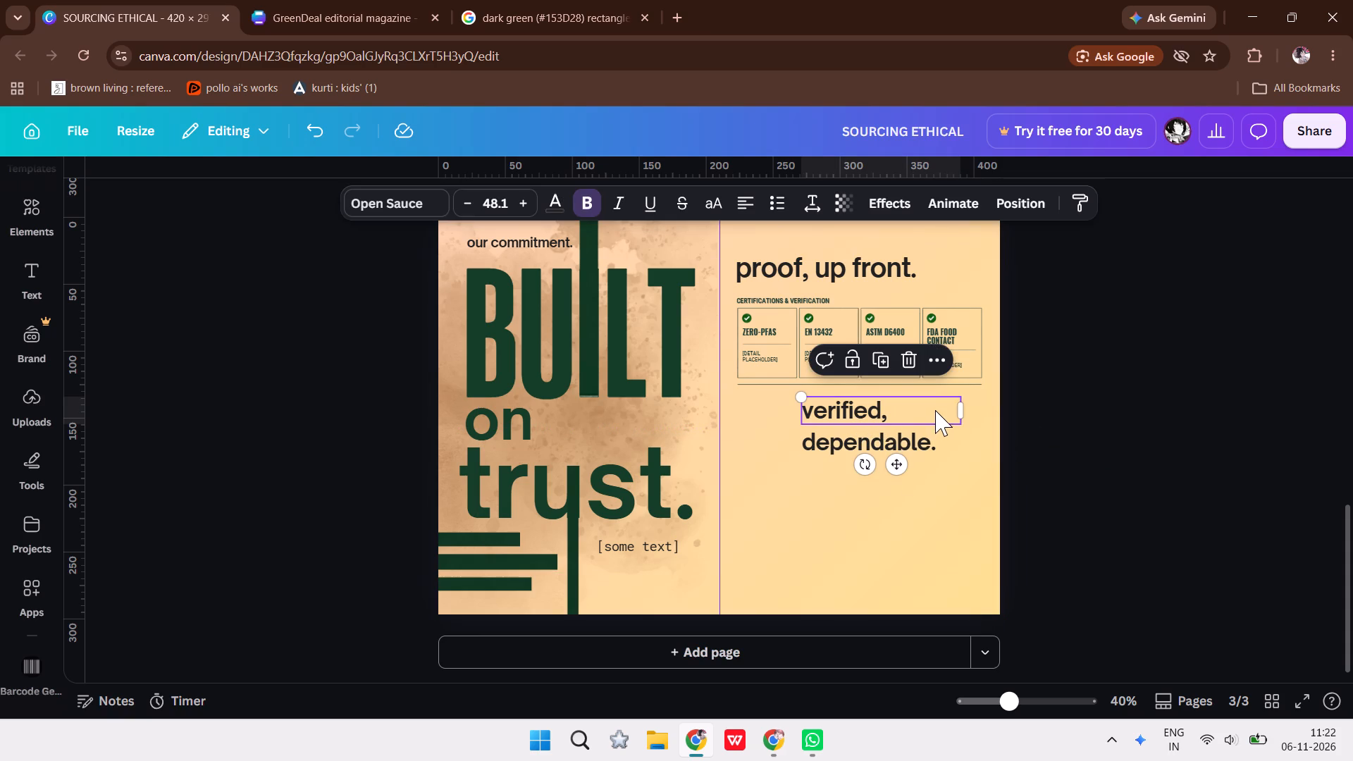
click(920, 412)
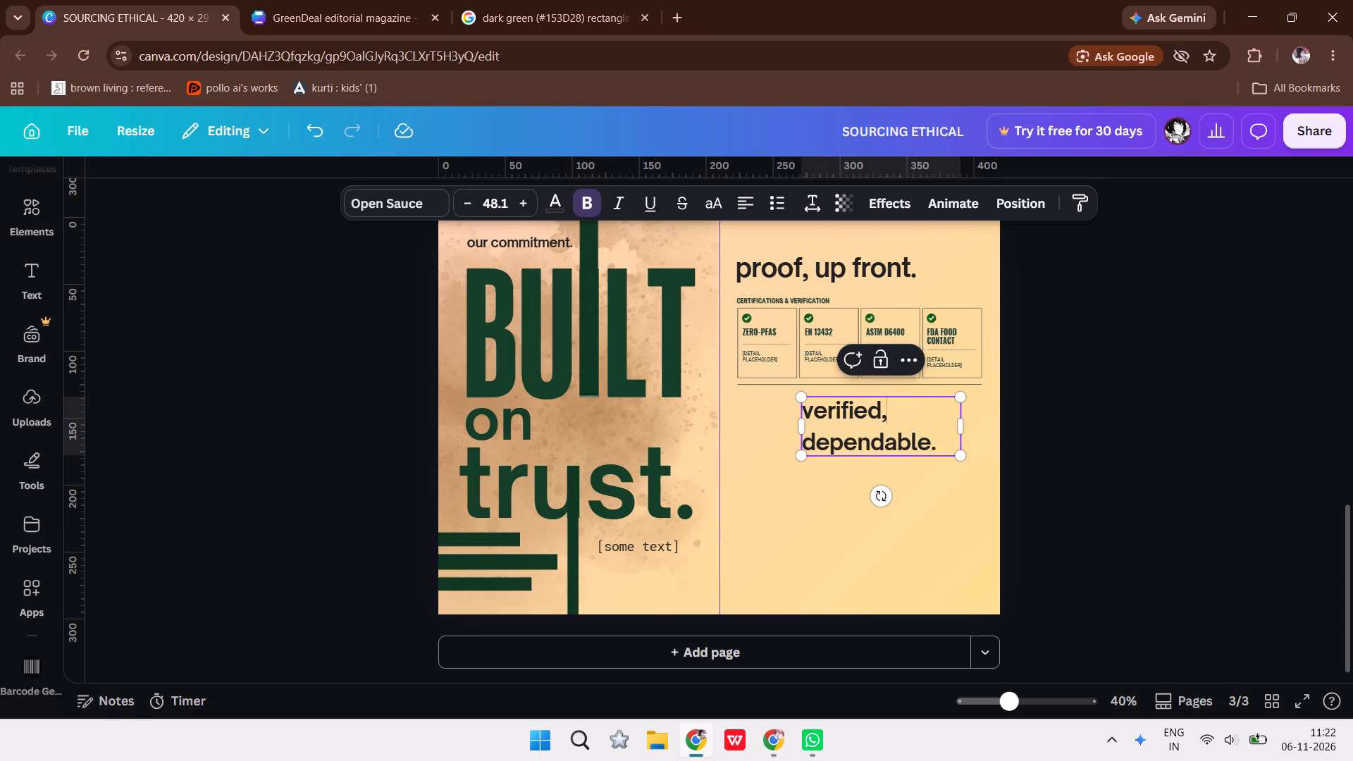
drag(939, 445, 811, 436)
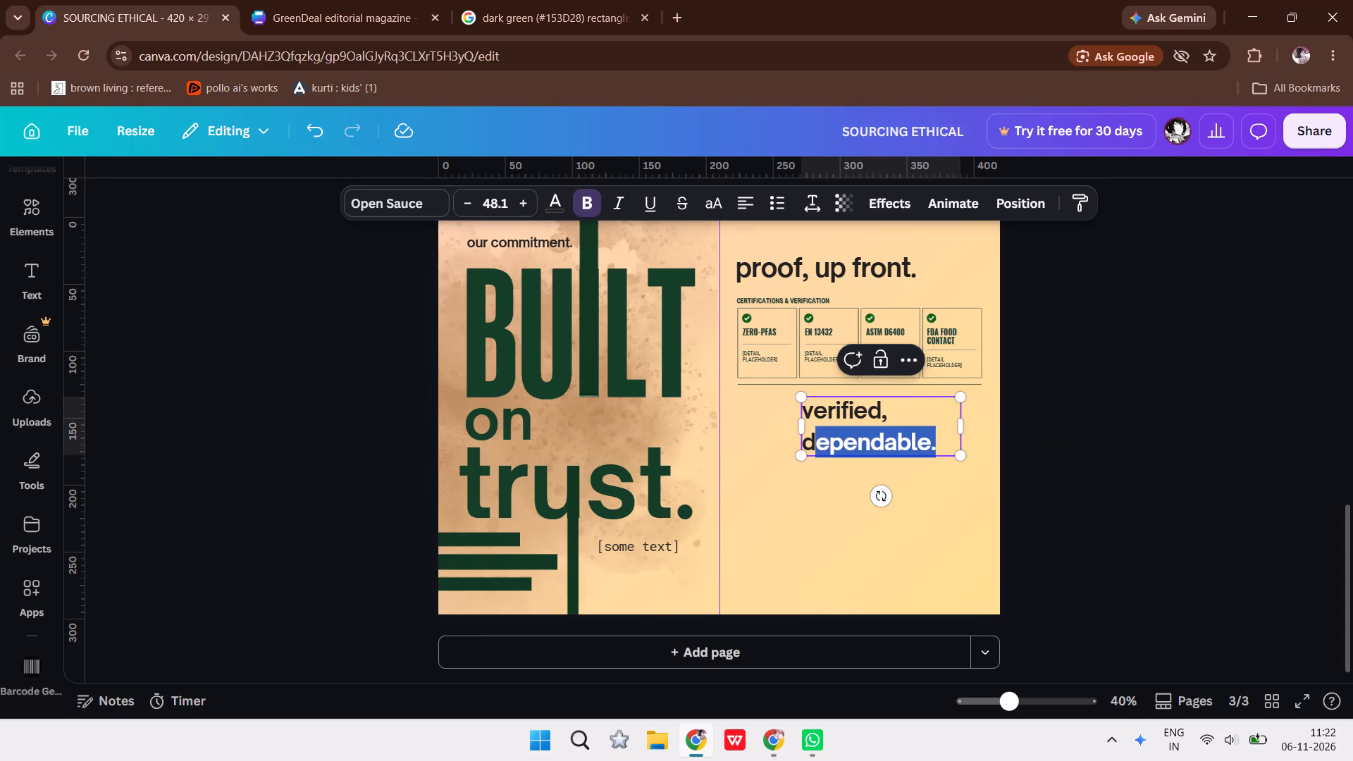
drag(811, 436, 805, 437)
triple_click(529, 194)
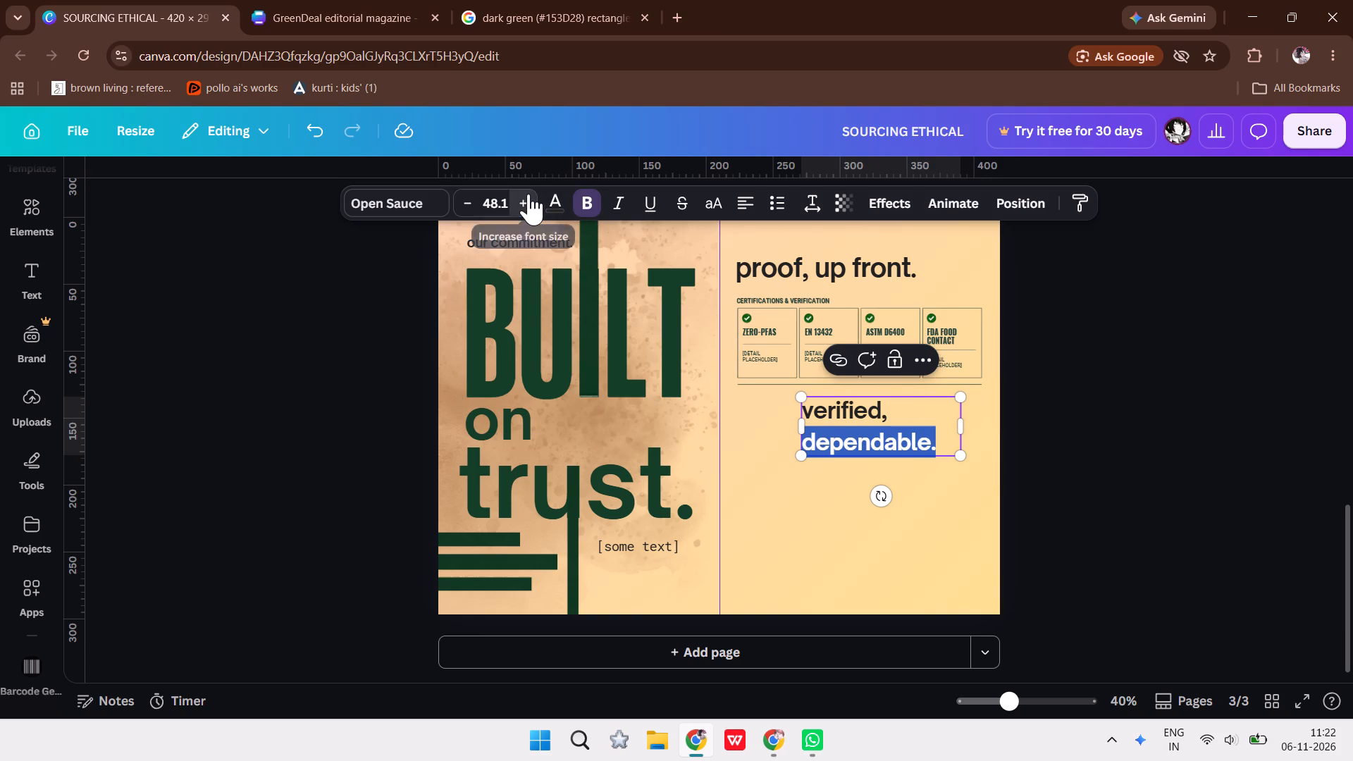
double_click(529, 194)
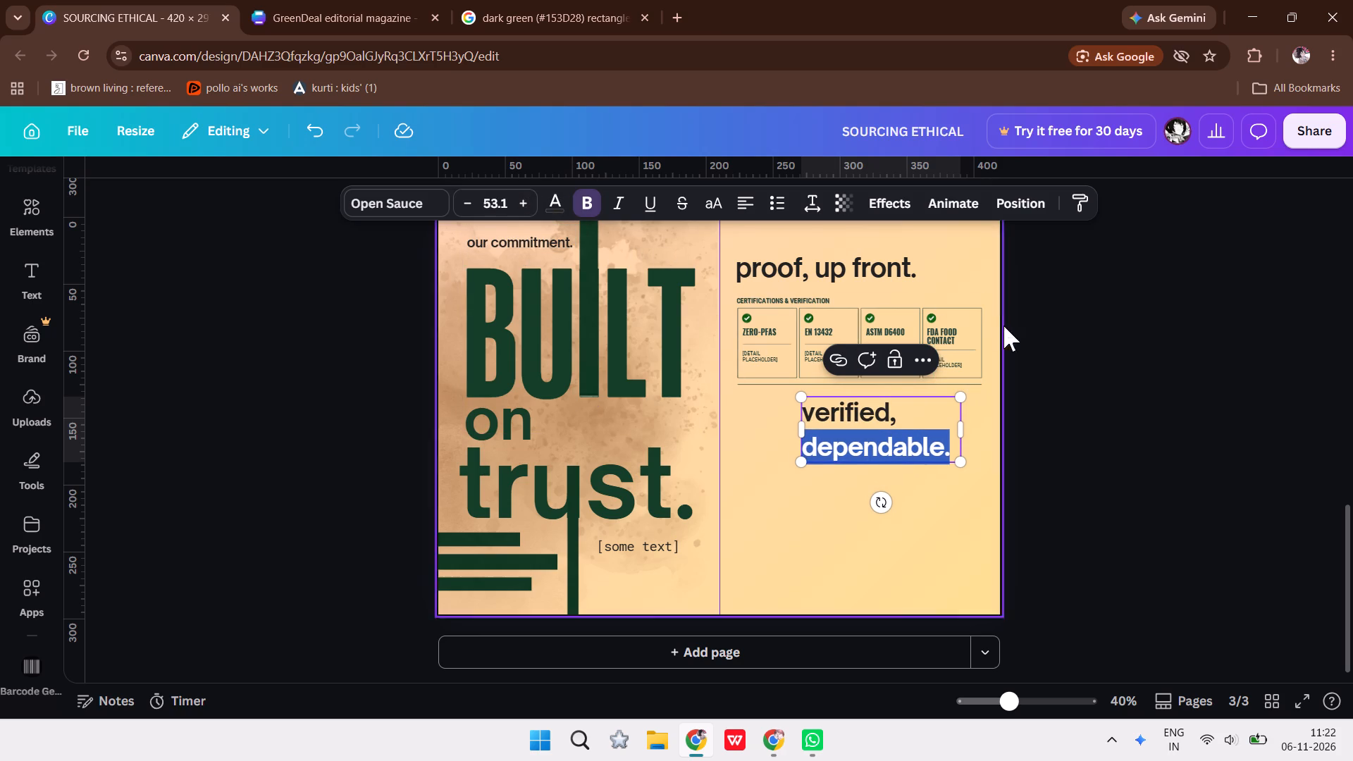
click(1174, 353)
Select "verified," in the new heading and reduce its font size to 49.1.
click(869, 409)
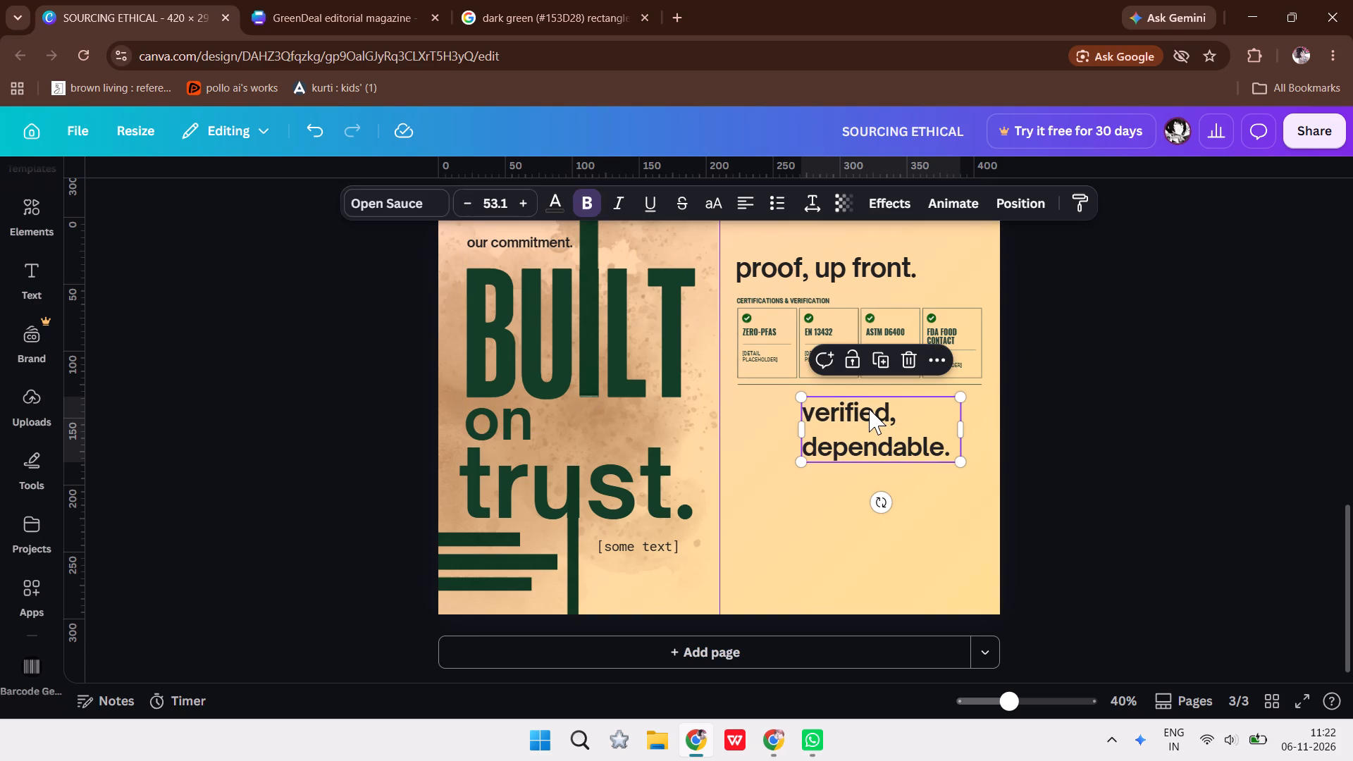
click(872, 414)
double_click(872, 414)
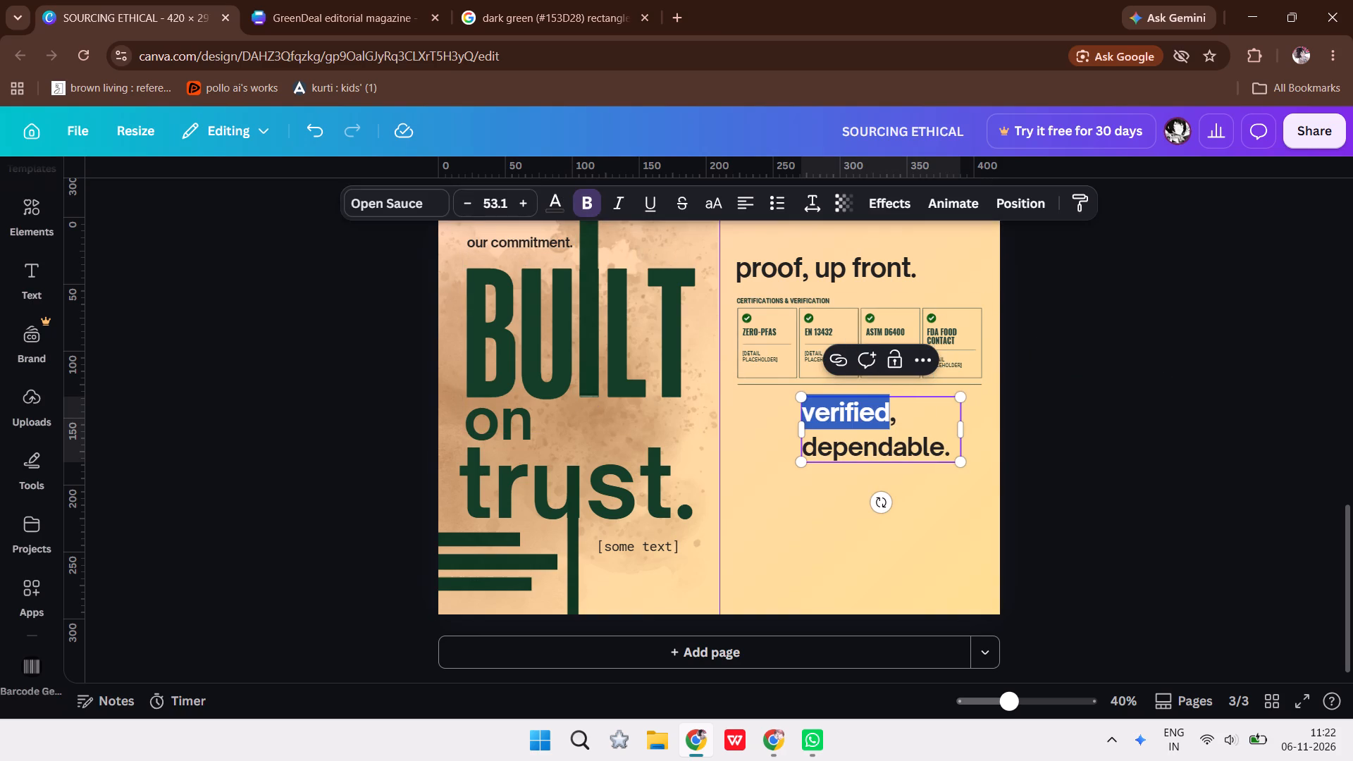
drag(899, 415, 803, 408)
triple_click(463, 199)
click(463, 199)
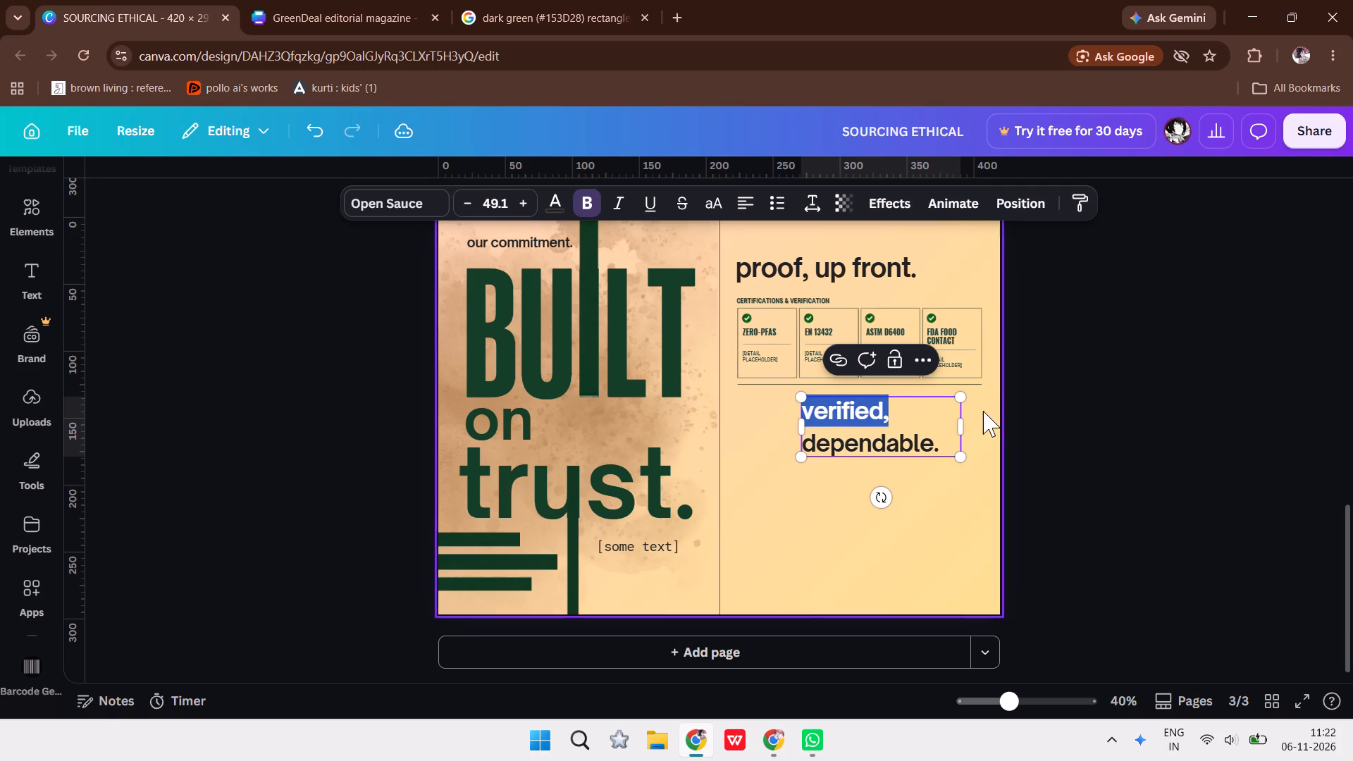
Replace the space between "verified," and "dependable." with a line break so each word sits on its own line.
click(948, 439)
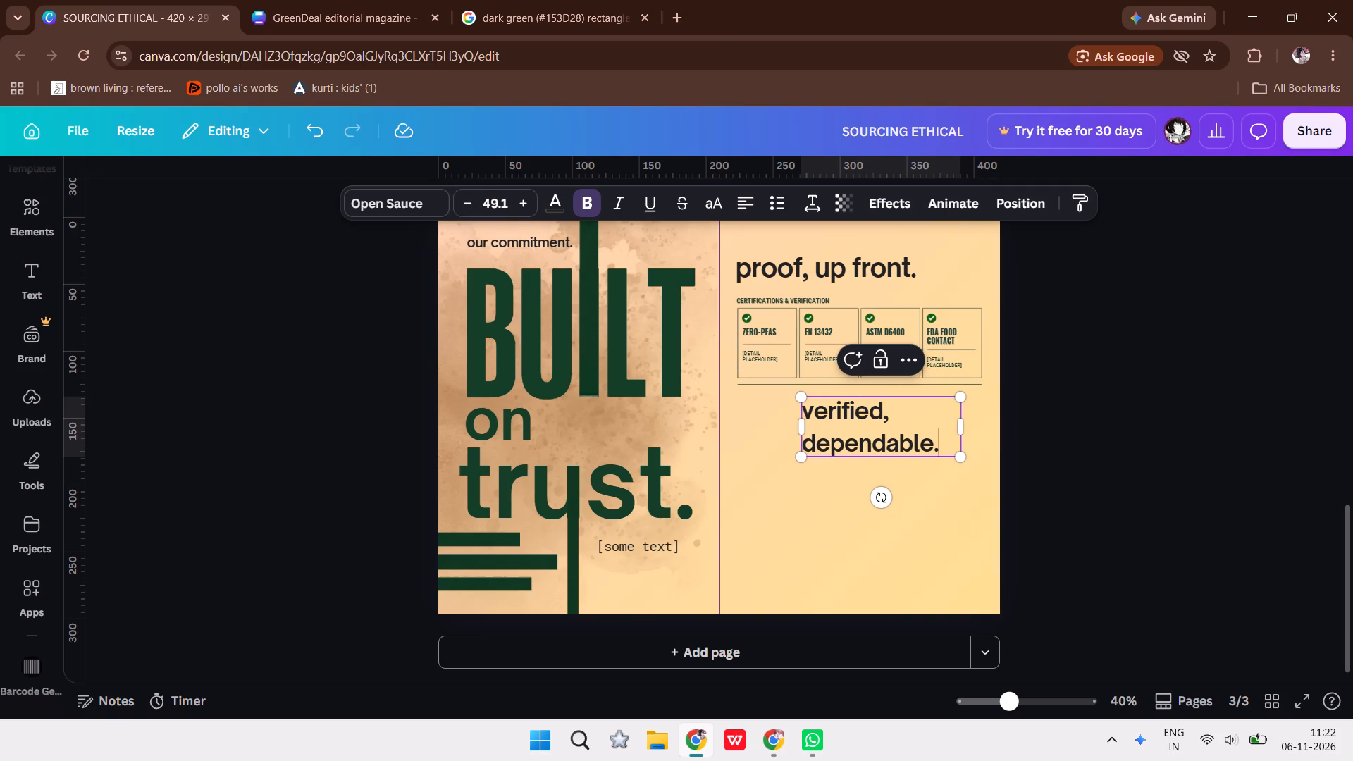
click(810, 443)
key(Left)
key(BackSpace)
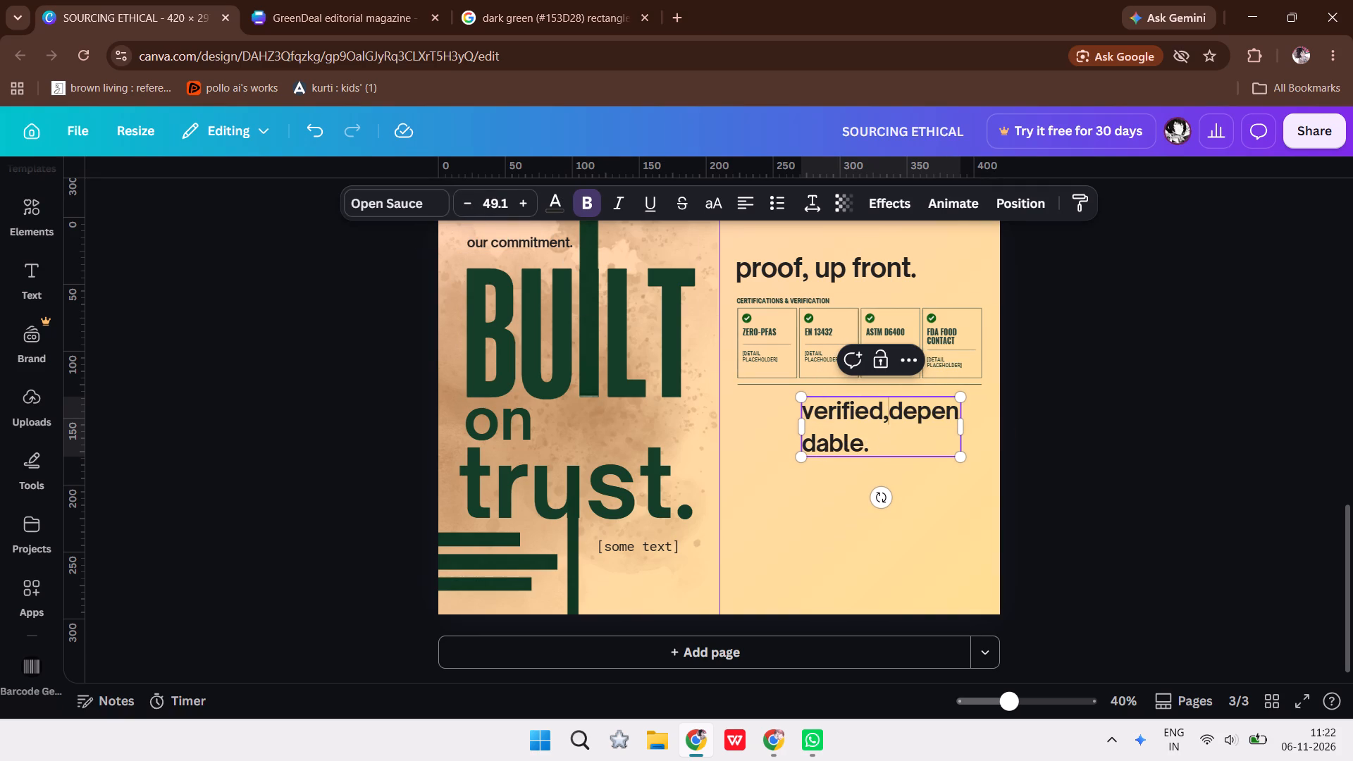
key(Return)
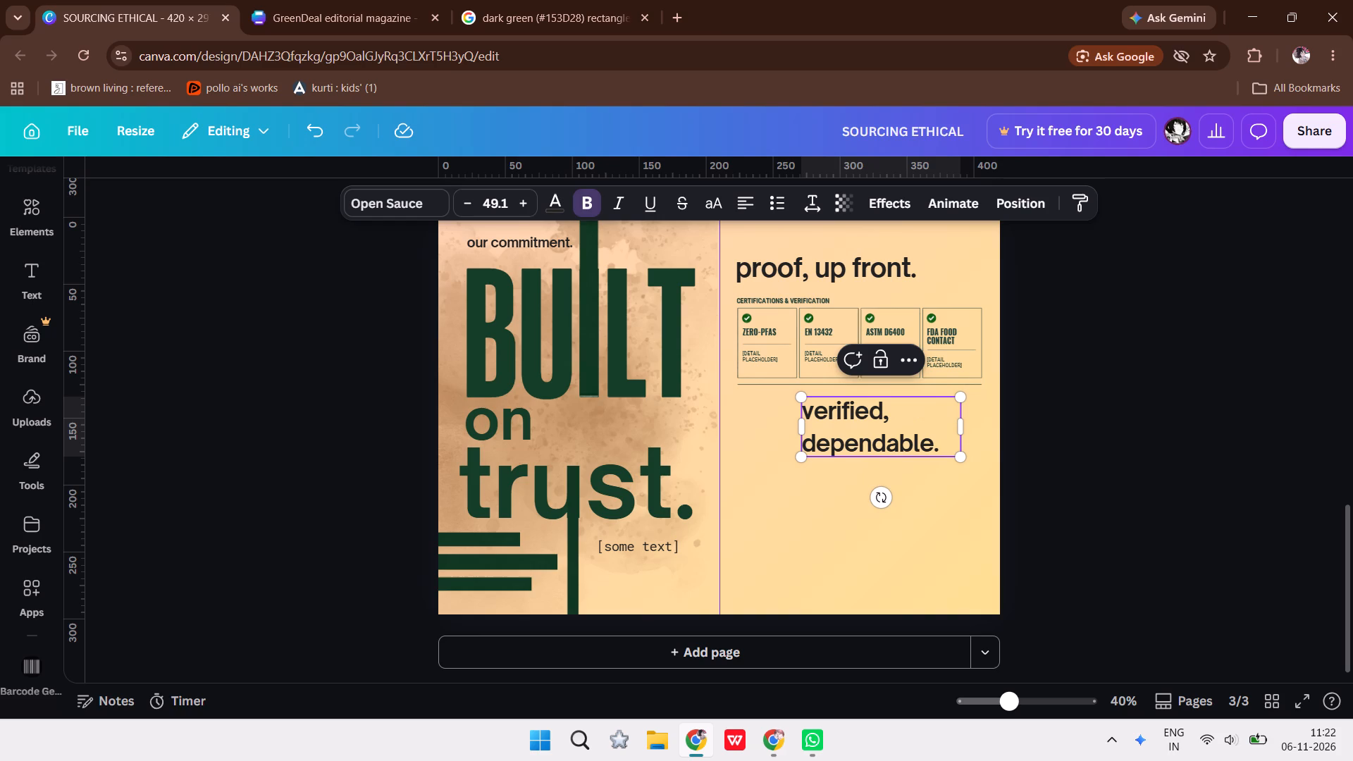
Increase the font size of the word "dependable" so it is larger than "verified," above it.
double_click(829, 447)
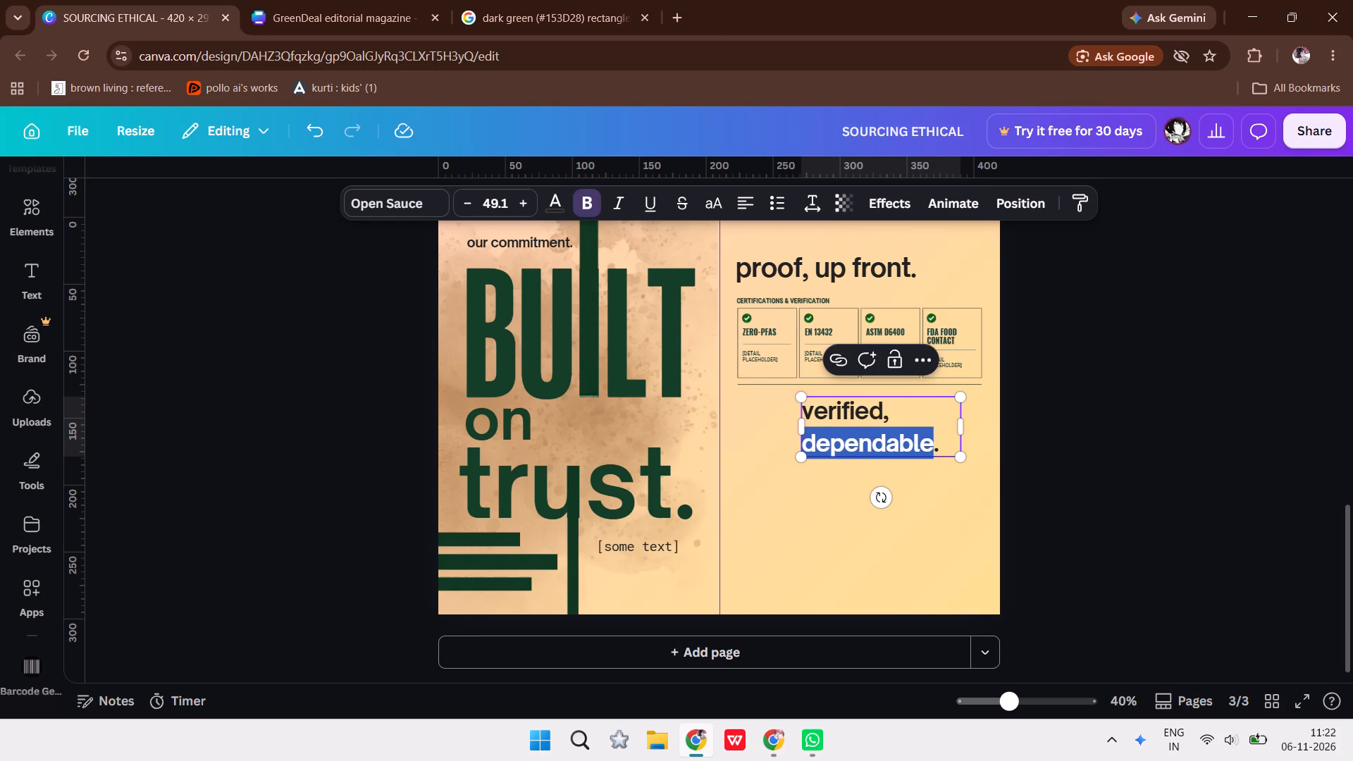
triple_click(519, 205)
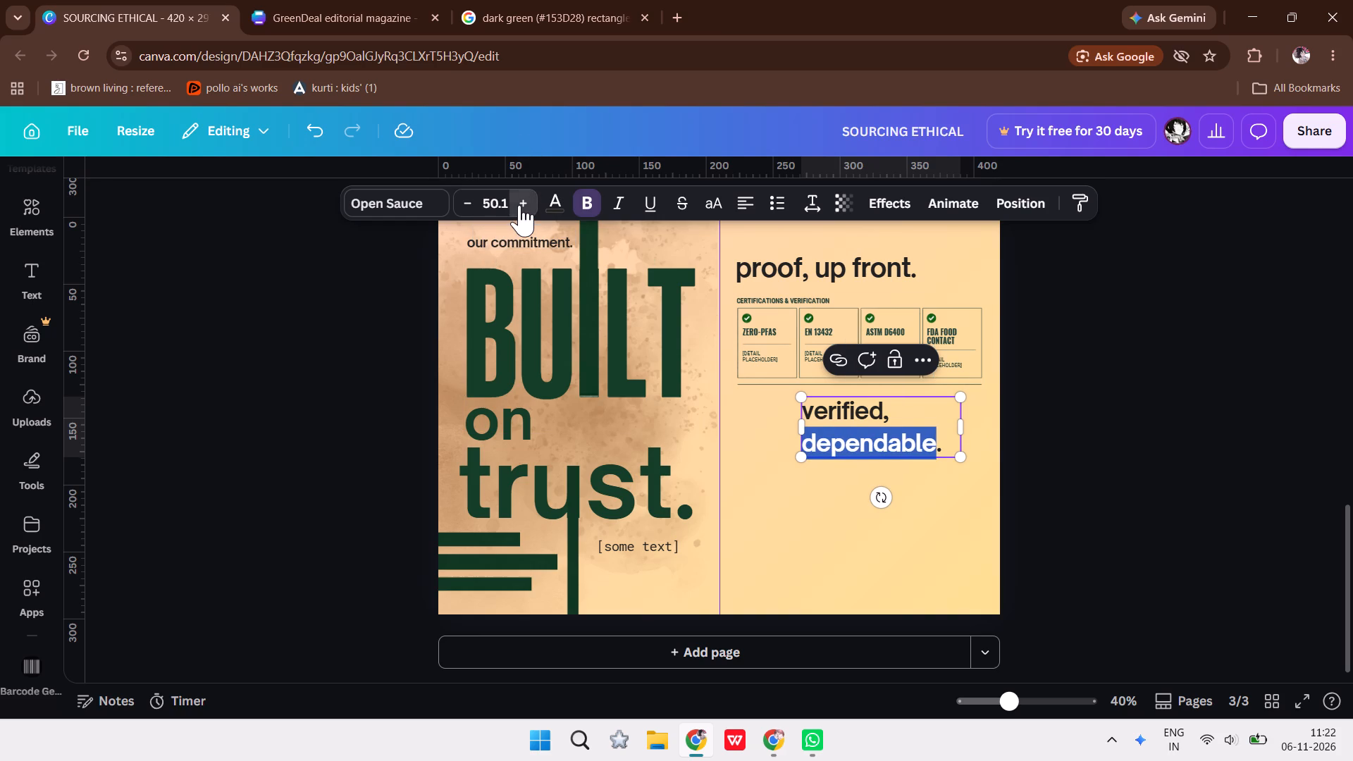
click(519, 205)
click(519, 205)
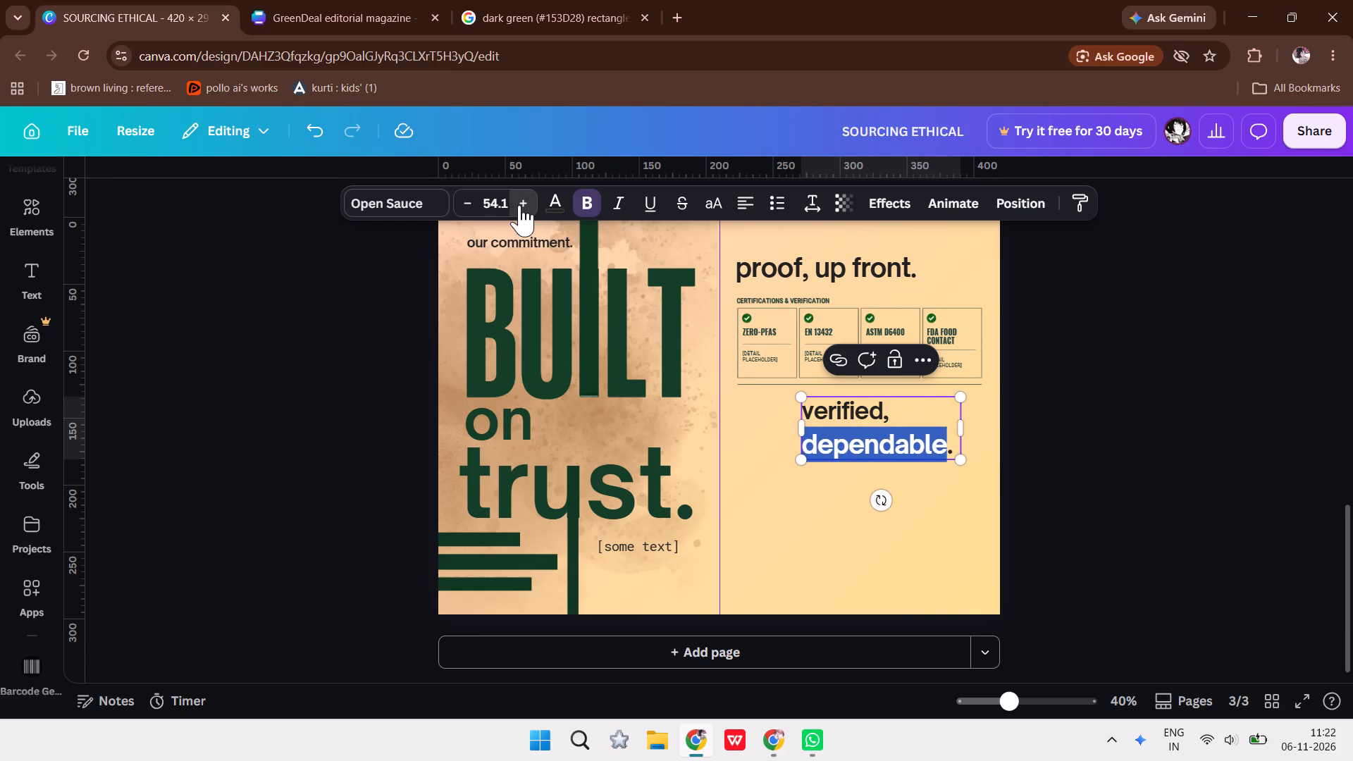
double_click(519, 205)
click(1107, 343)
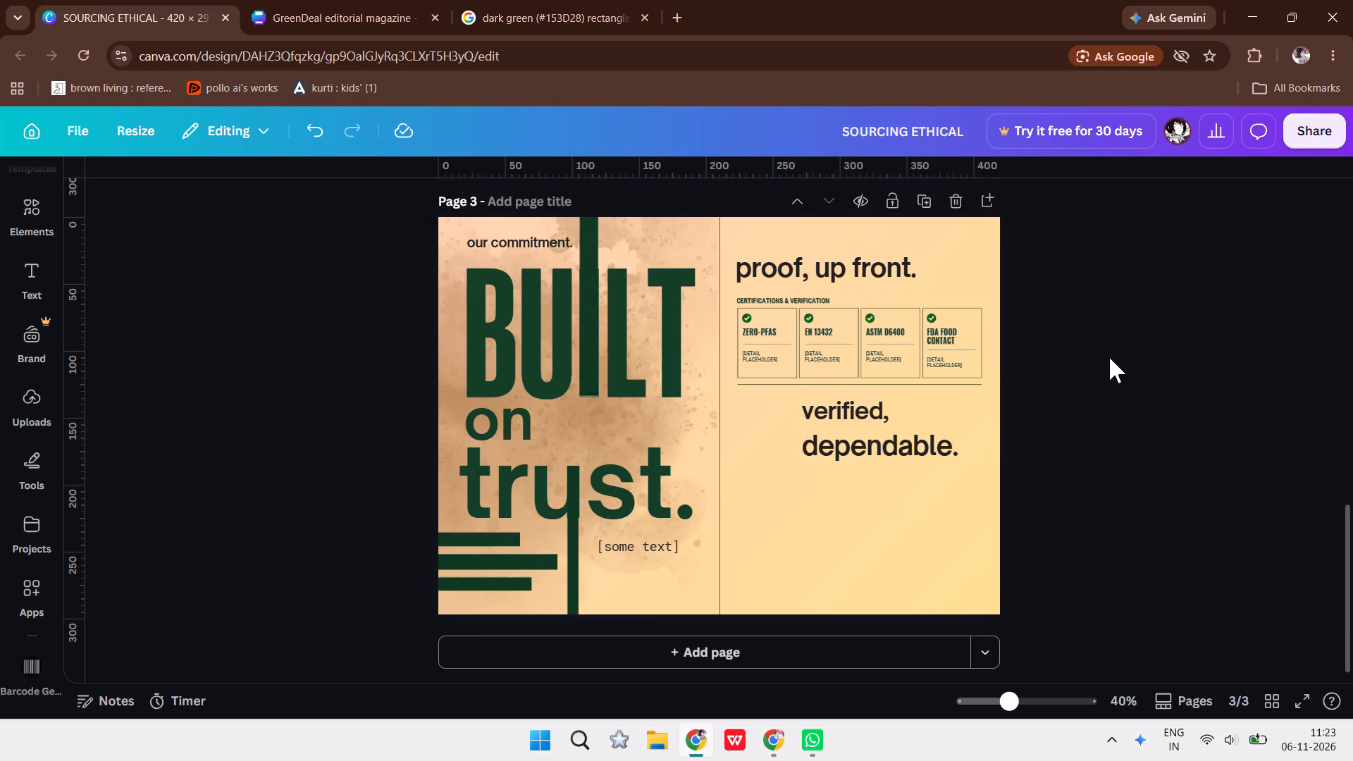
Move the "verified, dependable." heading right and slightly down, ending near the right edge of the certifications block.
drag(863, 430, 881, 437)
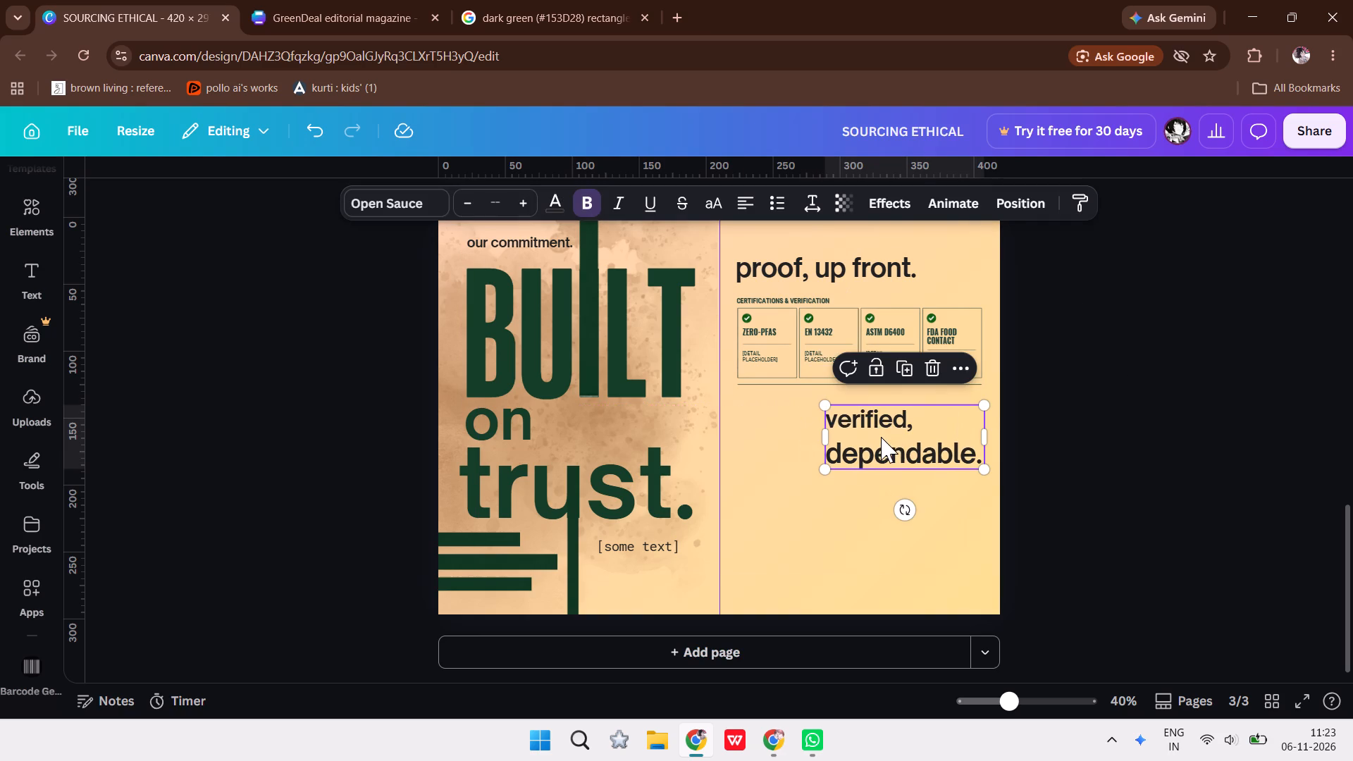
Tighten the line spacing of the "verified, dependable." heading to 1.08.
click(806, 199)
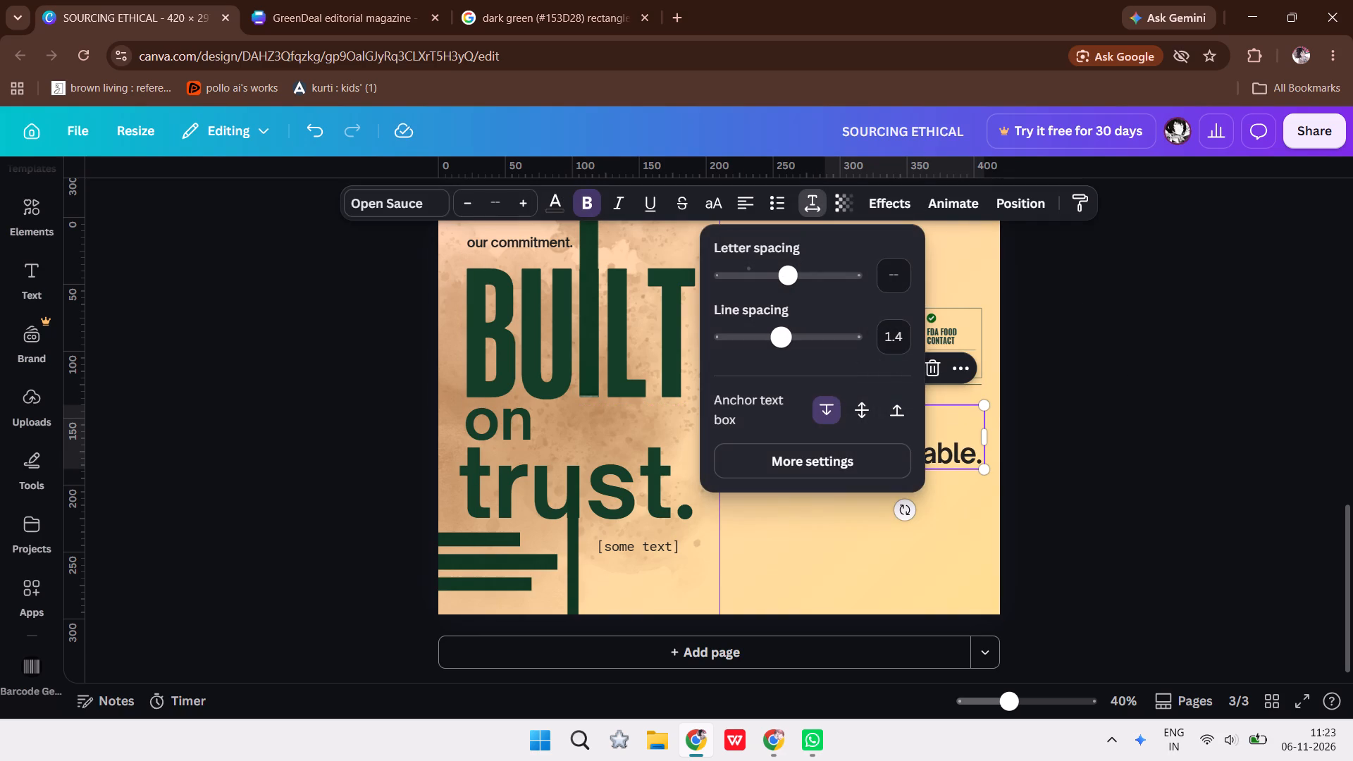
drag(781, 345, 760, 342)
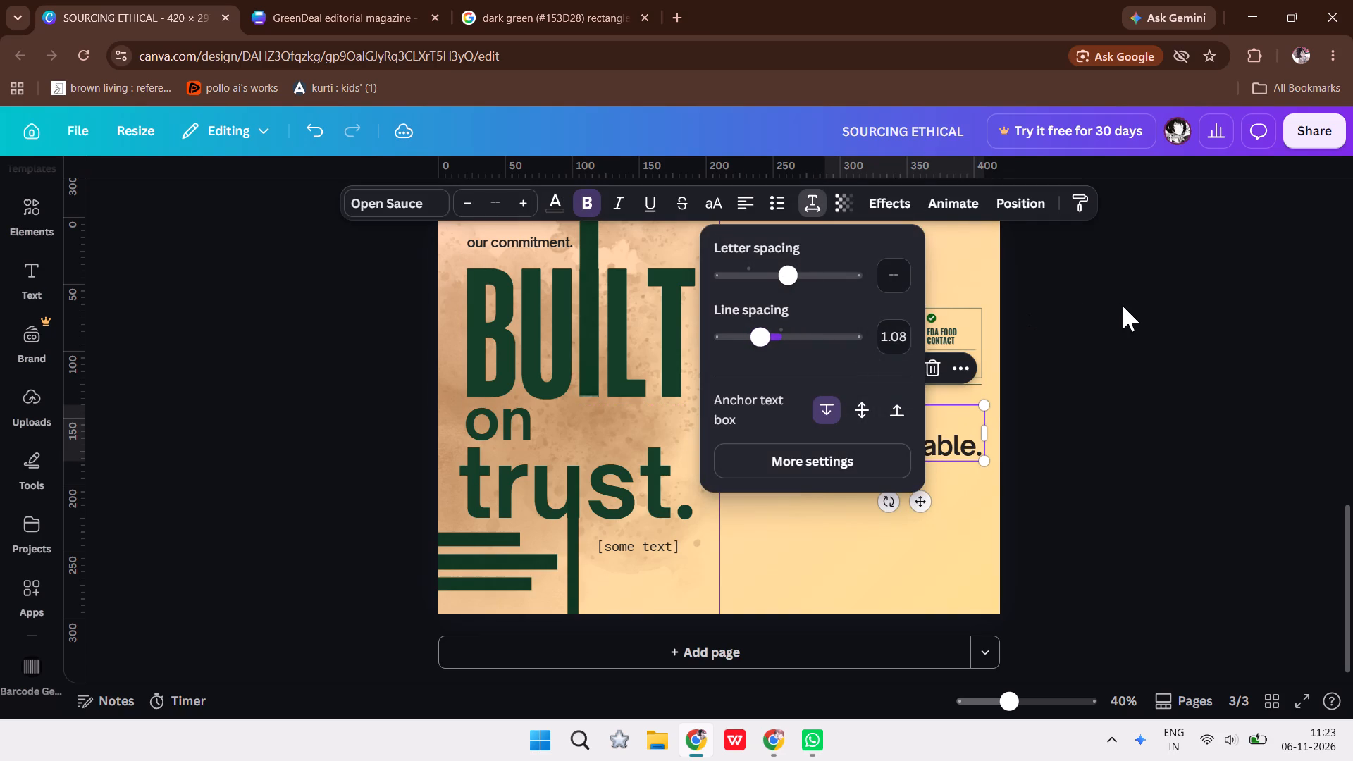
click(1123, 306)
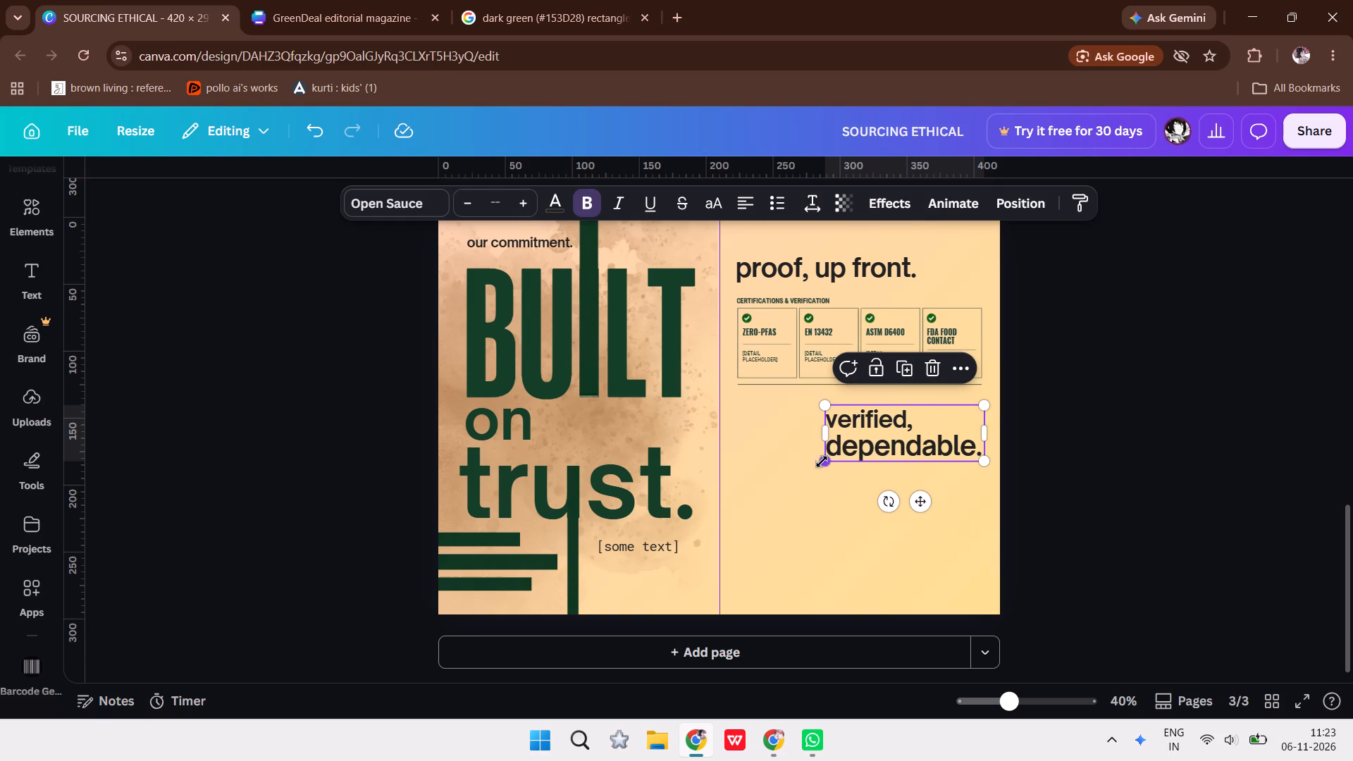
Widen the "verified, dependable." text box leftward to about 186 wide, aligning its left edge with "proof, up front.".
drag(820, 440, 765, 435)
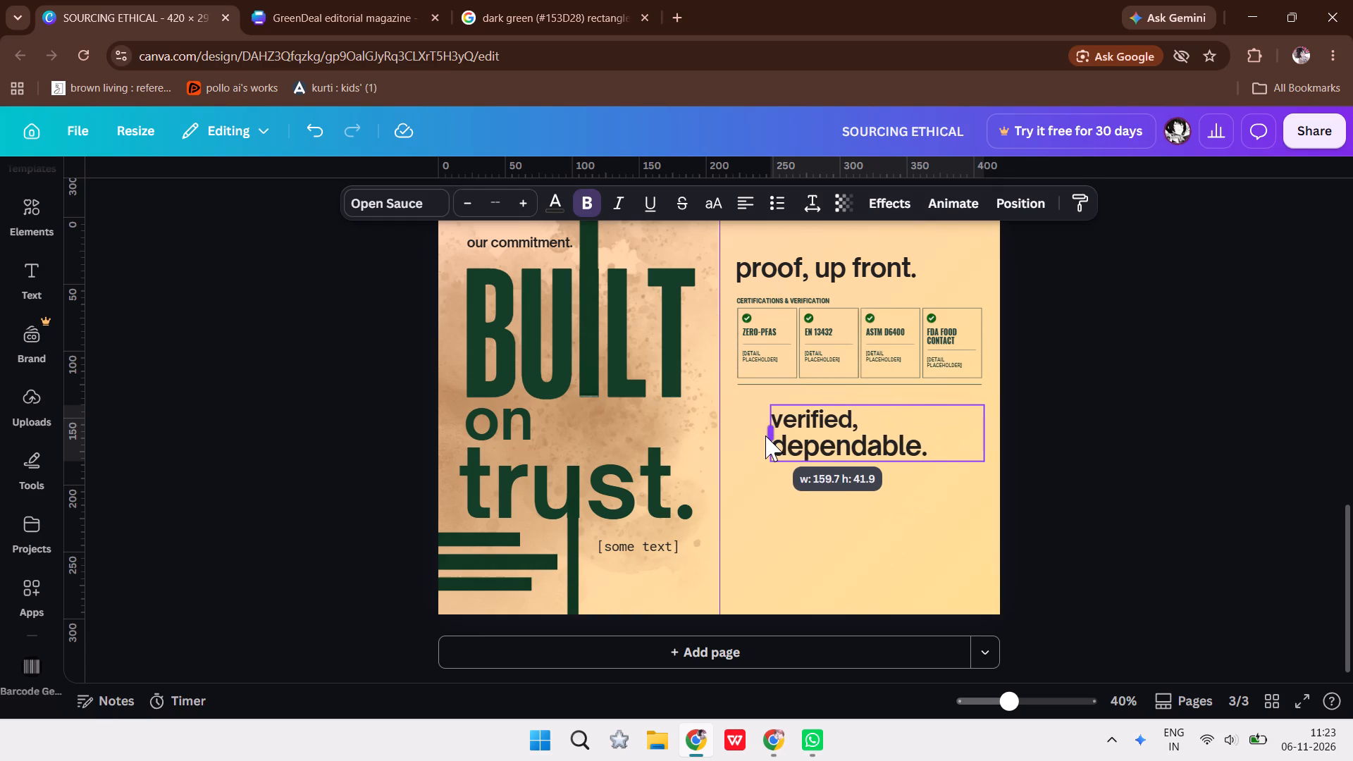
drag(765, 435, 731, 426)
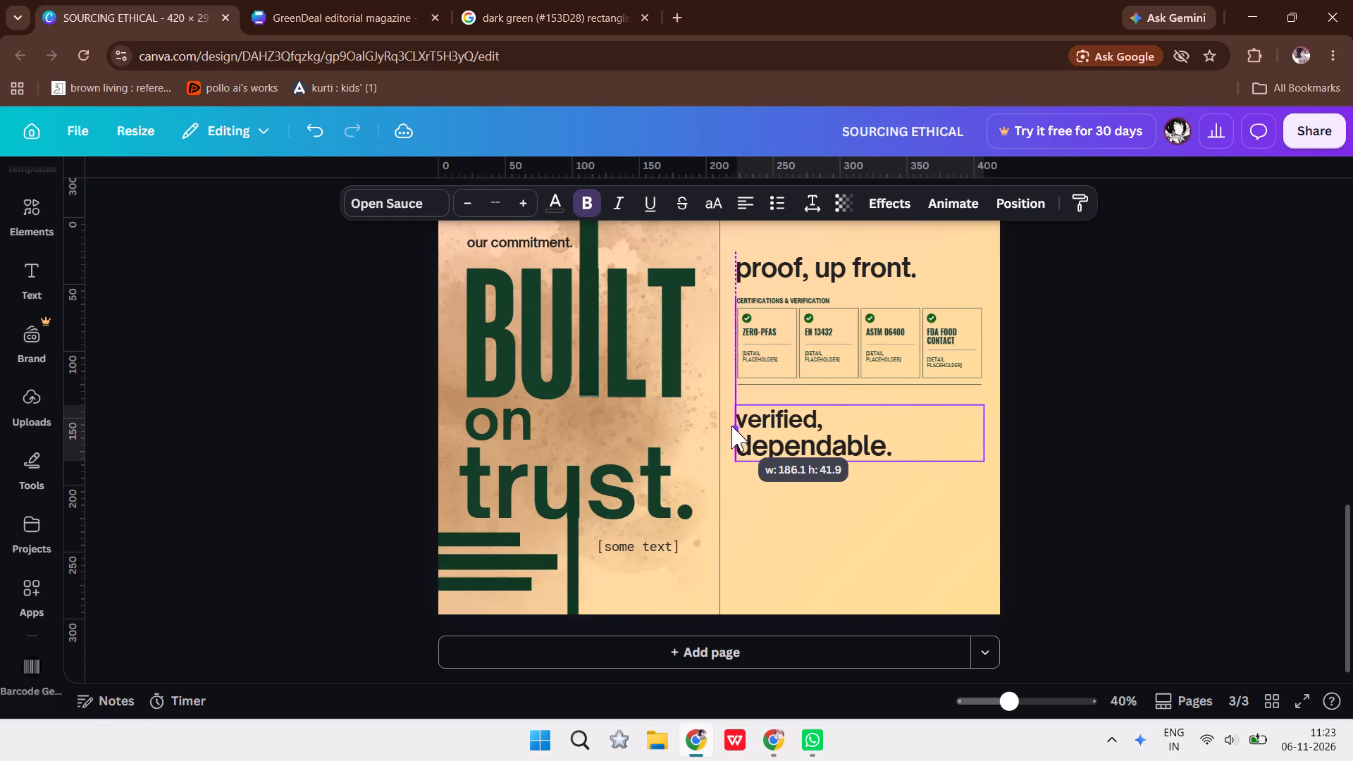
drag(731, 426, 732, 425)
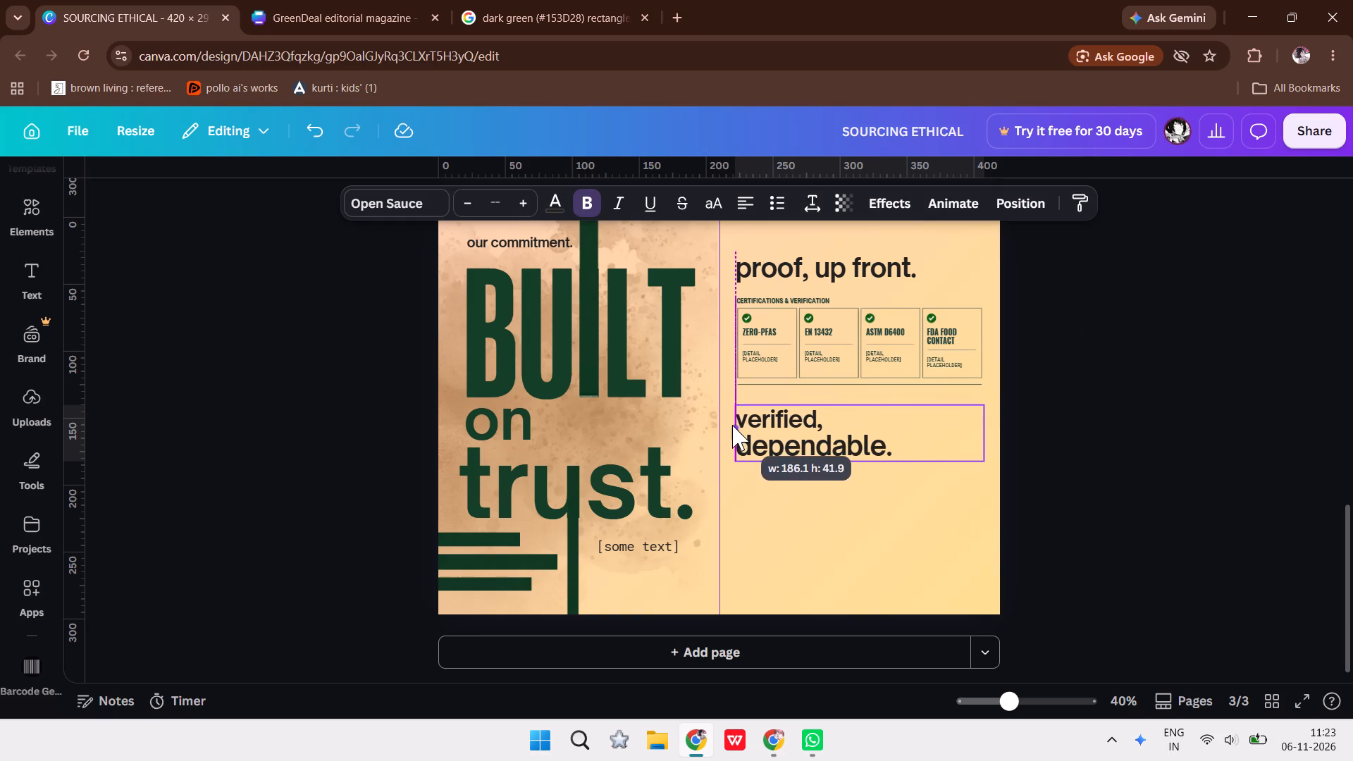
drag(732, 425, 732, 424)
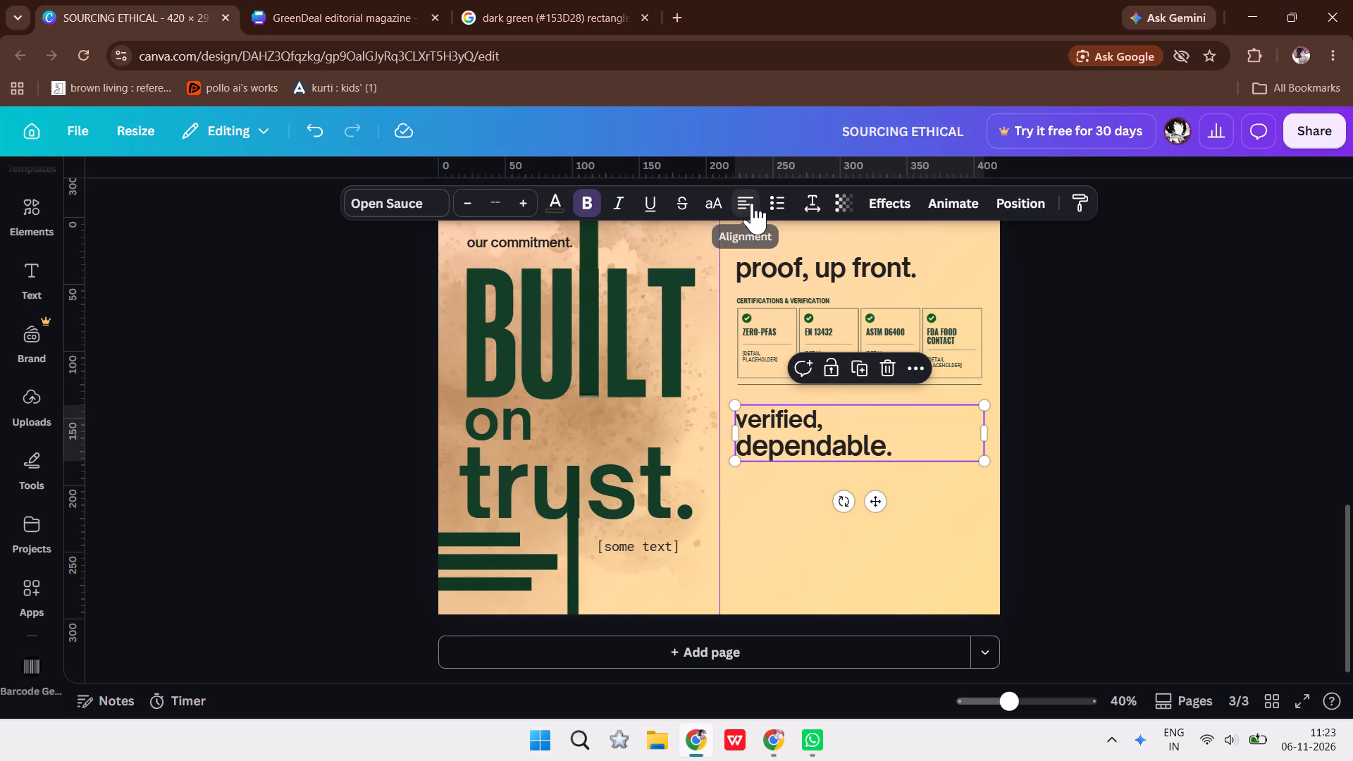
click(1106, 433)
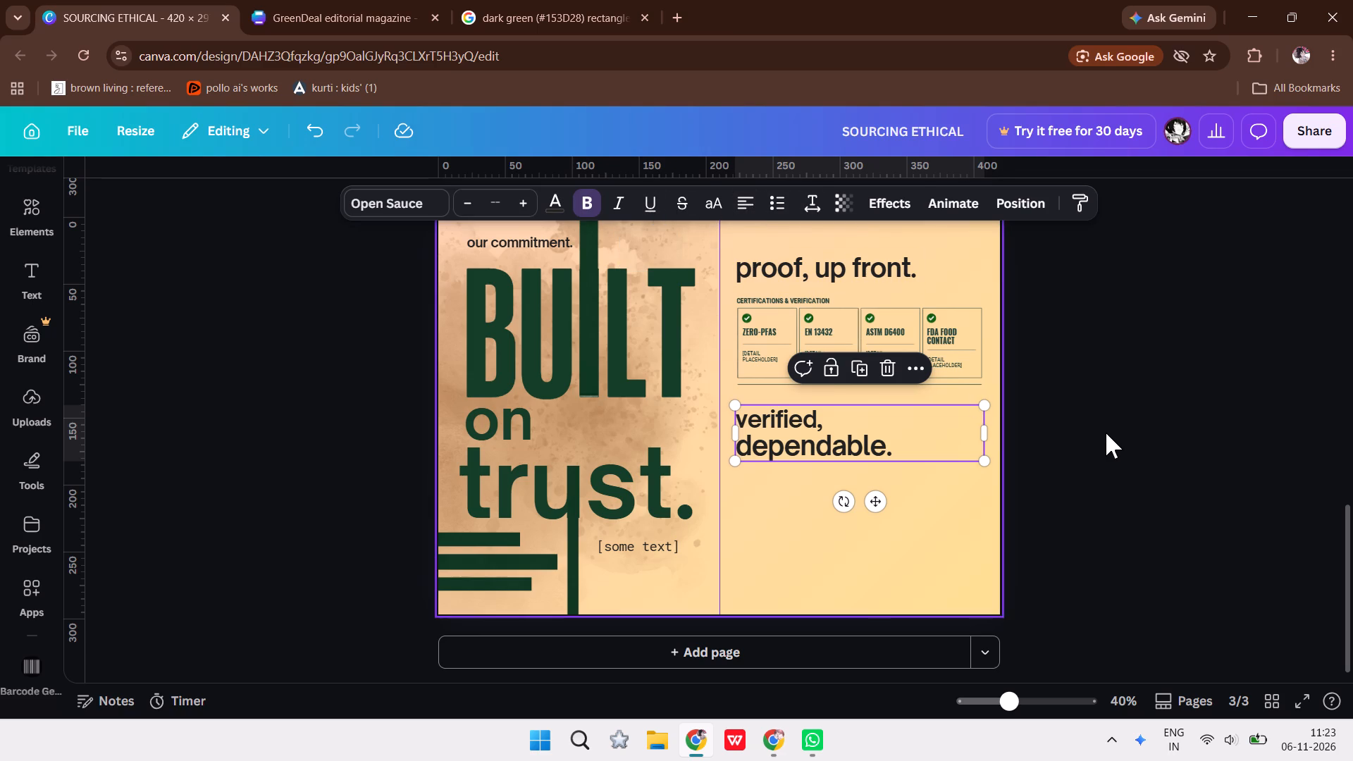
Narrow the "verified, dependable." text box from its left edge so it just fits "dependable." on one line with slight slack.
click(929, 438)
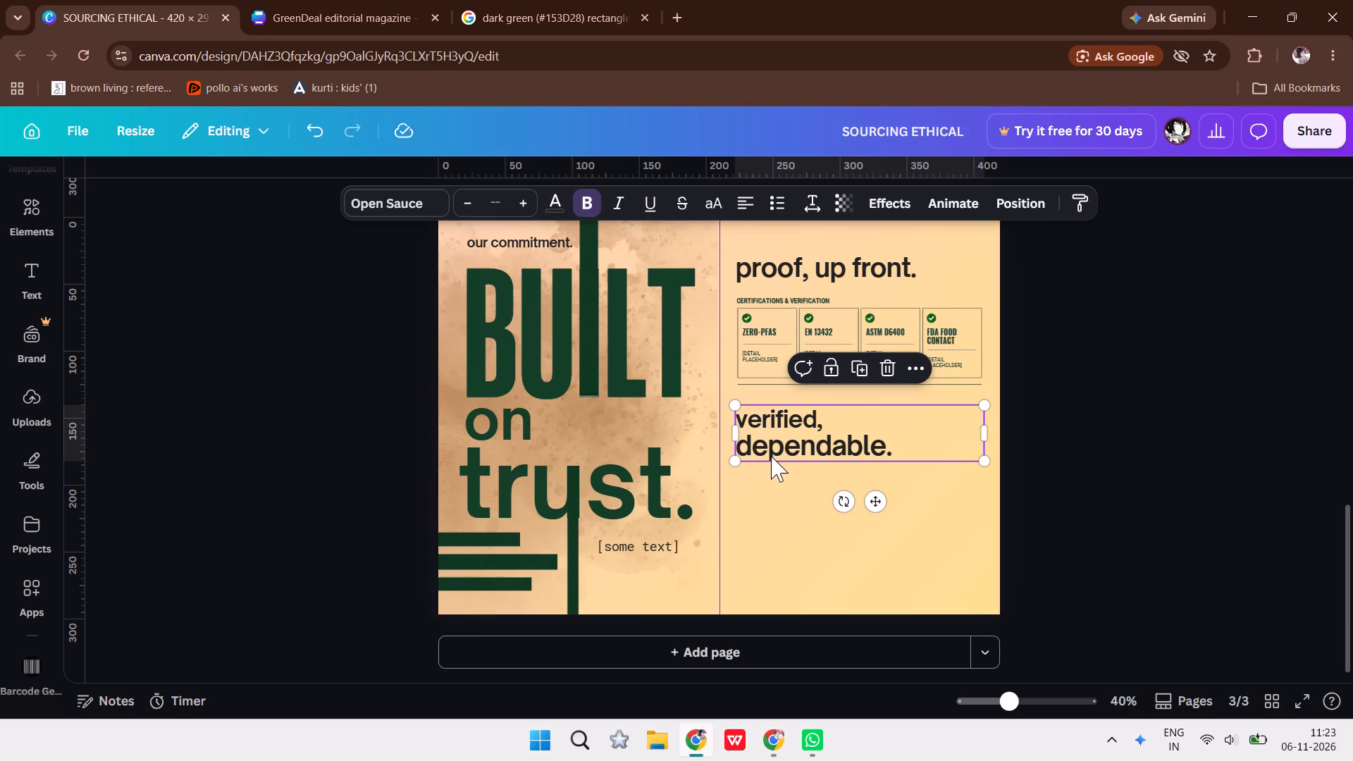
drag(734, 439, 865, 436)
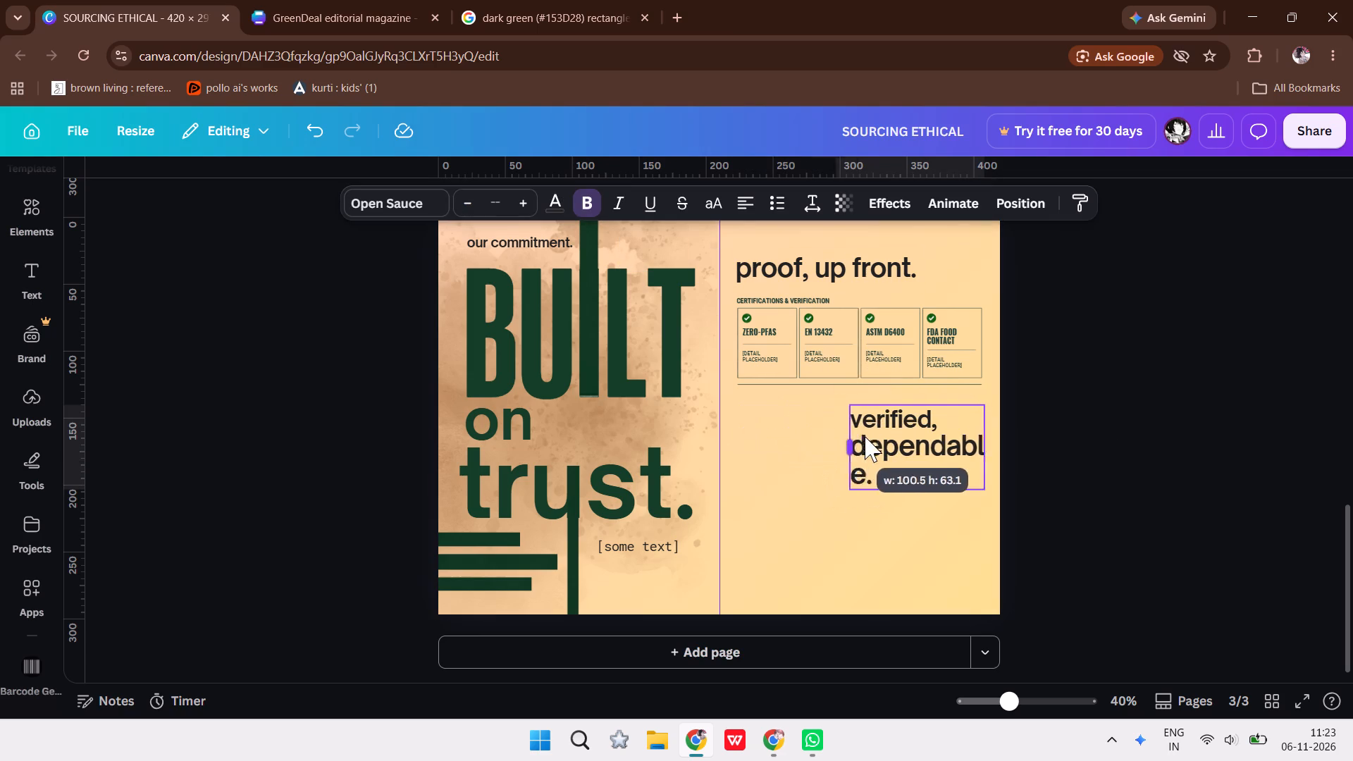
drag(865, 436, 829, 431)
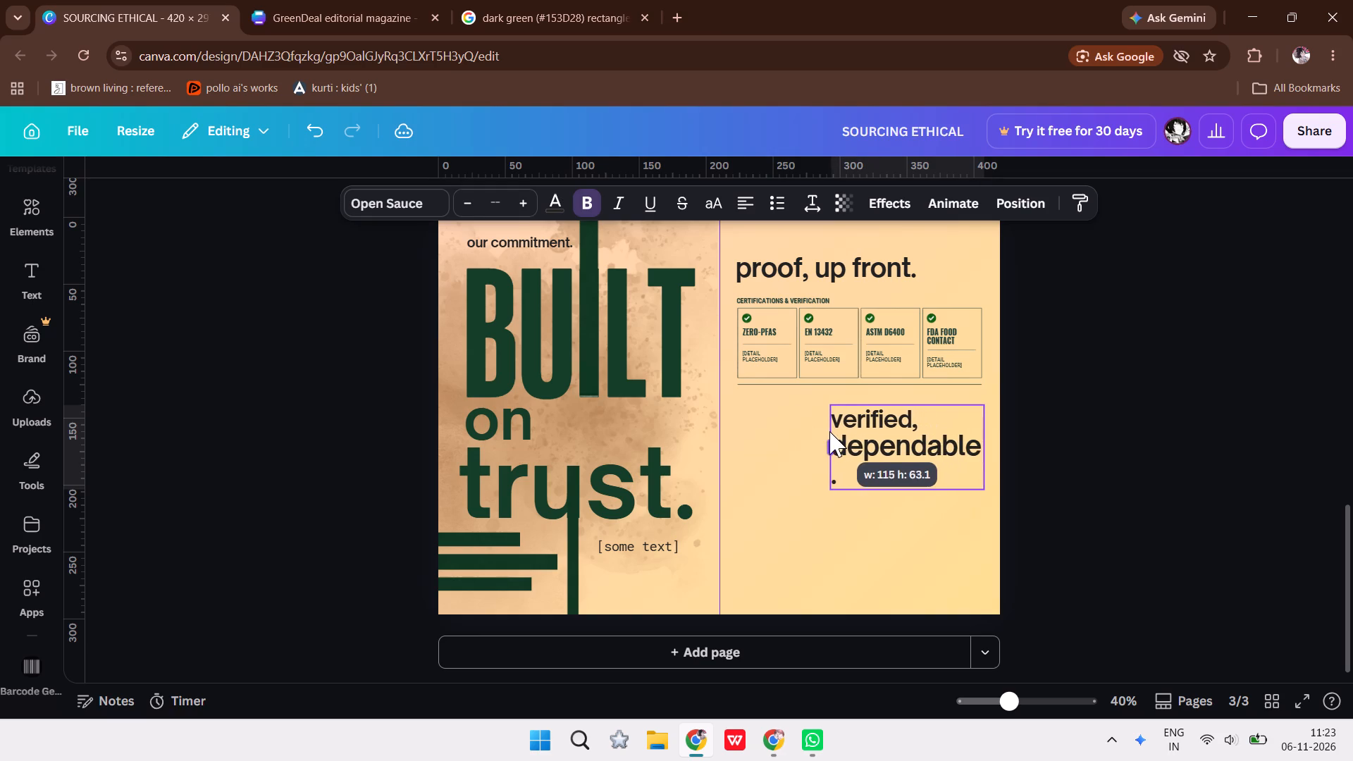
drag(829, 431, 819, 428)
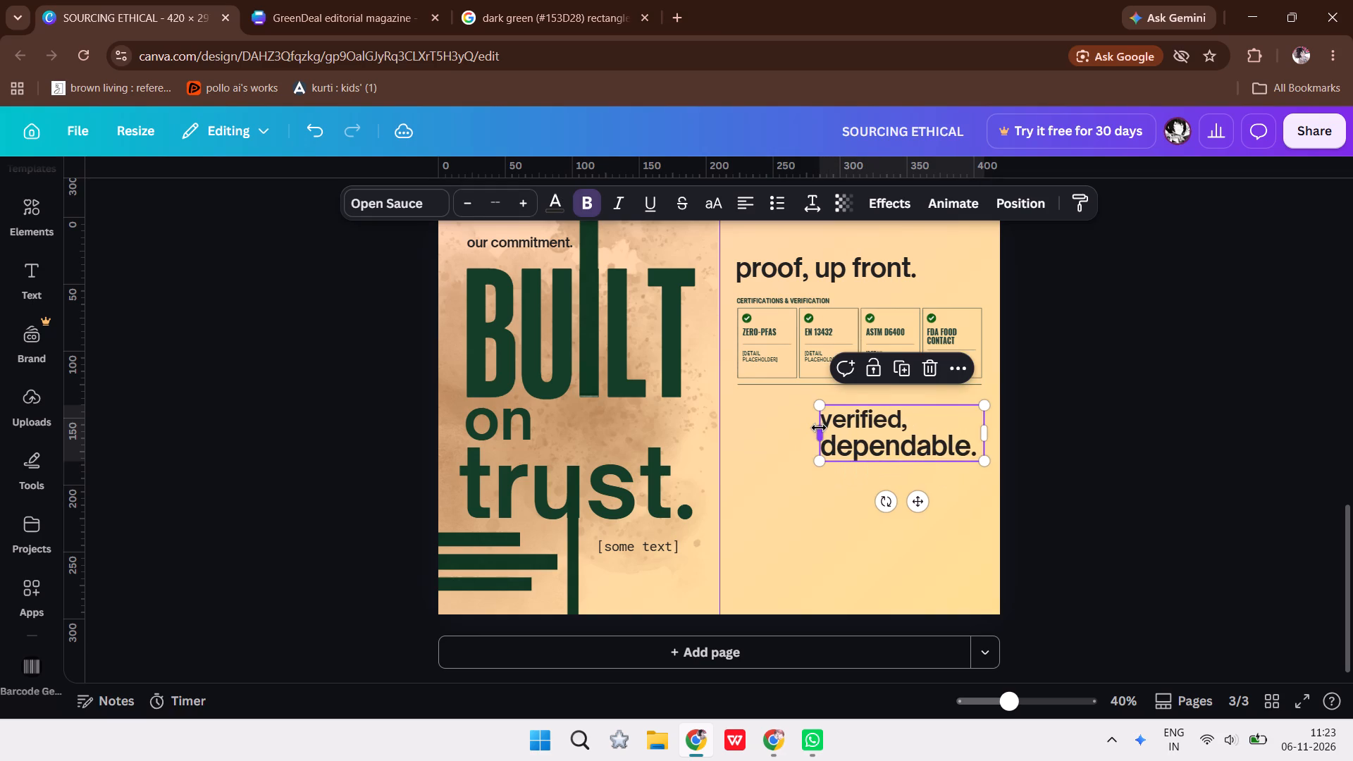
drag(818, 428, 811, 428)
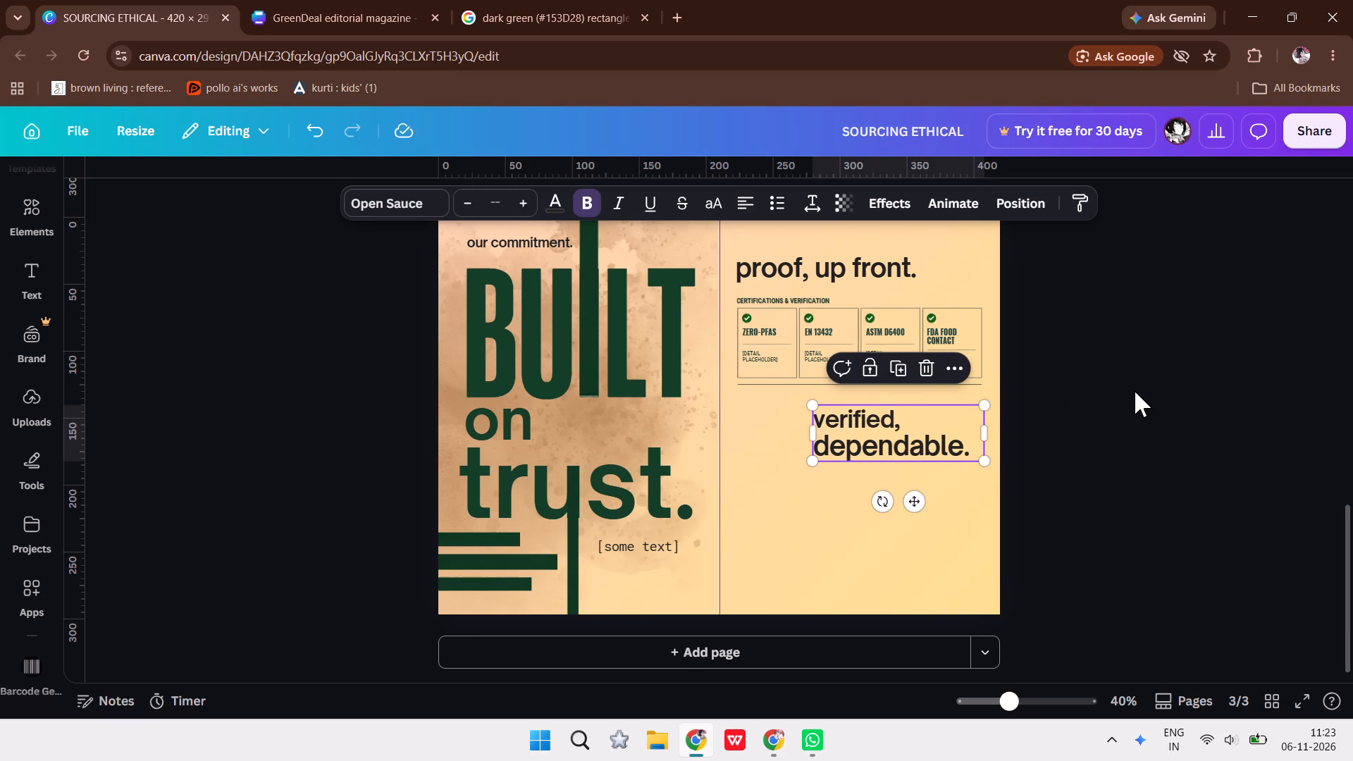
click(1135, 391)
Copy the green stats band with its stat labels from page 7 of the GreenDeal magazine and paste it onto page 3 of SOURCING ETHICAL.
click(592, 0)
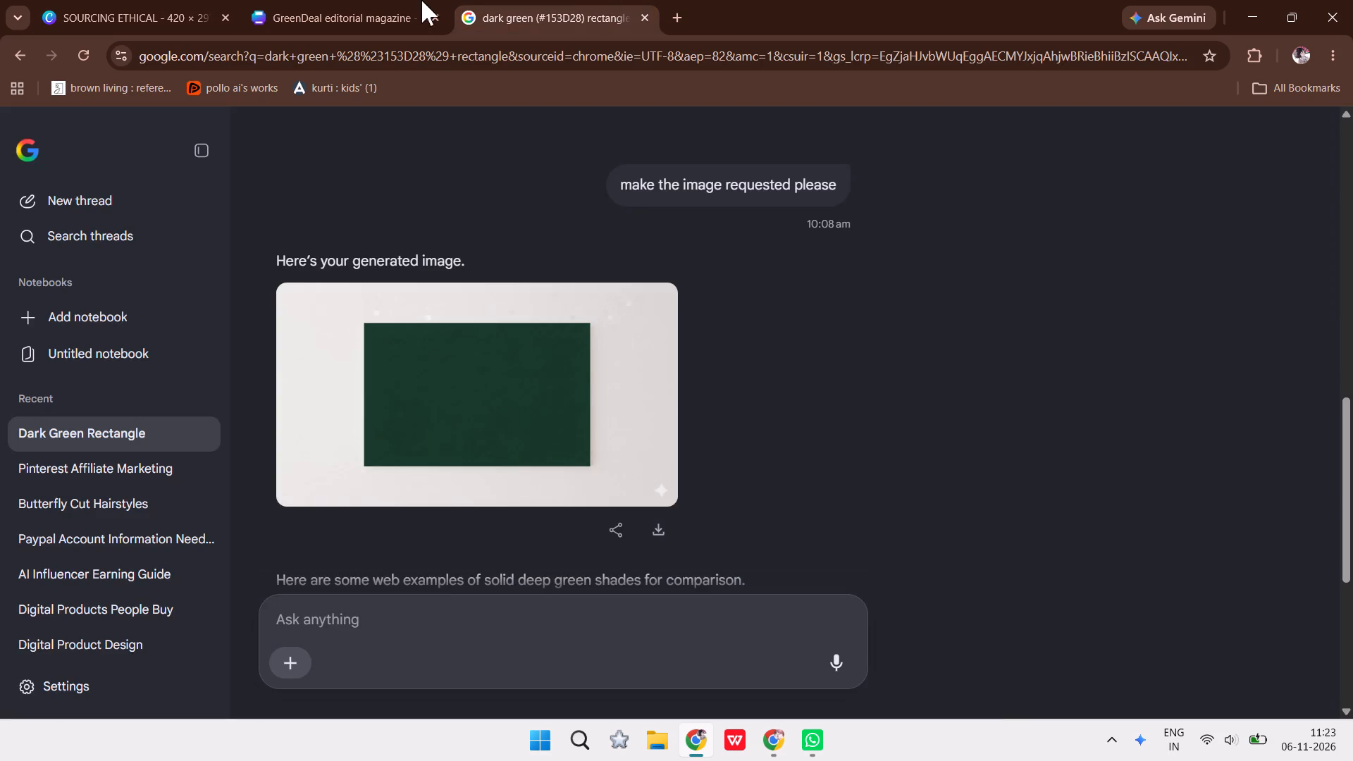
click(408, 0)
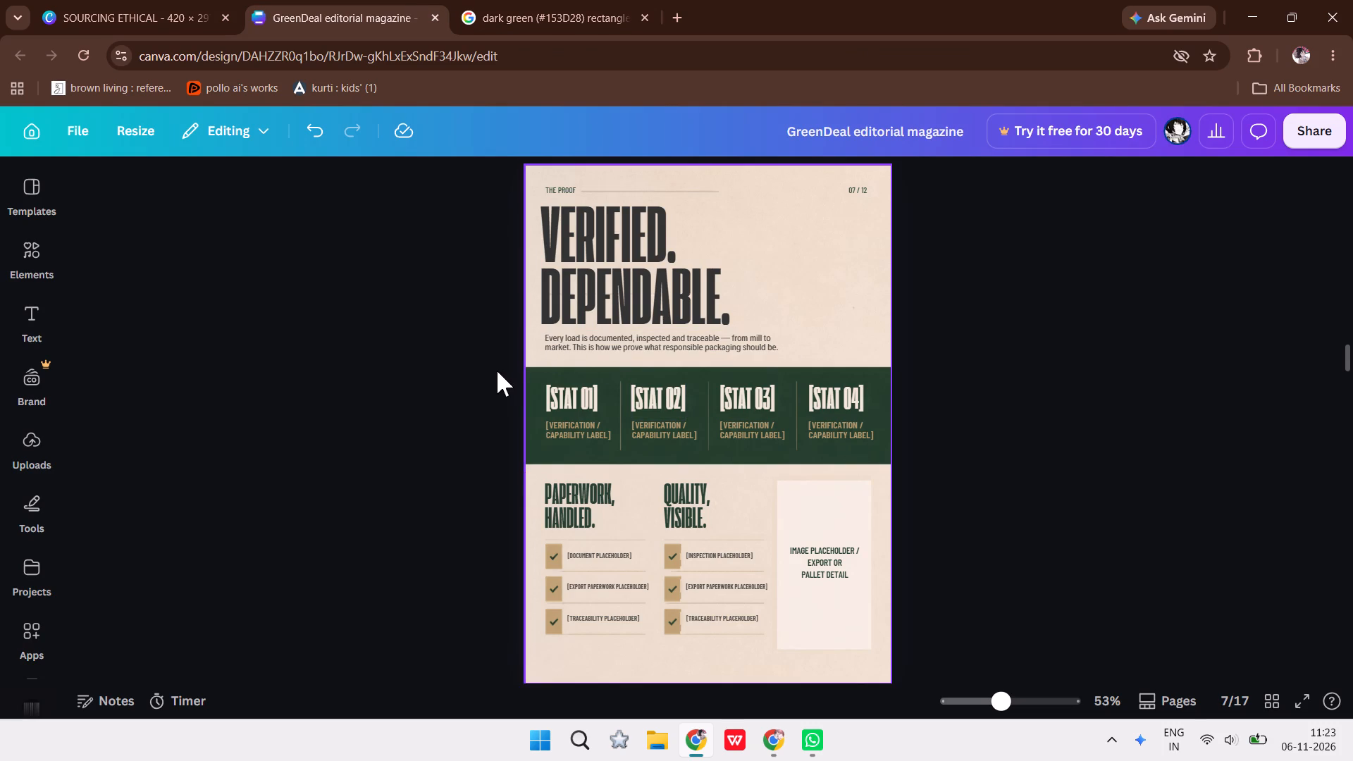
drag(485, 354, 1021, 505)
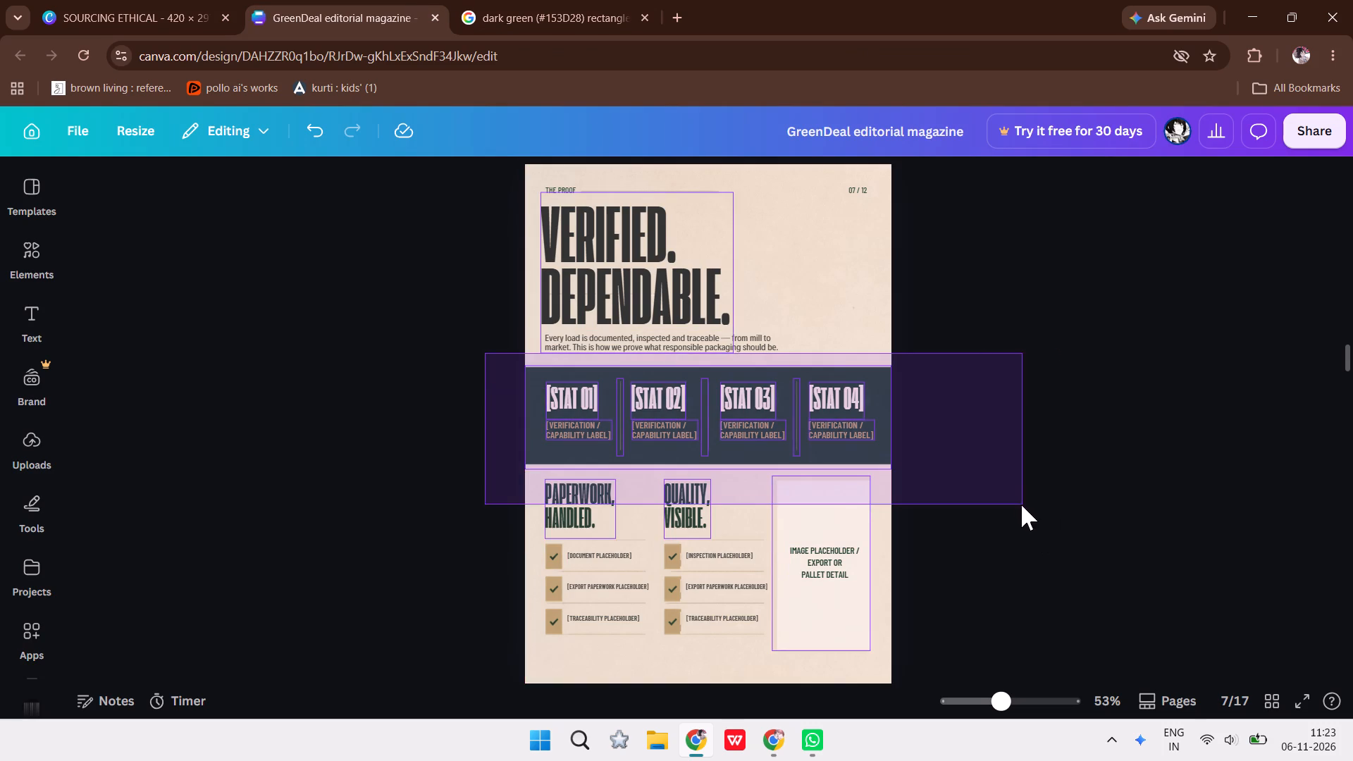
drag(1021, 505, 961, 477)
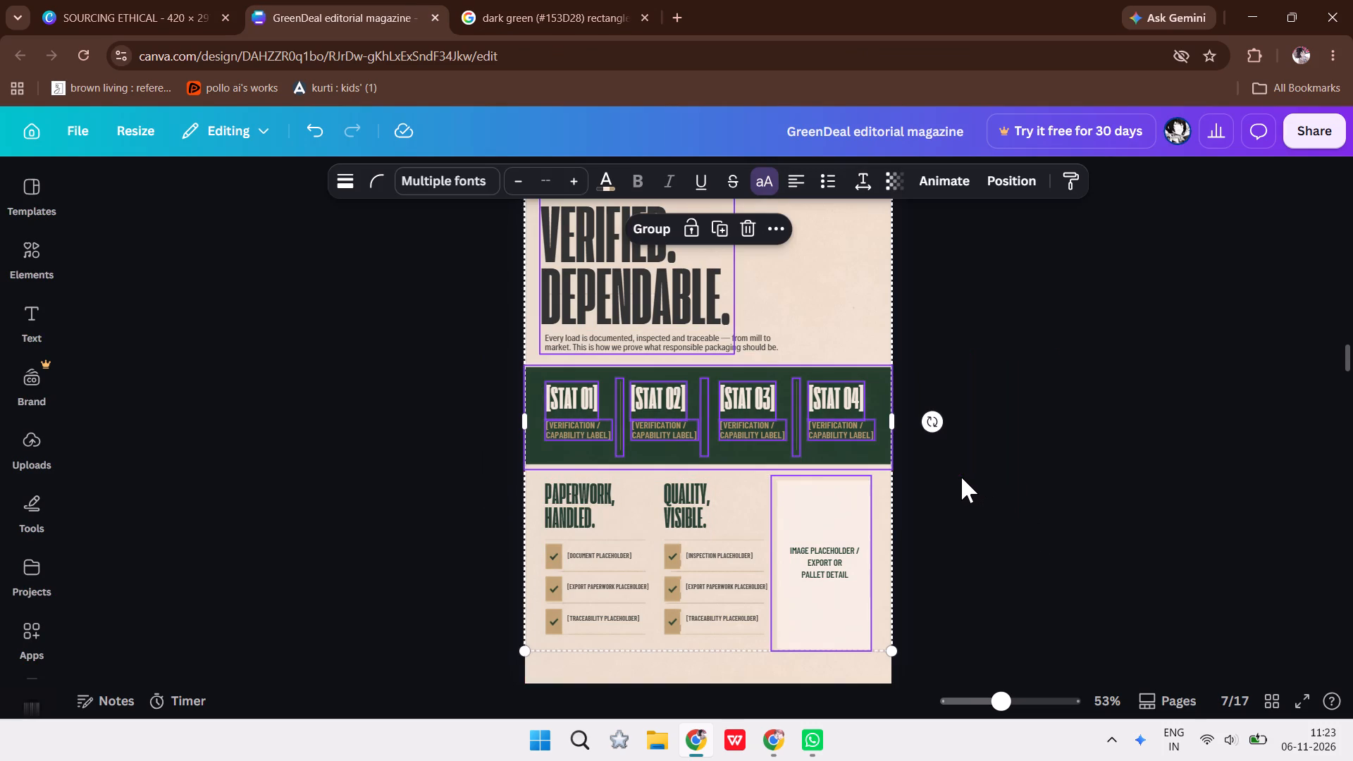
key(ctrl+c)
click(225, 0)
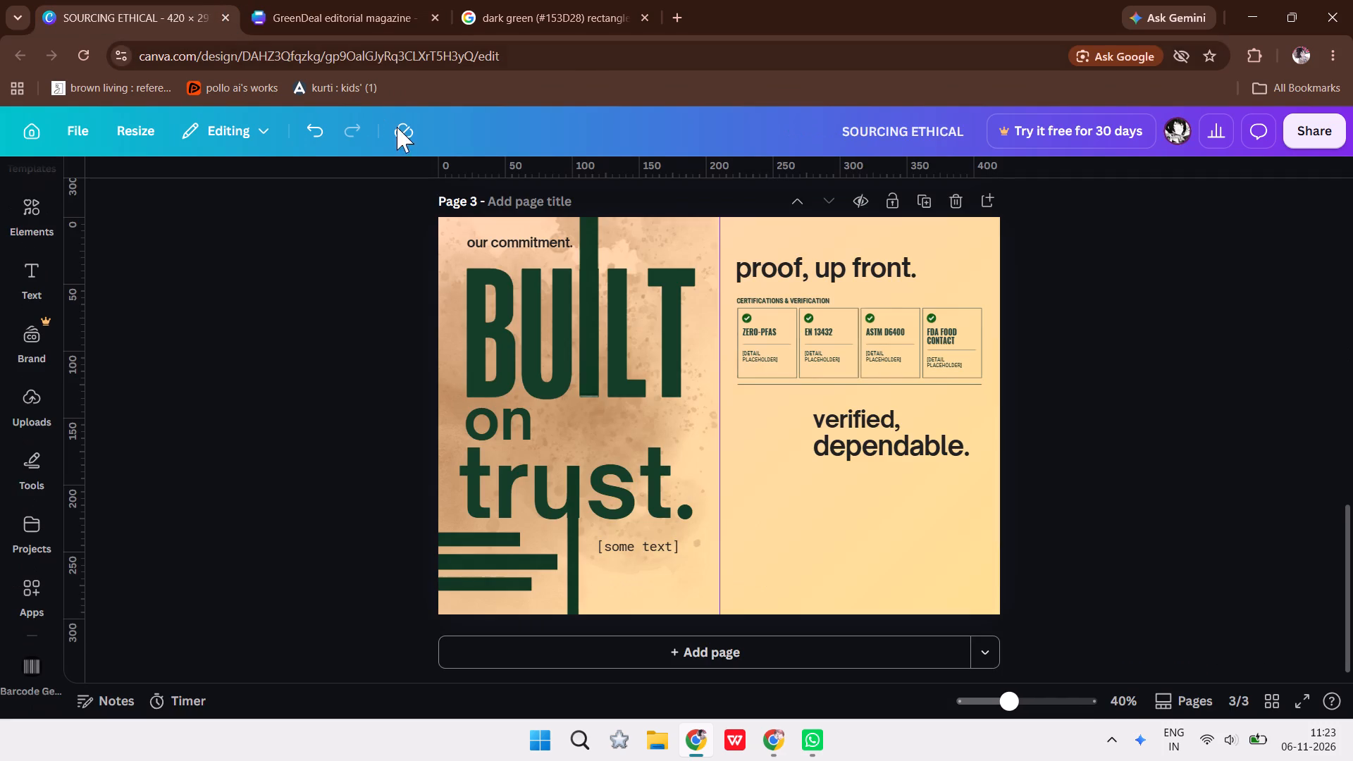
key(ctrl+v)
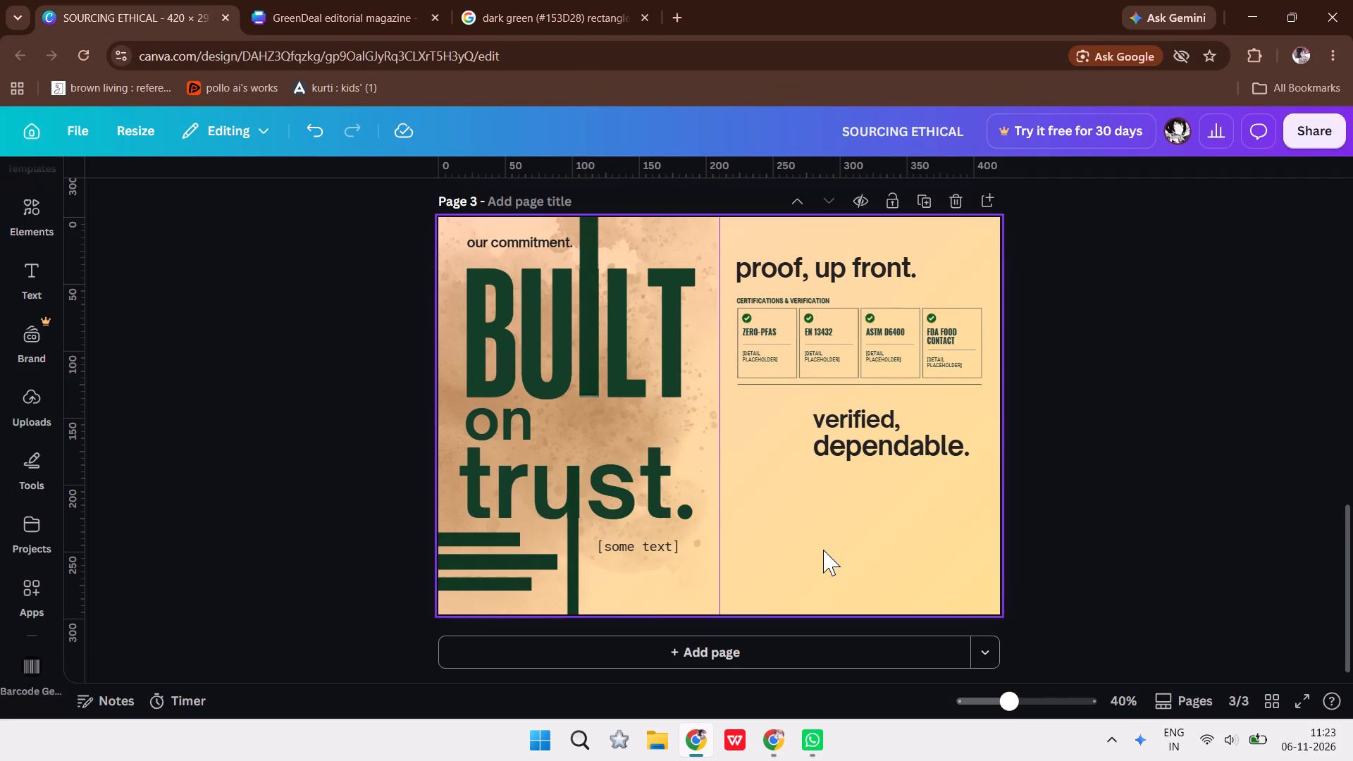
Move the pasted elements right until the green stats band spans exactly the right-hand half of the spread.
key(Right)
key(Right)
key(Right)
key(Right)
key(Right)
key(Right)
key(Right)
key(Right)
key(Right)
key(Right)
key(Right)
key(Right)
key(Right)
key(Right)
key(Right)
key(Right)
key(Right)
key(Right)
key(Right)
key(Right)
key(Right)
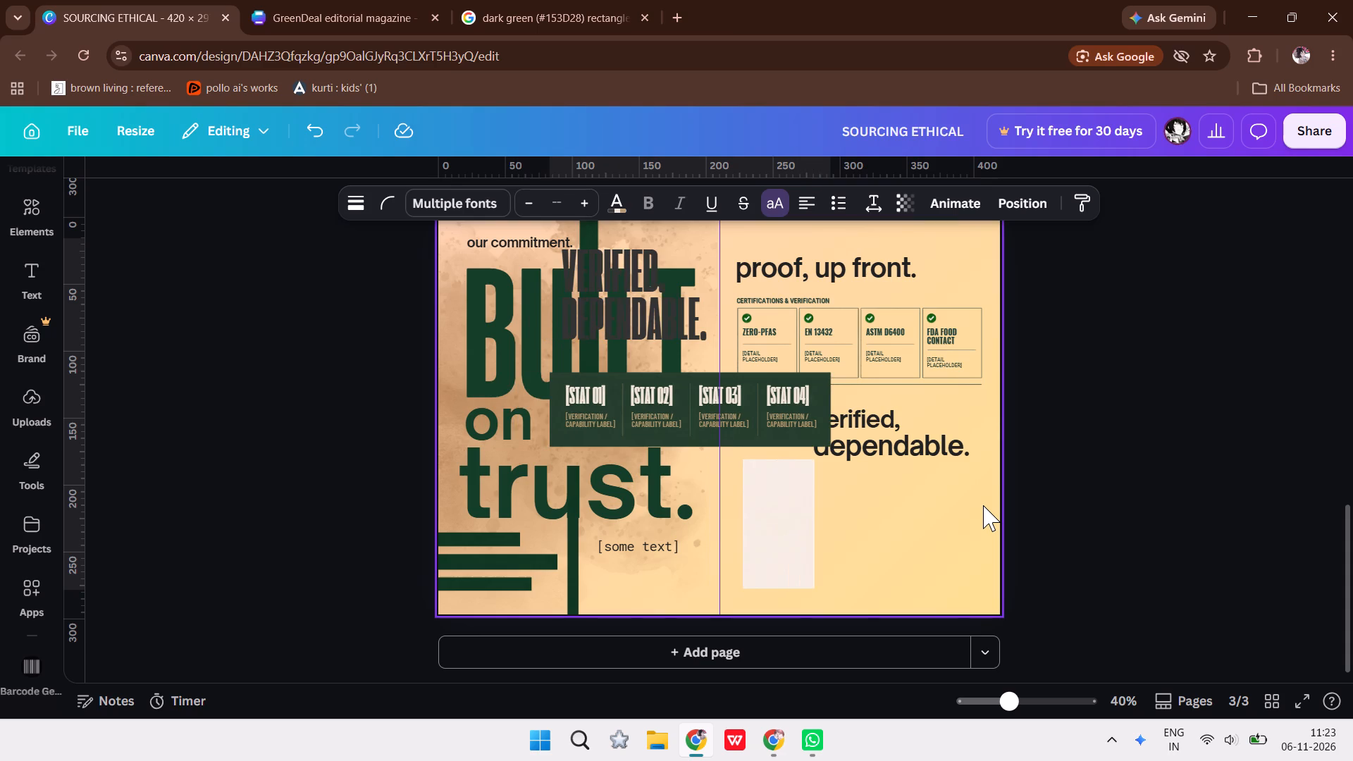
key(Right)
key(Right)
key(Right)
key(Right)
key(Right)
key(Right)
key(Right)
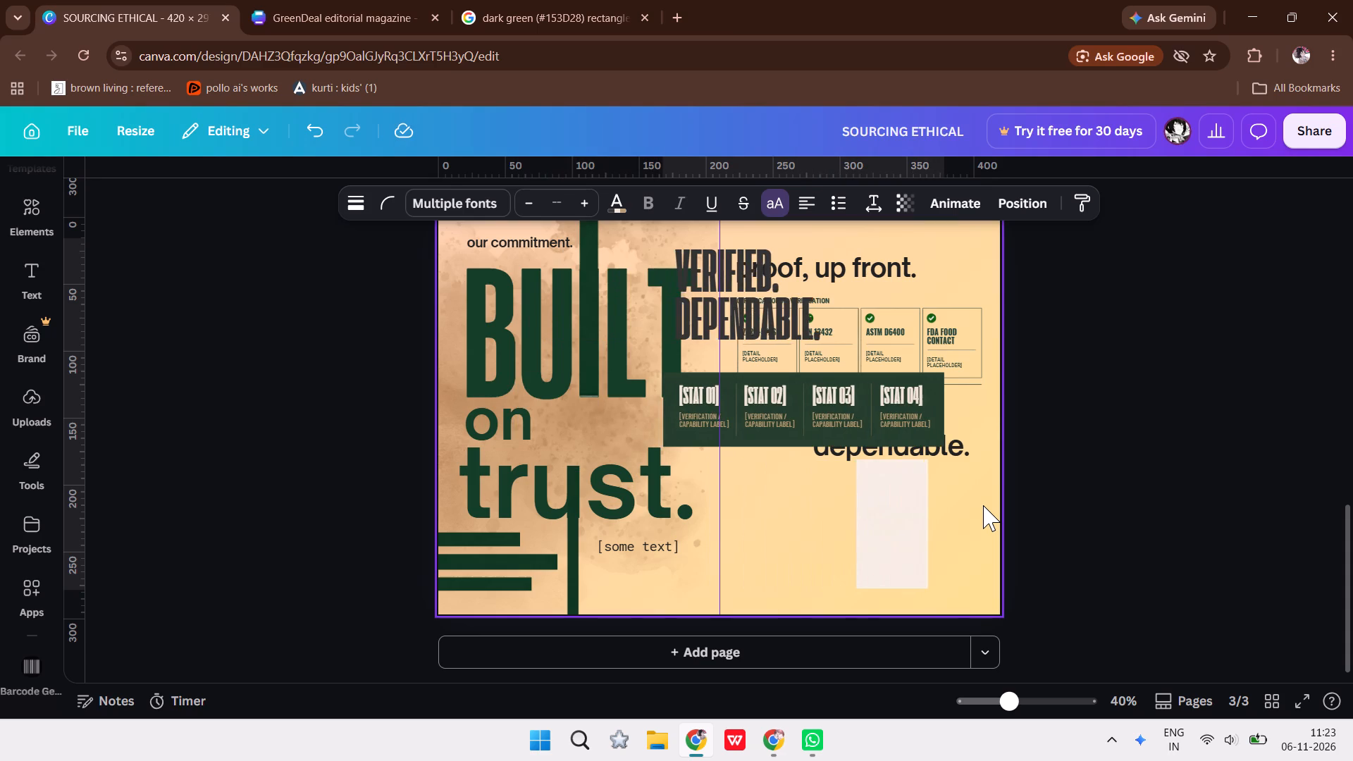
key(Right)
key(Right)
key(Right)
key(Right)
key(Right)
key(Right)
key(Right)
key(Right)
key(Right)
key(Right)
key(Right)
key(Right)
key(Right)
key(Right)
key(Right)
key(Right)
key(Right)
key(Right)
key(Right)
key(Right)
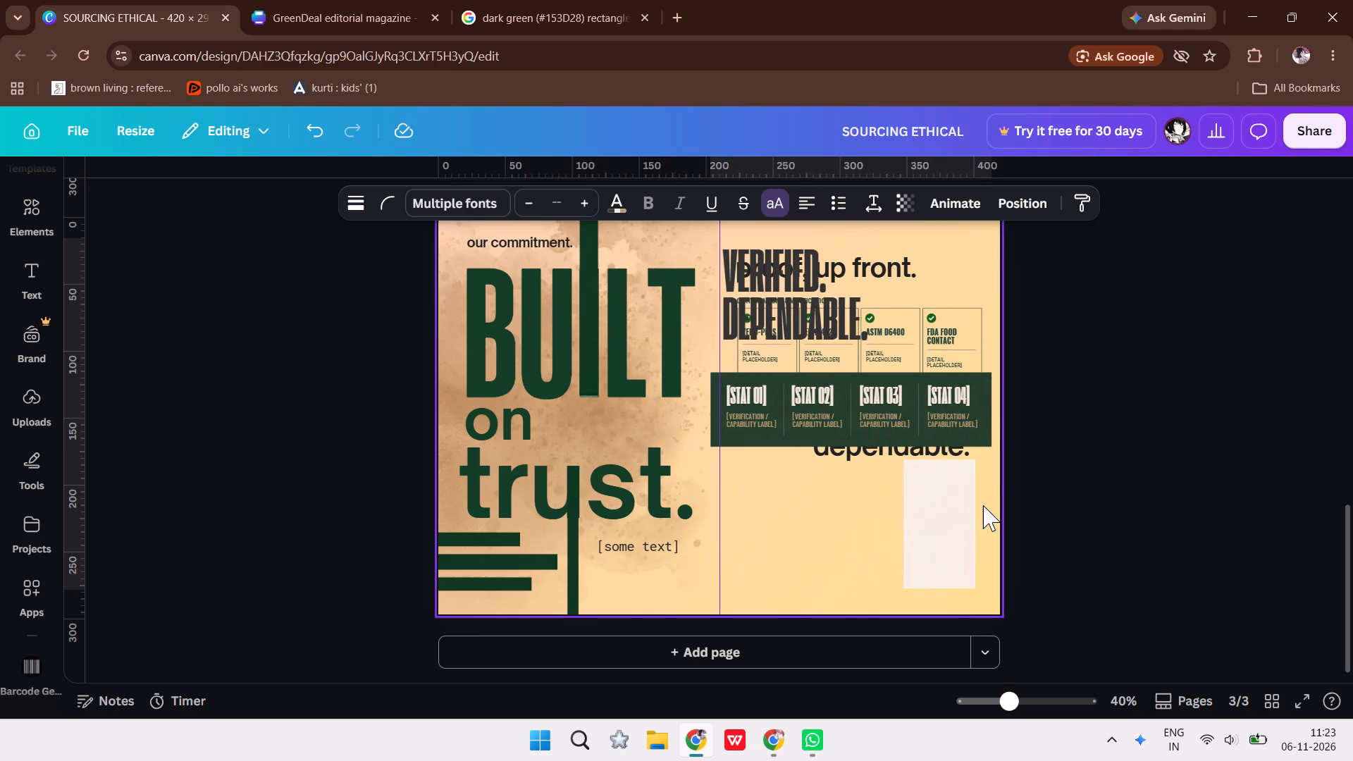
key(Right)
key(Right)
key(Right)
key(Right)
key(Right)
key(Right)
key(Right)
key(Right)
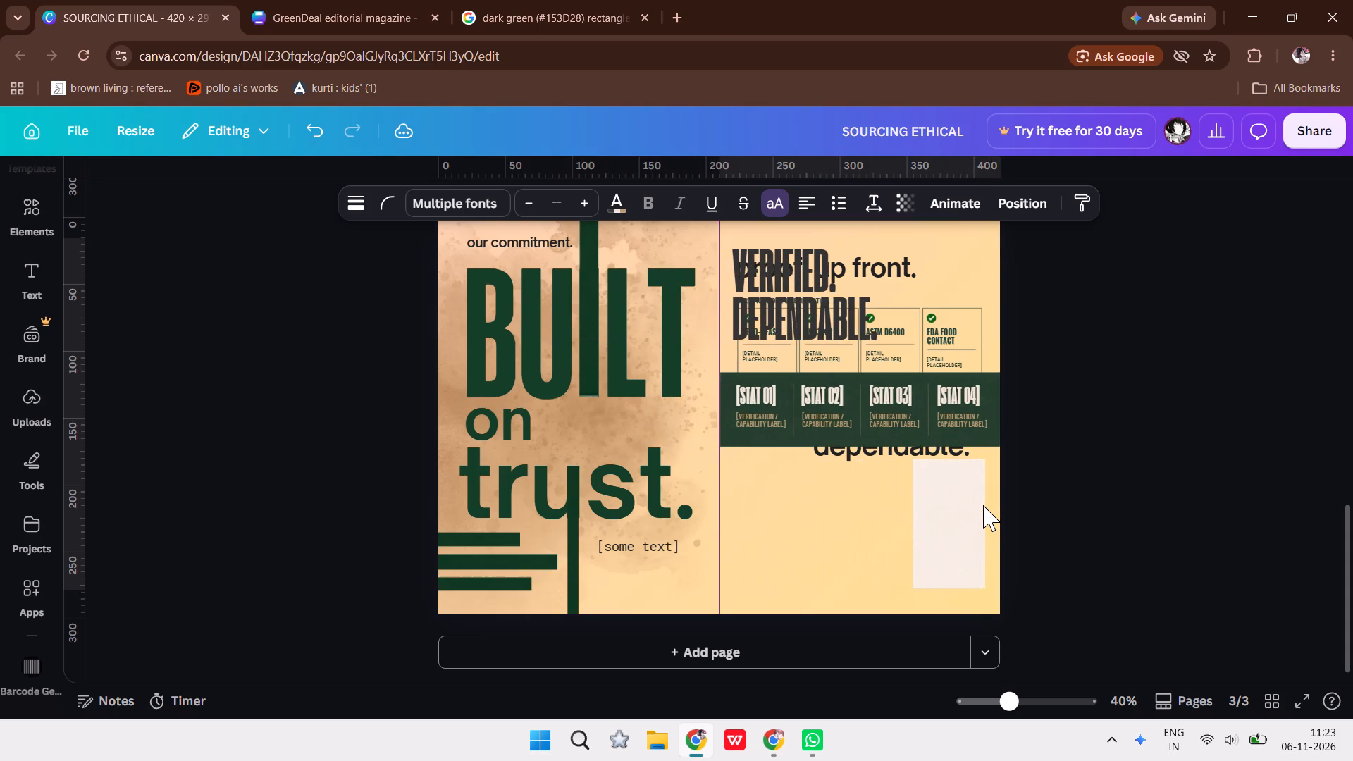
key(Right)
key(Right)
key(Left)
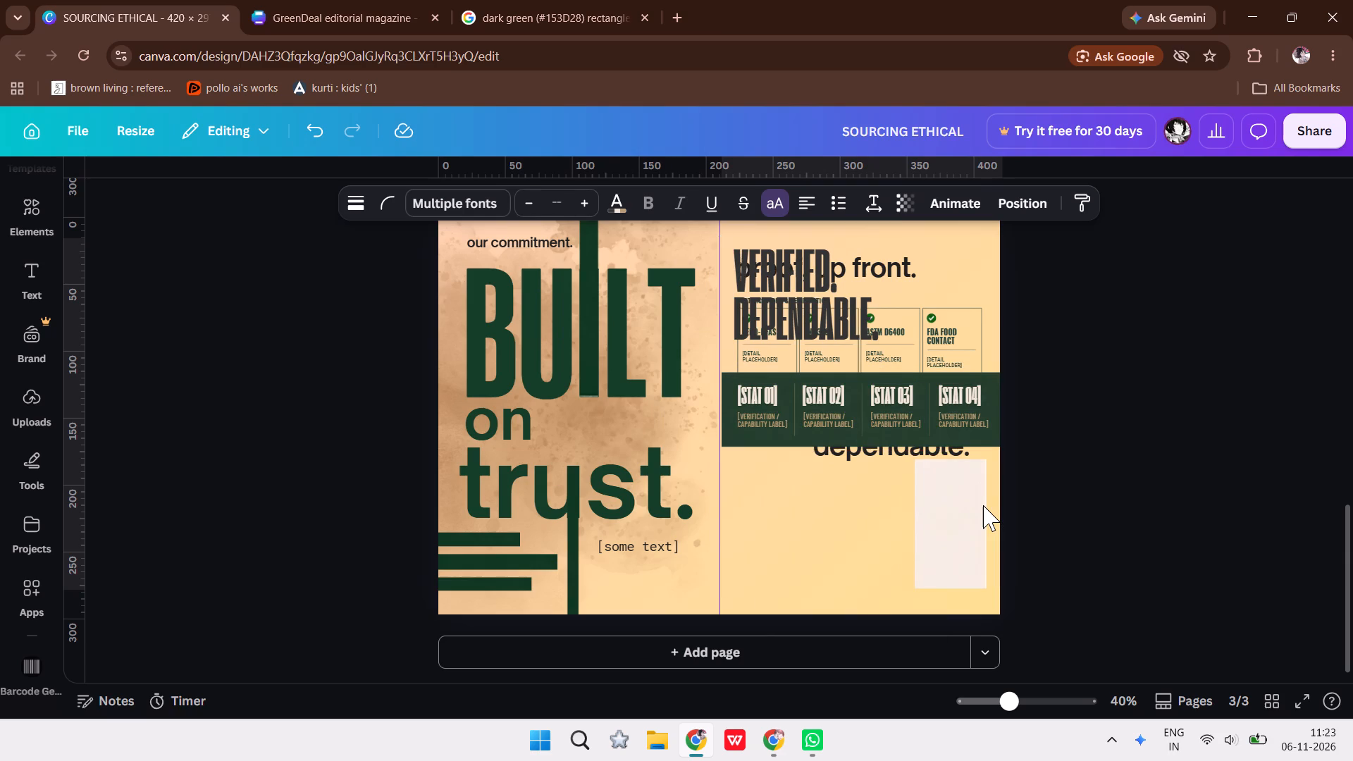
key(Left)
Delete the pasted pale image placeholder rectangle below the stats band.
click(975, 521)
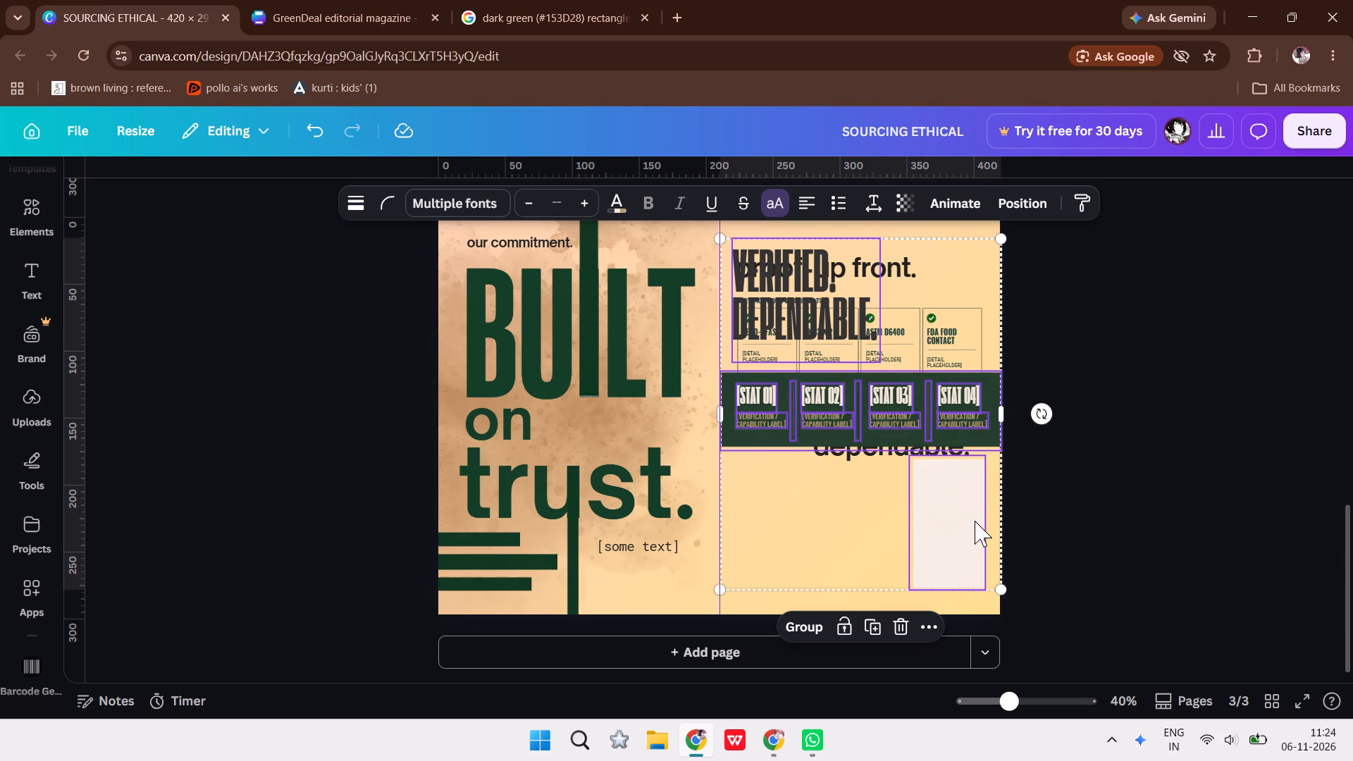
click(1094, 531)
click(934, 508)
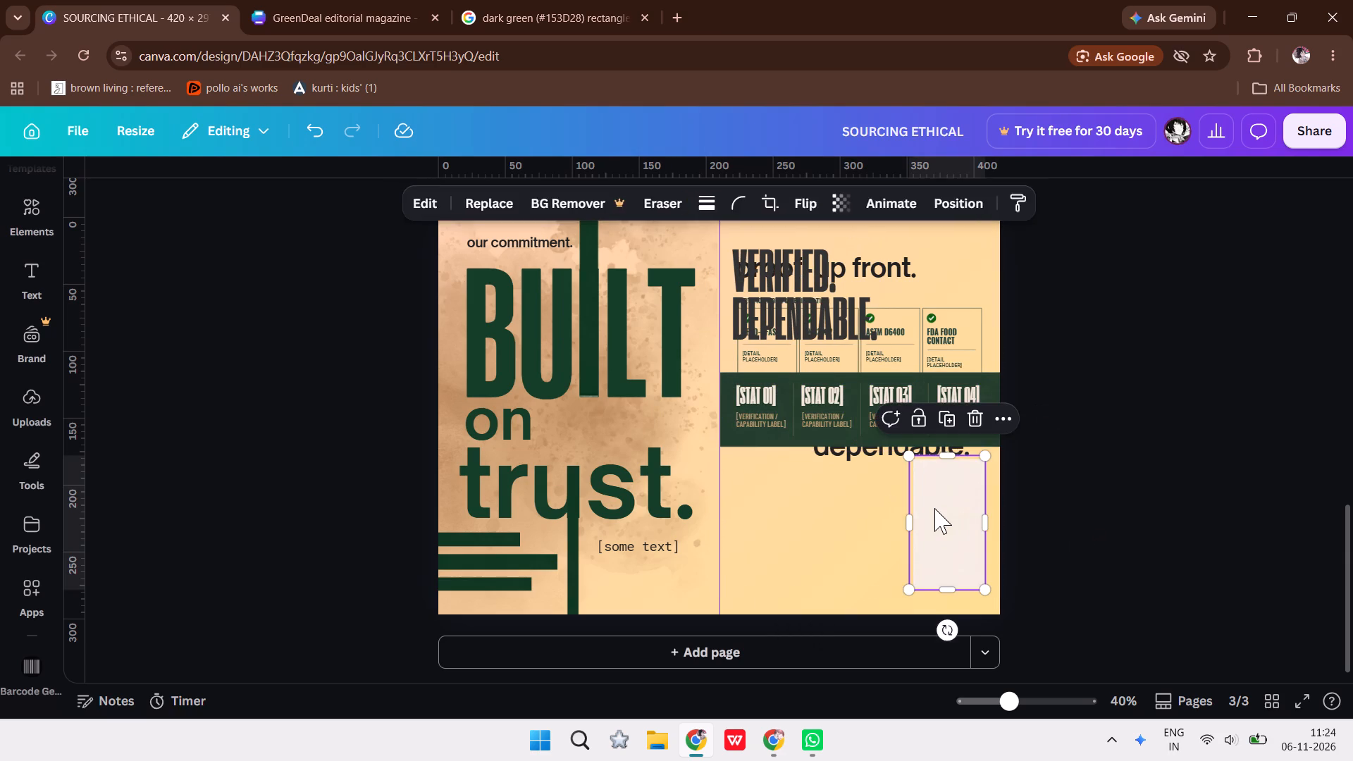
key(BackSpace)
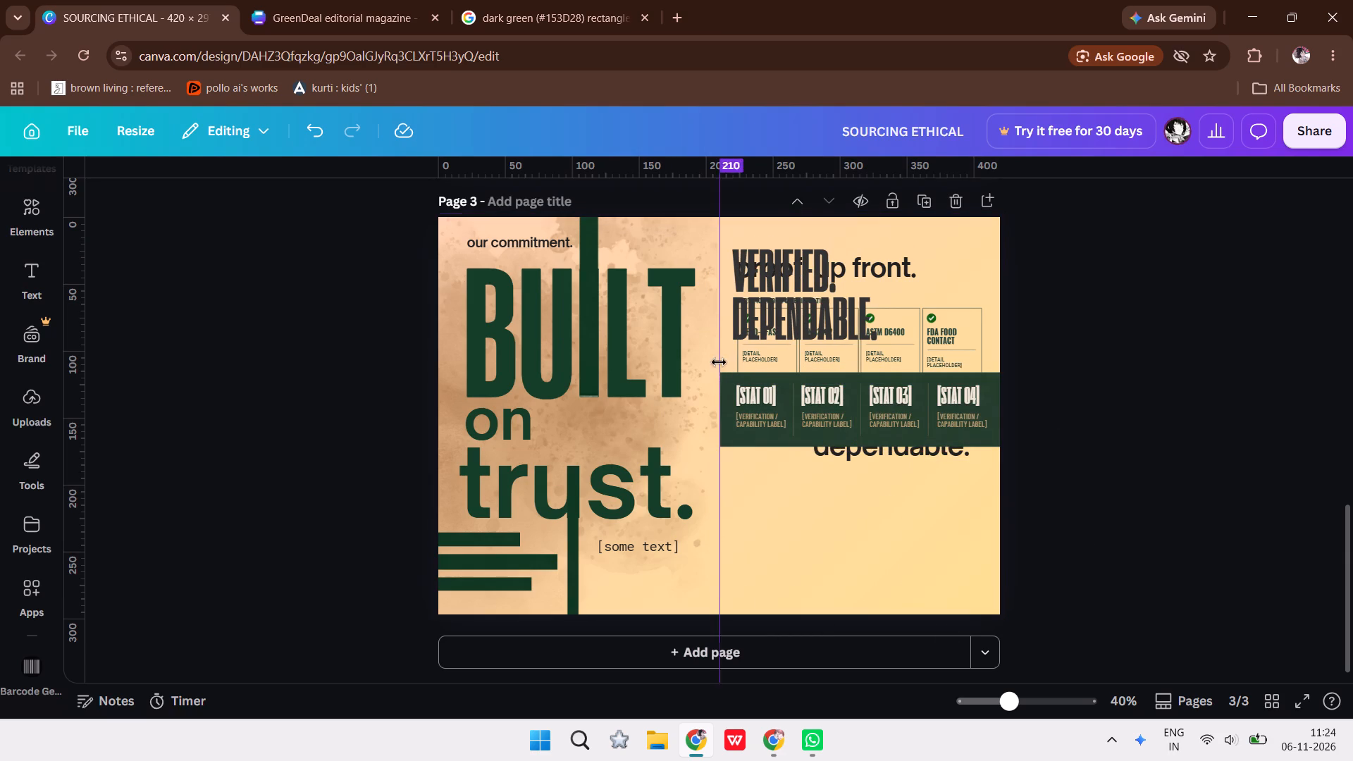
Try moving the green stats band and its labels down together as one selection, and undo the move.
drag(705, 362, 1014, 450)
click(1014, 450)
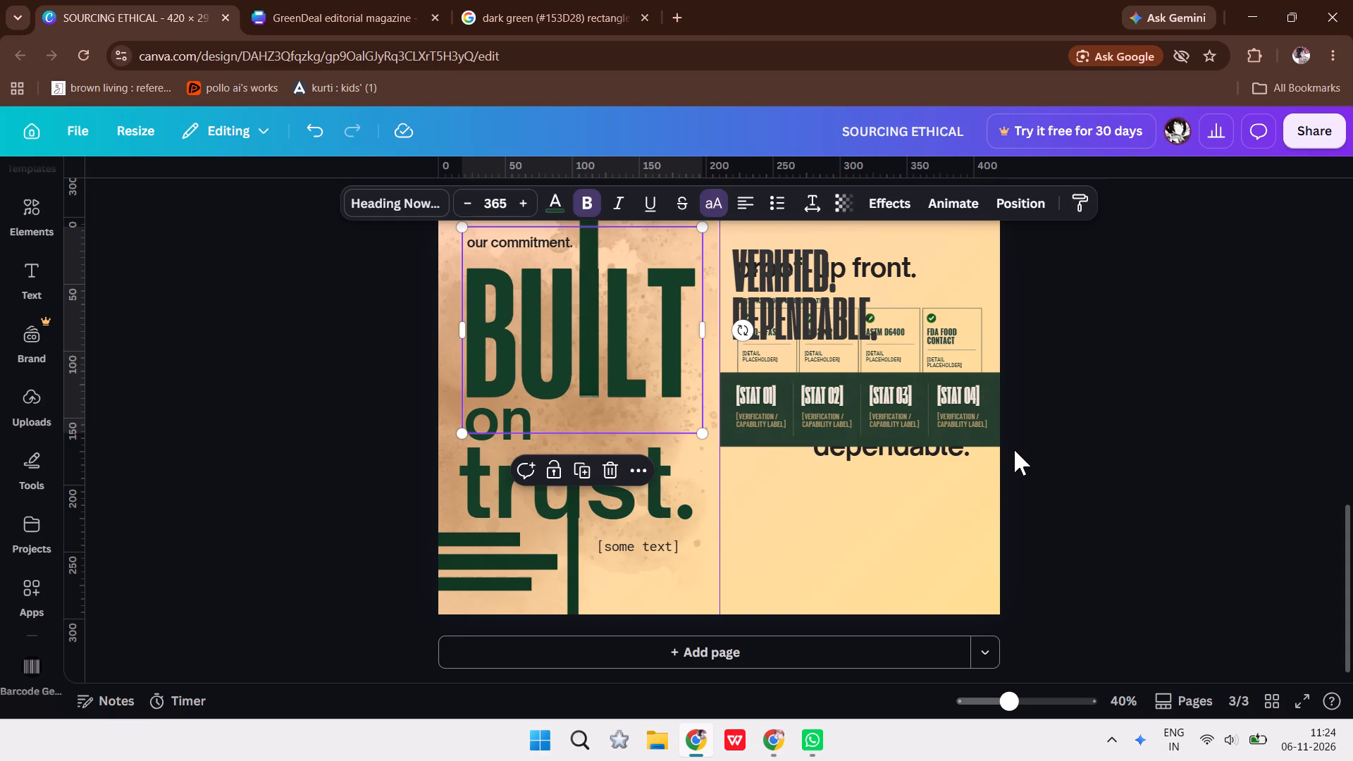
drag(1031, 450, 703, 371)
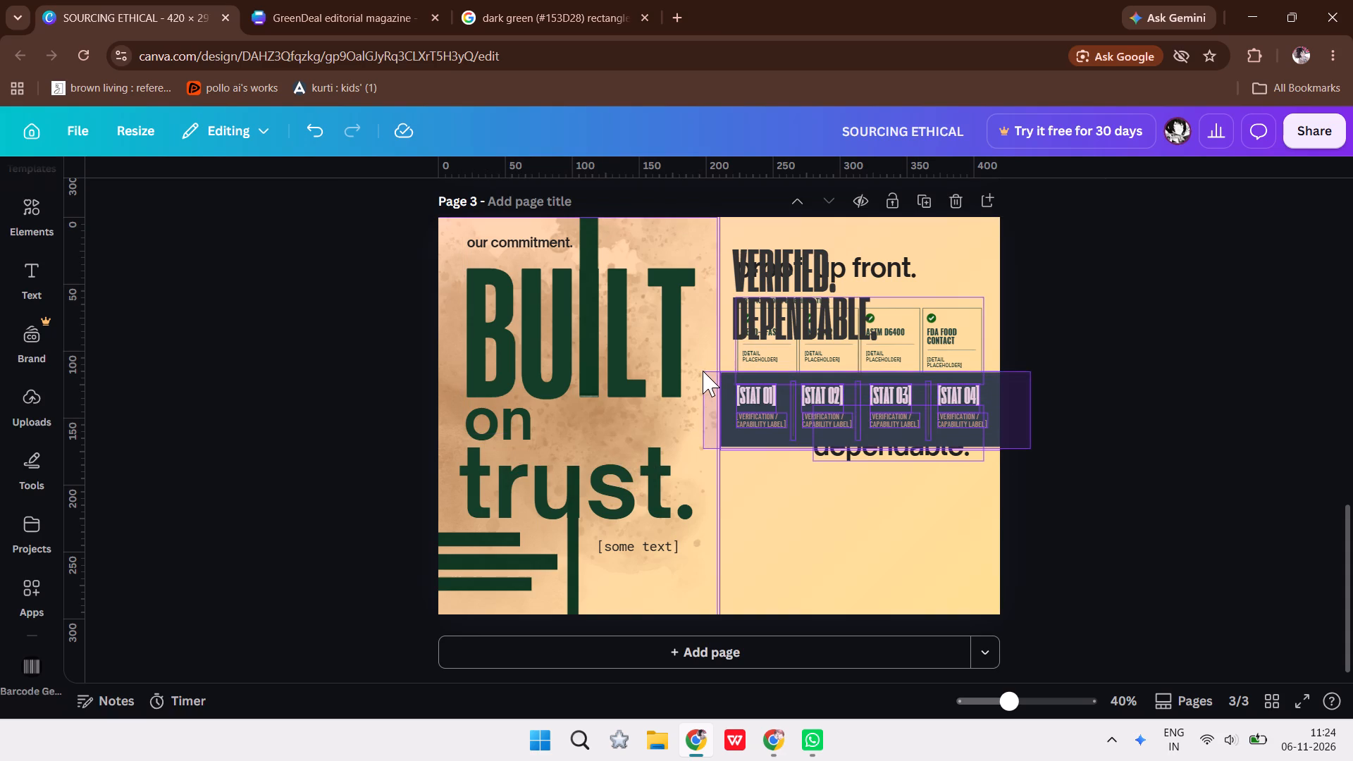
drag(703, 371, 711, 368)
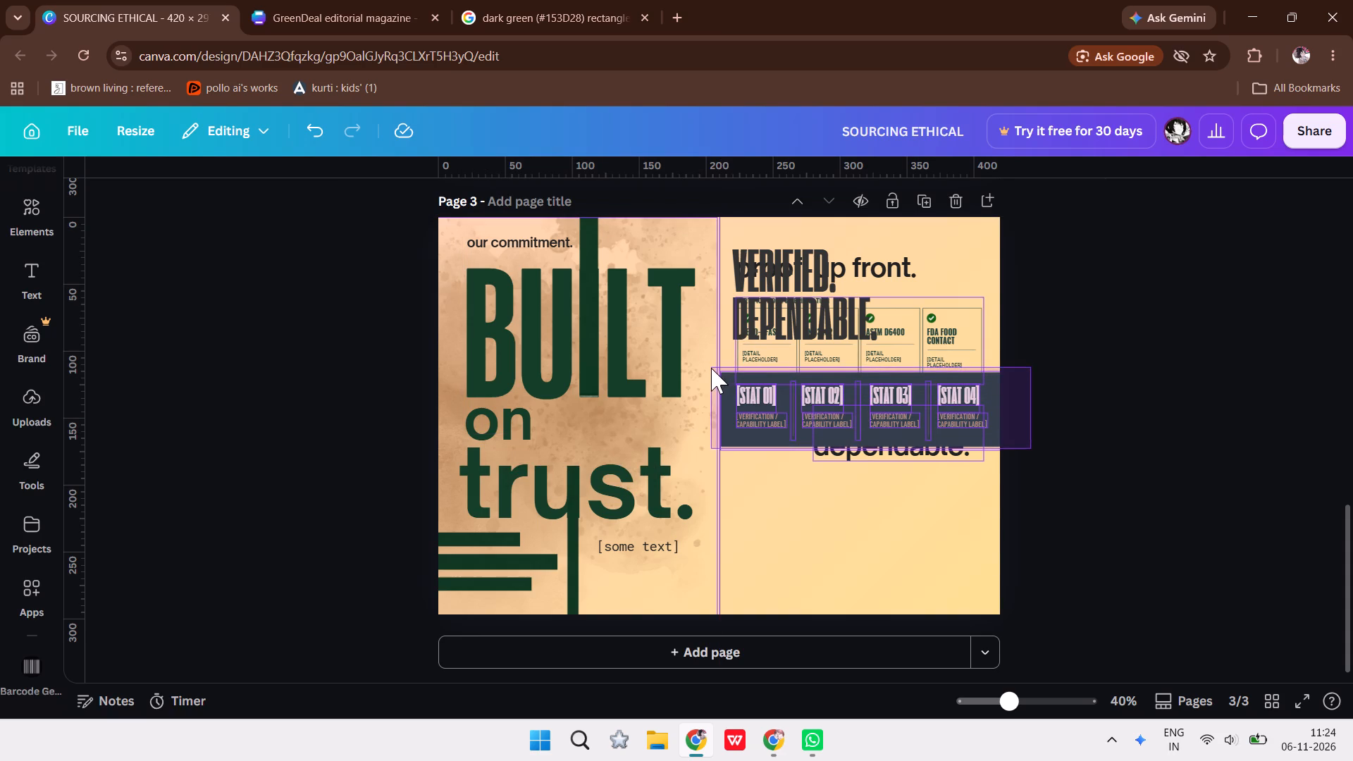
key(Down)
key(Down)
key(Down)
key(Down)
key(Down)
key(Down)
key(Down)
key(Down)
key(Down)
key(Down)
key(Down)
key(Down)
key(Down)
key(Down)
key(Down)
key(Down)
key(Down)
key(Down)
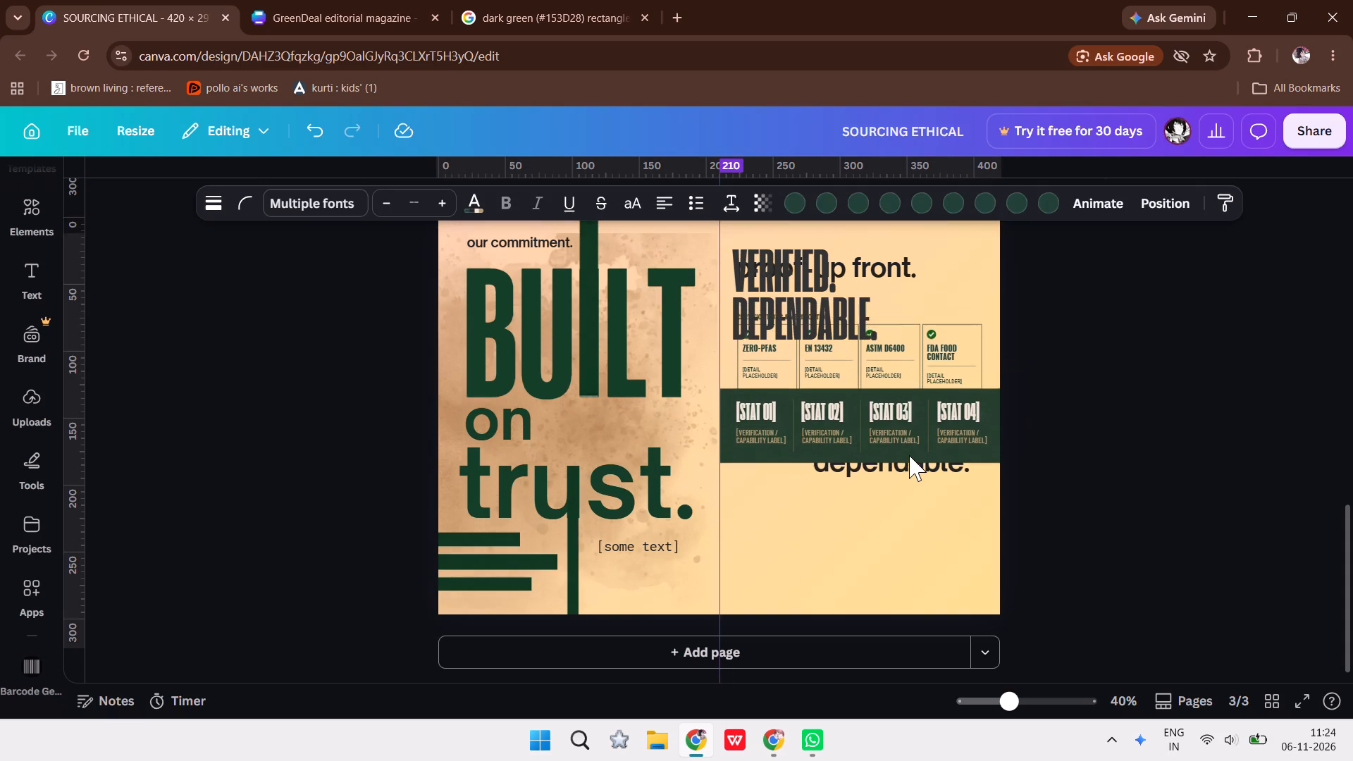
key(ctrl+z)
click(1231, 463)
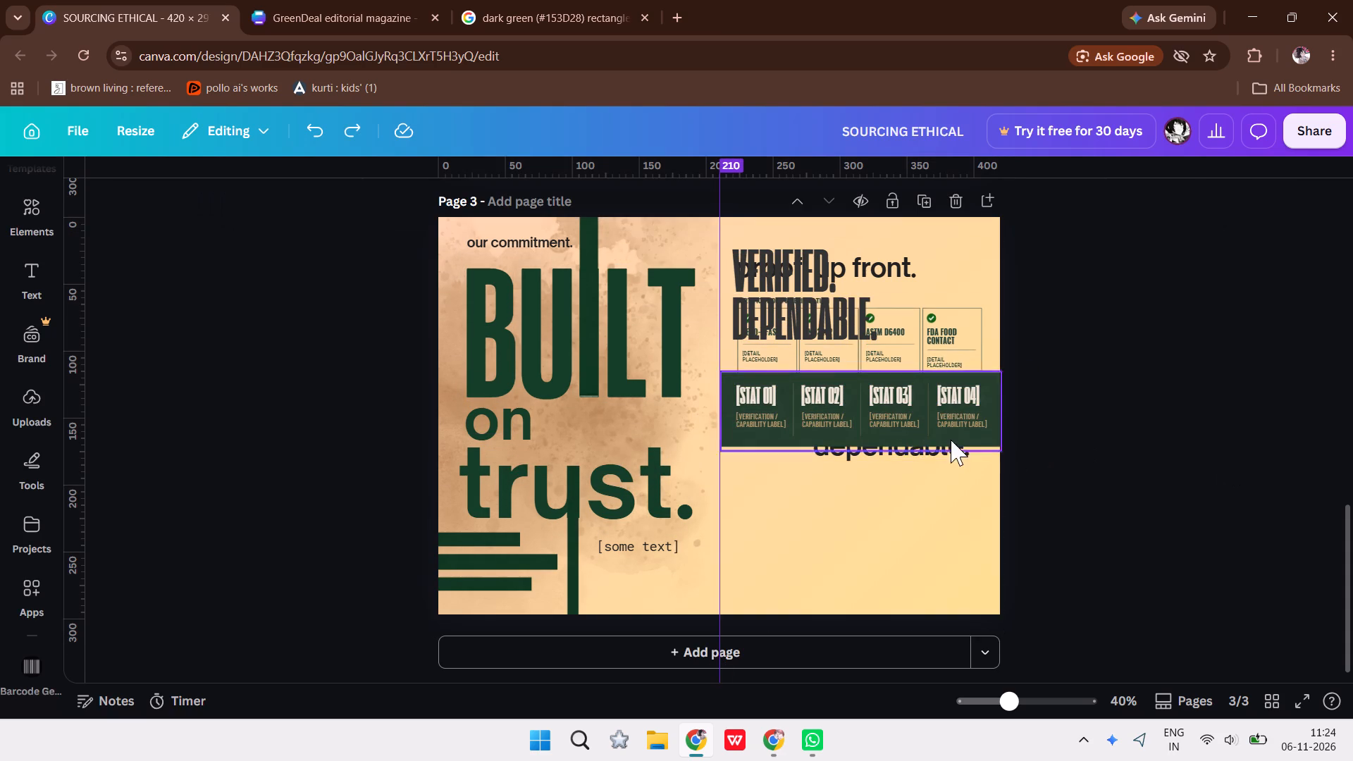
Move only the green band background down until it sits just below the "verified, dependable." heading.
click(898, 435)
key(Down)
key(Down)
key(Down)
key(Down)
key(Down)
key(Down)
key(Down)
key(Down)
key(Down)
key(Down)
key(Down)
key(Down)
key(Down)
key(Down)
key(Down)
key(Down)
key(Down)
key(Down)
key(Down)
key(Down)
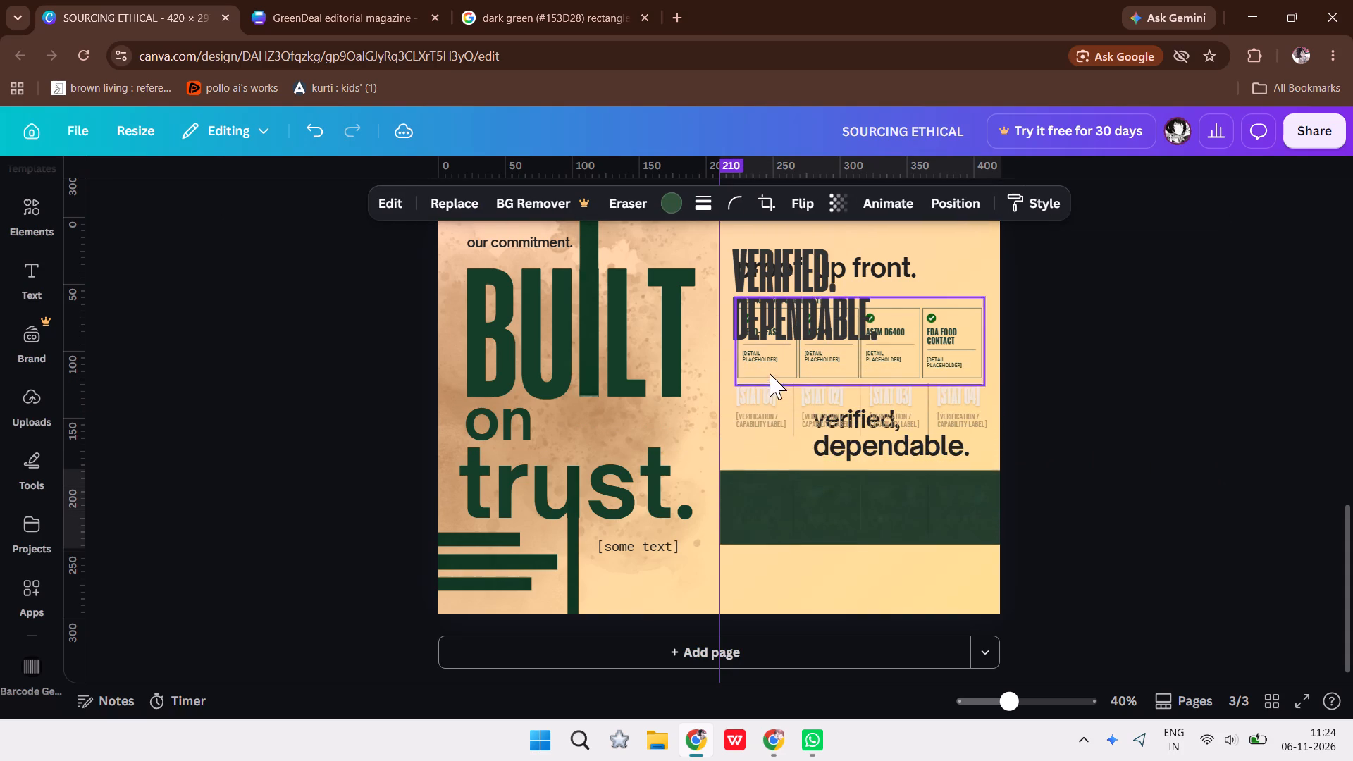
click(1217, 457)
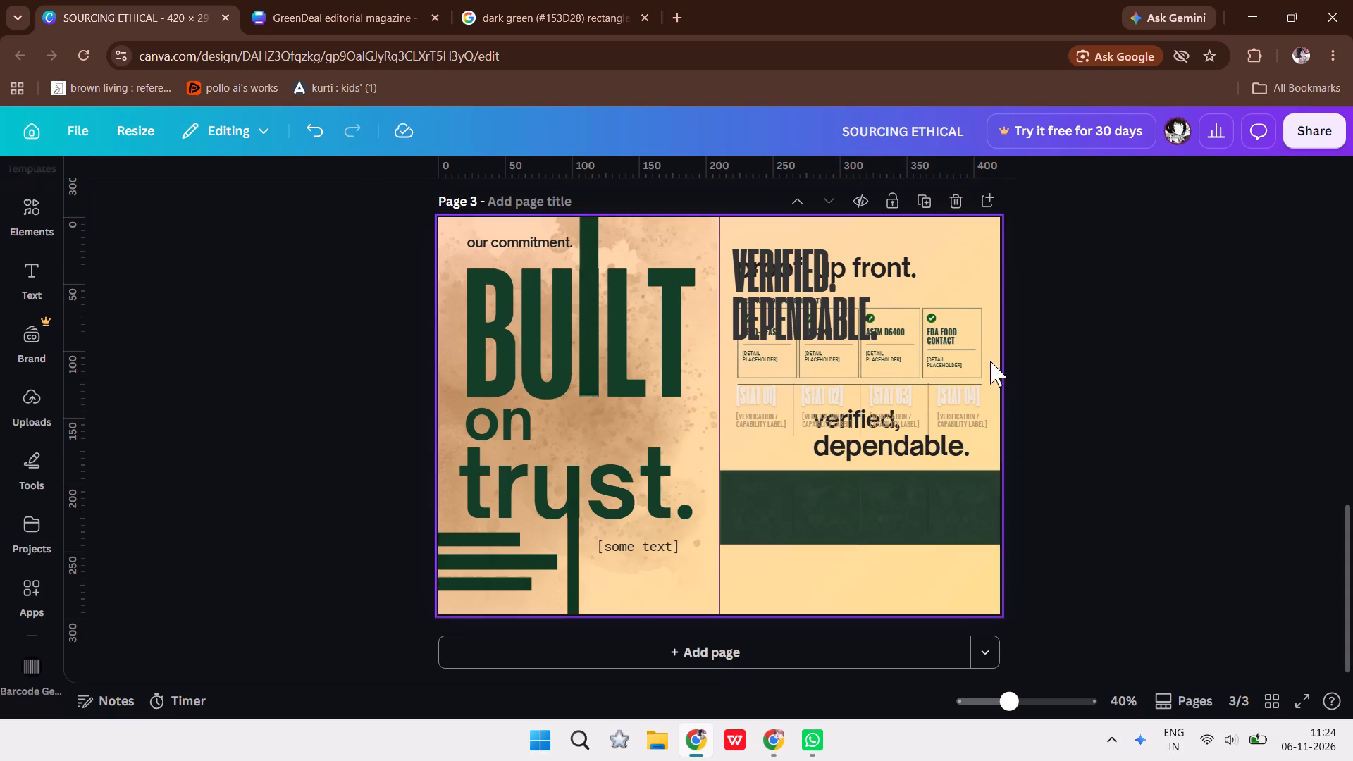
Move the certifications block up so it sits close beneath the "proof, up front." heading.
click(978, 355)
key(Up)
key(Up)
key(Up)
key(Up)
key(Up)
key(Up)
key(Up)
key(Up)
key(Up)
key(Up)
key(Up)
key(Up)
key(Up)
key(Up)
key(Up)
key(Up)
key(Up)
key(Up)
key(Up)
key(Up)
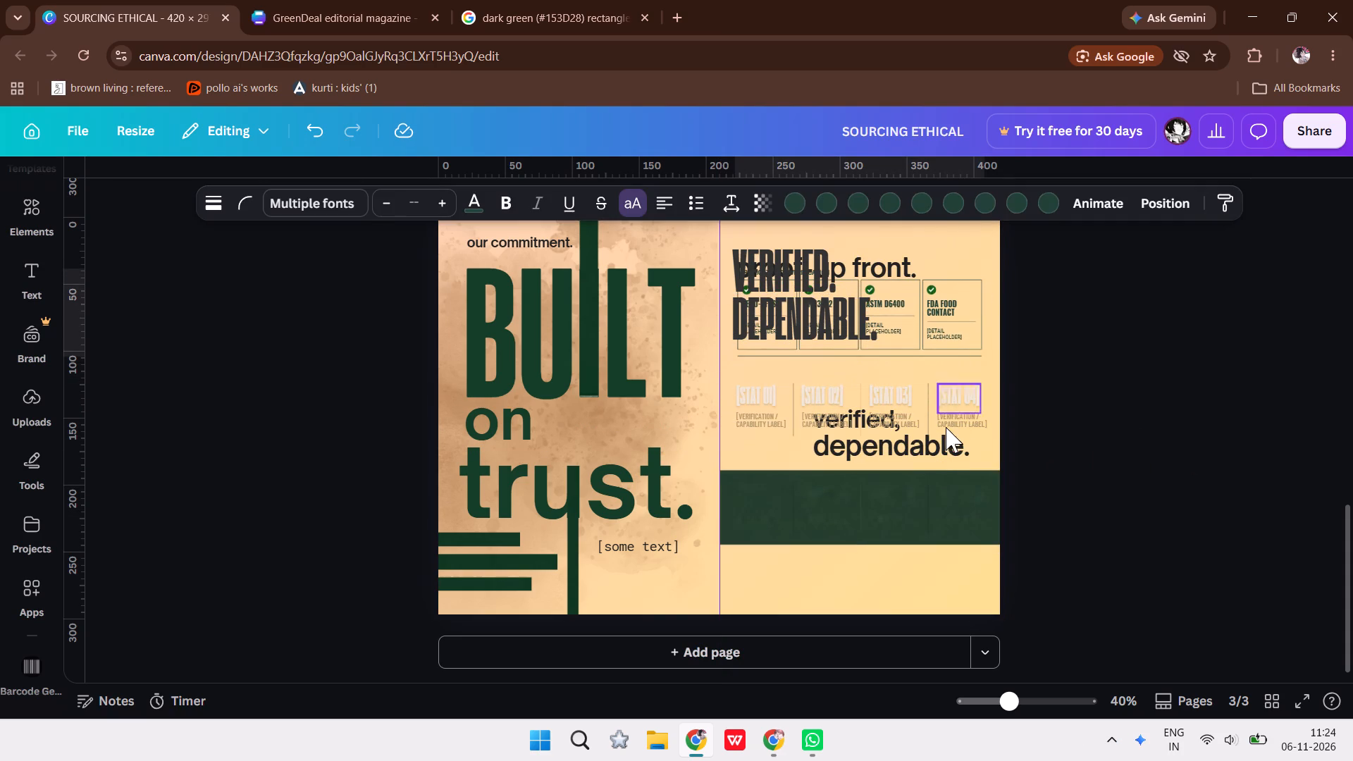
Move the "verified, dependable." heading further down the page, over the upper part of the empty green band.
click(931, 452)
key(Down)
key(Down)
key(Down)
key(Down)
key(Down)
key(Down)
key(Down)
key(Down)
key(Down)
key(Down)
key(Down)
key(Down)
key(Down)
key(Down)
key(Down)
key(Down)
key(Down)
key(Down)
key(Down)
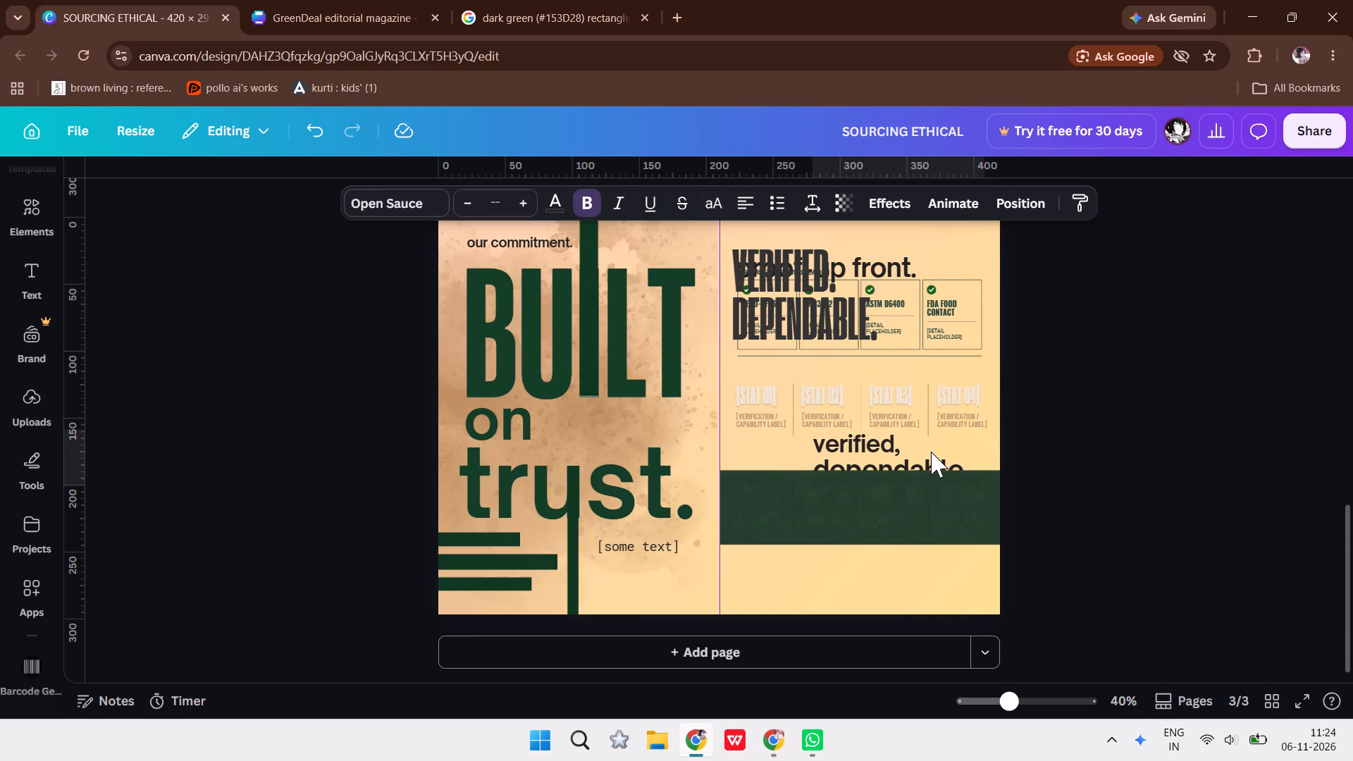
click(1120, 392)
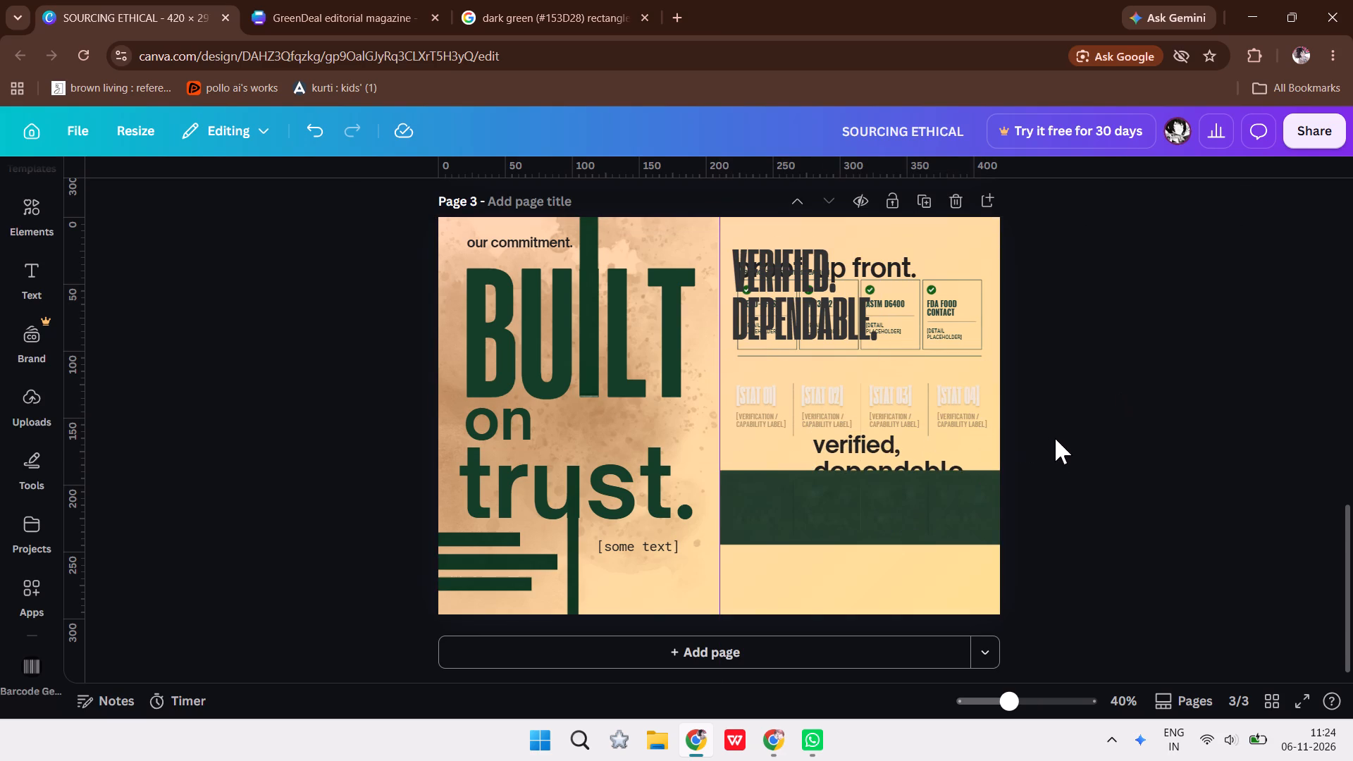
drag(1062, 437, 691, 376)
click(1013, 399)
click(872, 467)
key(Down)
key(Down)
key(Down)
key(Down)
key(Down)
key(Down)
key(Down)
key(Down)
key(Down)
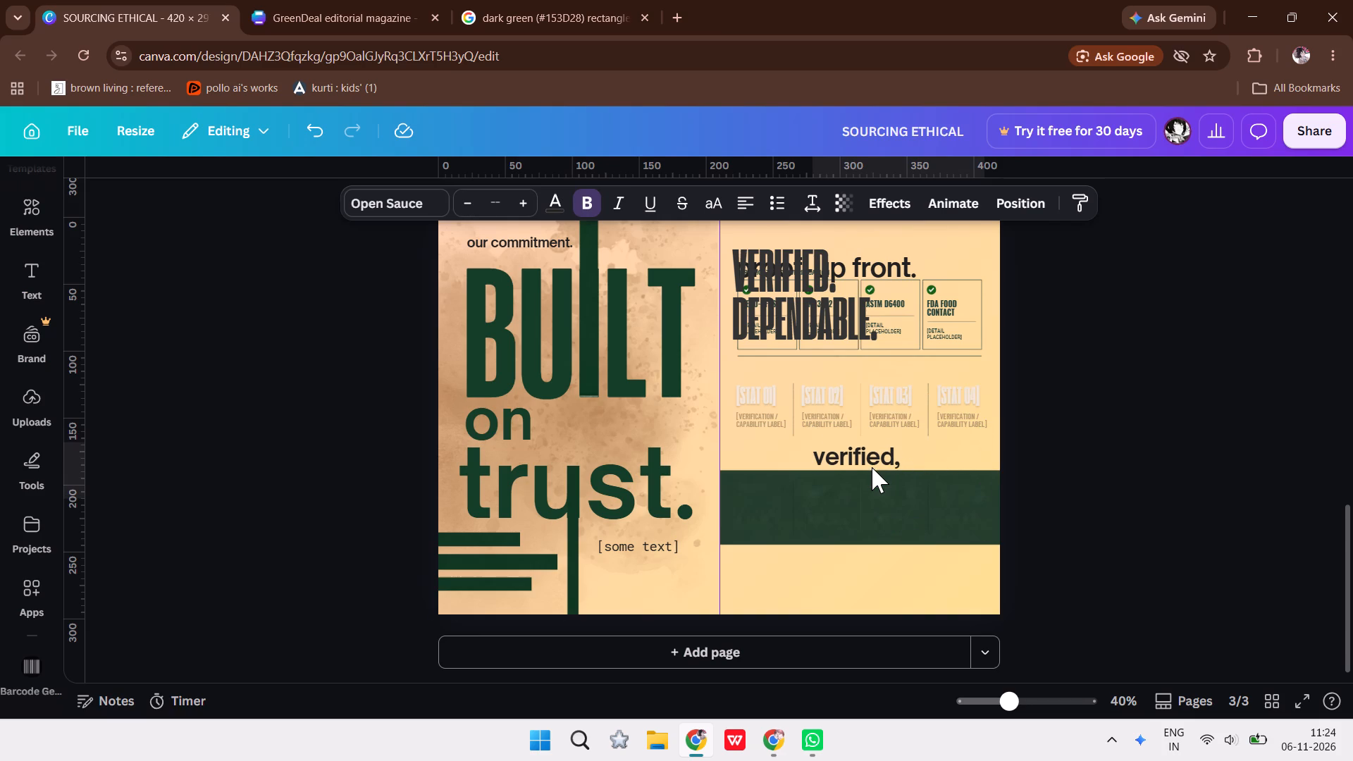
Move the four stat labels and their dividers together down onto the green band.
click(1192, 394)
drag(1121, 418, 921, 420)
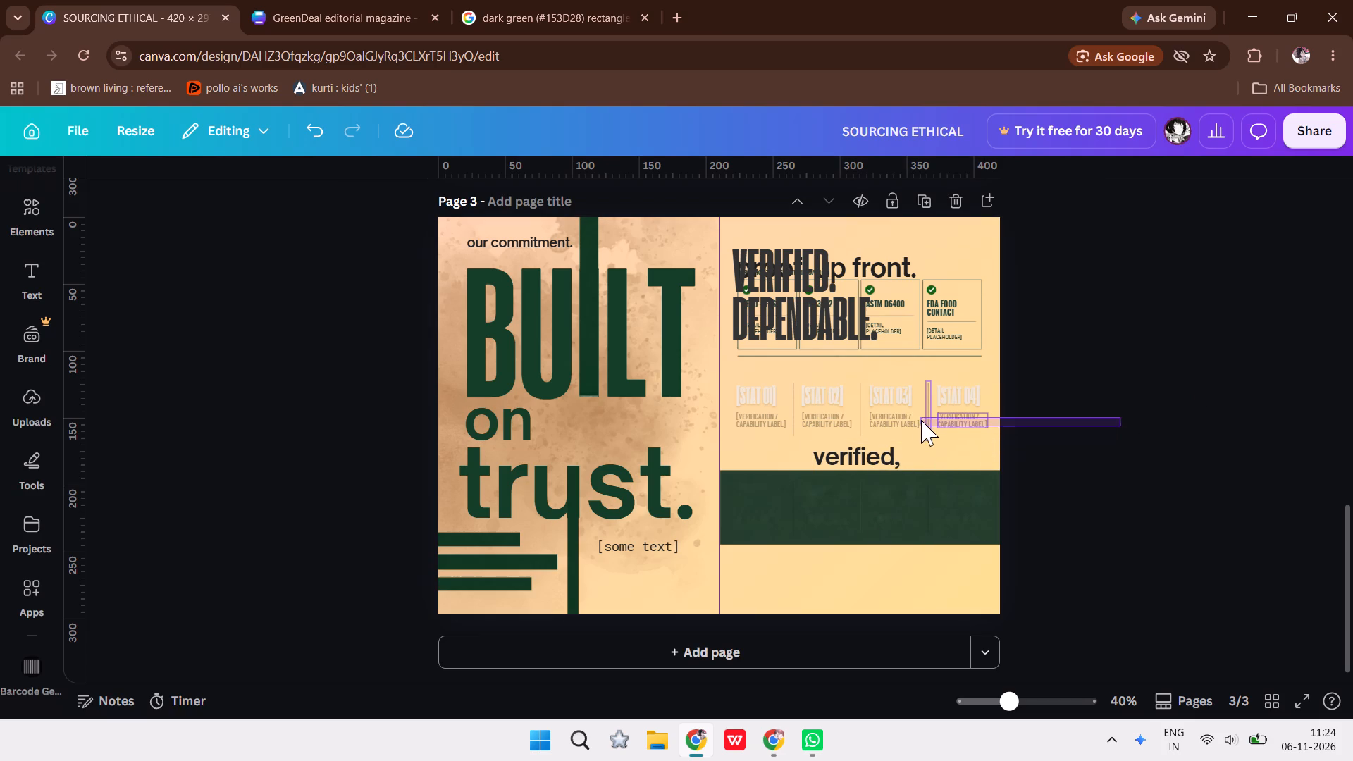
drag(921, 420, 908, 429)
click(1067, 443)
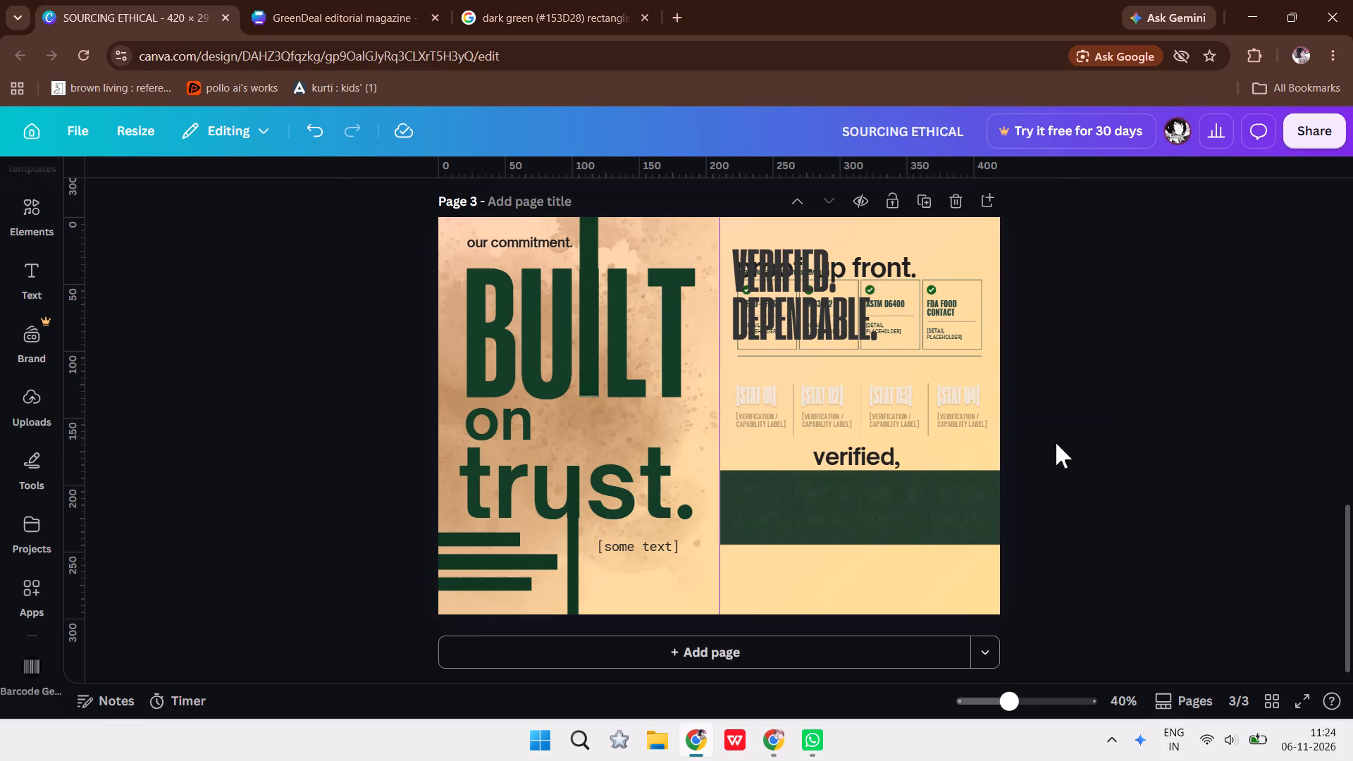
drag(1048, 442, 725, 423)
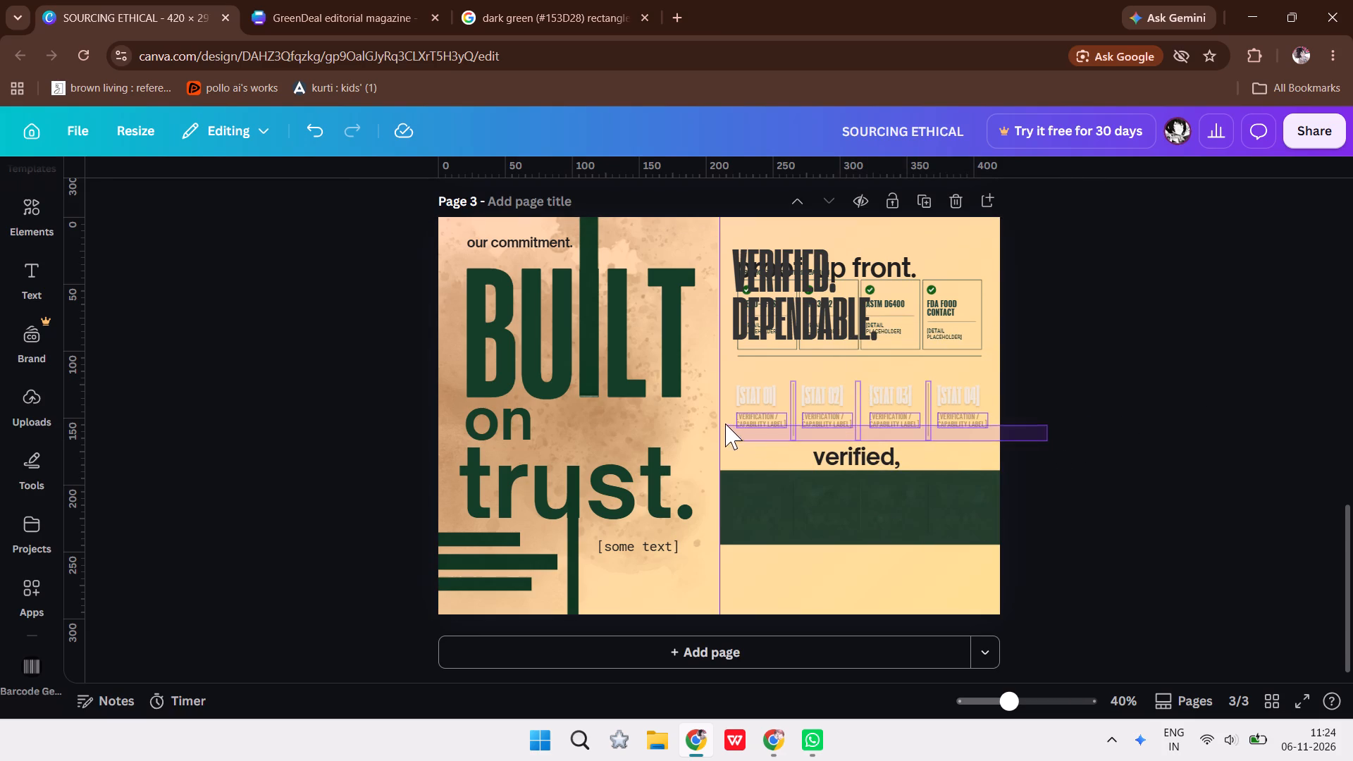
drag(725, 423, 724, 377)
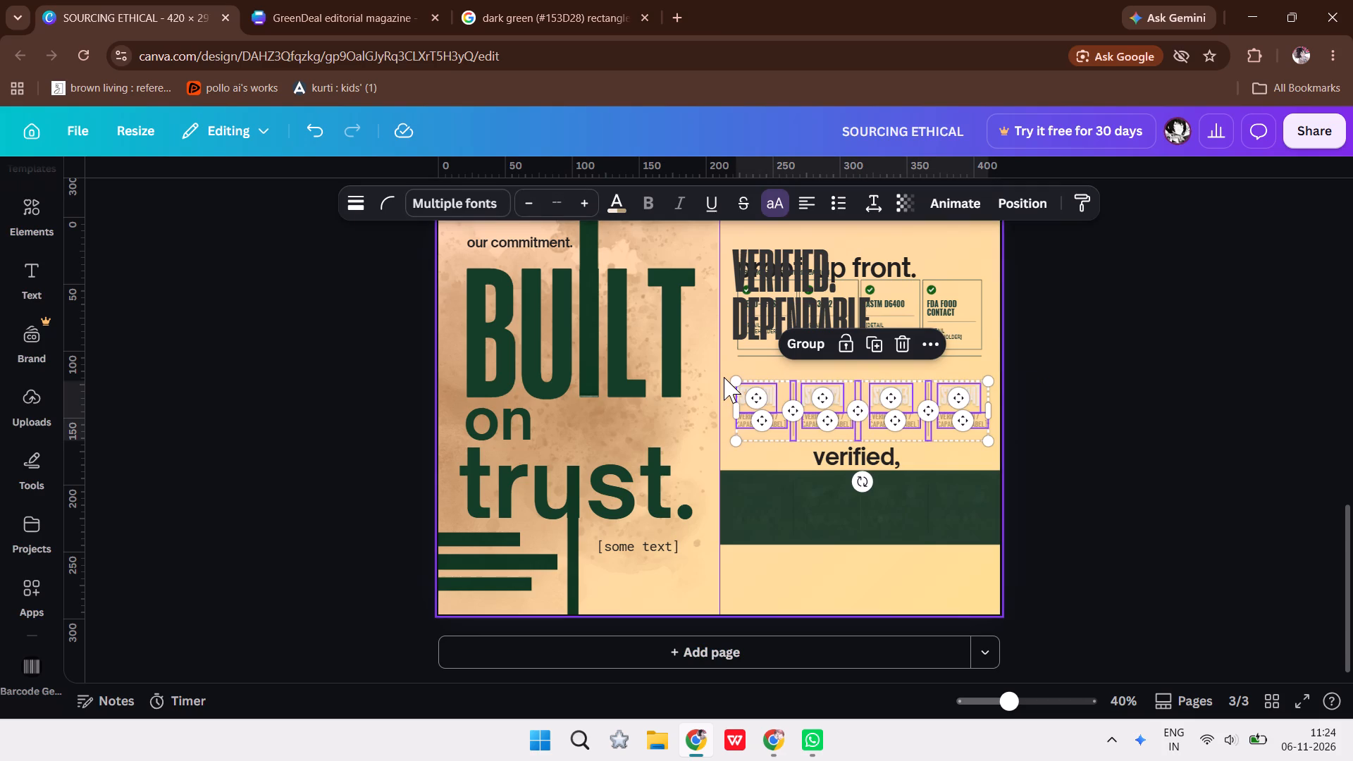
key(Up)
key(Down)
key(Down)
key(Down)
key(Down)
key(Down)
key(Down)
key(Down)
key(Down)
key(Down)
key(Down)
key(Down)
key(Down)
key(Down)
key(Down)
key(Down)
key(Down)
key(Down)
key(Down)
key(Down)
key(Down)
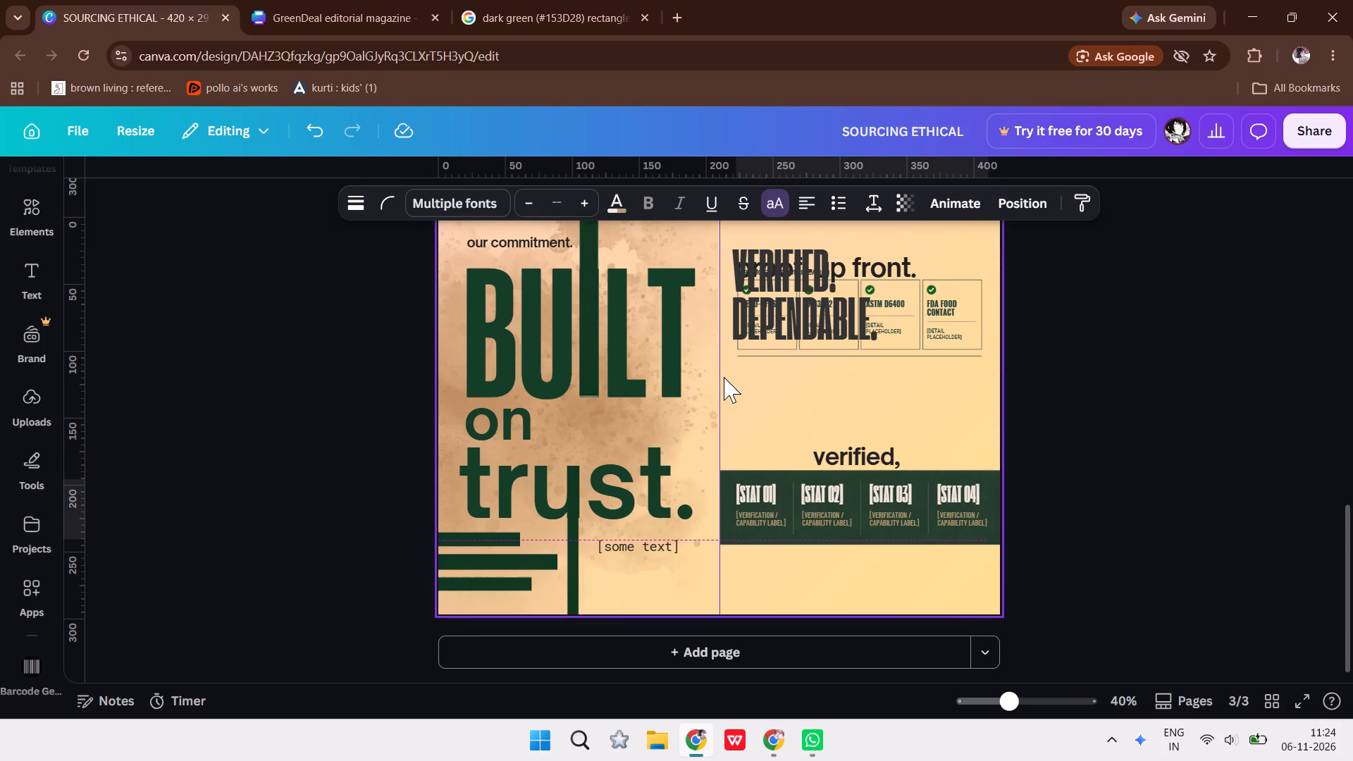
Group the green band background with the four stat labels and their dividers.
shift+click(734, 471)
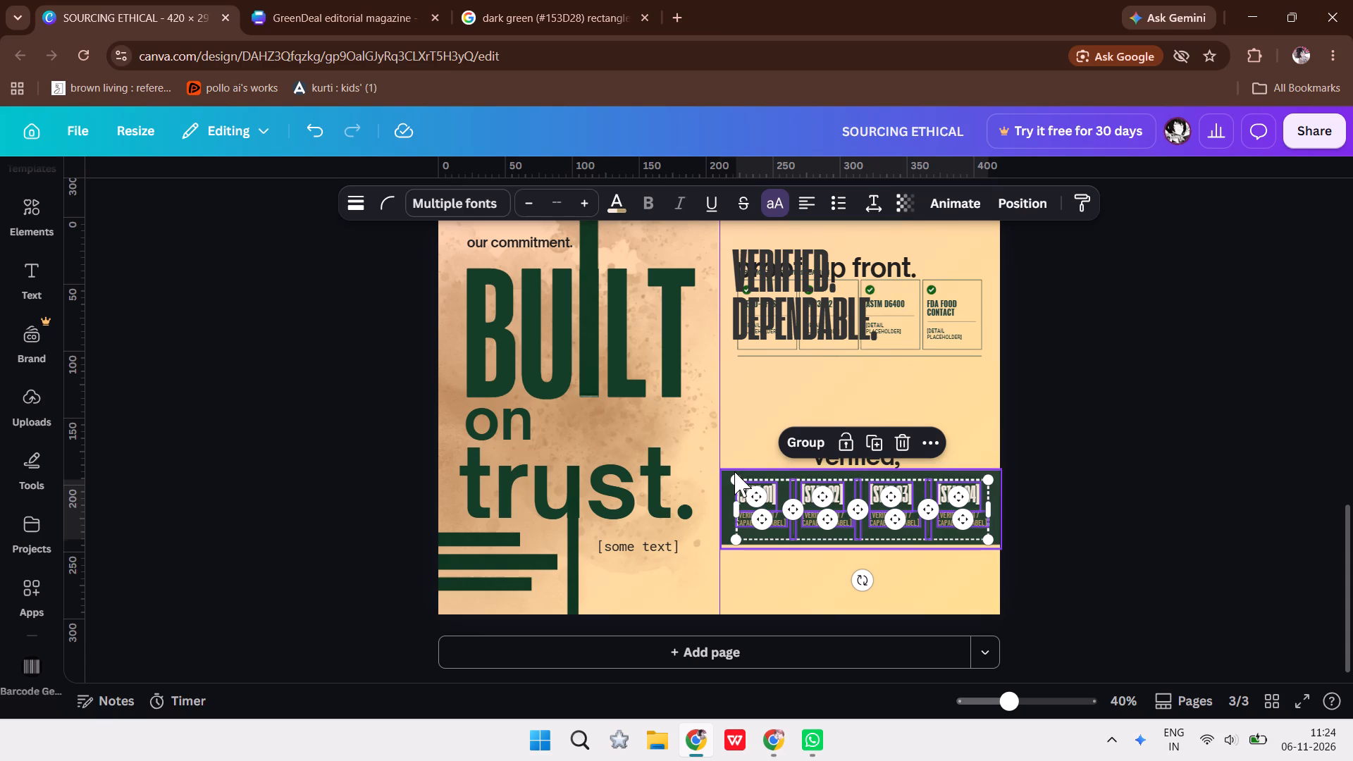
key(ctrl+g)
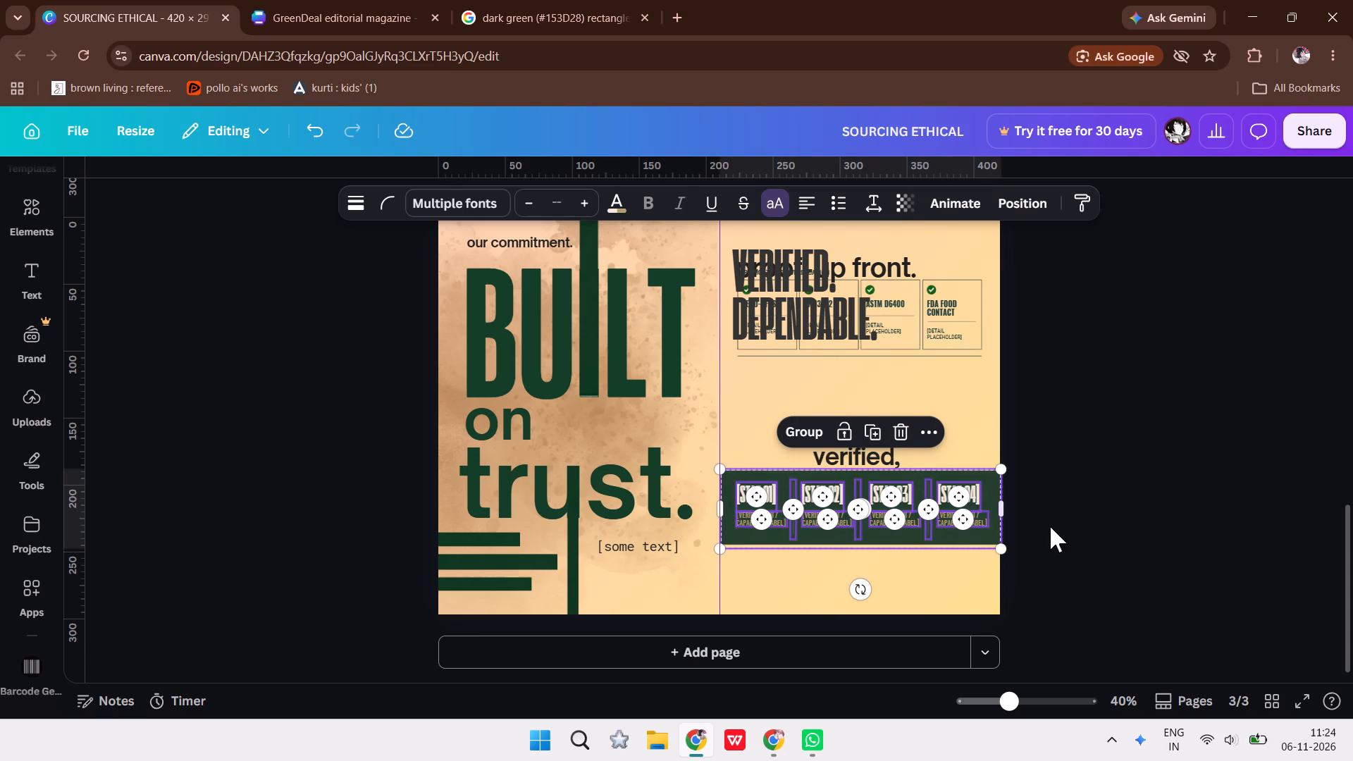
click(1050, 526)
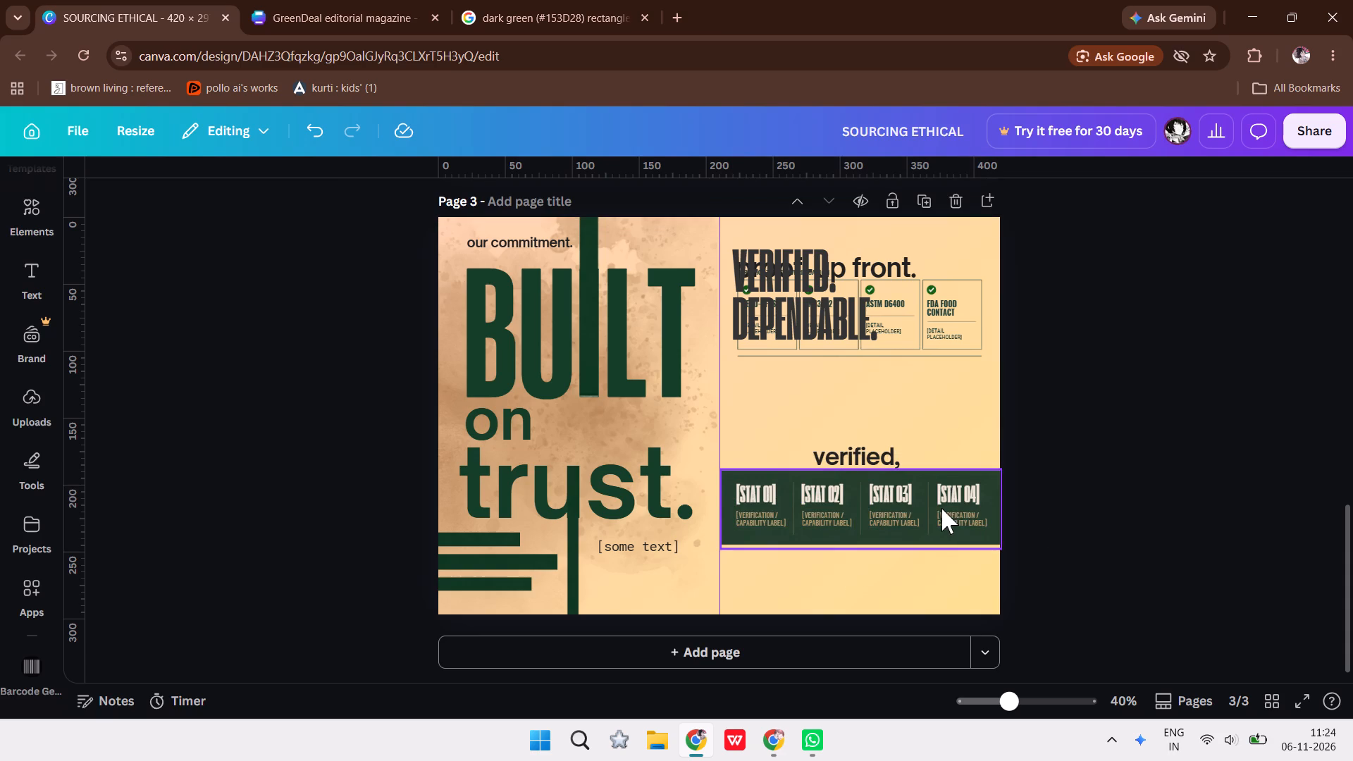
Move the grouped stats band down so it sits just below the "verified, dependable." heading.
drag(938, 495, 937, 517)
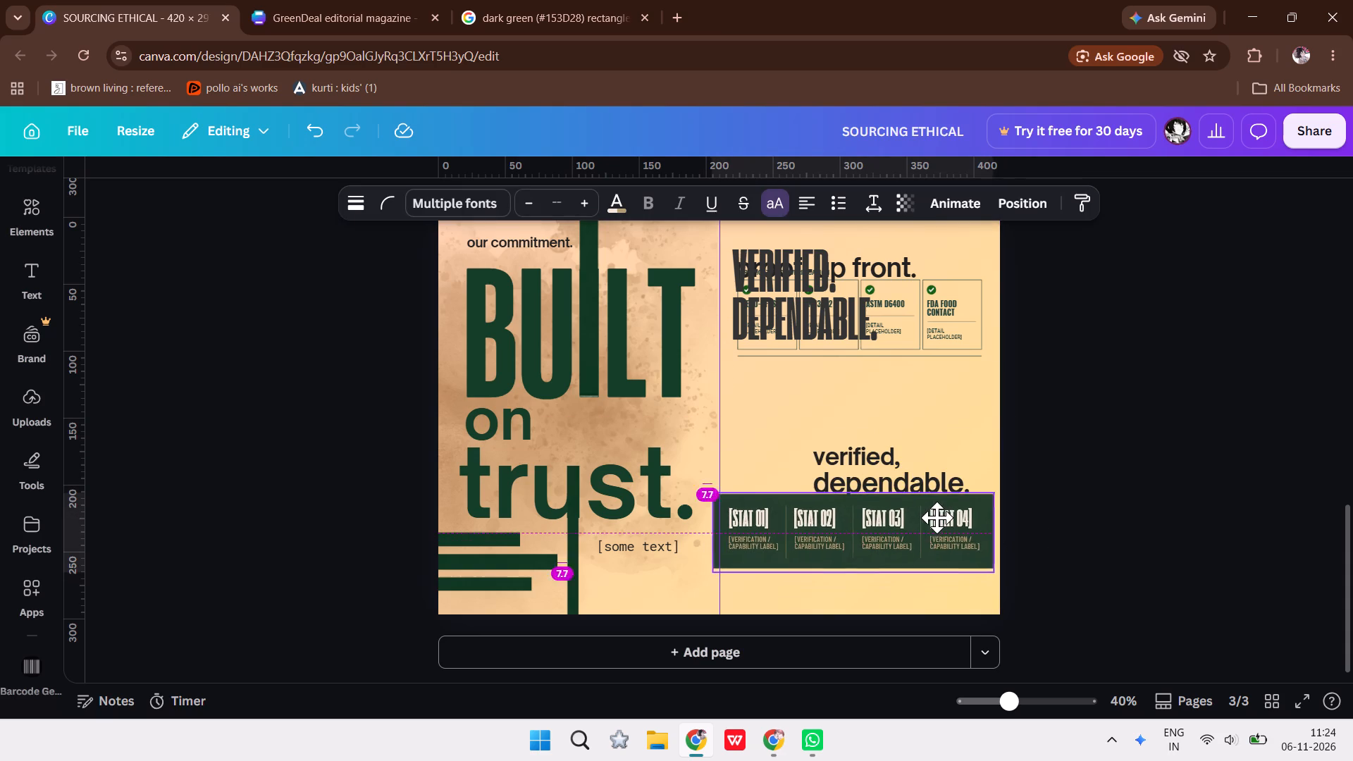
drag(937, 517, 935, 533)
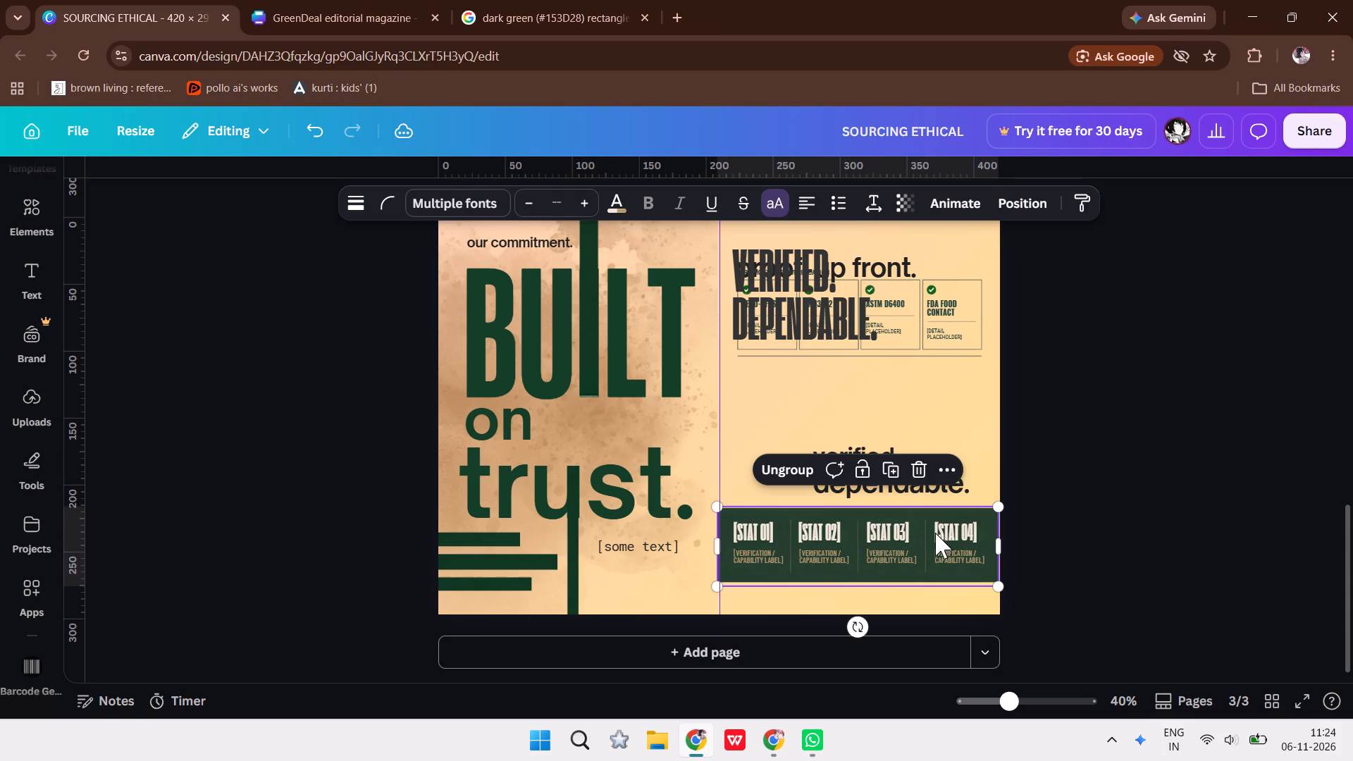
Delete the large condensed "VERIFIED. DEPENDABLE." text overlapping the "proof, up front." heading and certifications.
click(788, 299)
key(BackSpace)
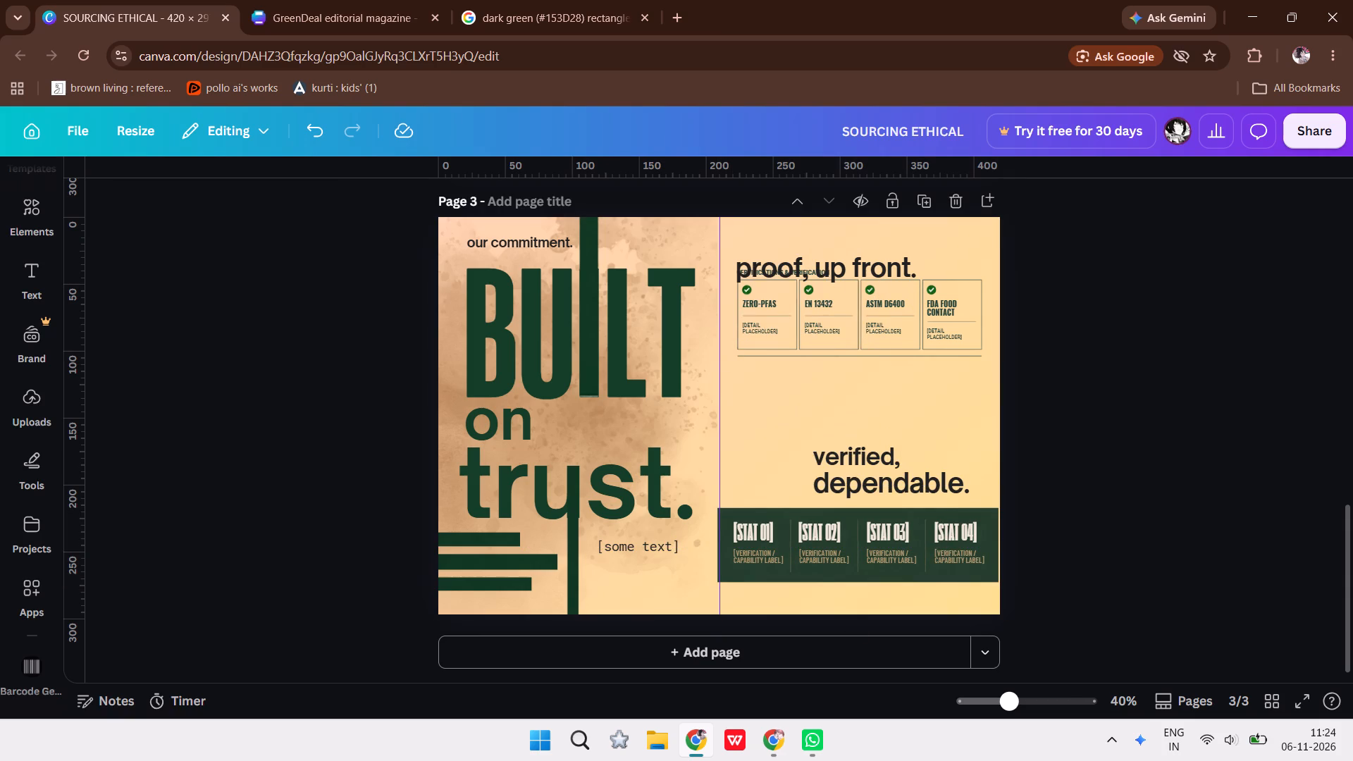
Move the certifications block down until its title line clears the "proof, up front." heading.
click(834, 329)
key(Down)
key(Down)
key(Down)
key(Down)
key(Down)
key(Down)
key(Down)
key(Down)
key(Down)
key(Down)
key(Down)
key(Down)
key(Down)
key(Down)
key(Down)
key(Down)
key(Down)
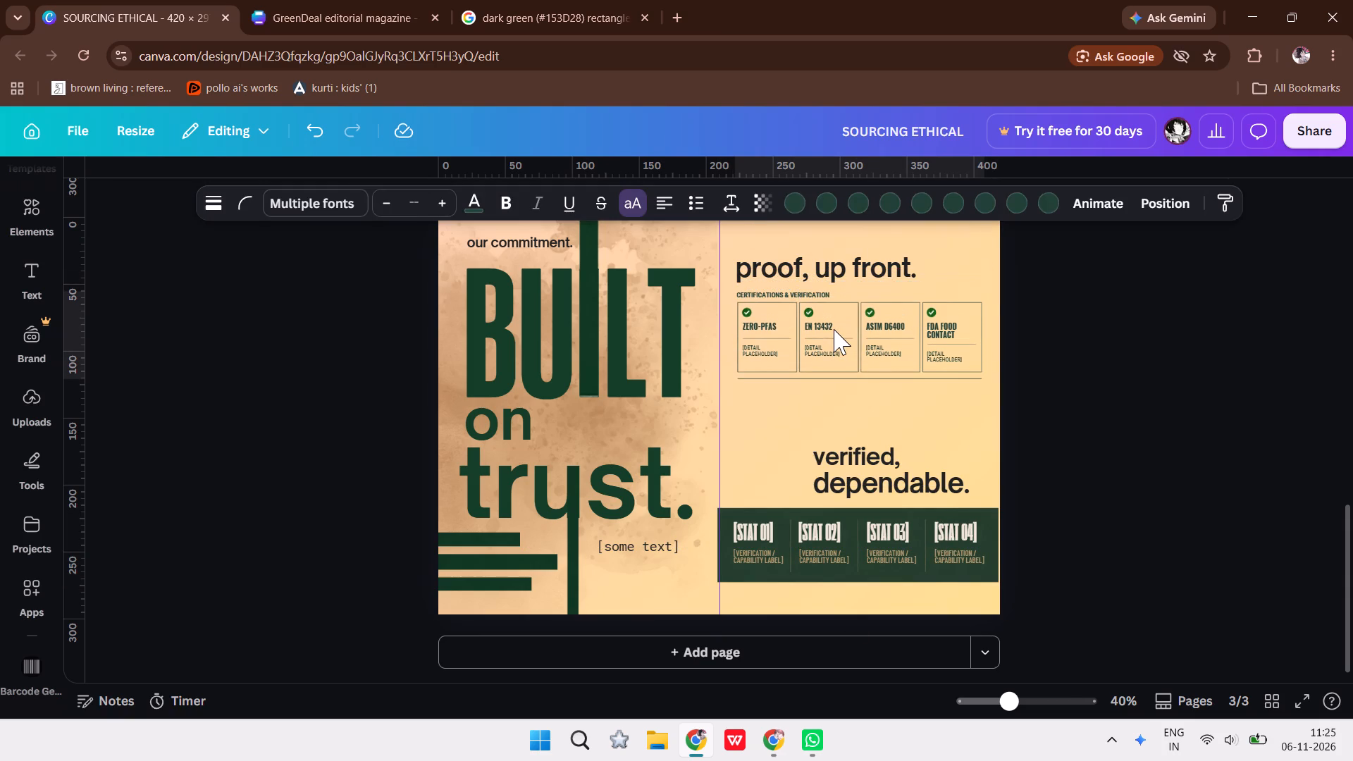
Set the "proof, up front." heading in Heading Now 31-38 and narrow its text box to fit the words.
click(853, 274)
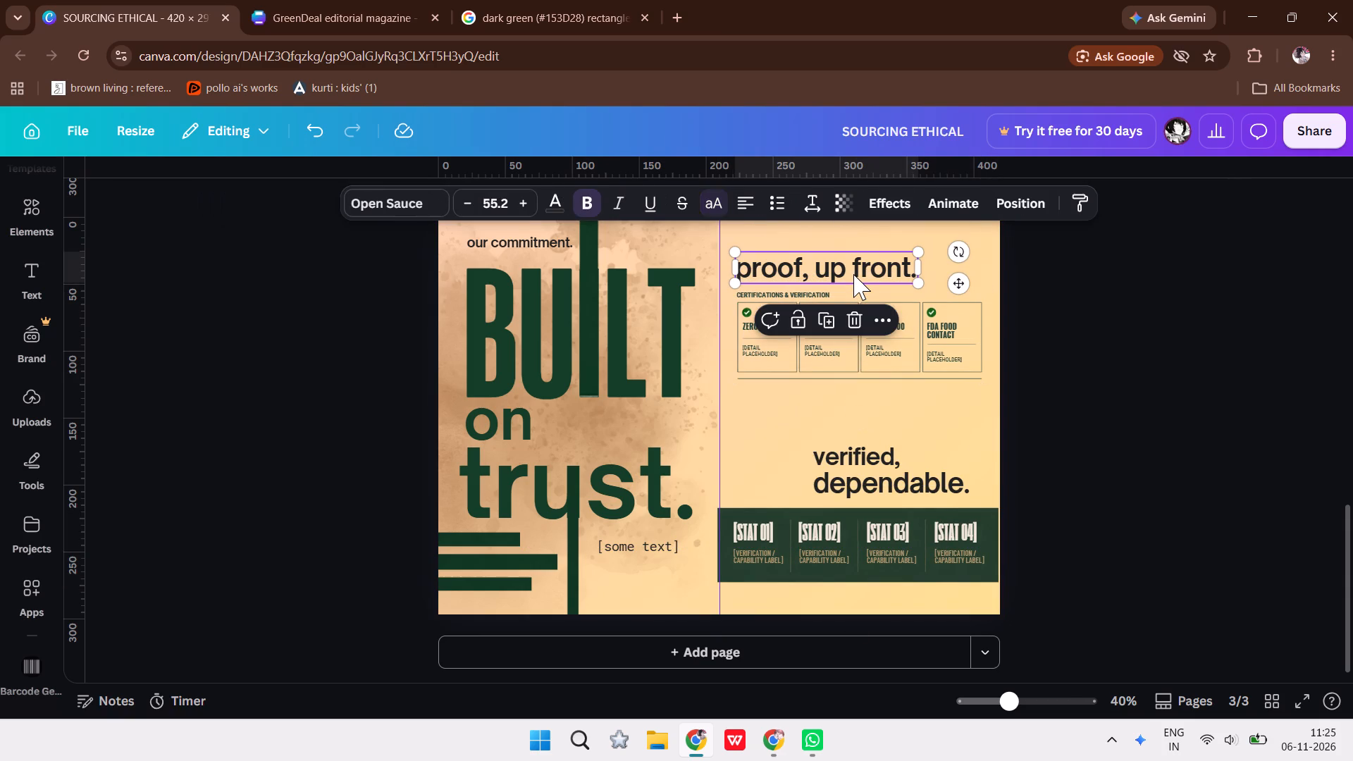
click(400, 192)
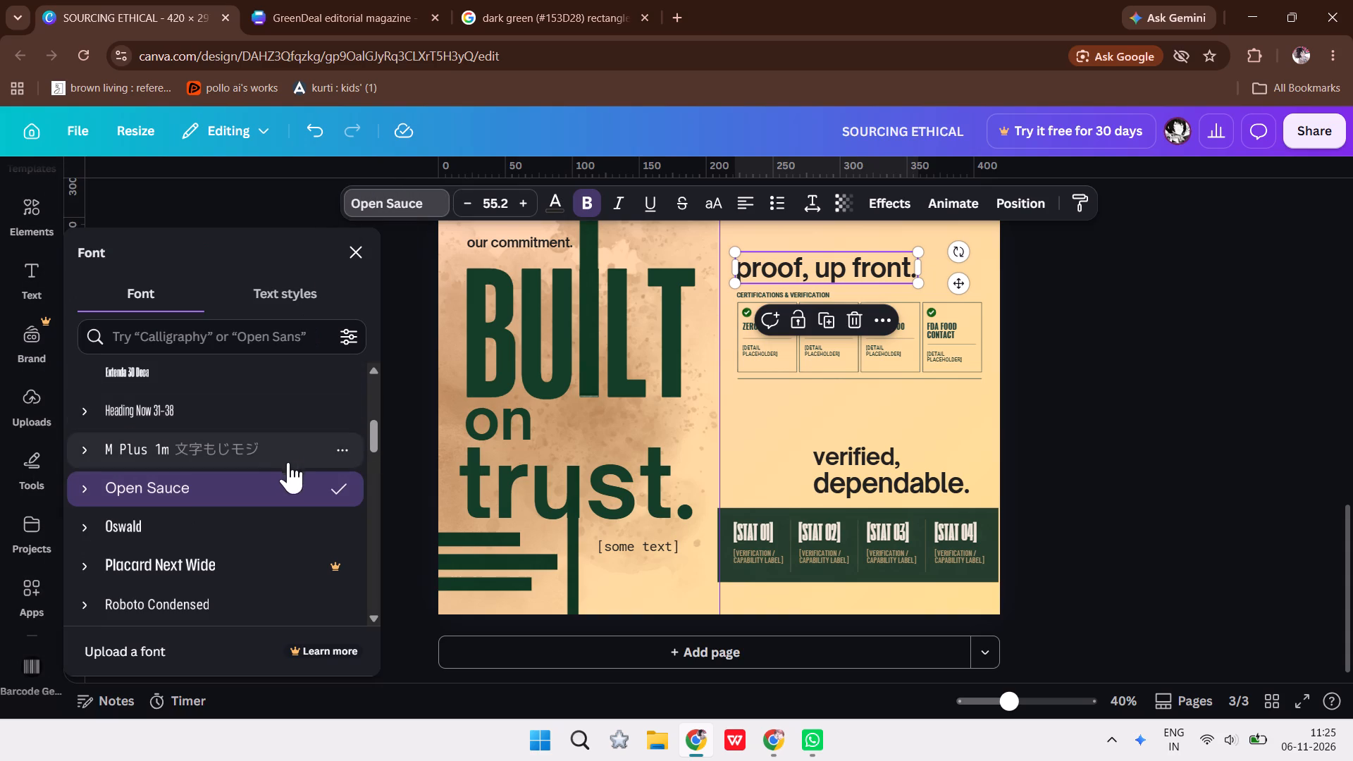
click(285, 367)
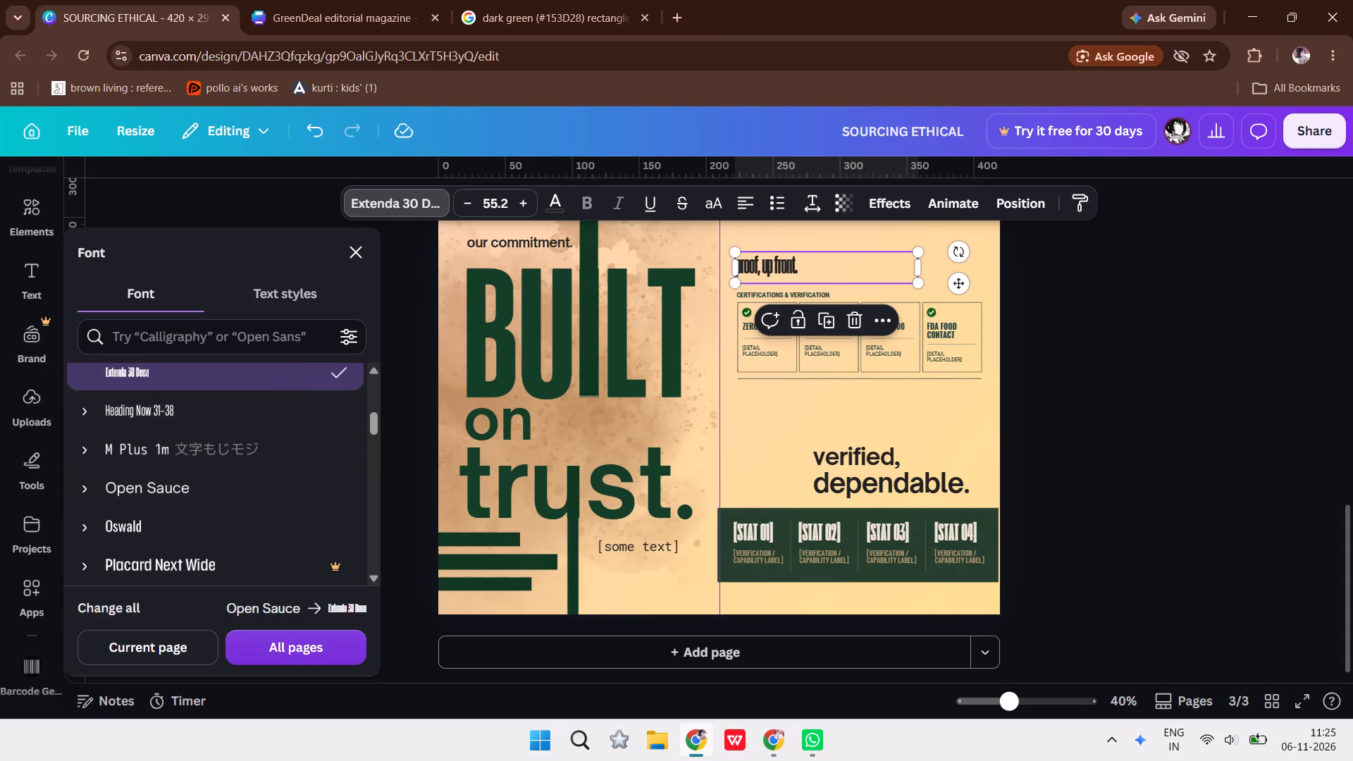
click(276, 403)
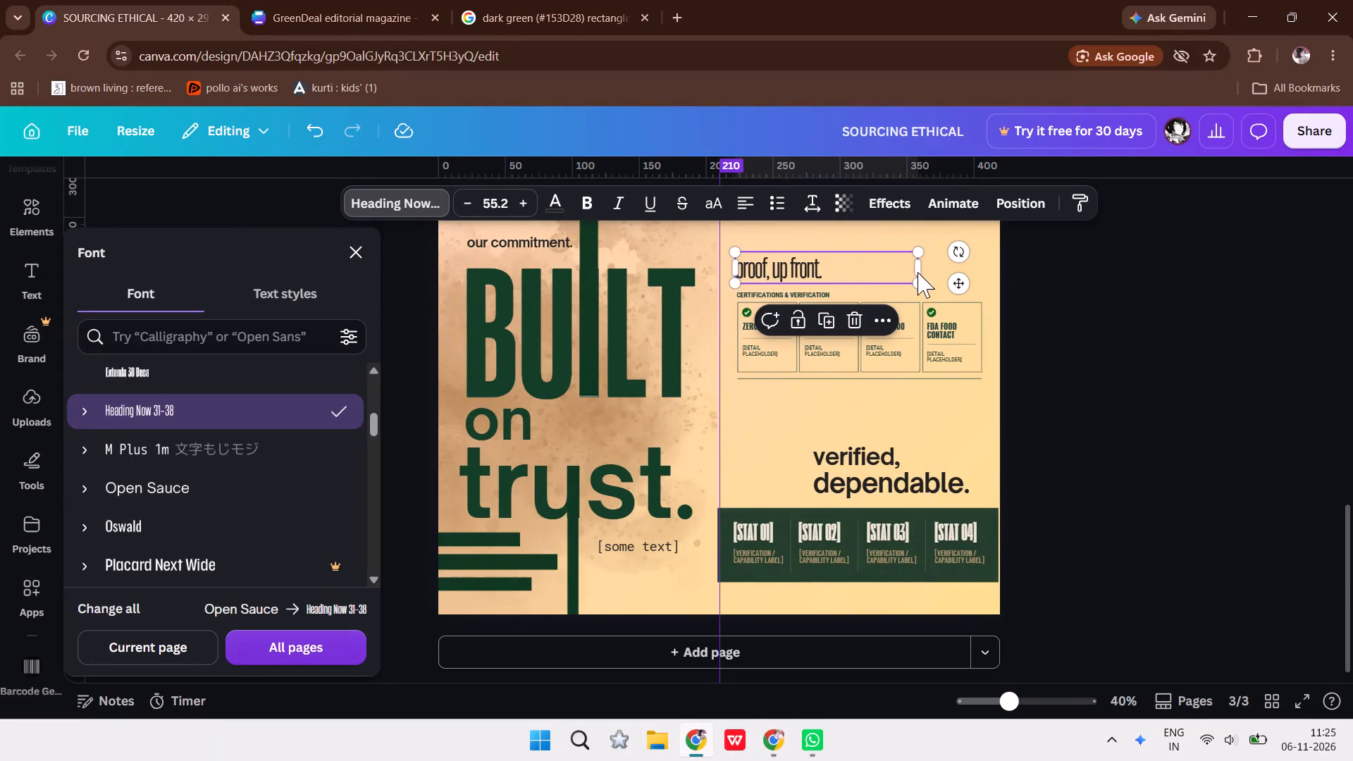
drag(922, 267, 828, 269)
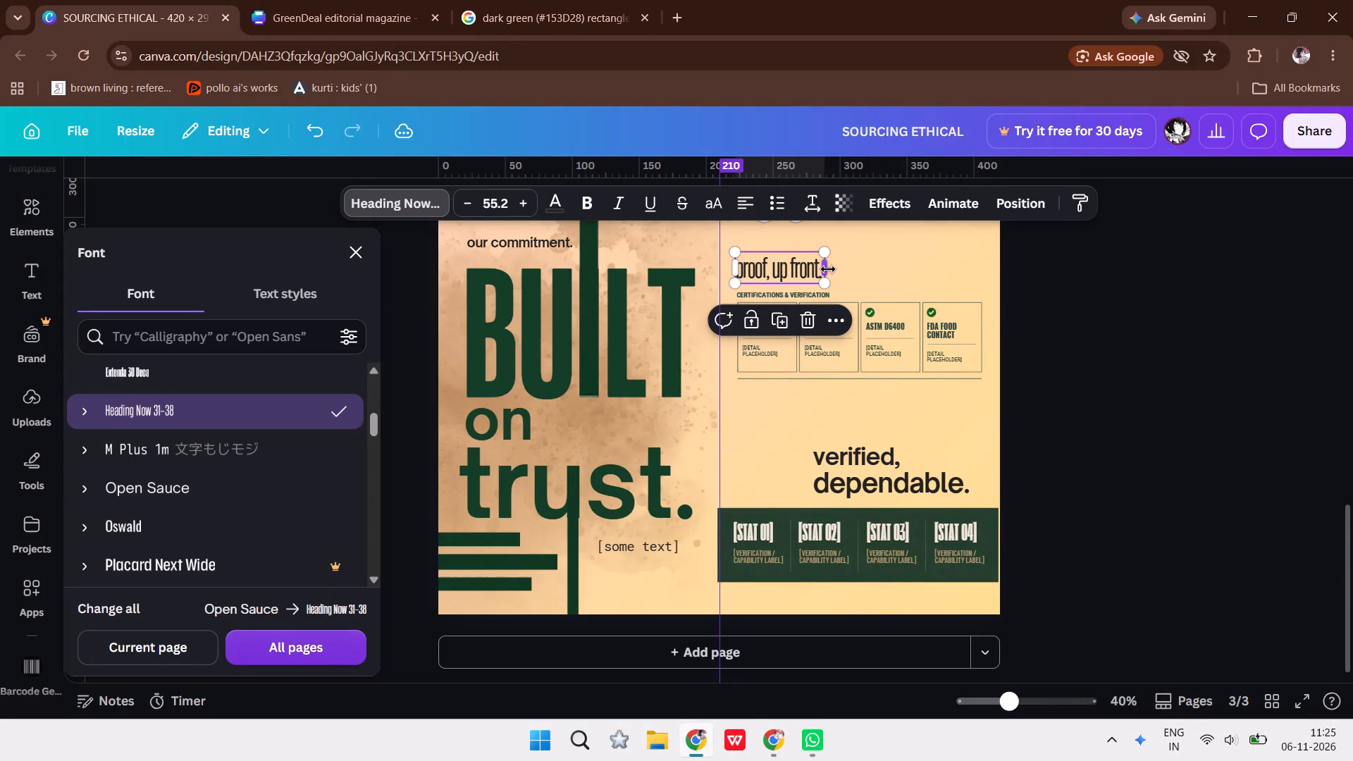
click(847, 316)
click(1056, 321)
Lower the certifications block to make room and enlarge the "proof, up front." heading to font size 107 above it.
drag(895, 356, 895, 404)
click(751, 262)
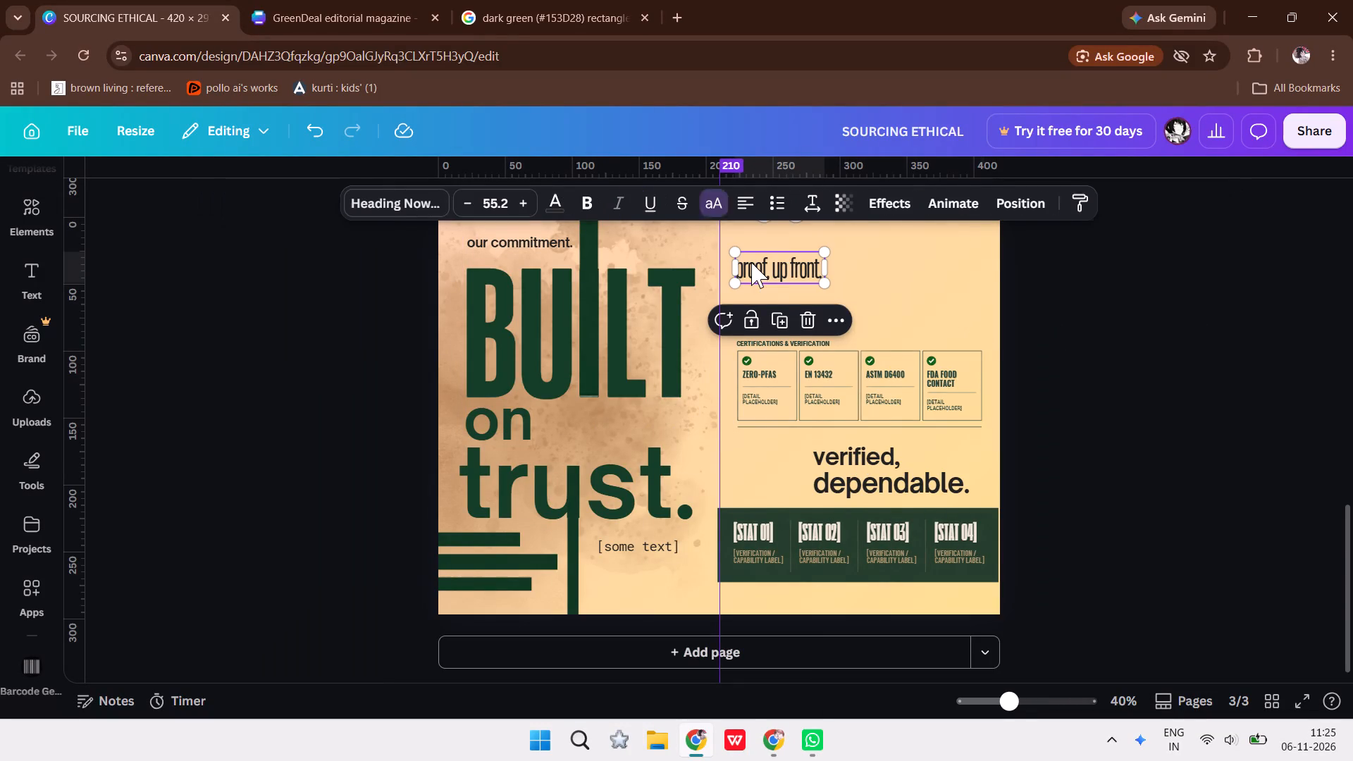
drag(824, 283, 903, 332)
drag(820, 282, 817, 266)
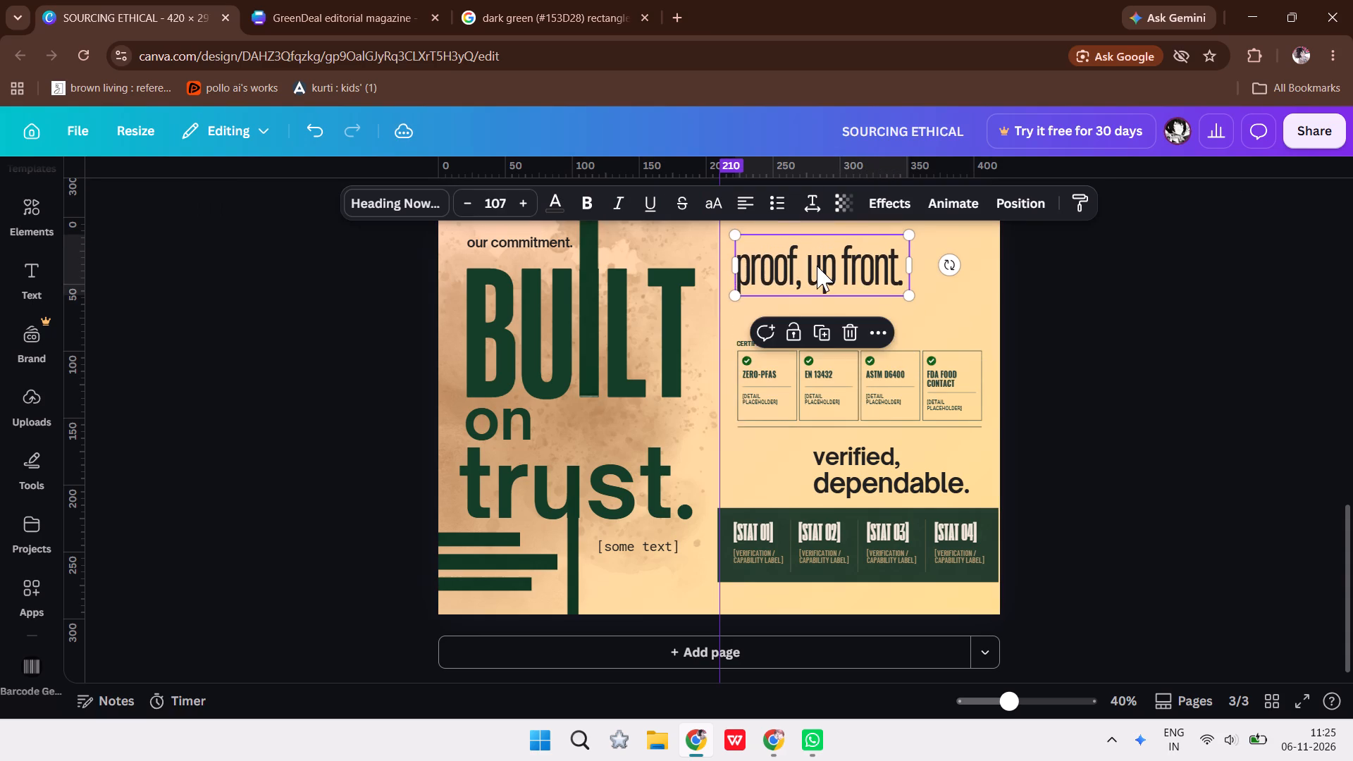
Move the certifications block up so it sits close beneath the enlarged "proof, up front." heading.
drag(886, 393, 886, 352)
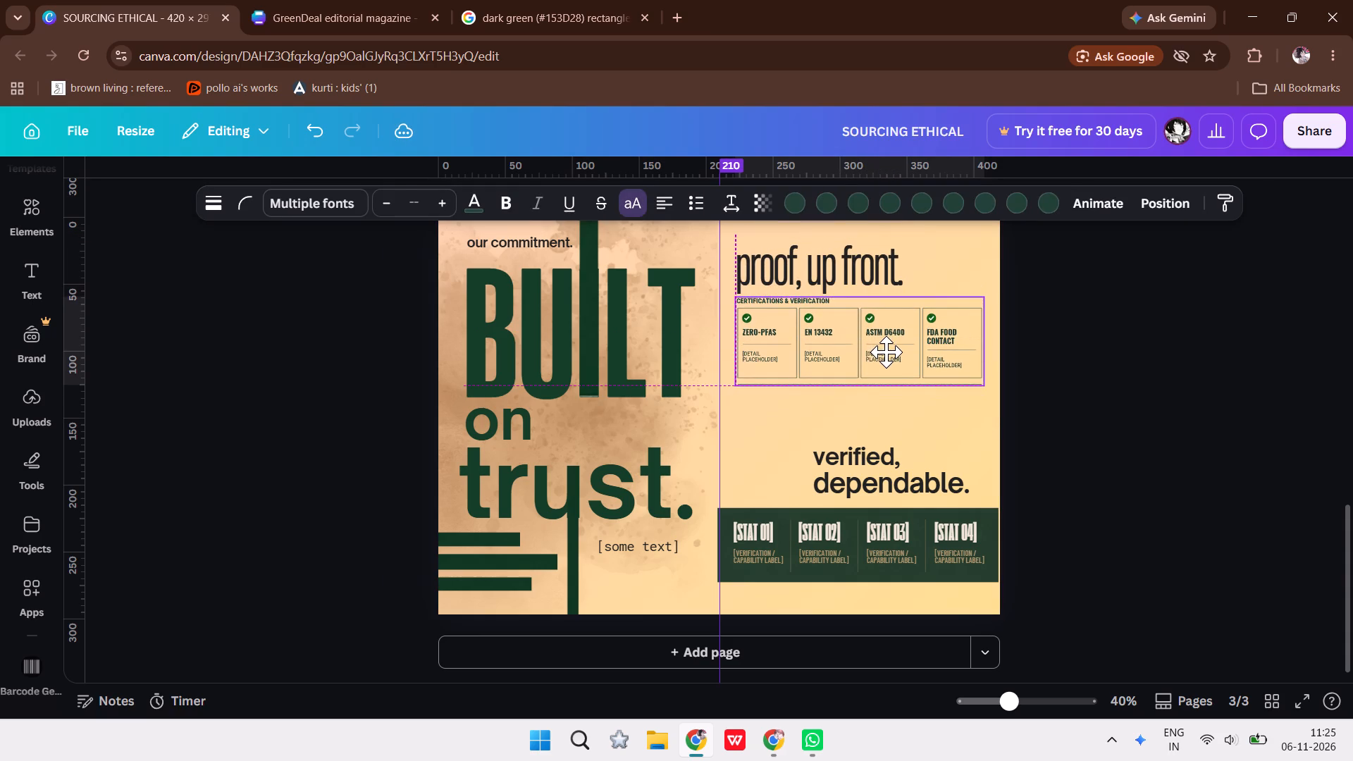
drag(886, 352, 886, 361)
Move the "verified, dependable." heading up to just below the certifications block.
drag(905, 474, 903, 445)
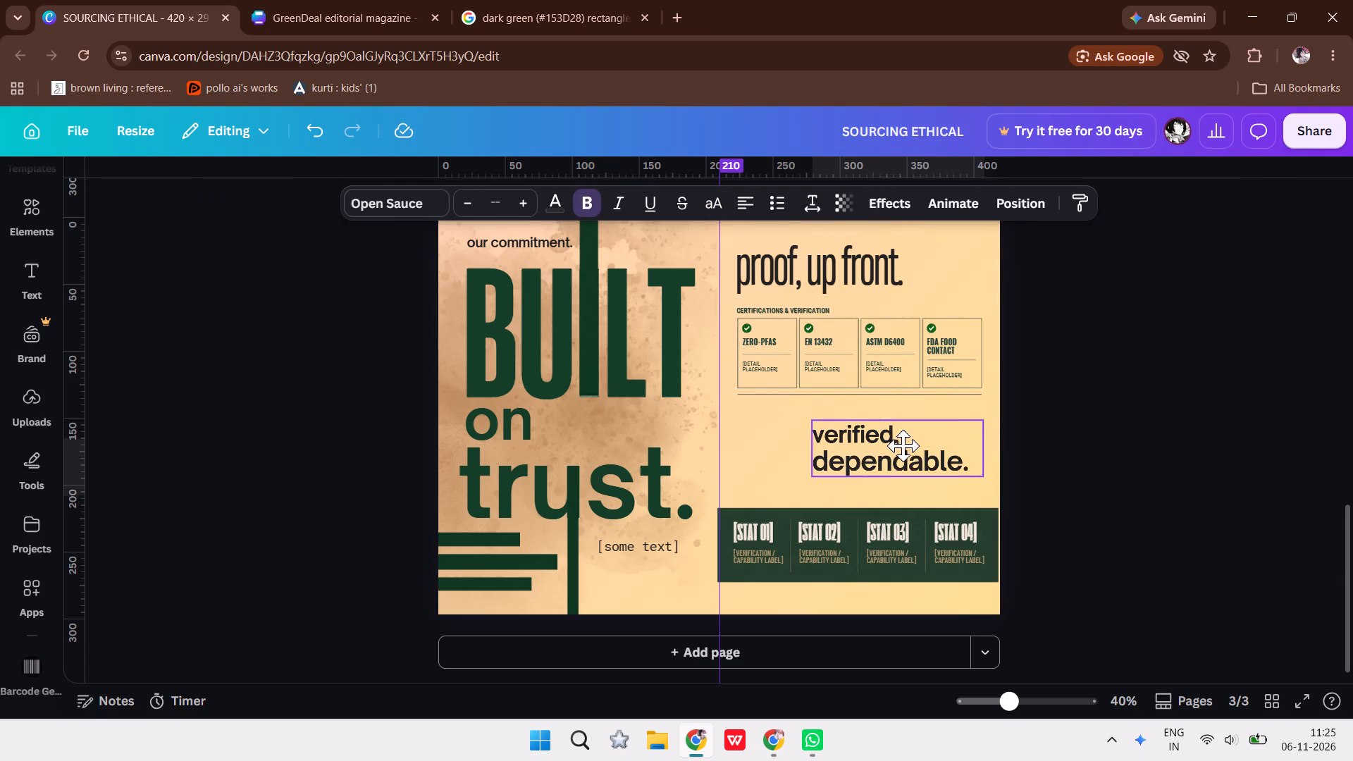
drag(903, 445, 901, 438)
Change the font of both lines of the "verified, dependable." heading to Heading Now 31-38.
click(901, 438)
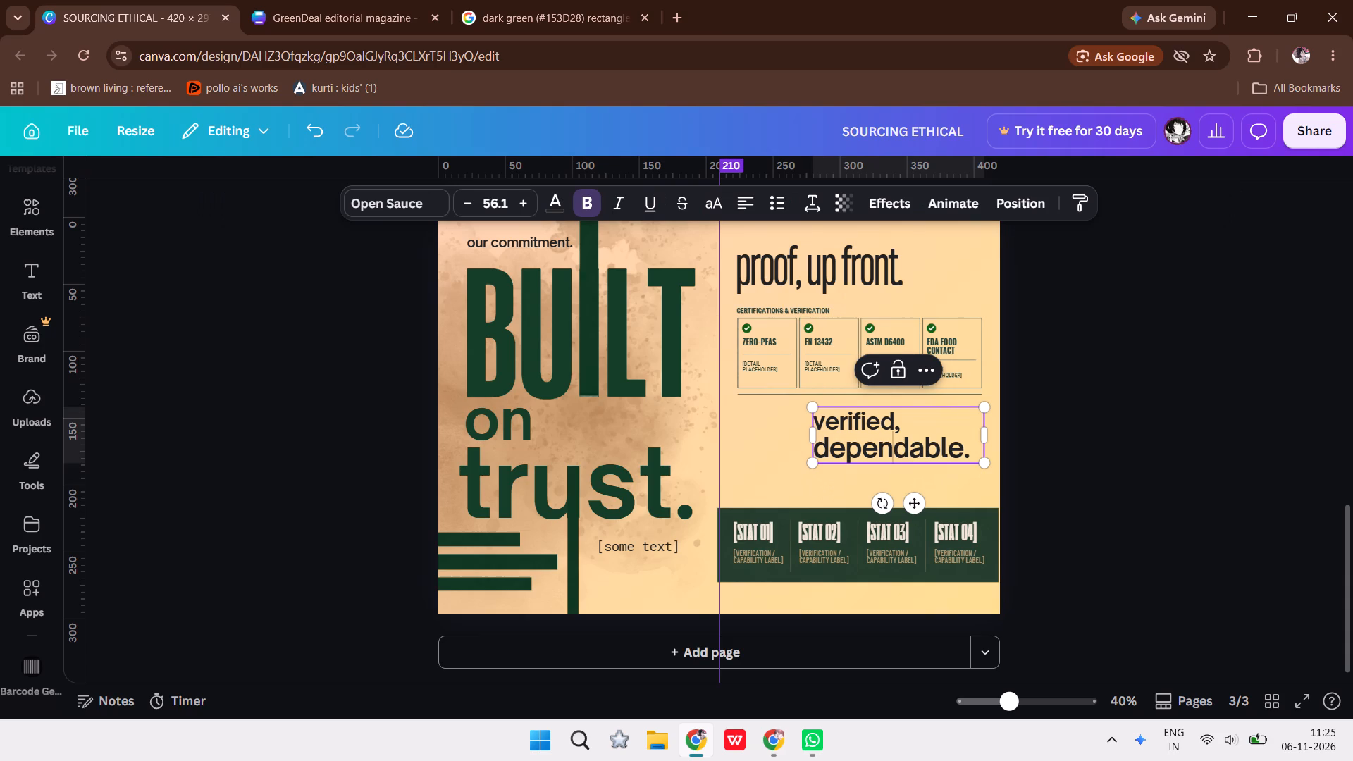
triple_click(882, 431)
triple_click(907, 423)
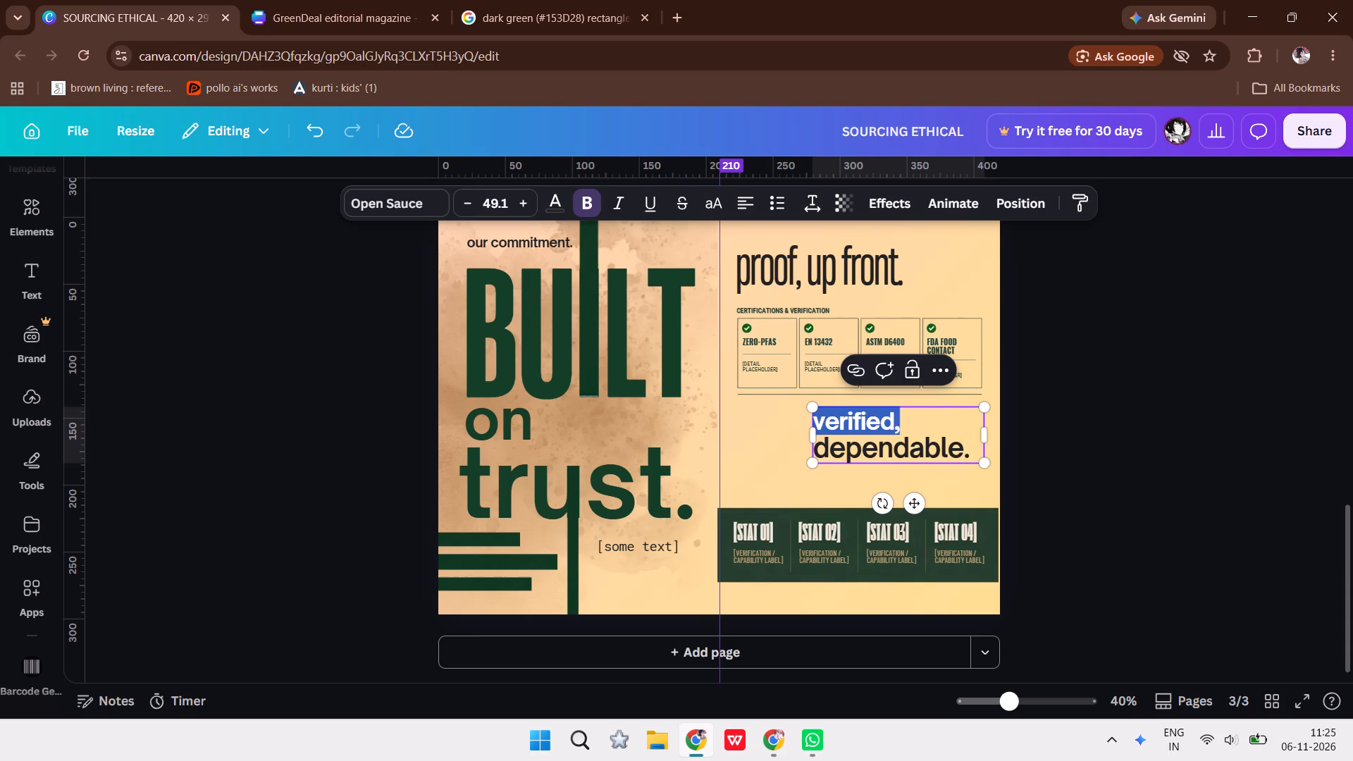
drag(907, 423, 970, 448)
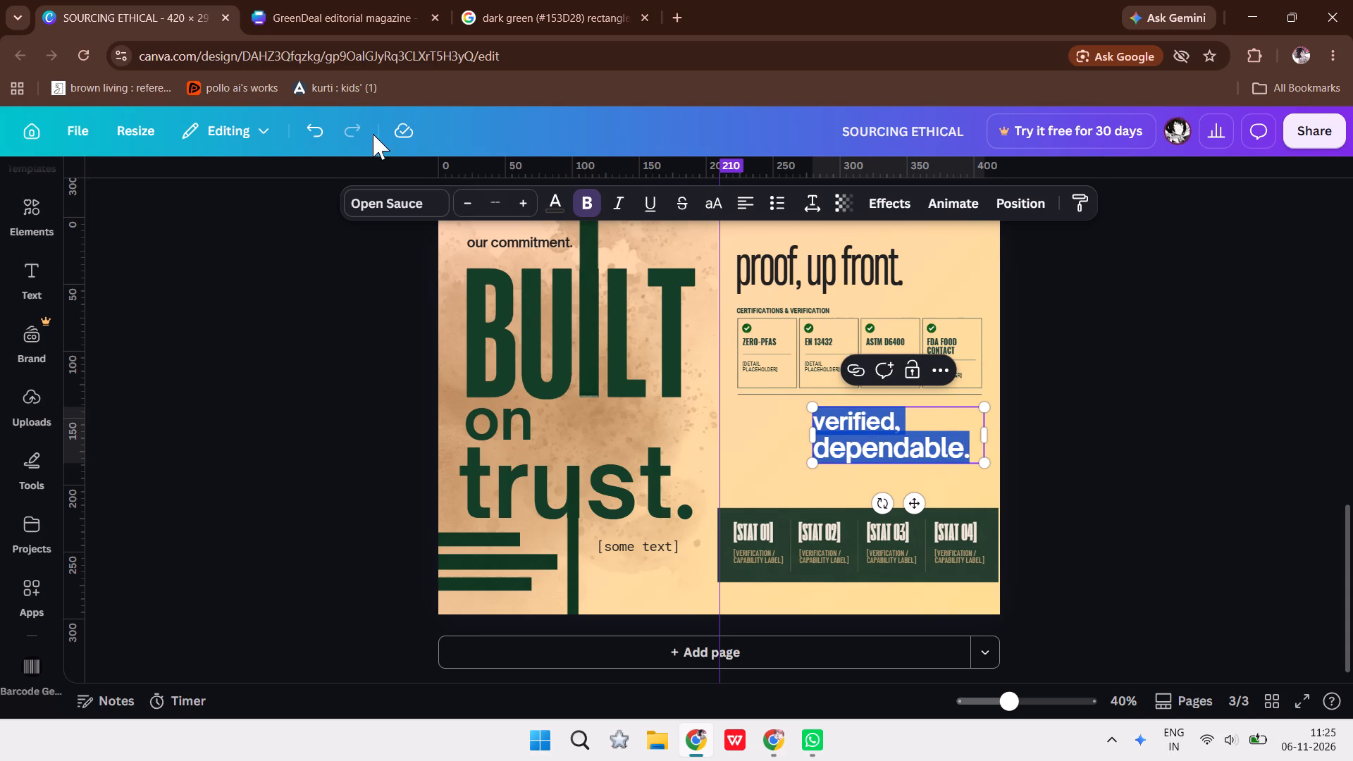
click(426, 202)
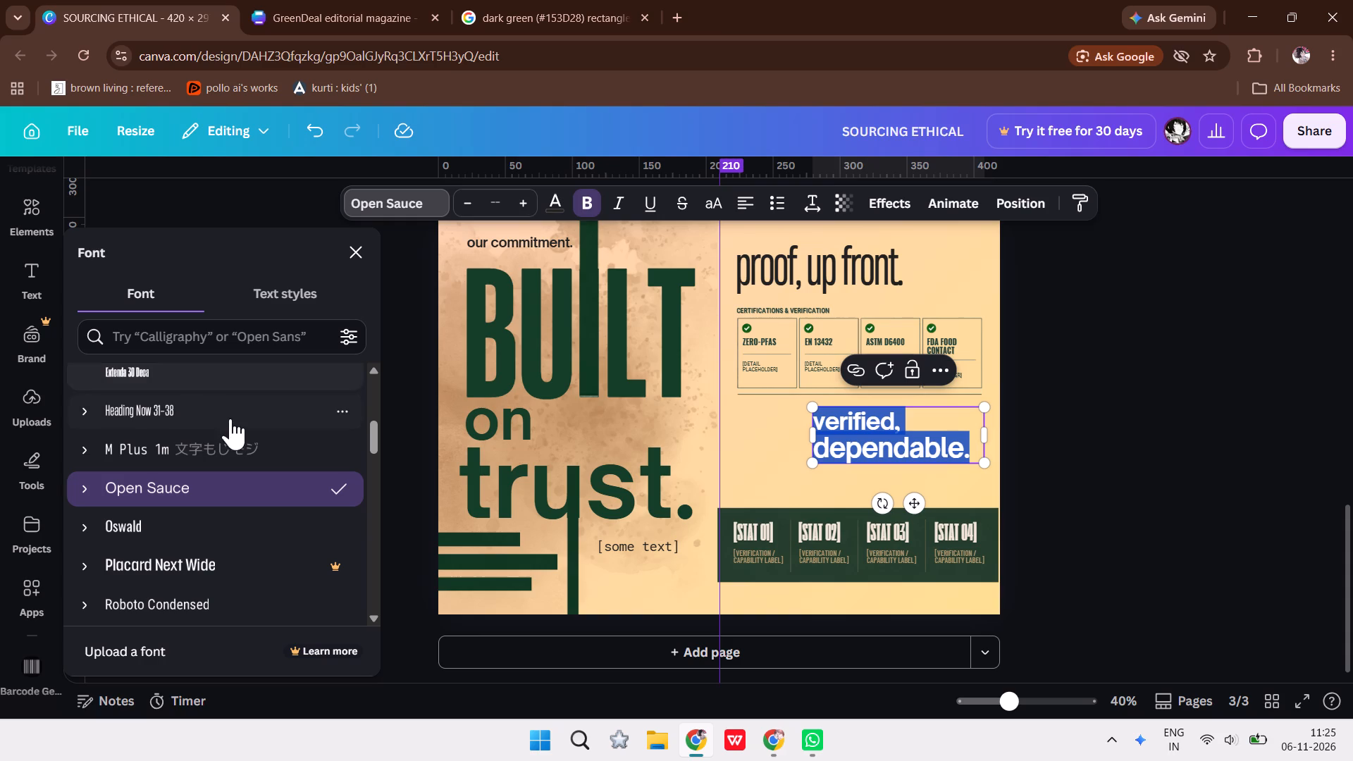
click(206, 419)
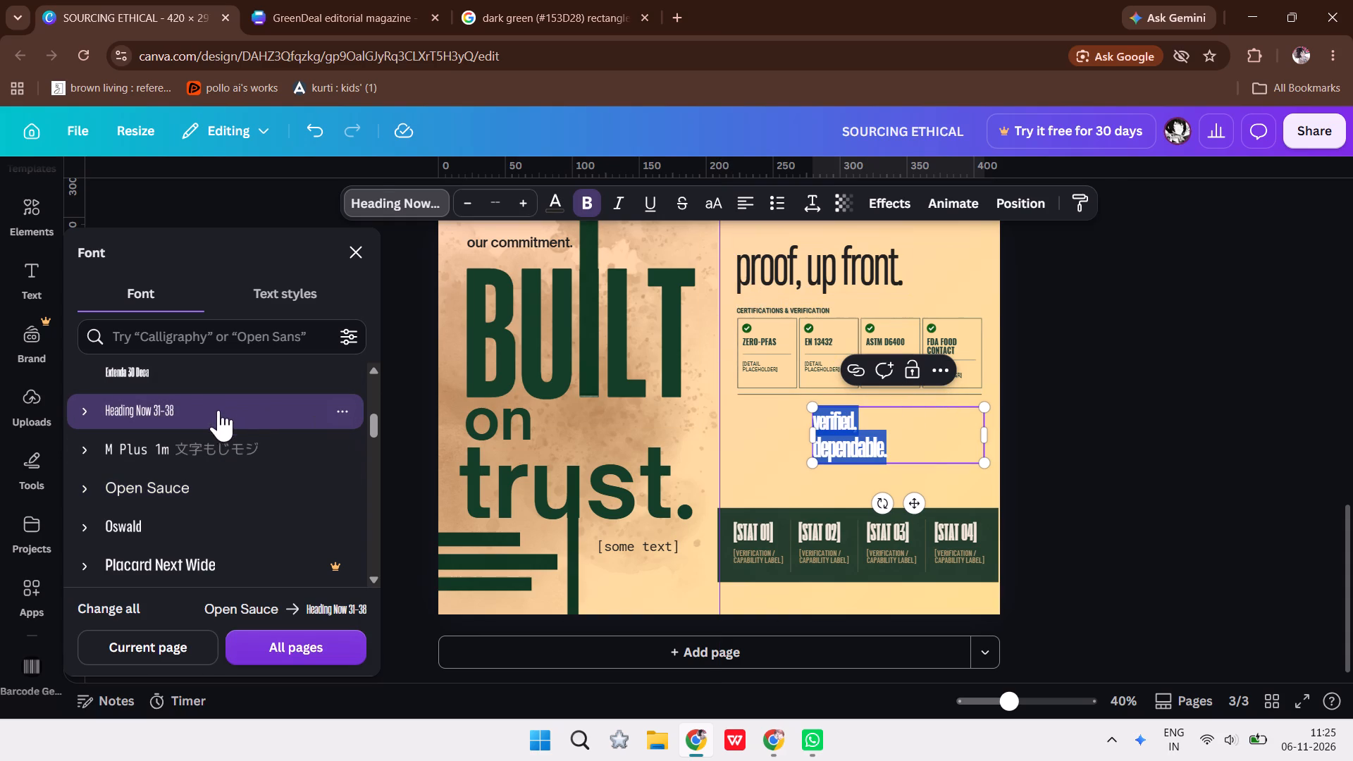
click(818, 299)
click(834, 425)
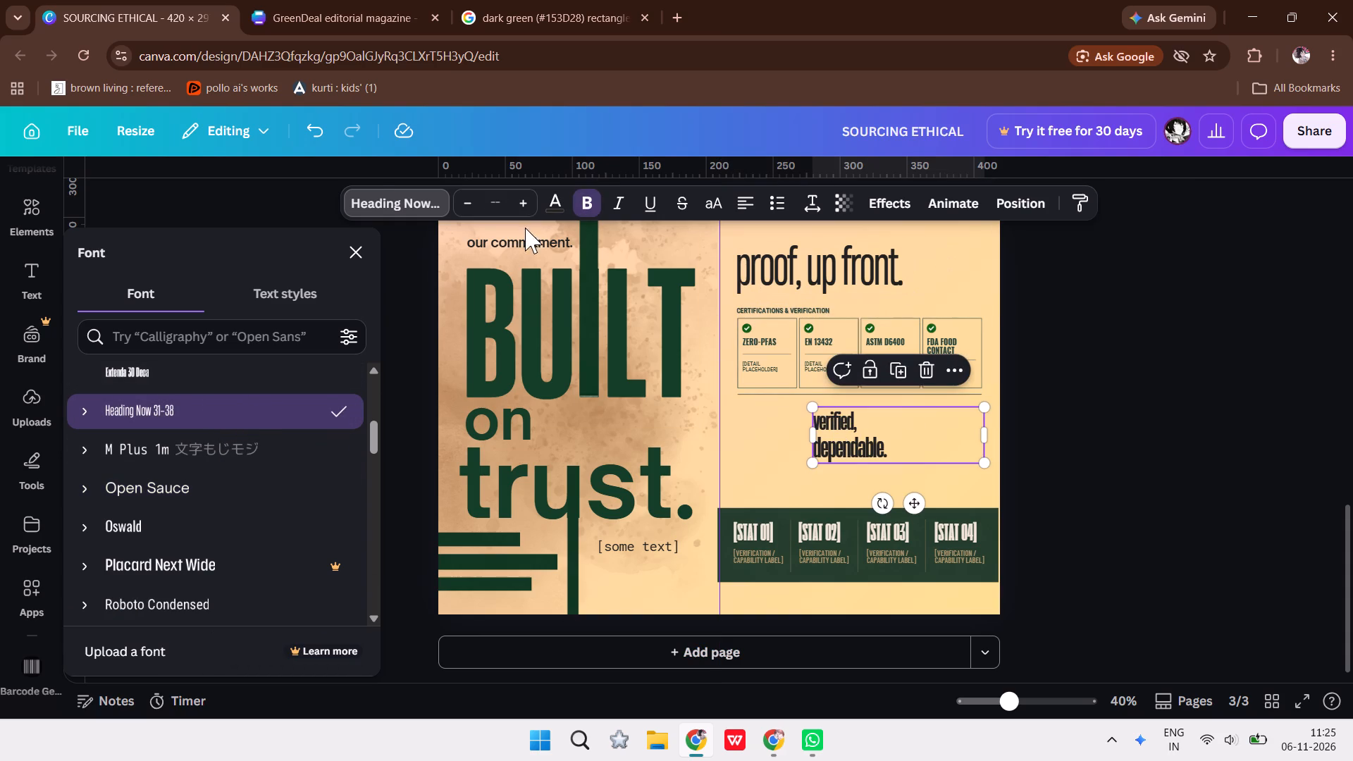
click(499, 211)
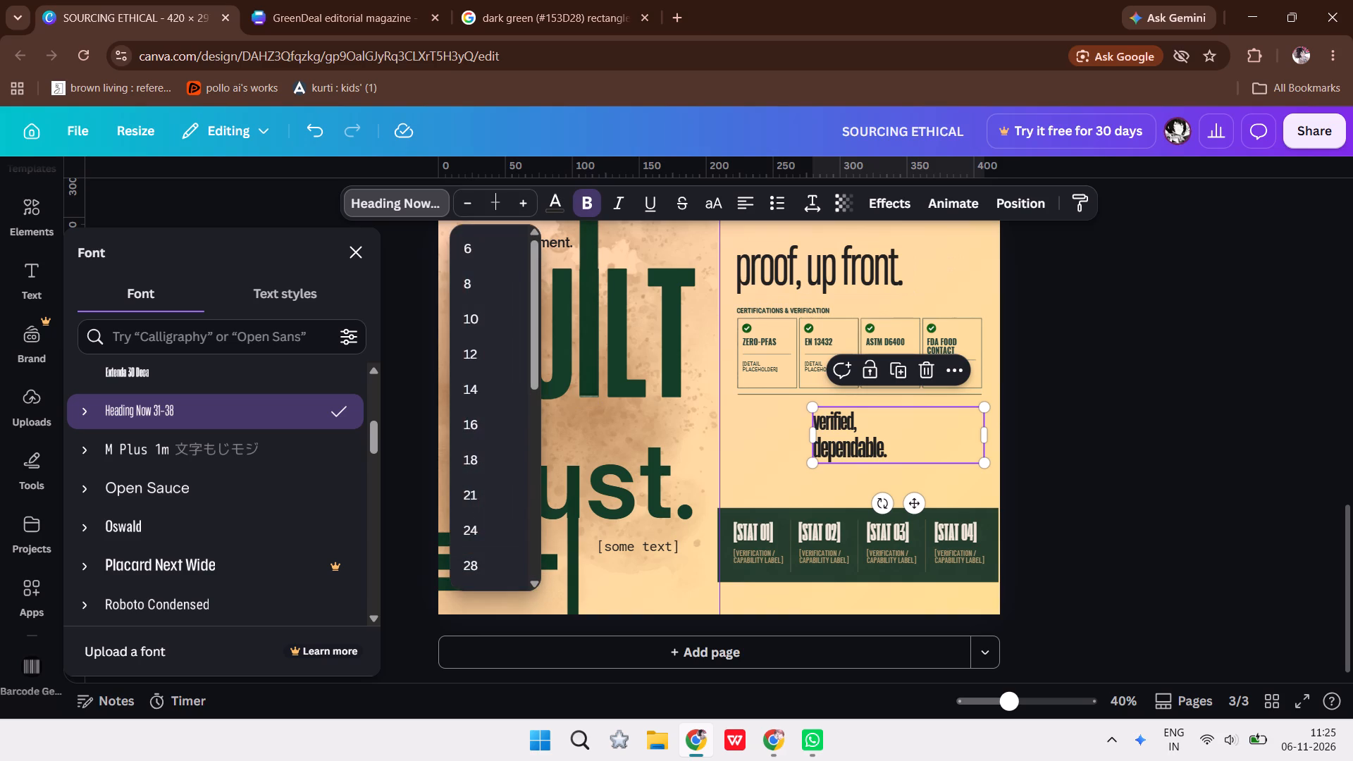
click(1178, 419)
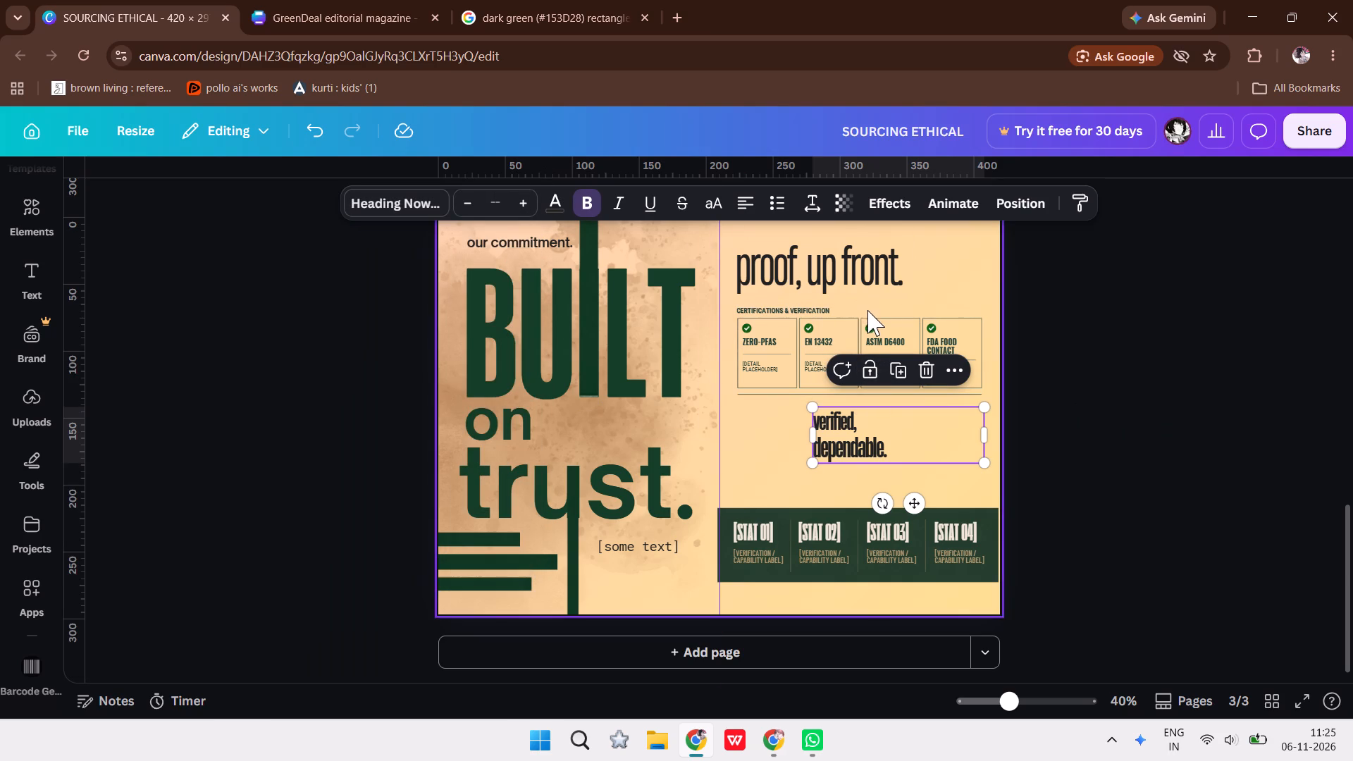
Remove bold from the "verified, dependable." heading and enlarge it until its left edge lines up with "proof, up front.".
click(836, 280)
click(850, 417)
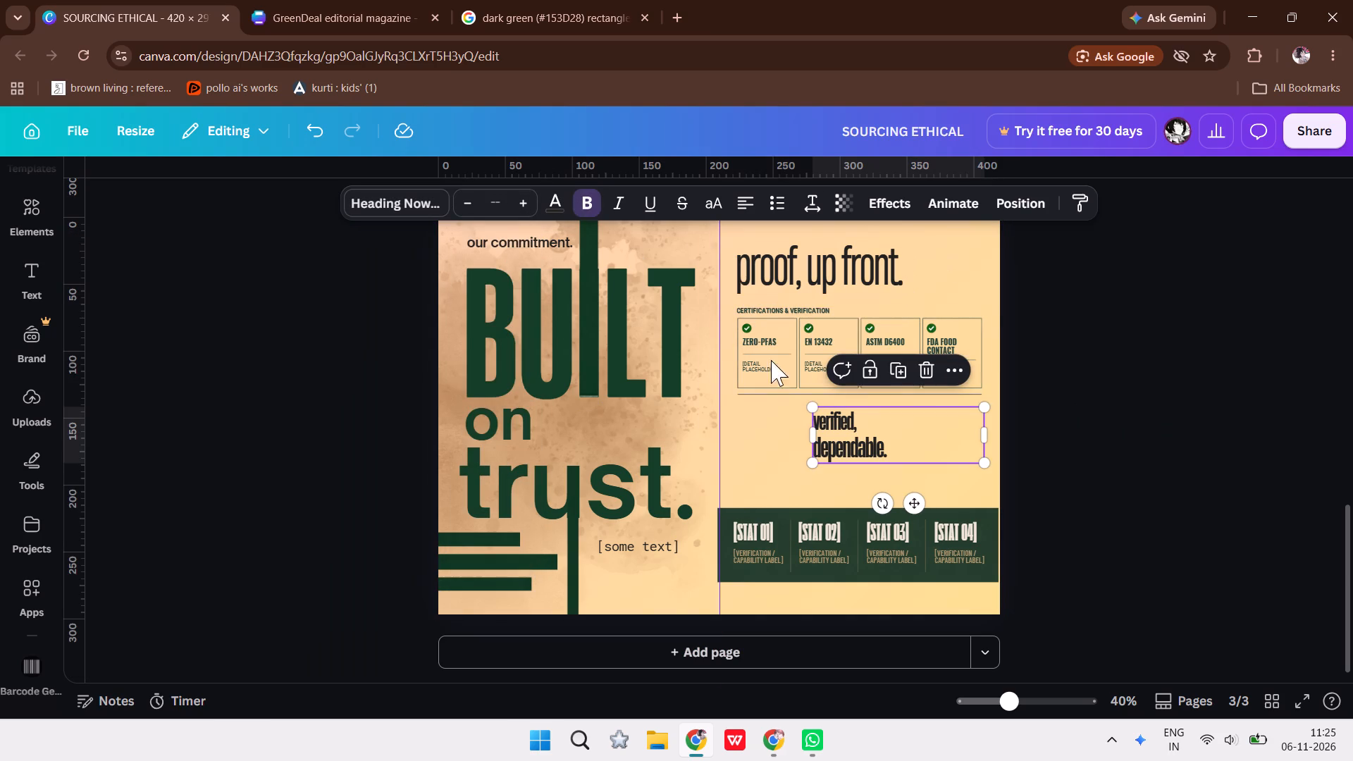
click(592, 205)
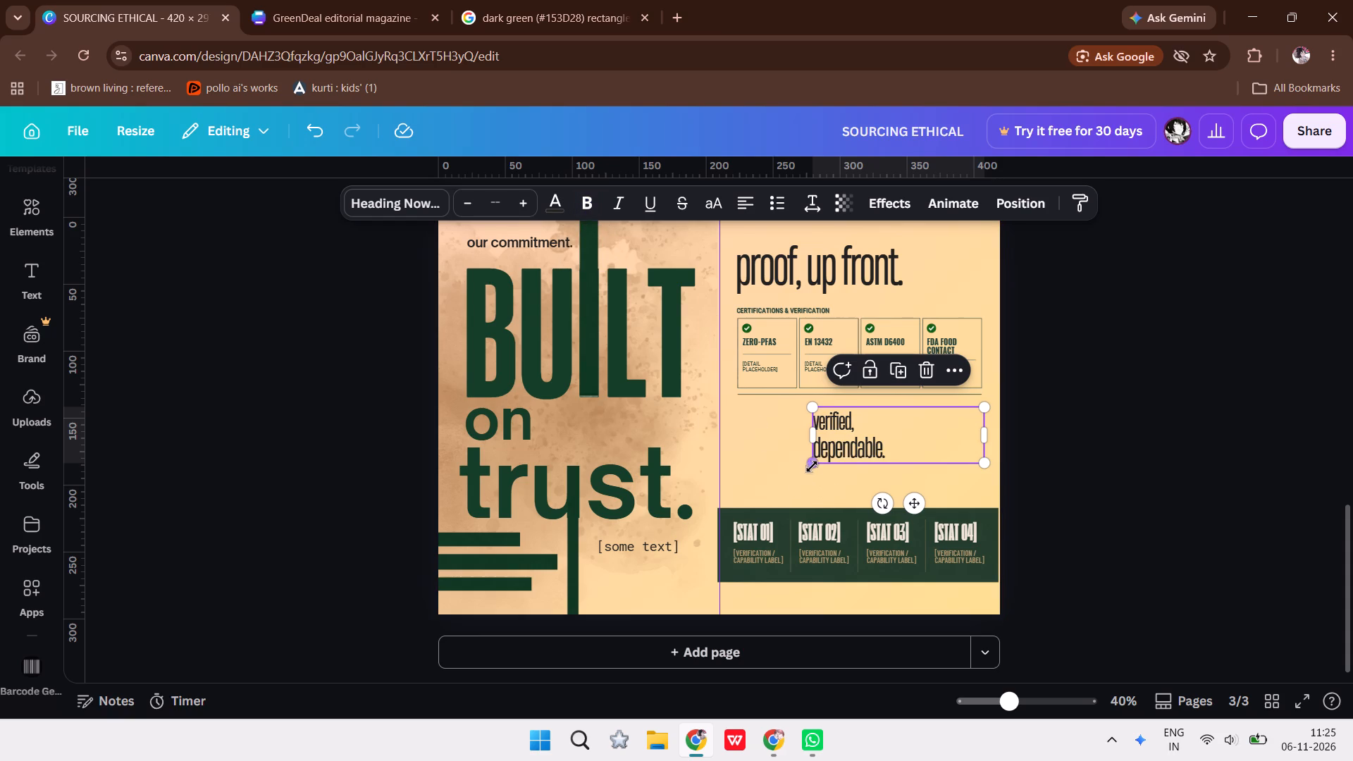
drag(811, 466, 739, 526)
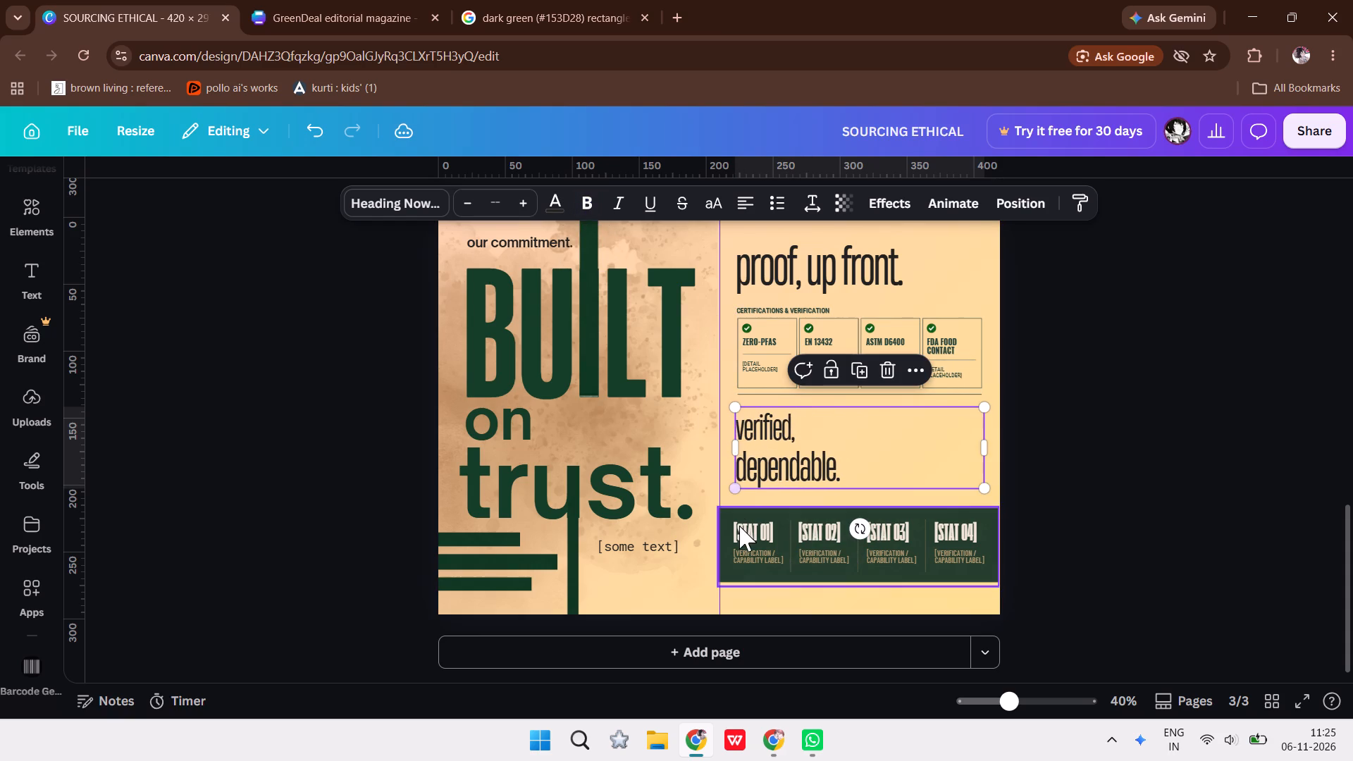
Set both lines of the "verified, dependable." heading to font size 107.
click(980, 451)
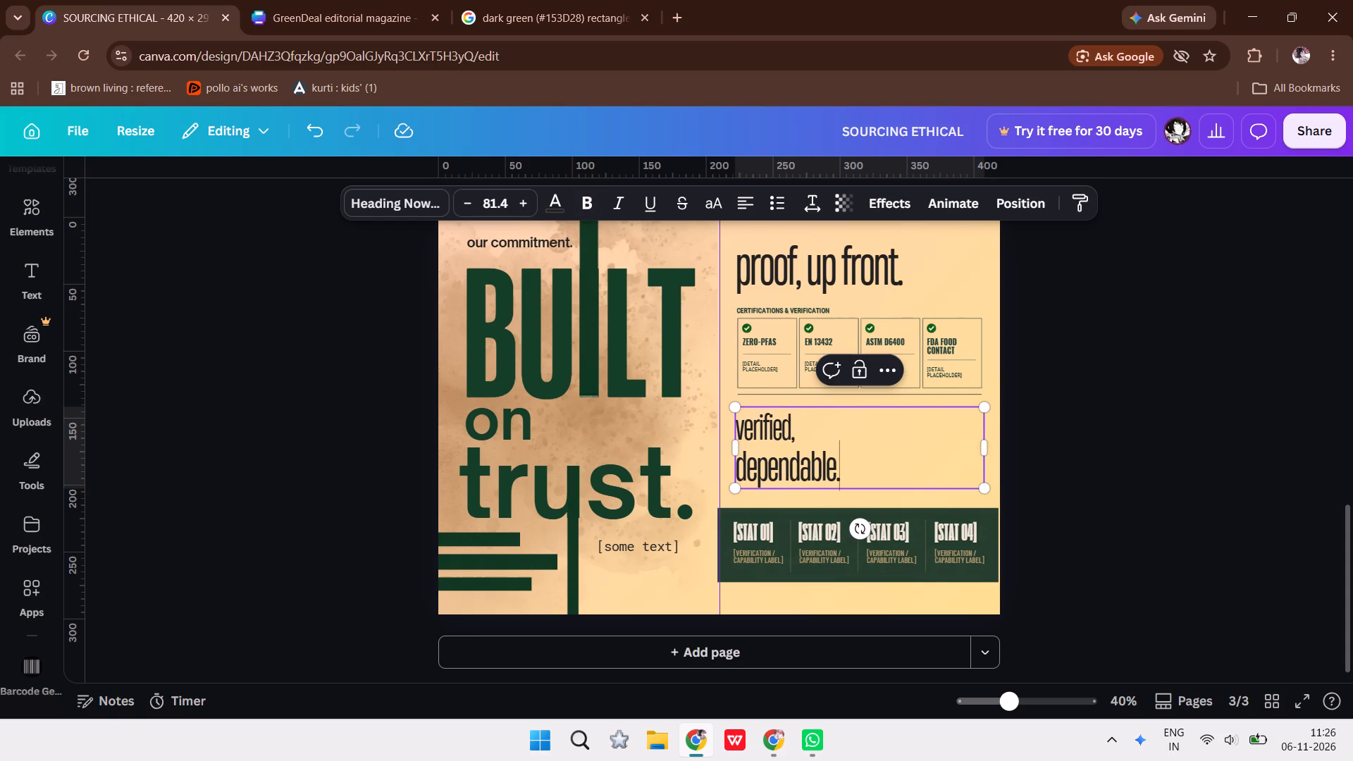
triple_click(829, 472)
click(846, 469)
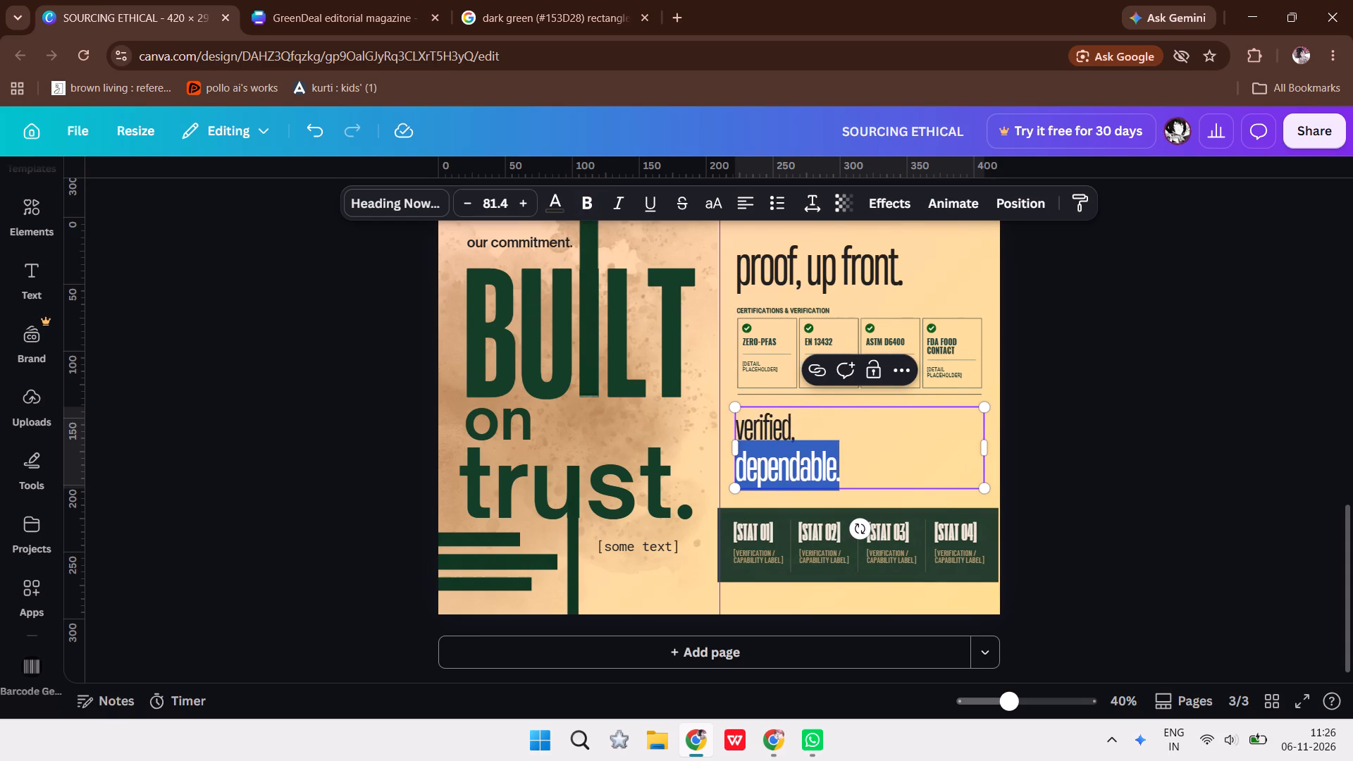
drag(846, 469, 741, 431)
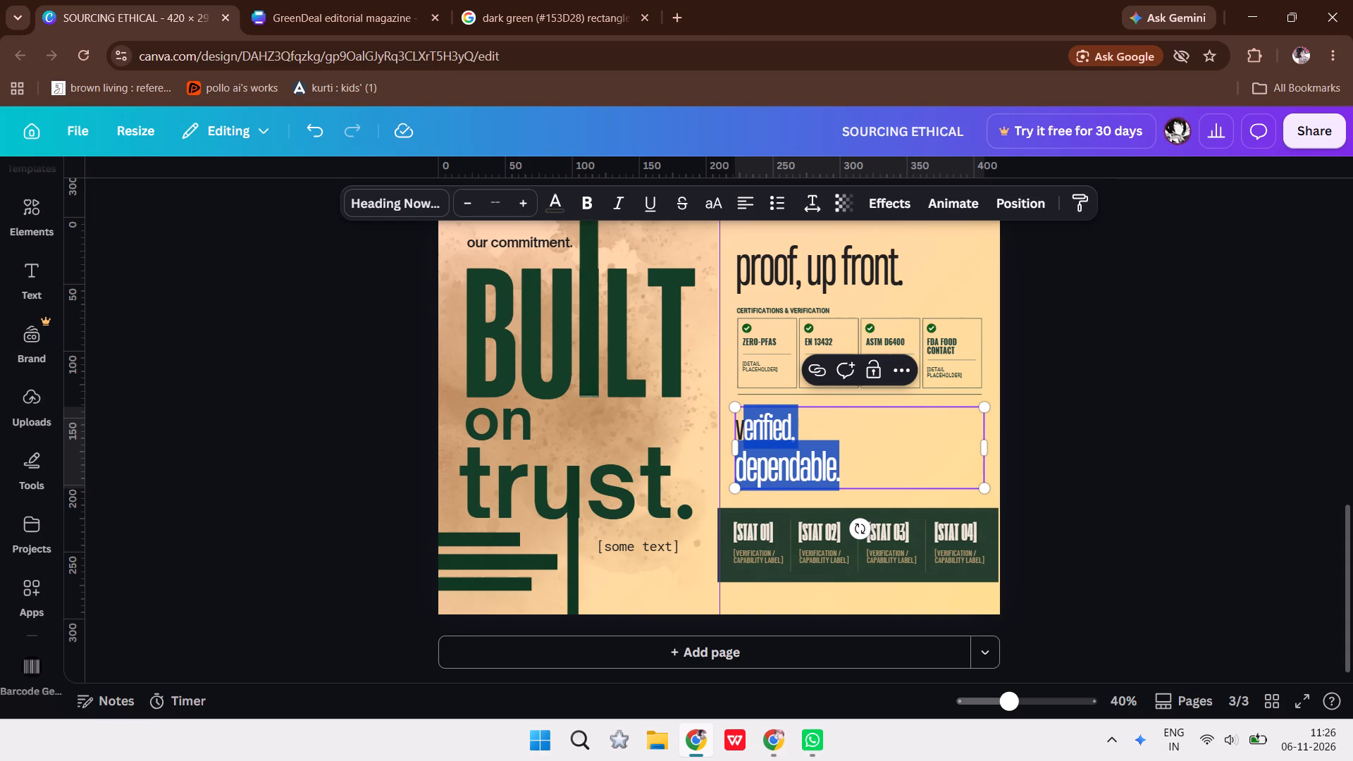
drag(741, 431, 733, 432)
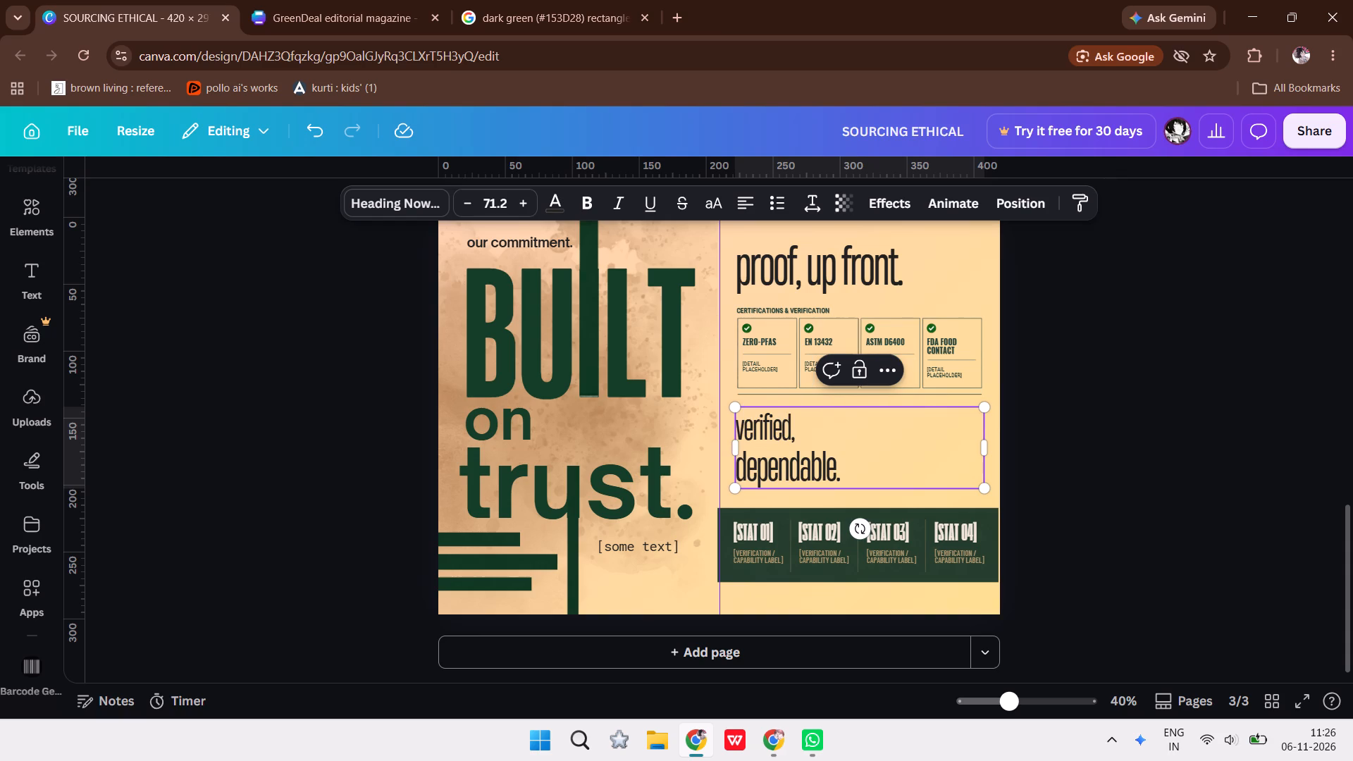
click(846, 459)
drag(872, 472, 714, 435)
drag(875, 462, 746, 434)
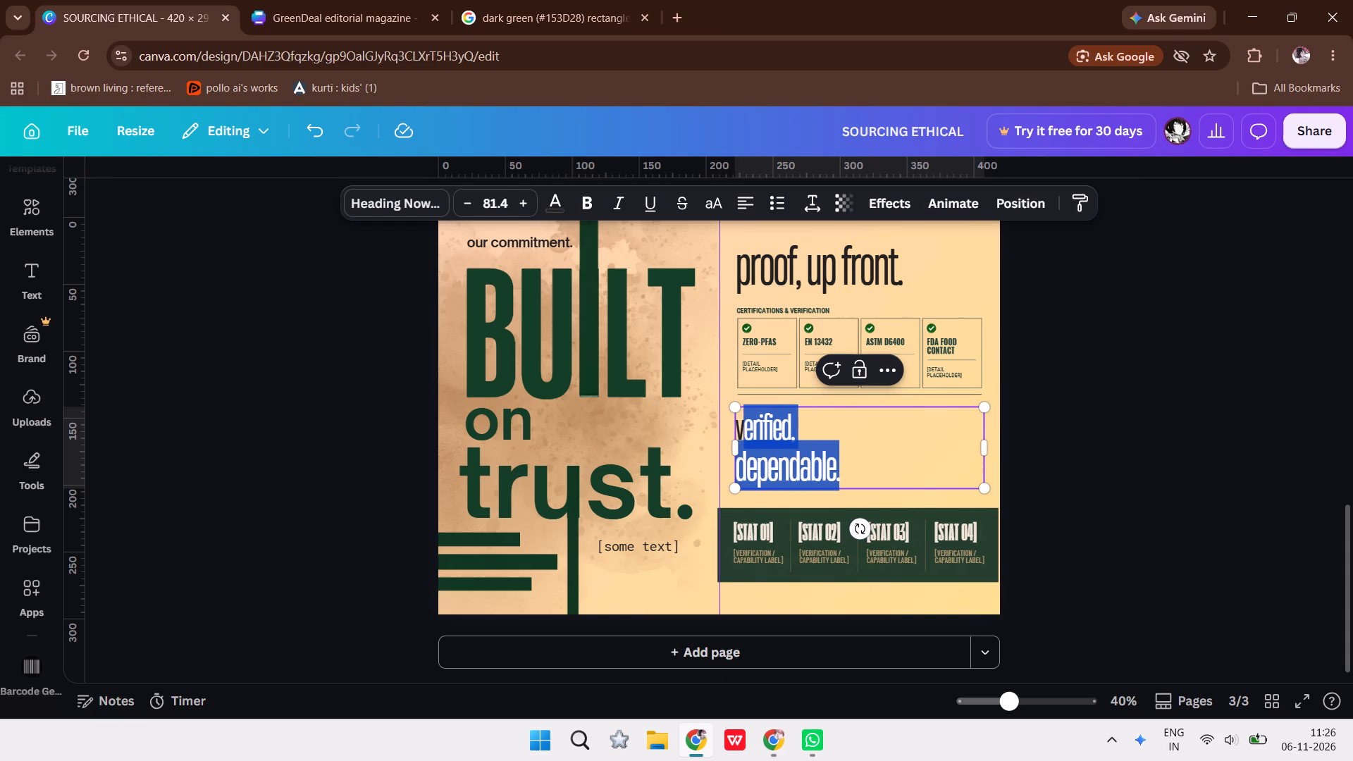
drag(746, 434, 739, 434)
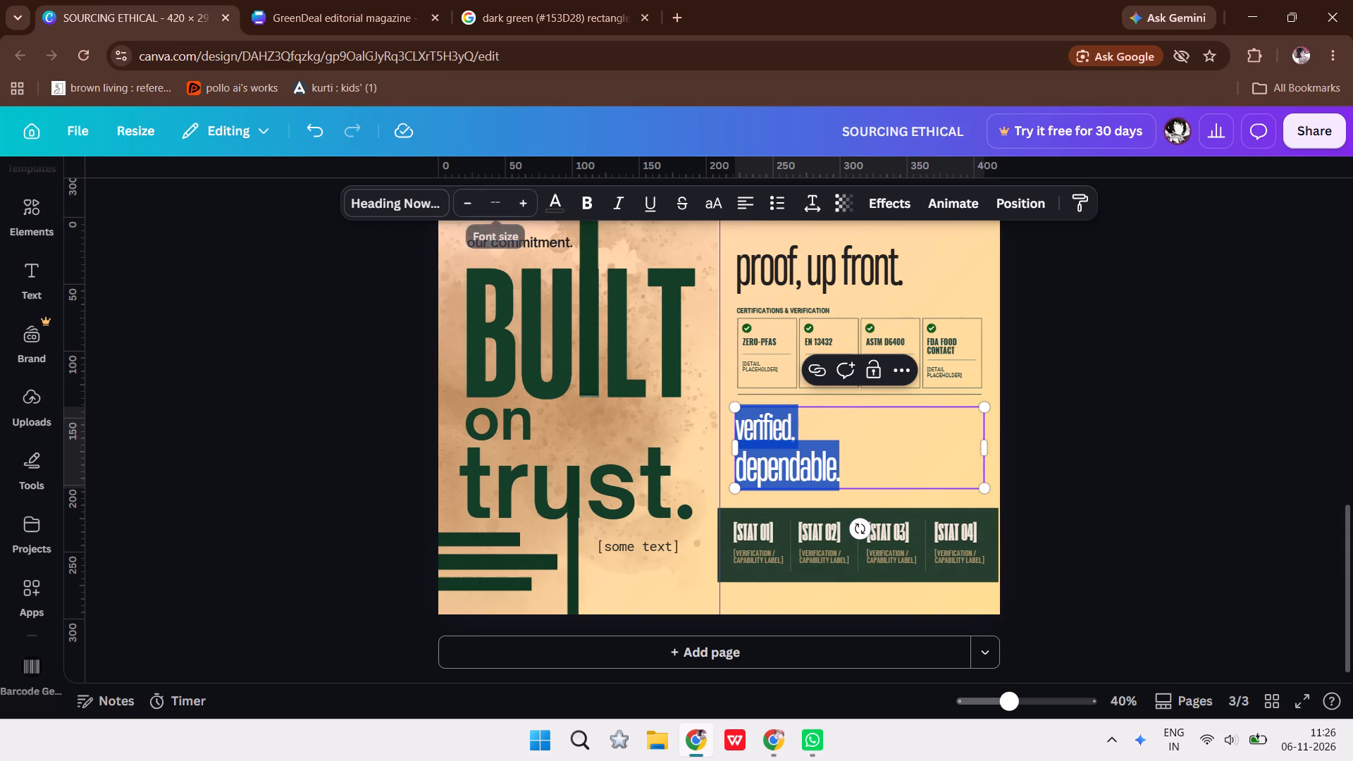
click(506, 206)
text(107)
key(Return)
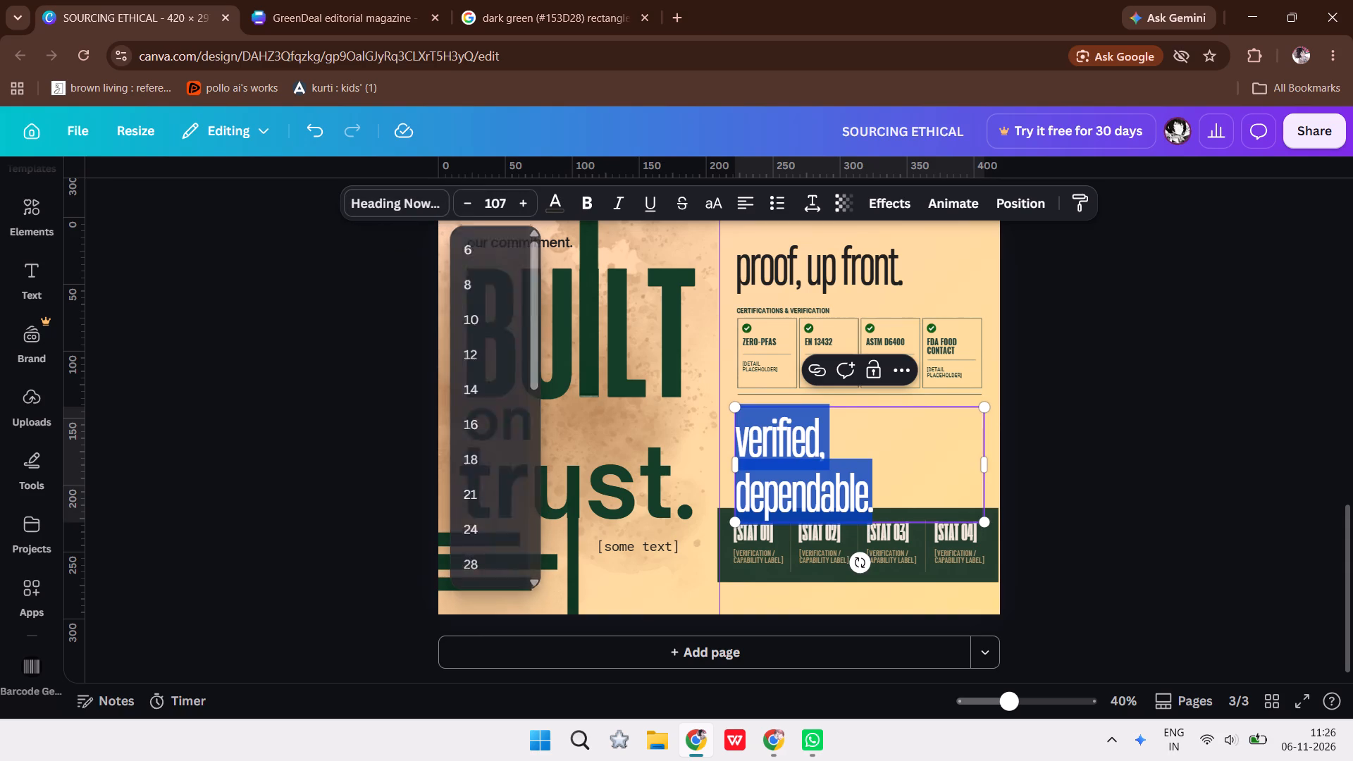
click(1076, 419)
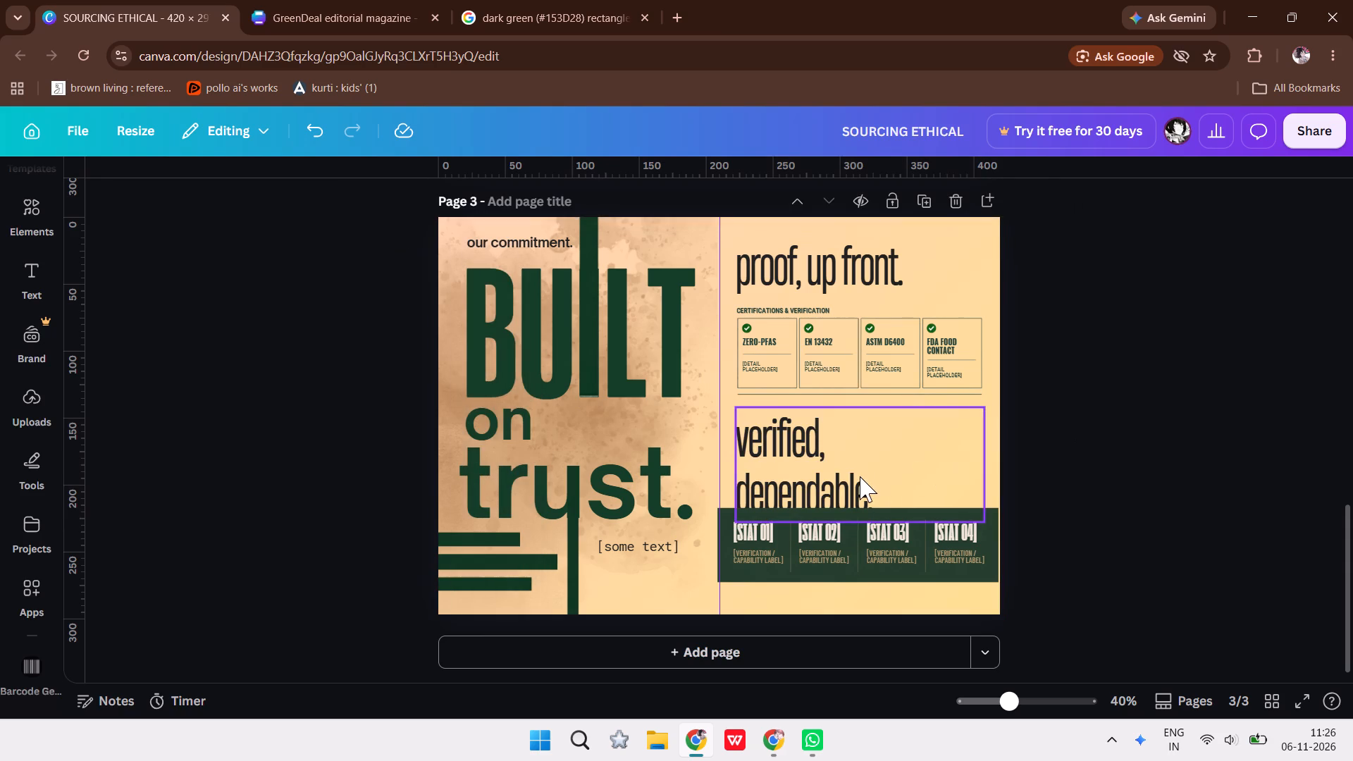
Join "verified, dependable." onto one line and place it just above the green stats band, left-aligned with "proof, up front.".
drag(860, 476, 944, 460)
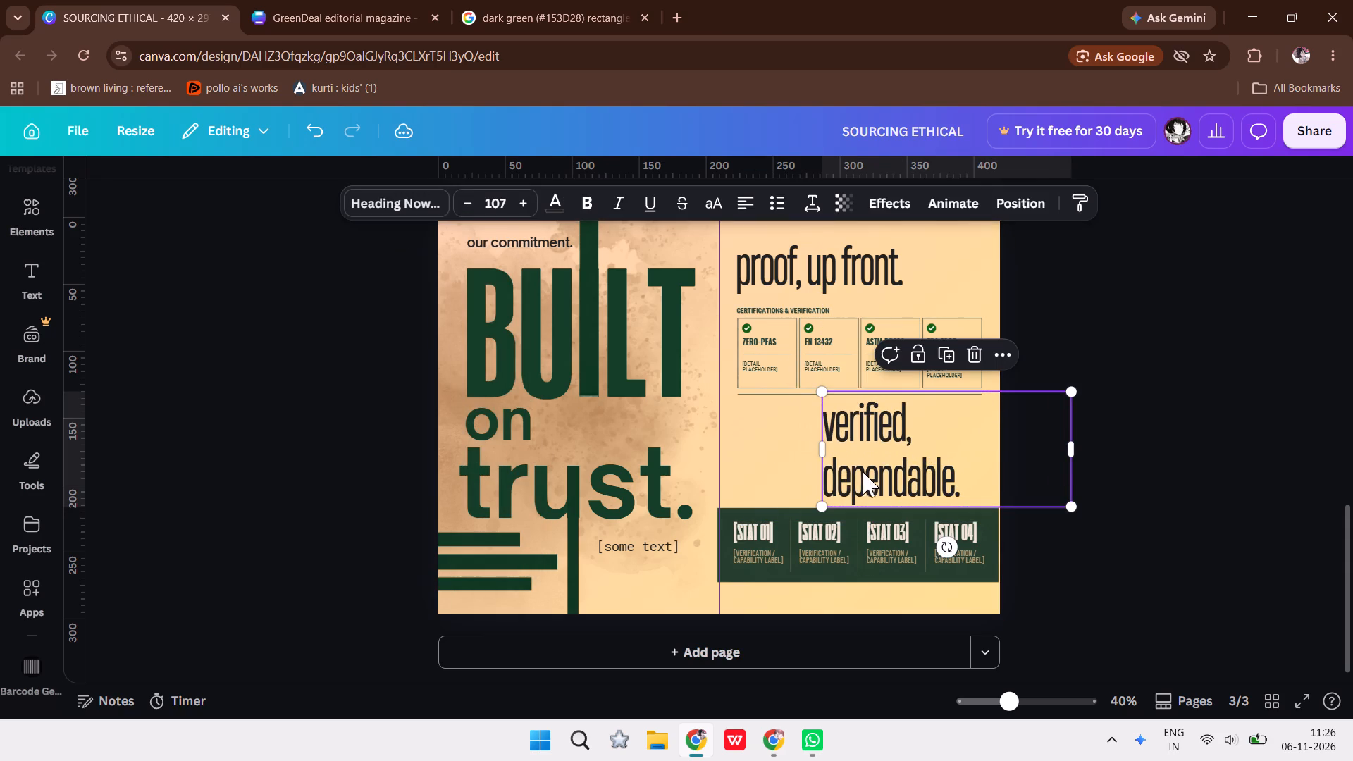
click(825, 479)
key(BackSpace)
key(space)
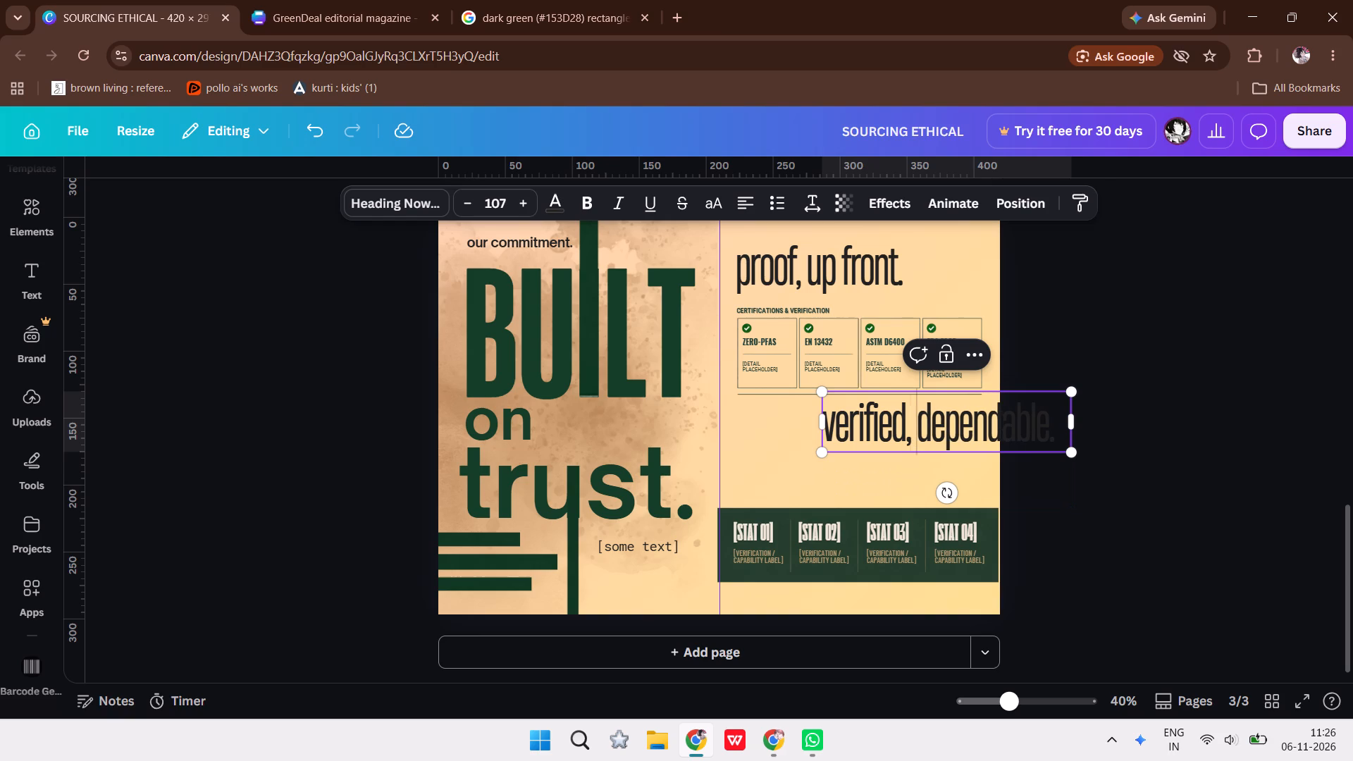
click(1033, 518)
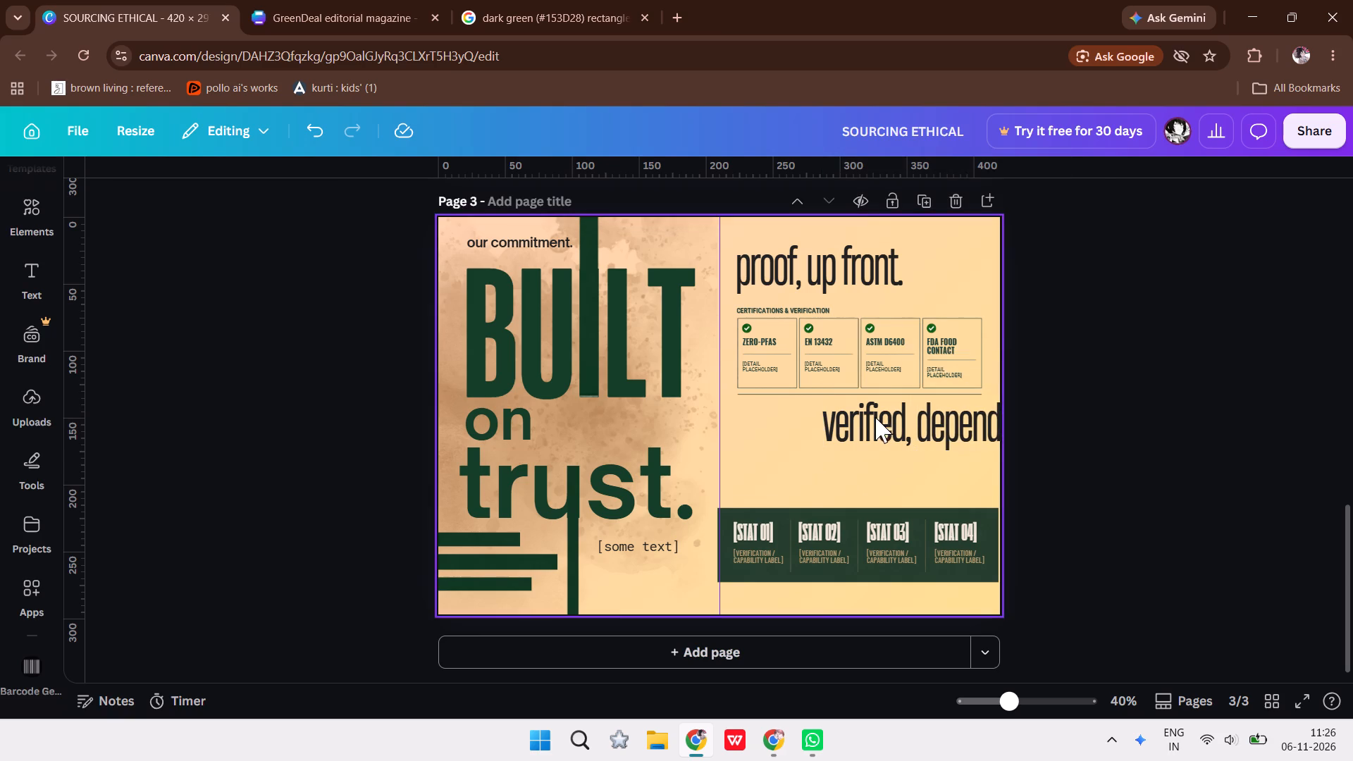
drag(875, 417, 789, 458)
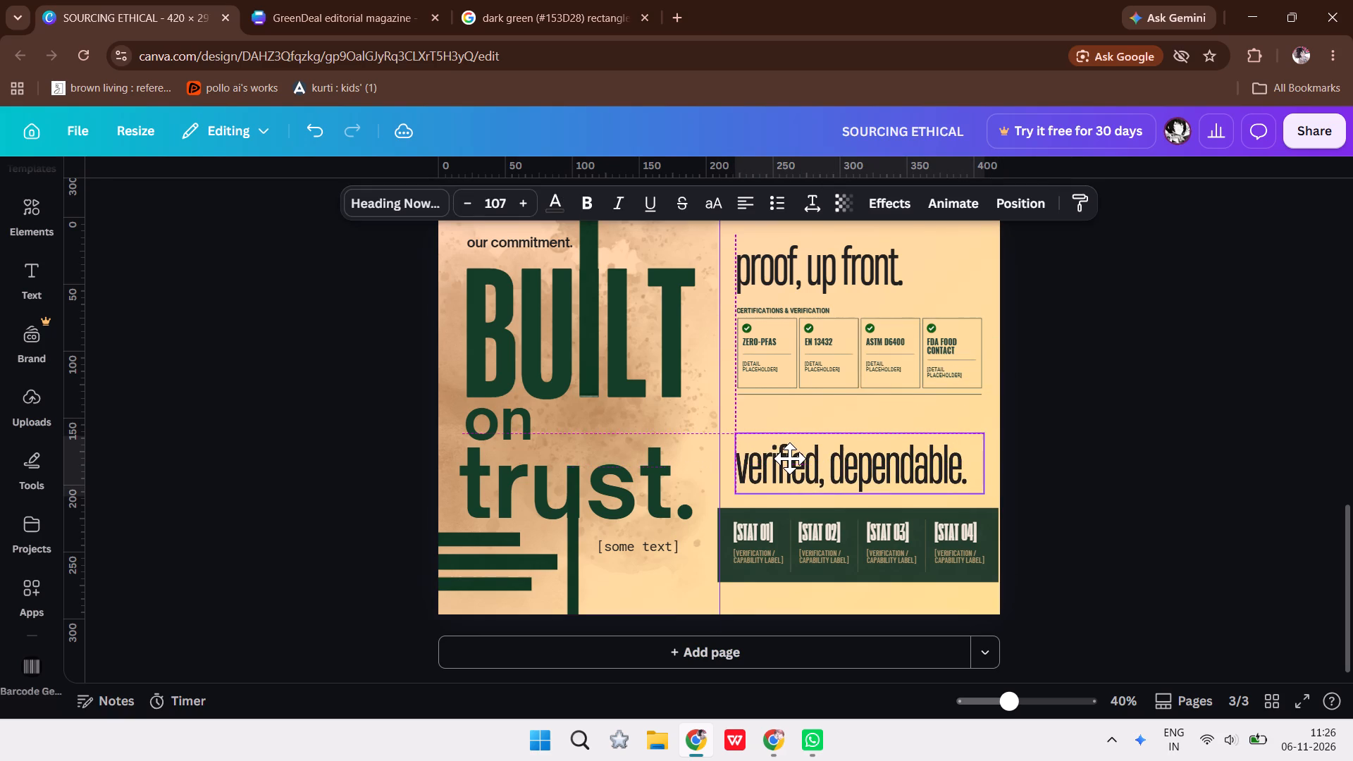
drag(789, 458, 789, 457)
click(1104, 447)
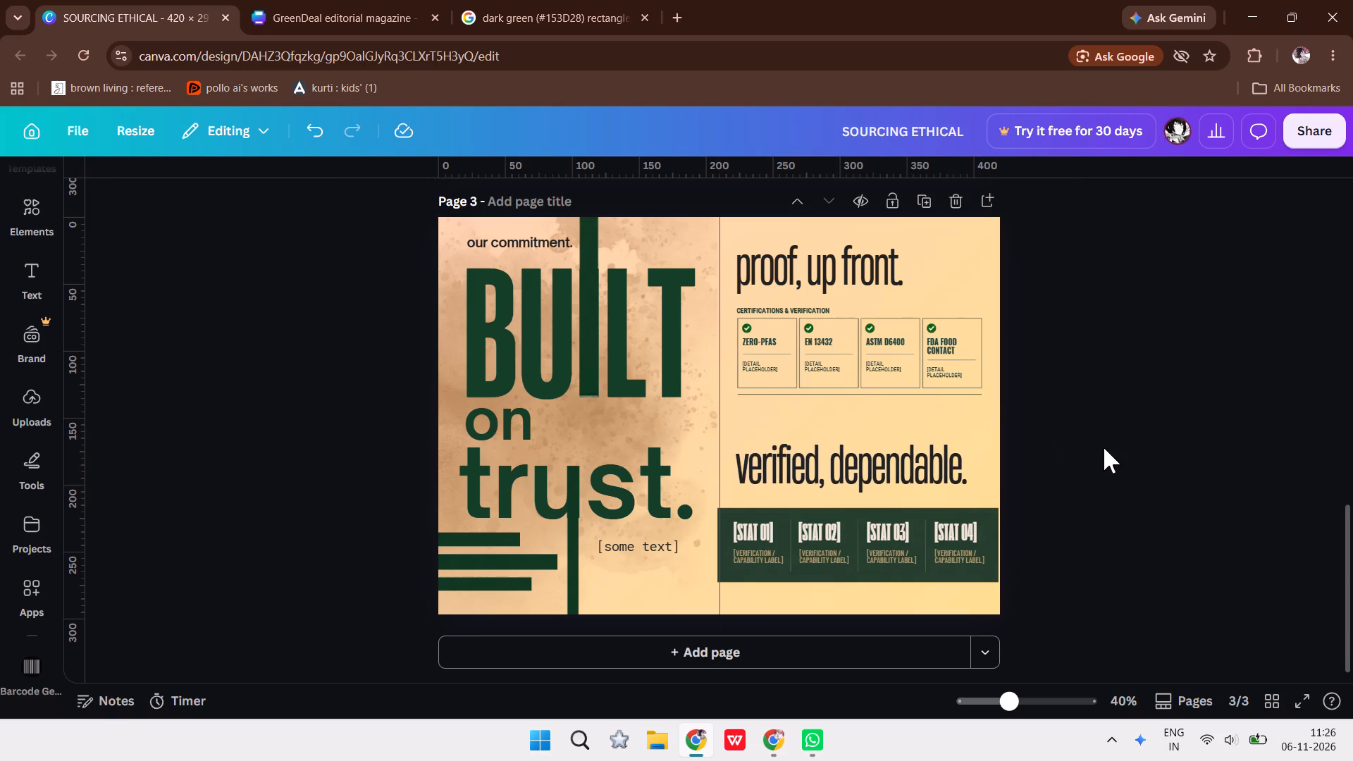
Nudge the green stats band slightly right so its left edge meets the centre fold of the spread.
click(997, 556)
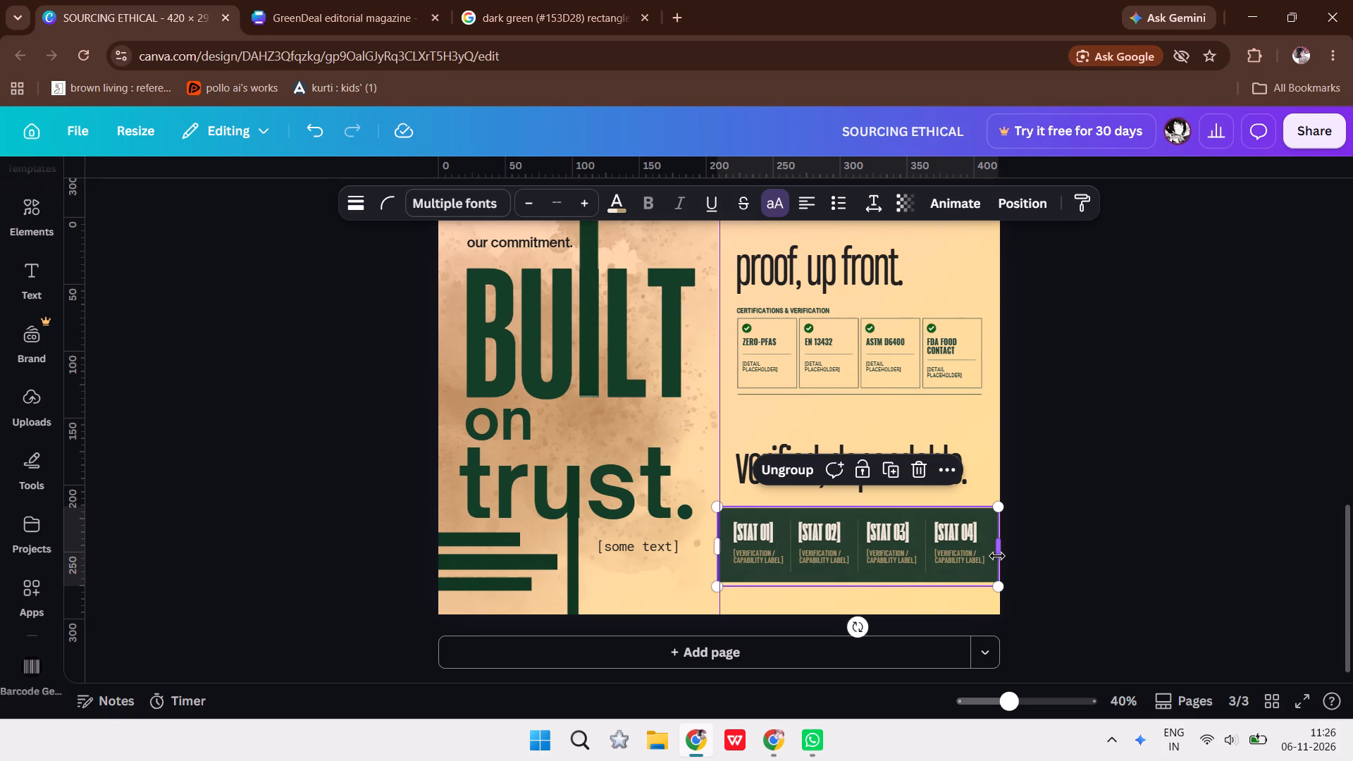
key(Right)
key(Right)
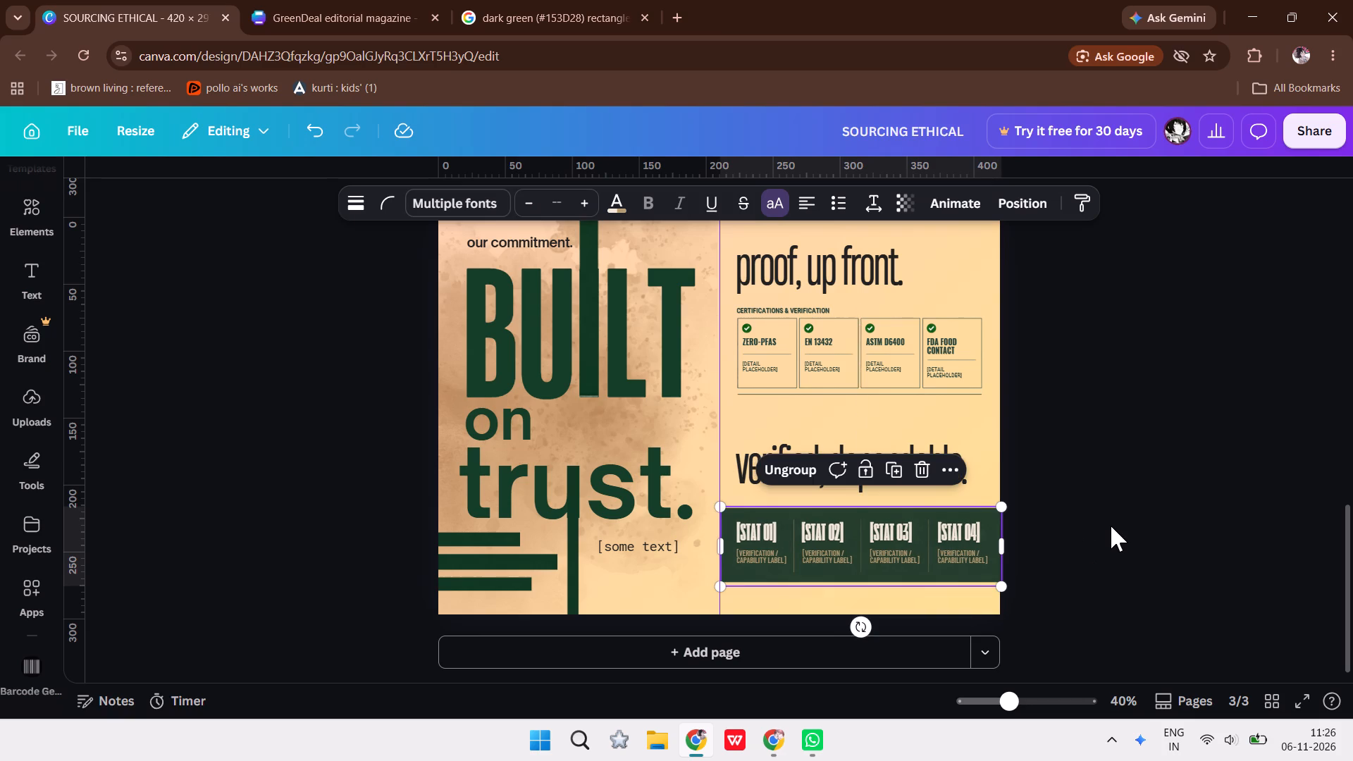
click(1111, 522)
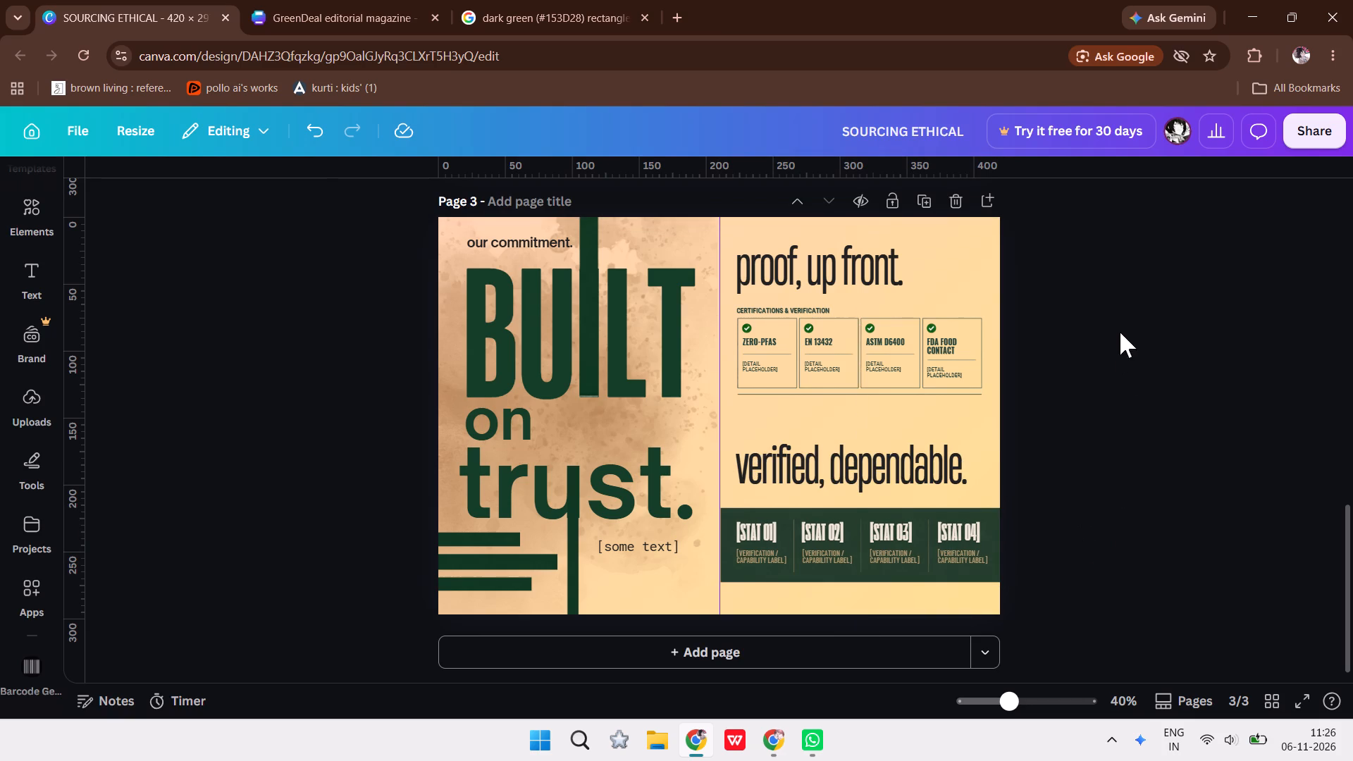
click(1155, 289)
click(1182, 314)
Switch to the GreenDeal editorial magazine design and examine the stats and checklist sections on page 7.
click(558, 0)
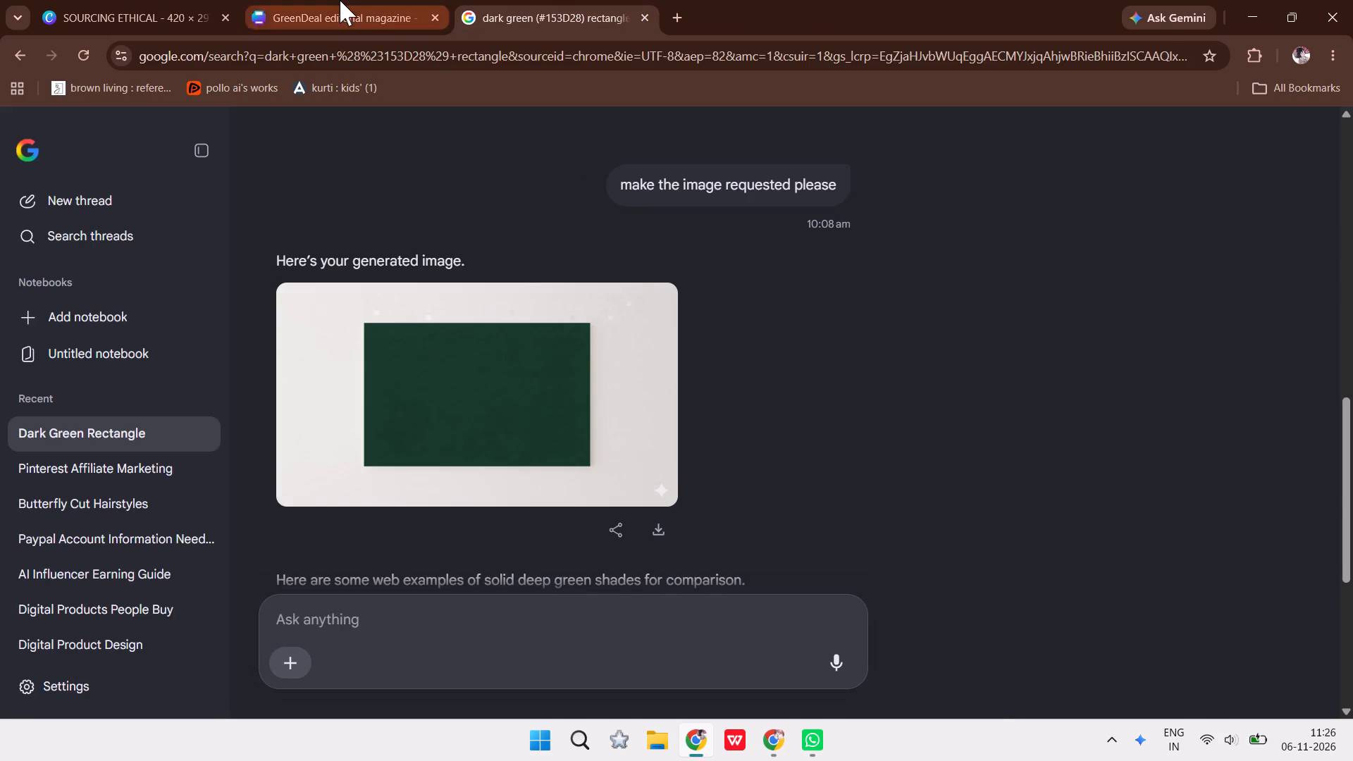
click(340, 0)
click(1023, 499)
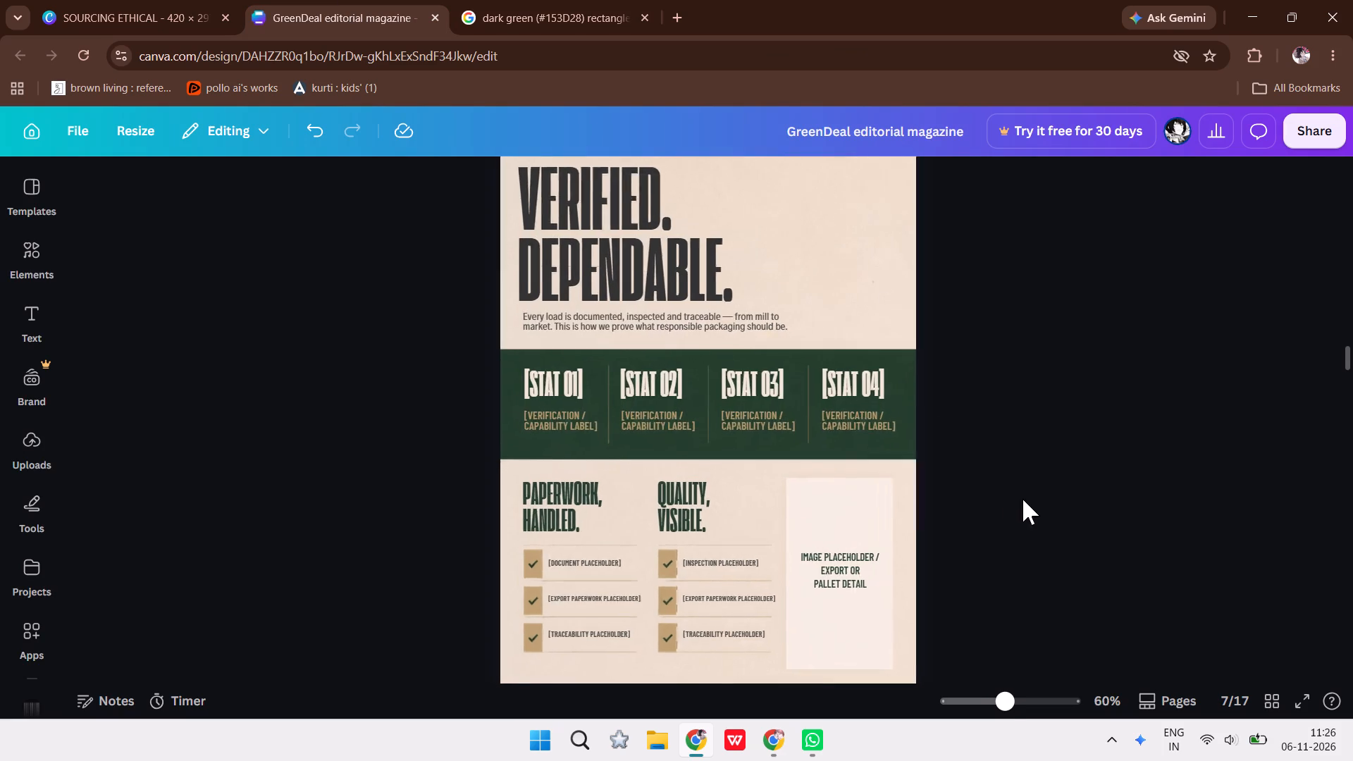
key(Down)
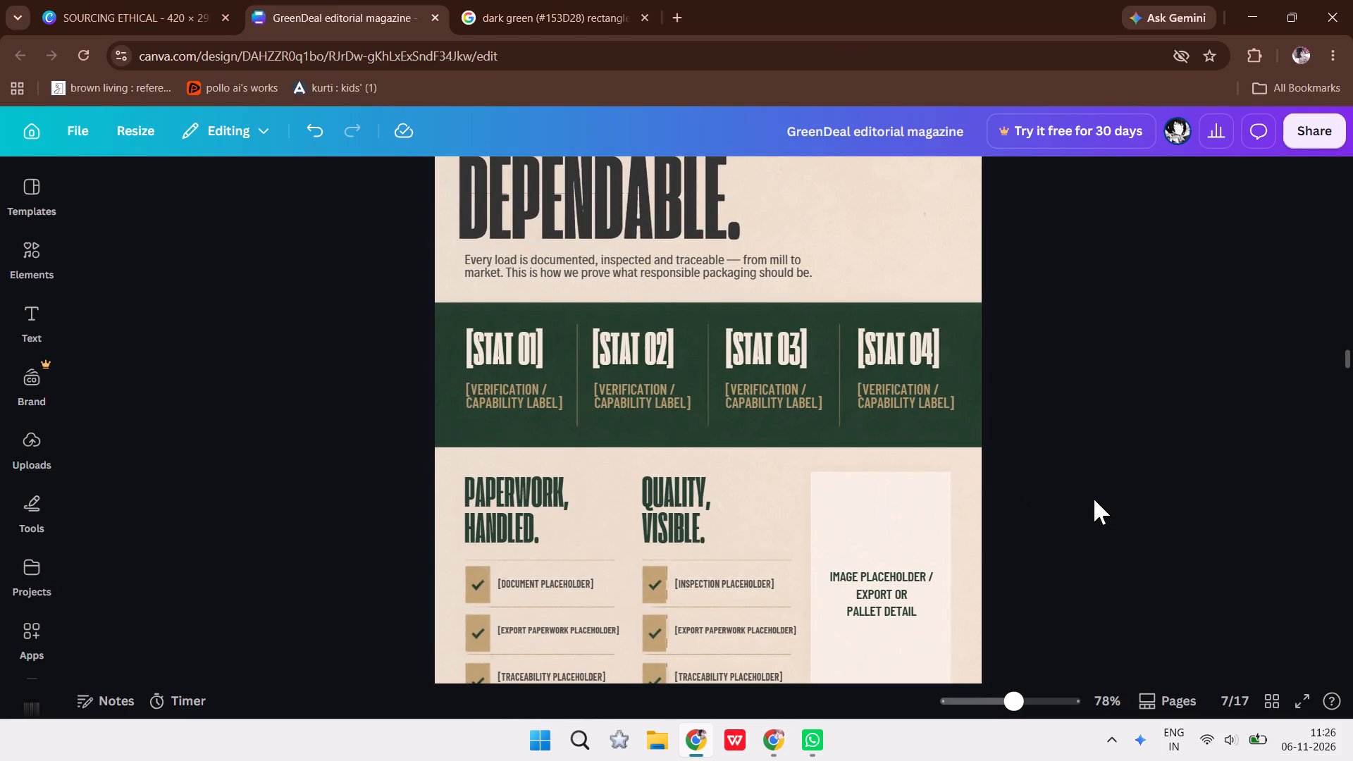
click(1094, 499)
click(1352, 354)
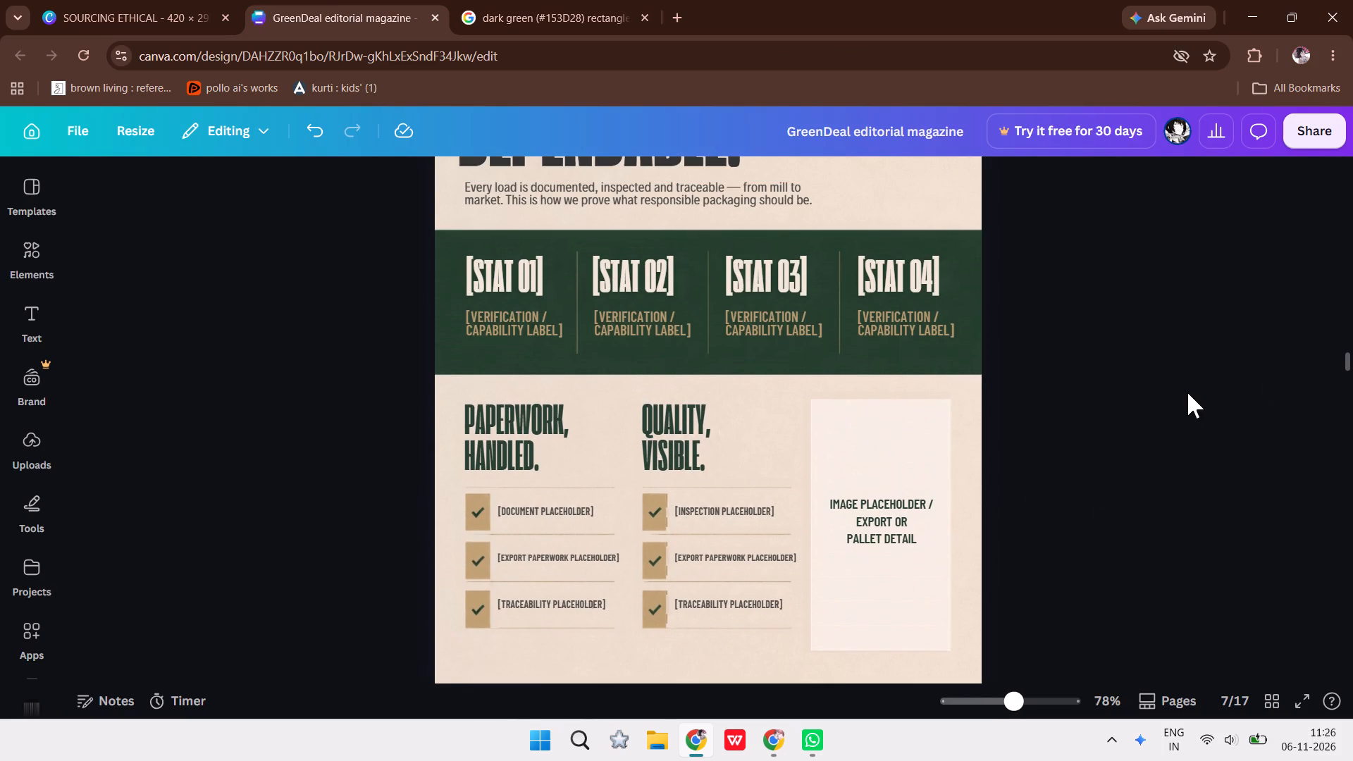
click(1187, 392)
Return to the SOURCING ETHICAL design and delete the "proof, up front." and "verified, dependable." headings from page 3.
click(135, 0)
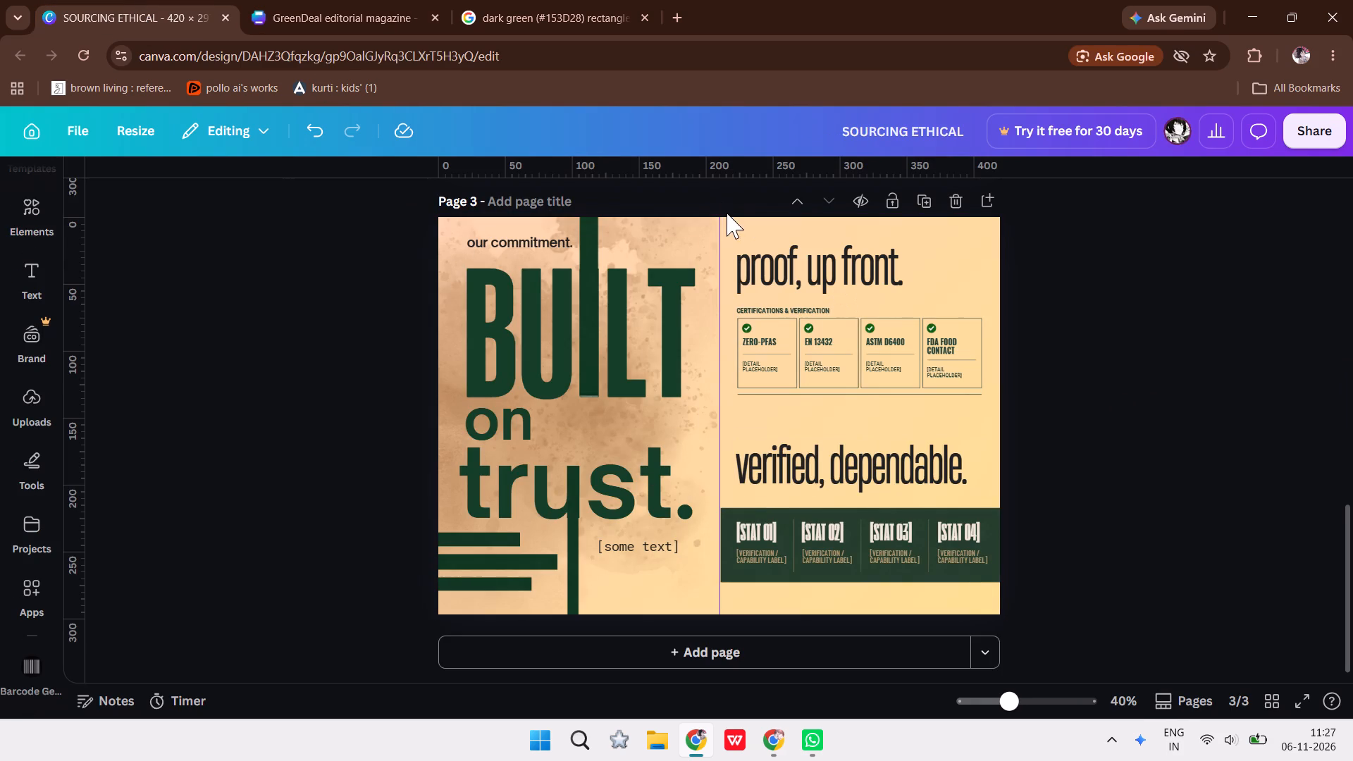
drag(727, 213, 1096, 593)
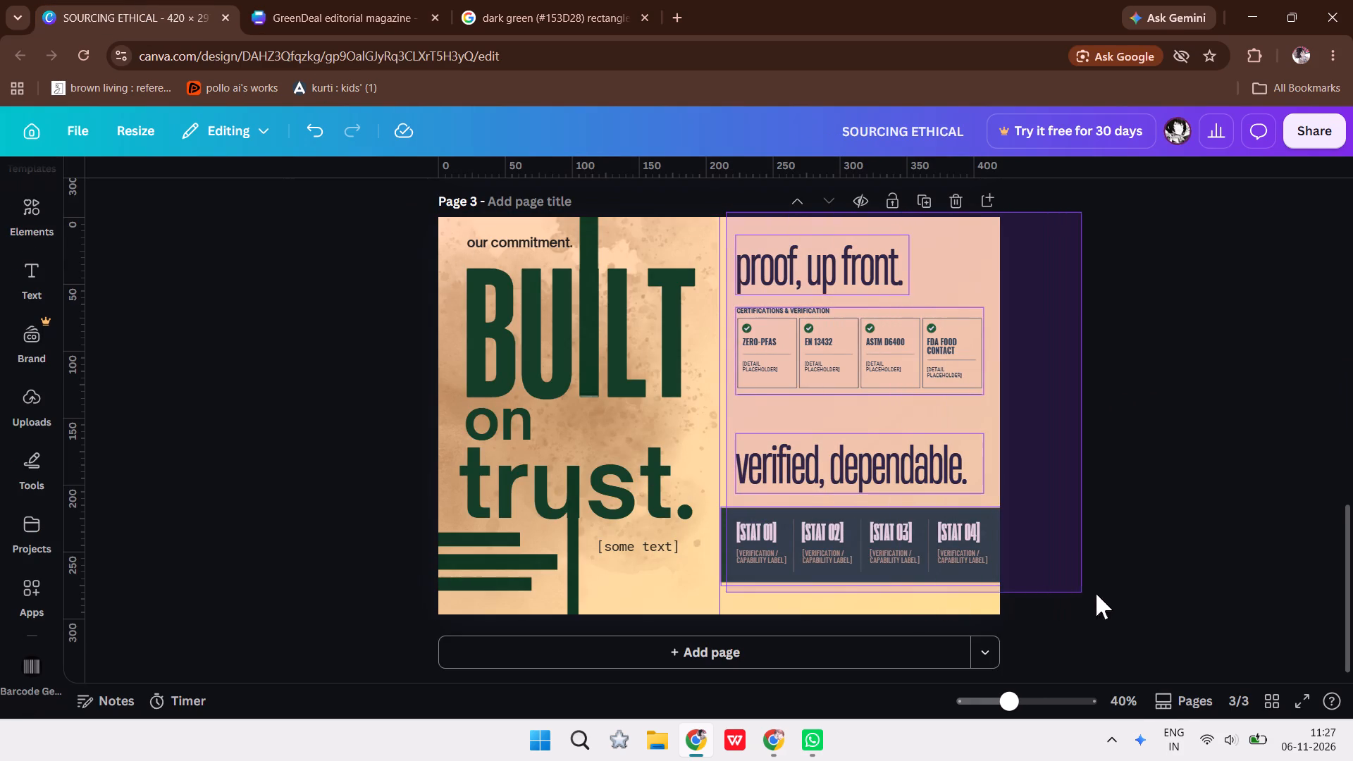
drag(1096, 593, 940, 360)
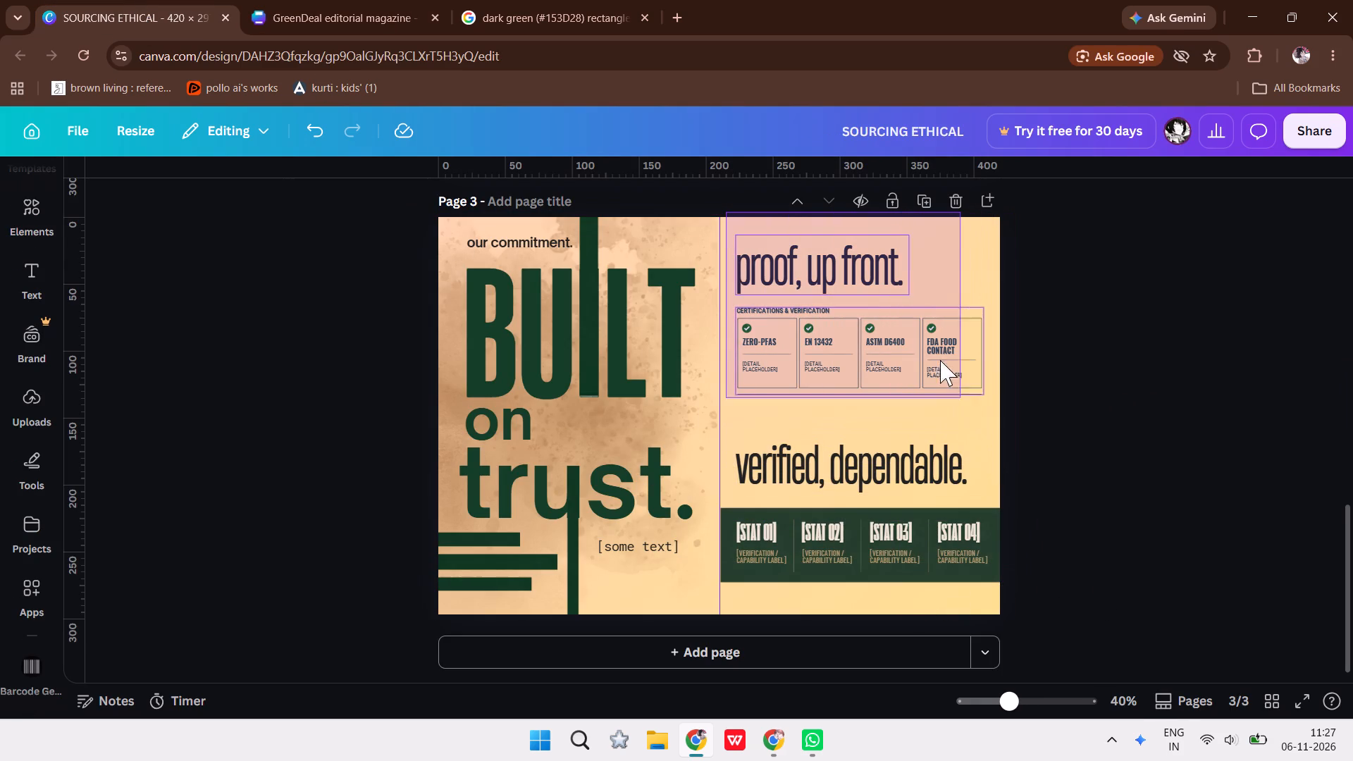
drag(940, 360, 940, 290)
key(BackSpace)
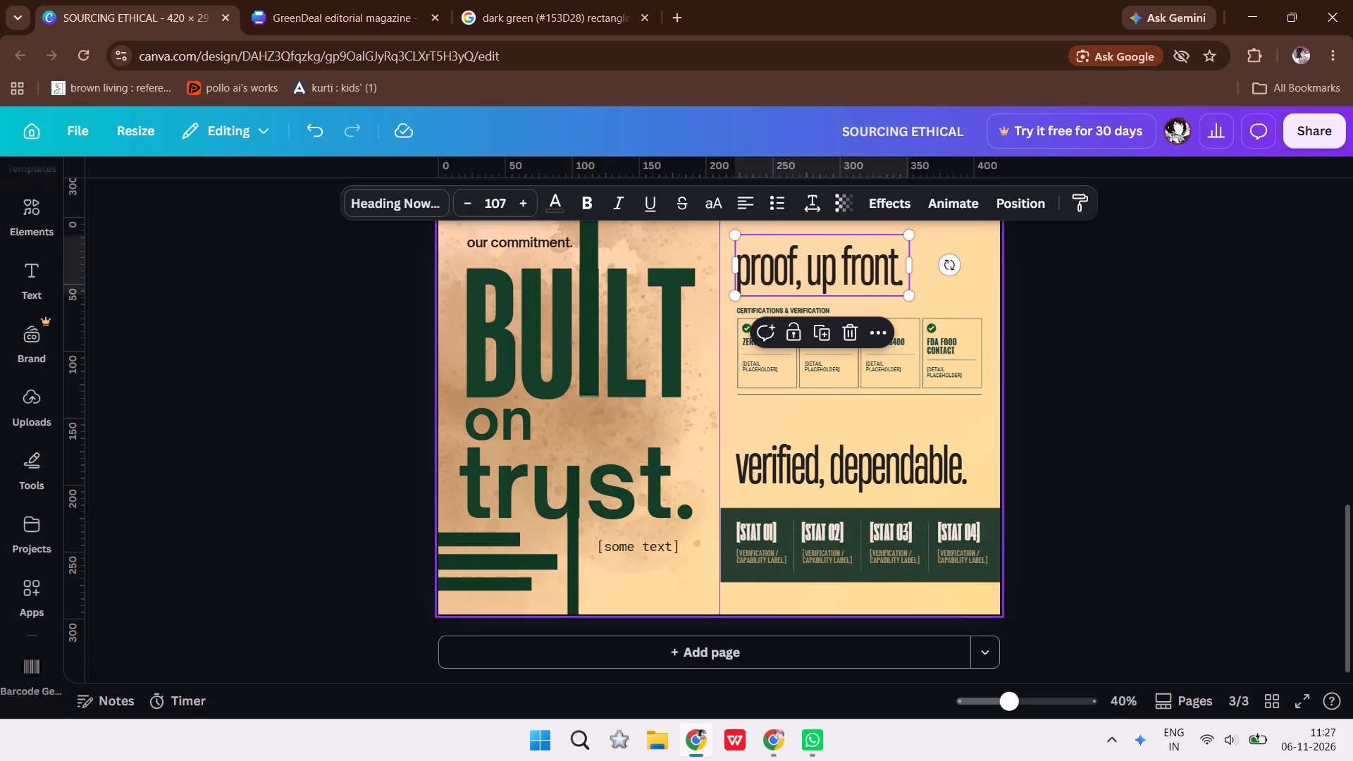
click(920, 464)
key(BackSpace)
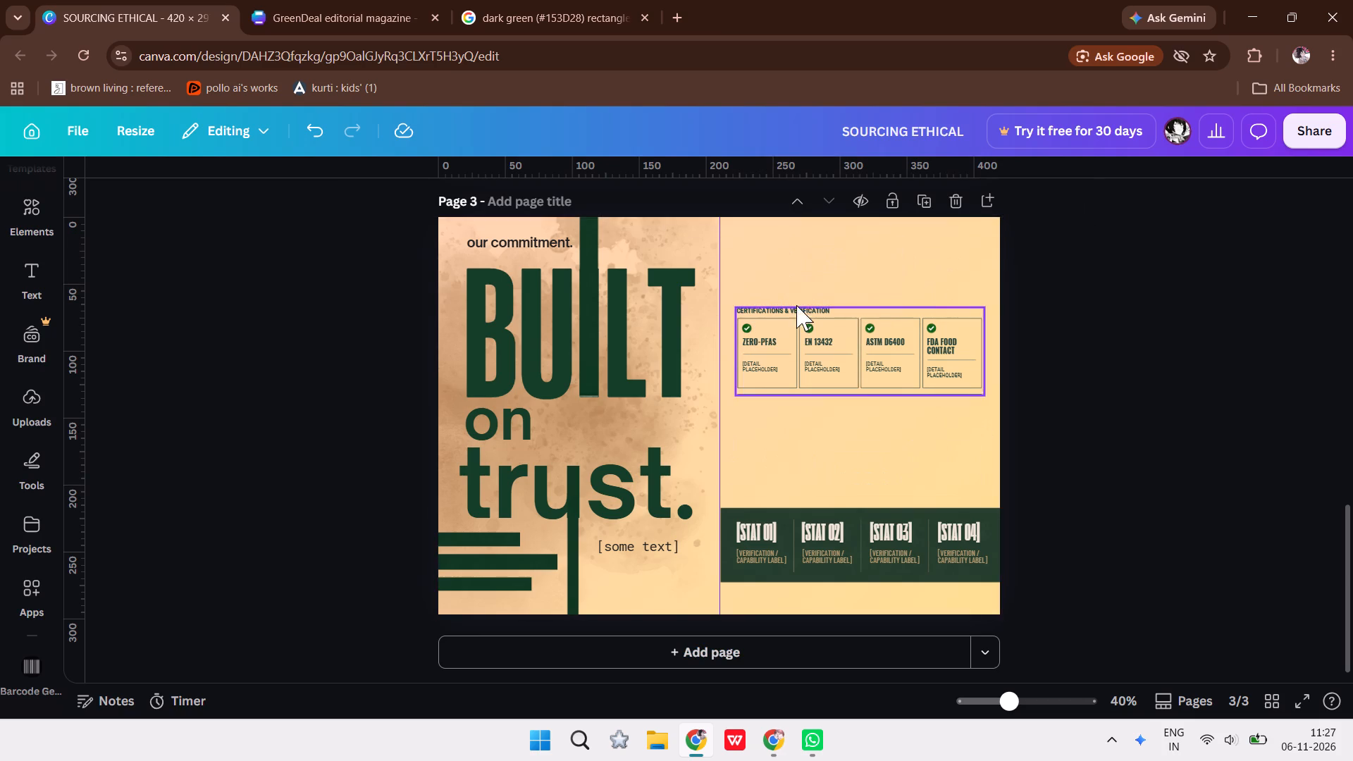
Move the certifications block down so it overlaps the top of the green stats band.
drag(836, 342, 853, 498)
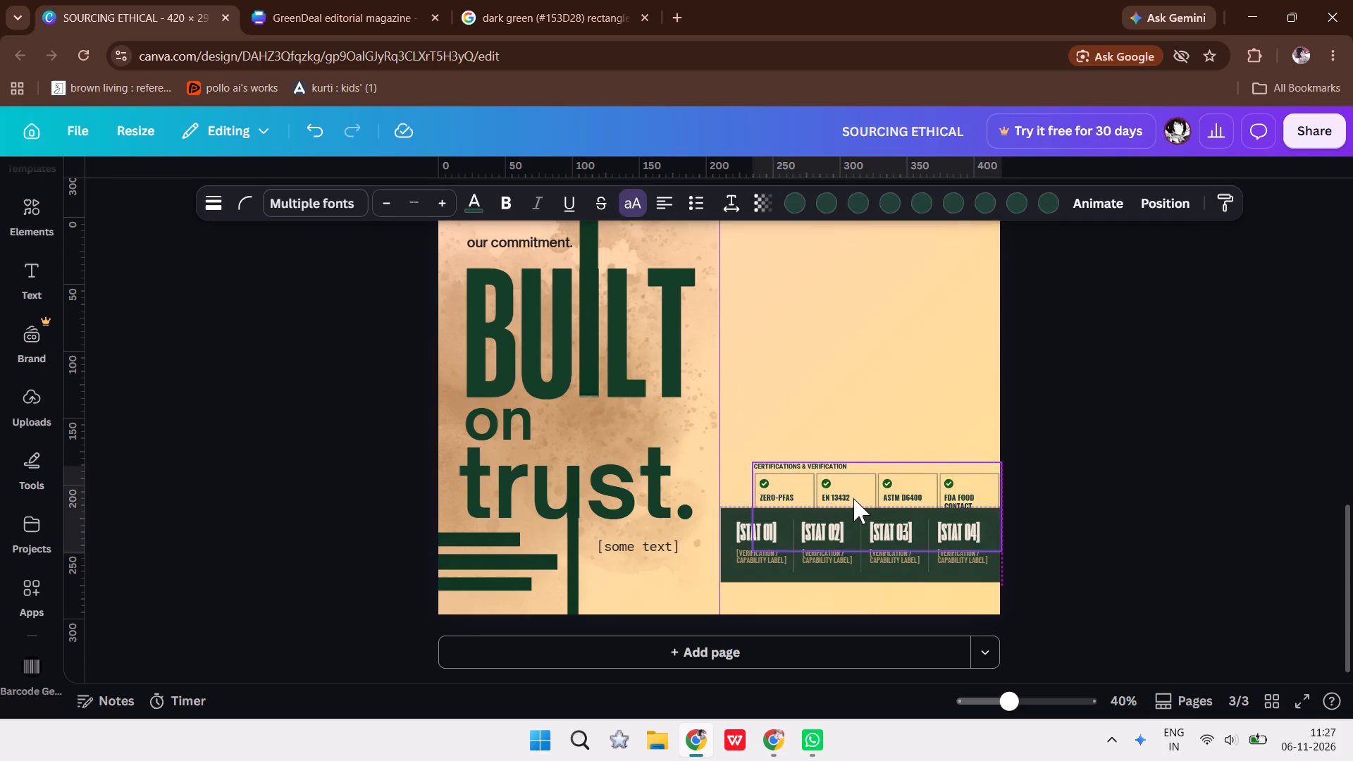
click(1112, 408)
Switch to the GreenDeal editorial magazine design and examine the layouts of the proof pages, 6 and 7.
click(317, 0)
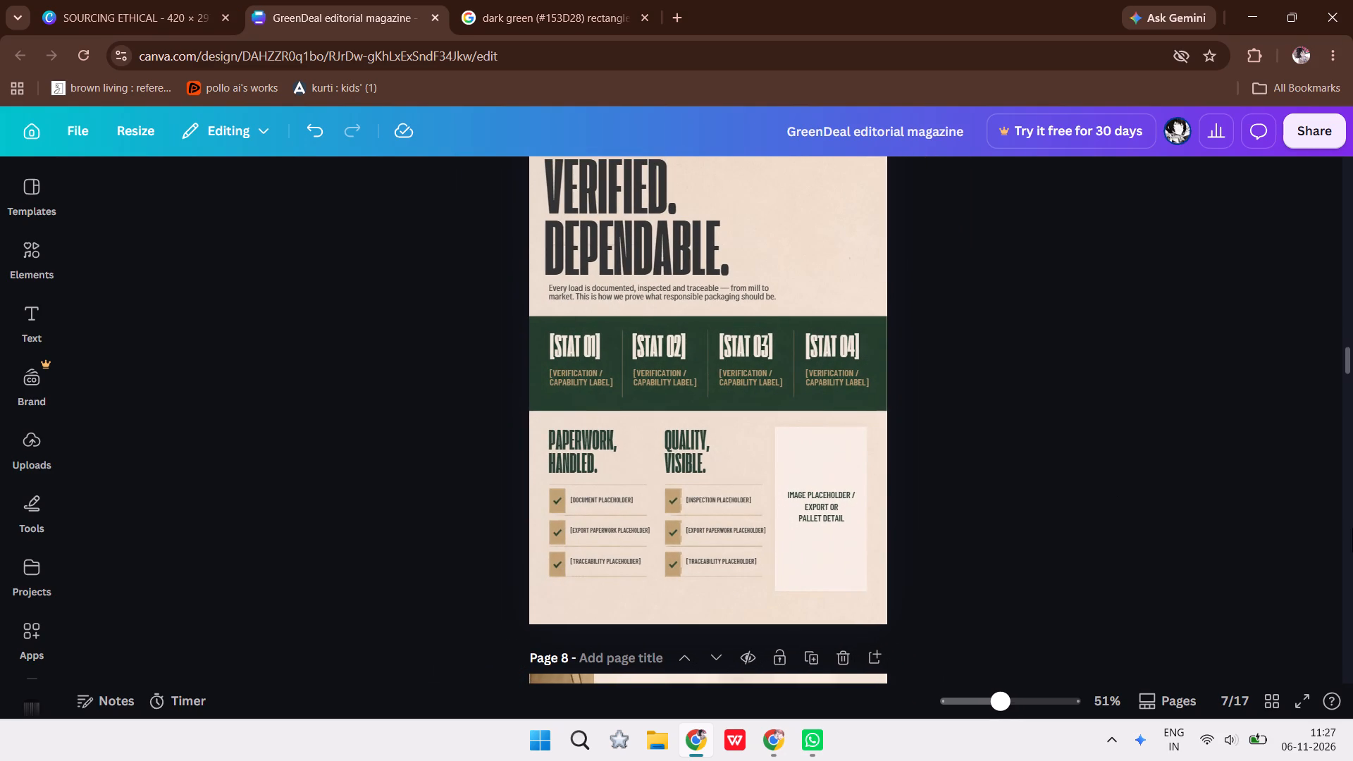
click(1348, 369)
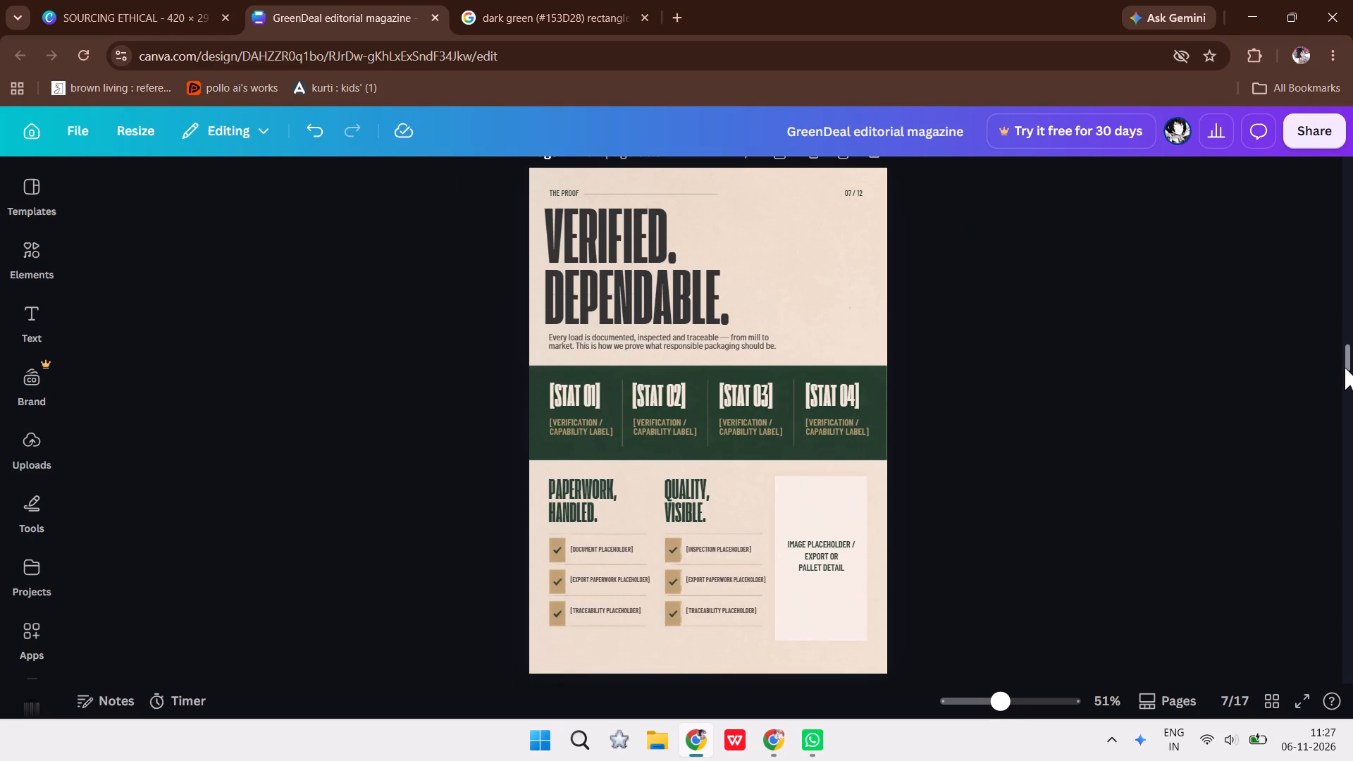
click(1171, 436)
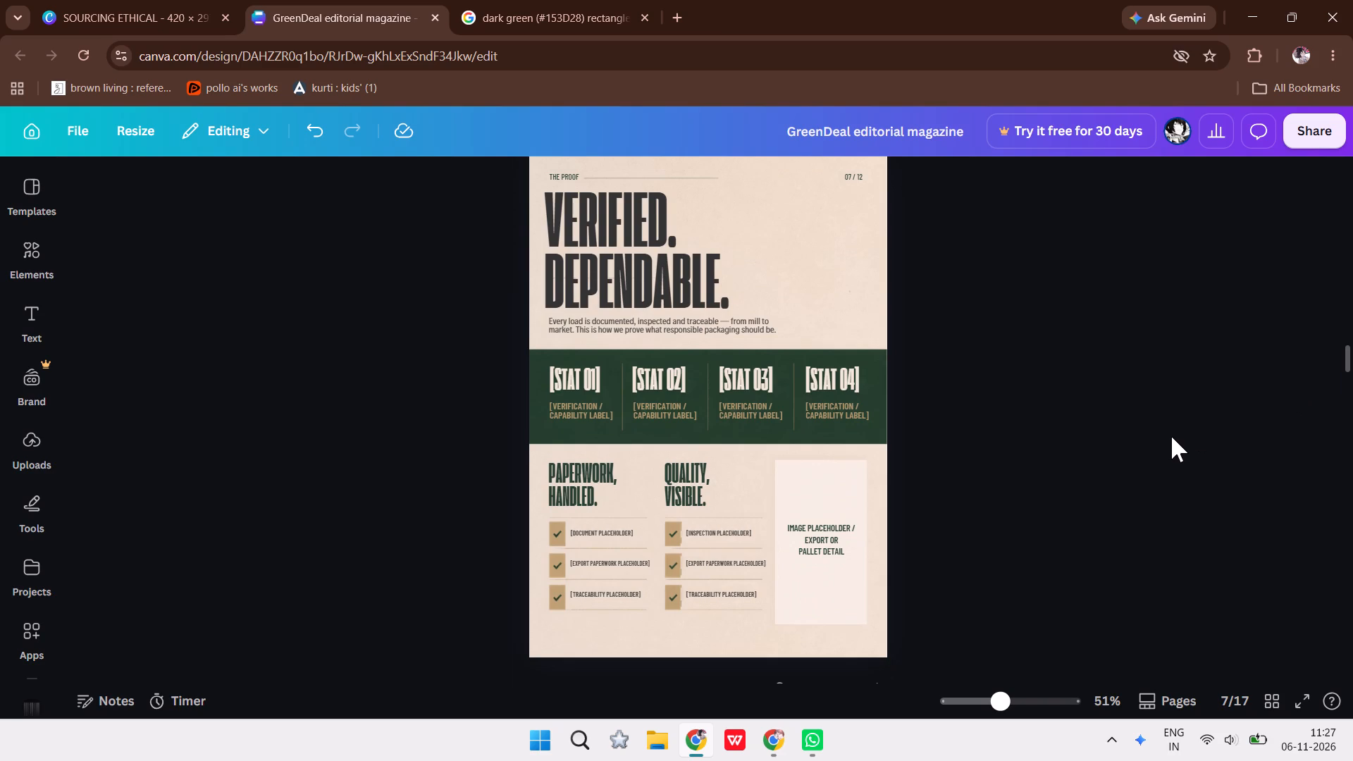
drag(1352, 359, 1349, 350)
drag(1349, 350, 1345, 328)
click(1058, 485)
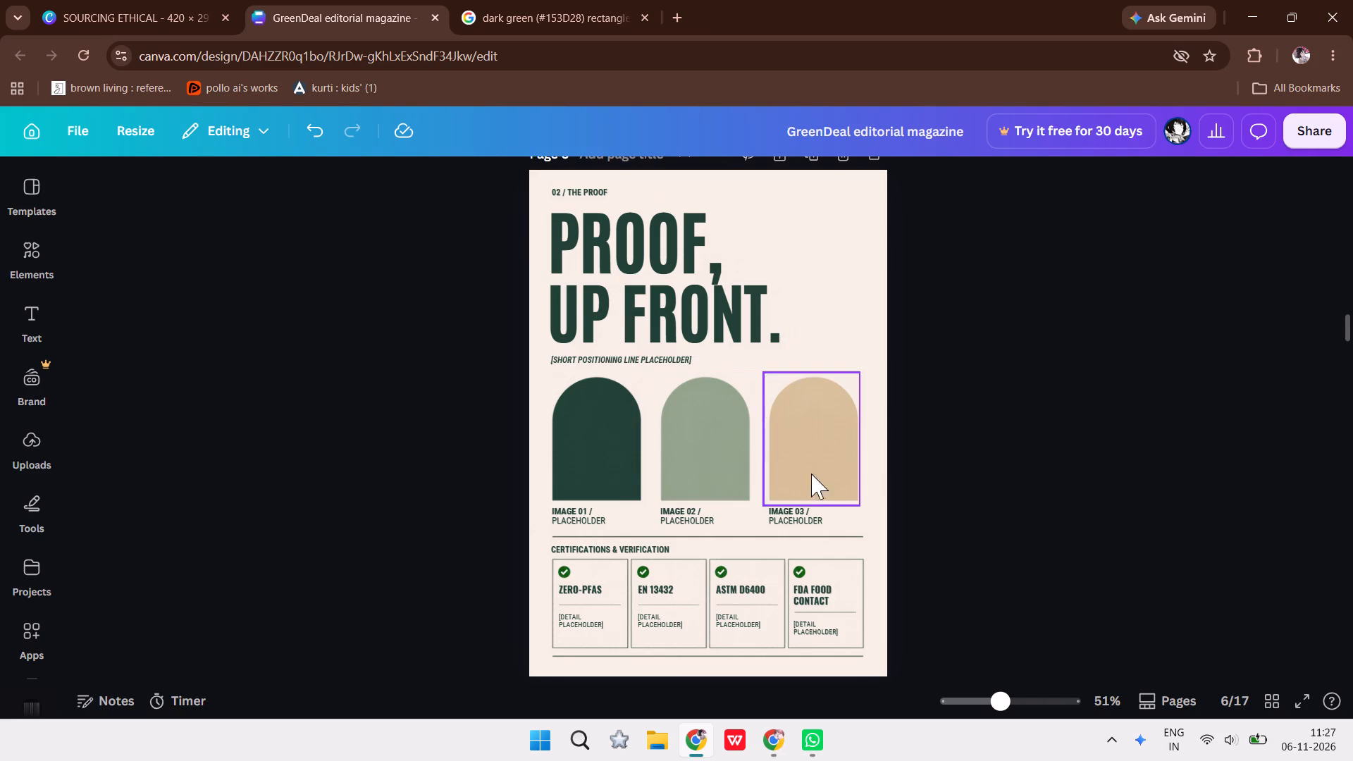
click(994, 505)
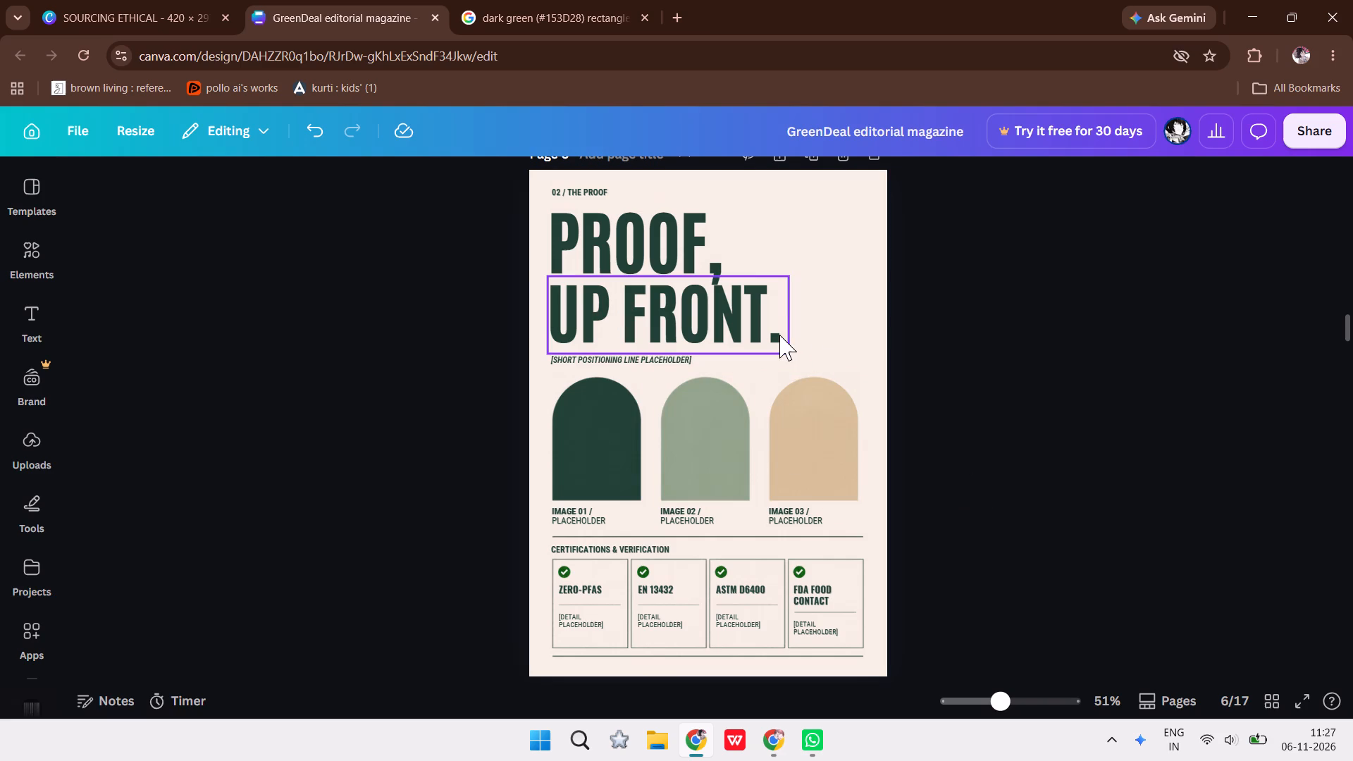
click(993, 482)
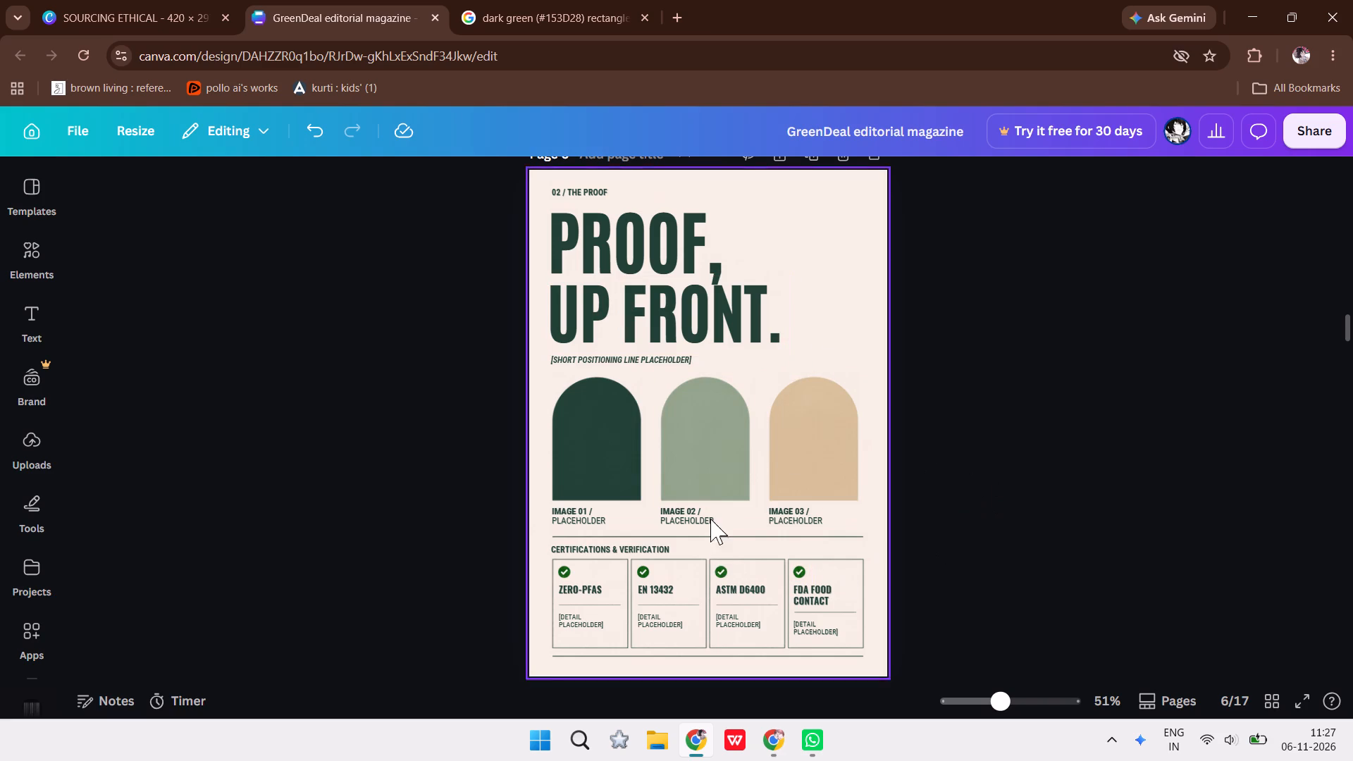
click(934, 531)
drag(1344, 329, 1342, 364)
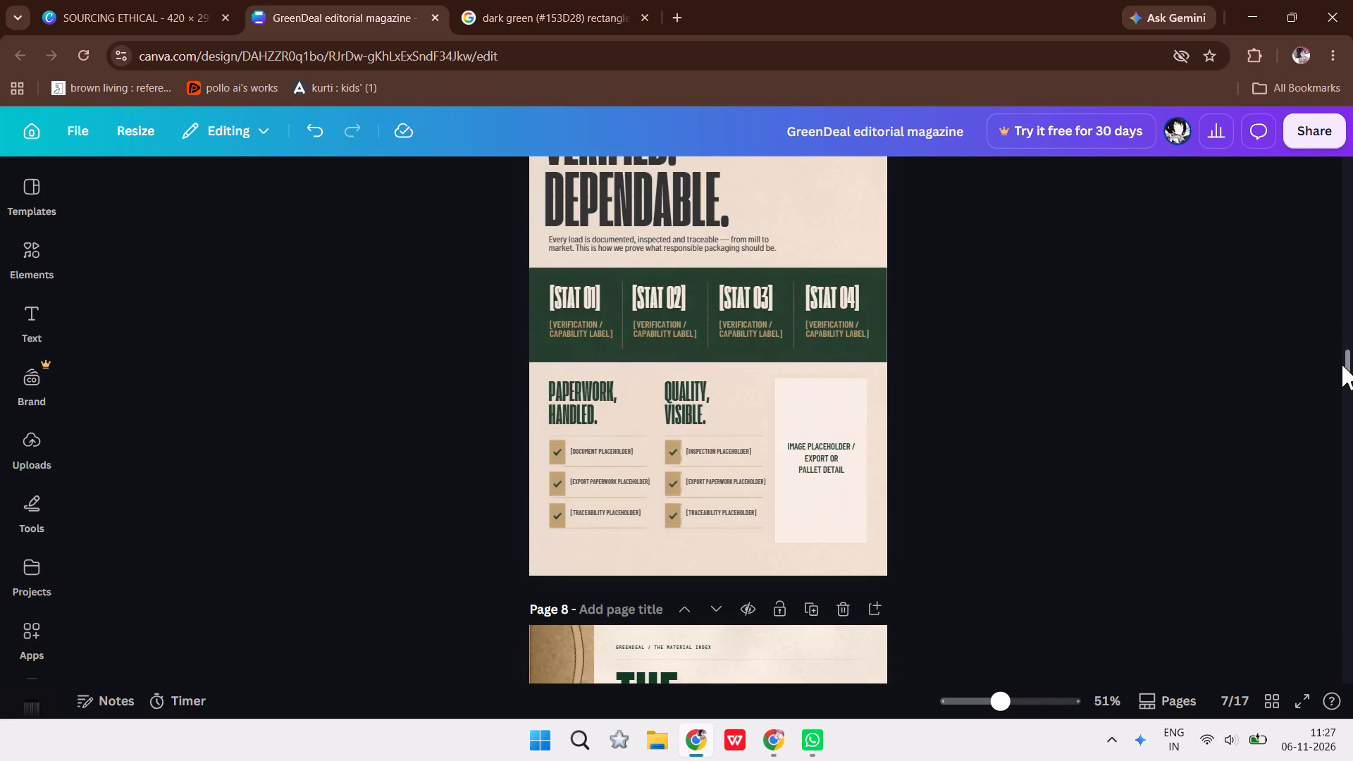
drag(1342, 364, 1342, 360)
click(1187, 371)
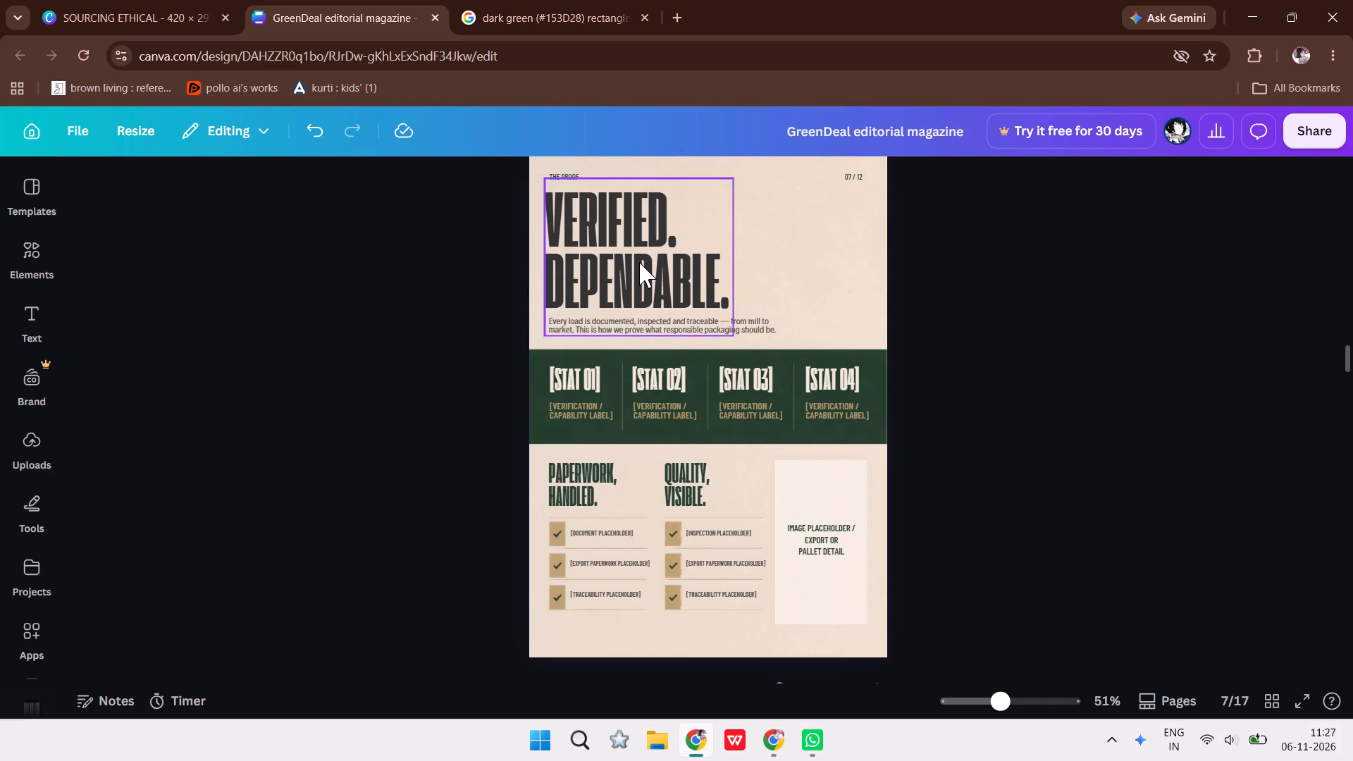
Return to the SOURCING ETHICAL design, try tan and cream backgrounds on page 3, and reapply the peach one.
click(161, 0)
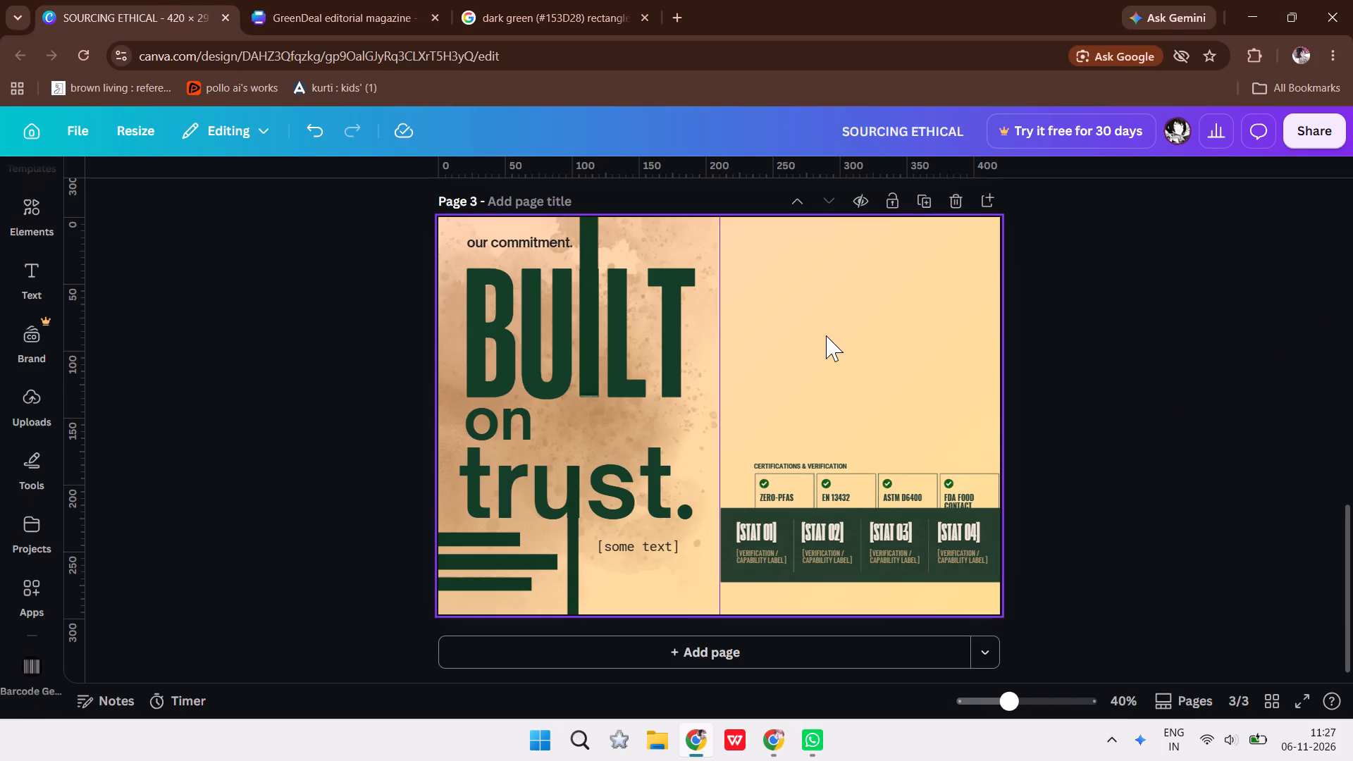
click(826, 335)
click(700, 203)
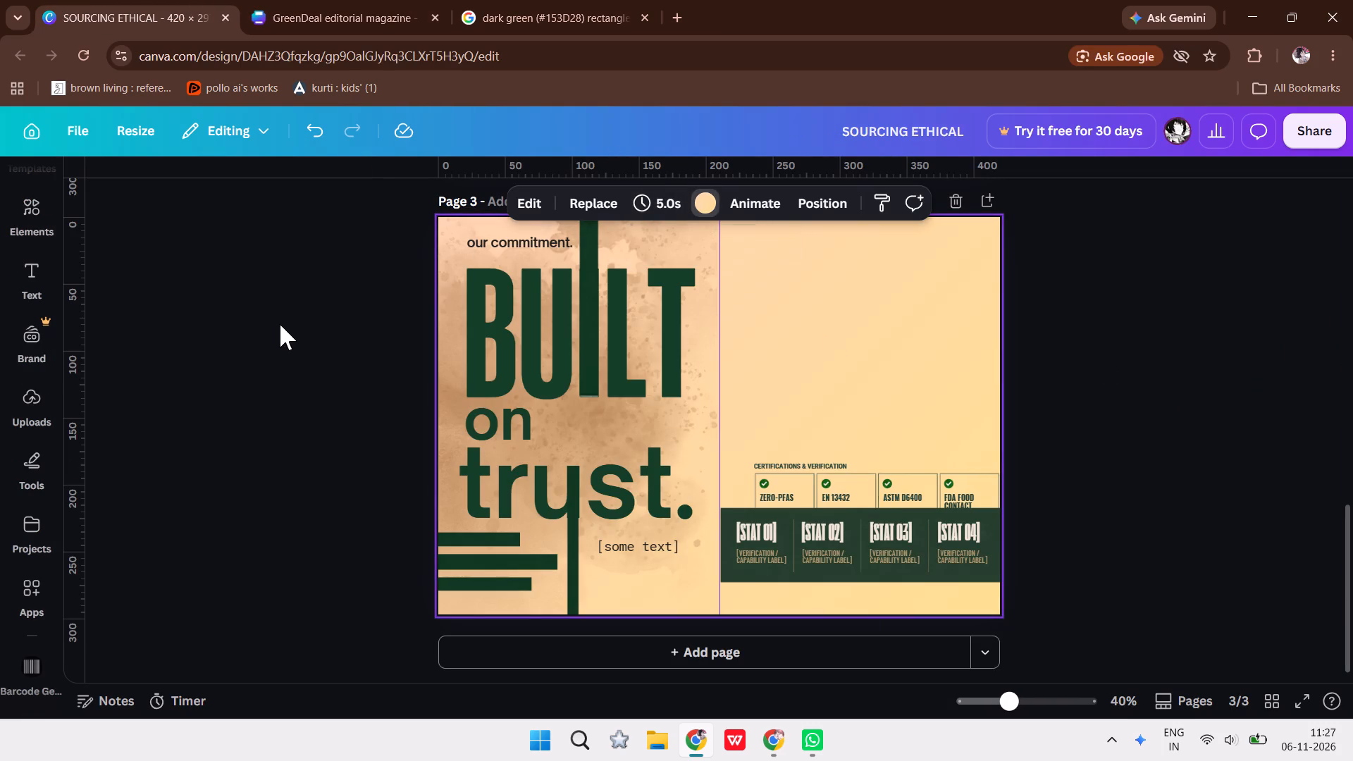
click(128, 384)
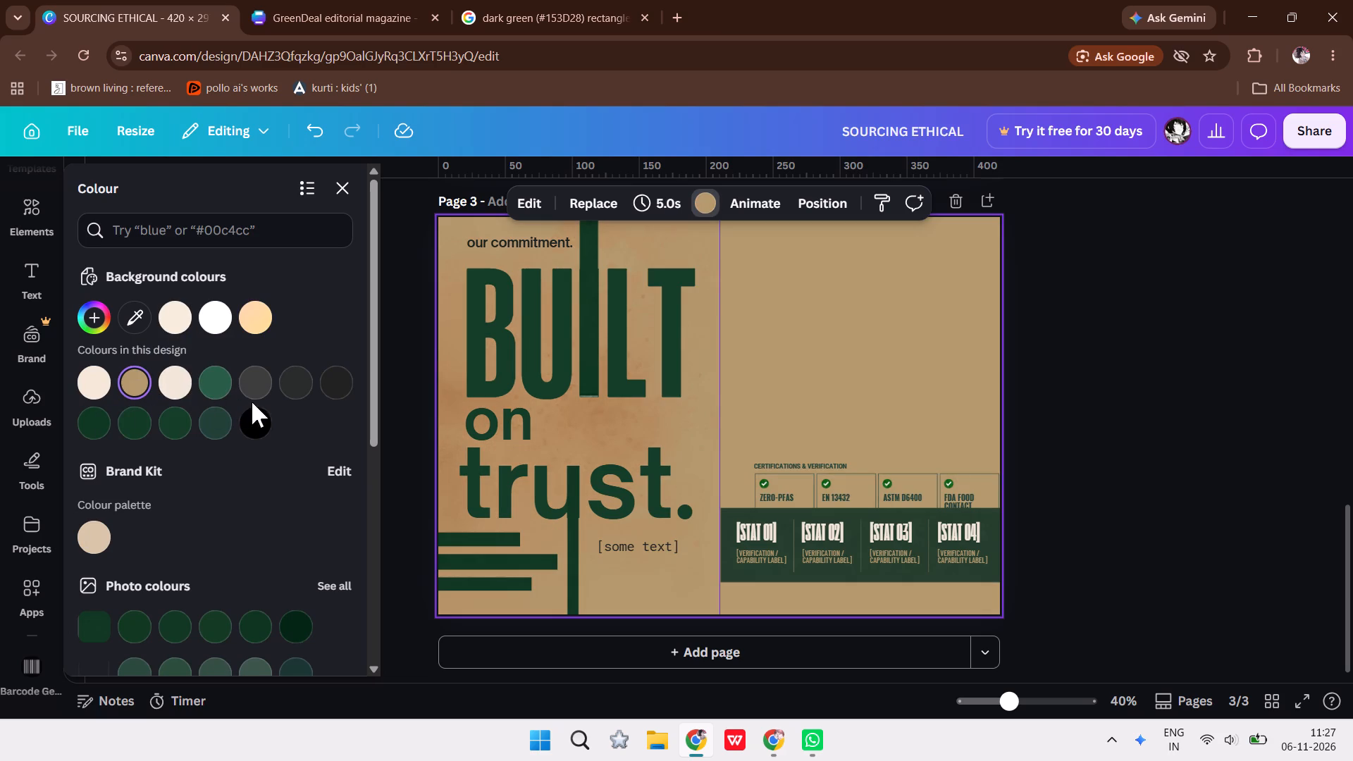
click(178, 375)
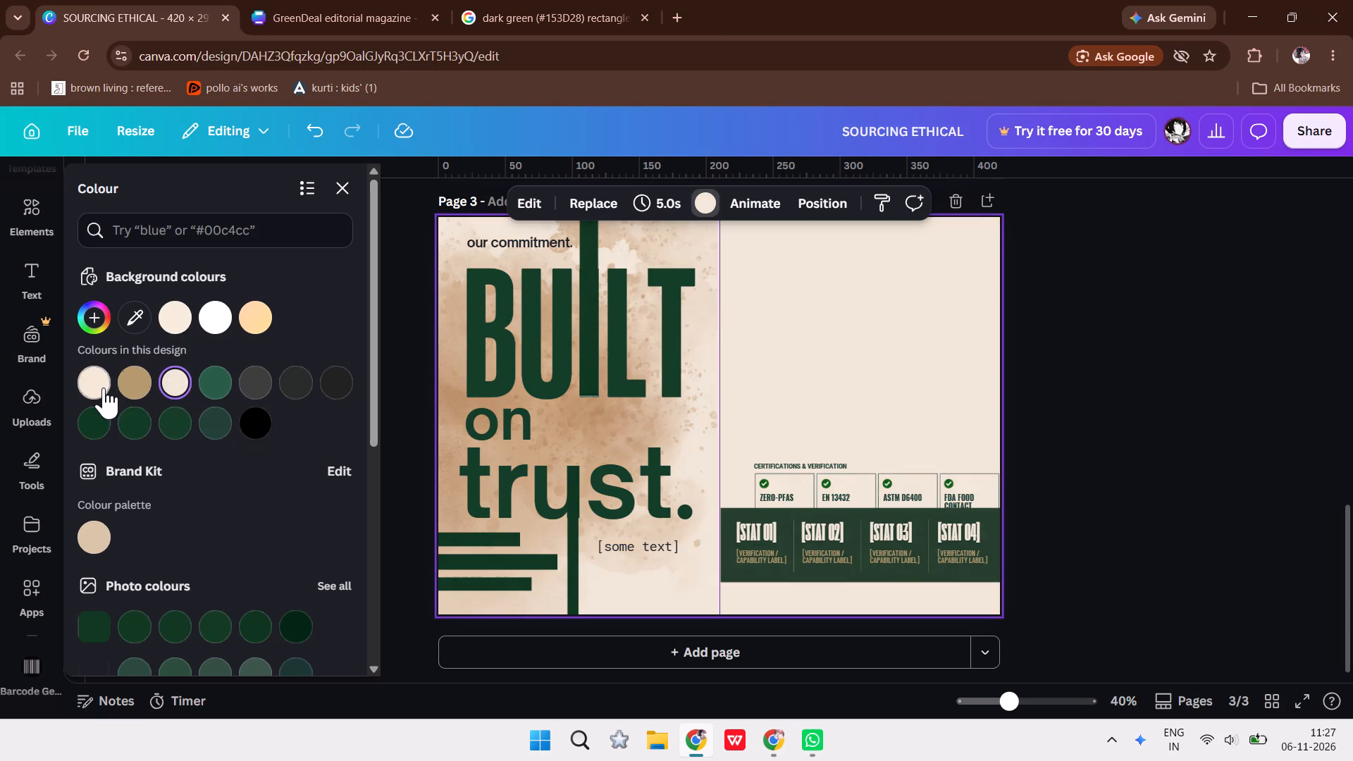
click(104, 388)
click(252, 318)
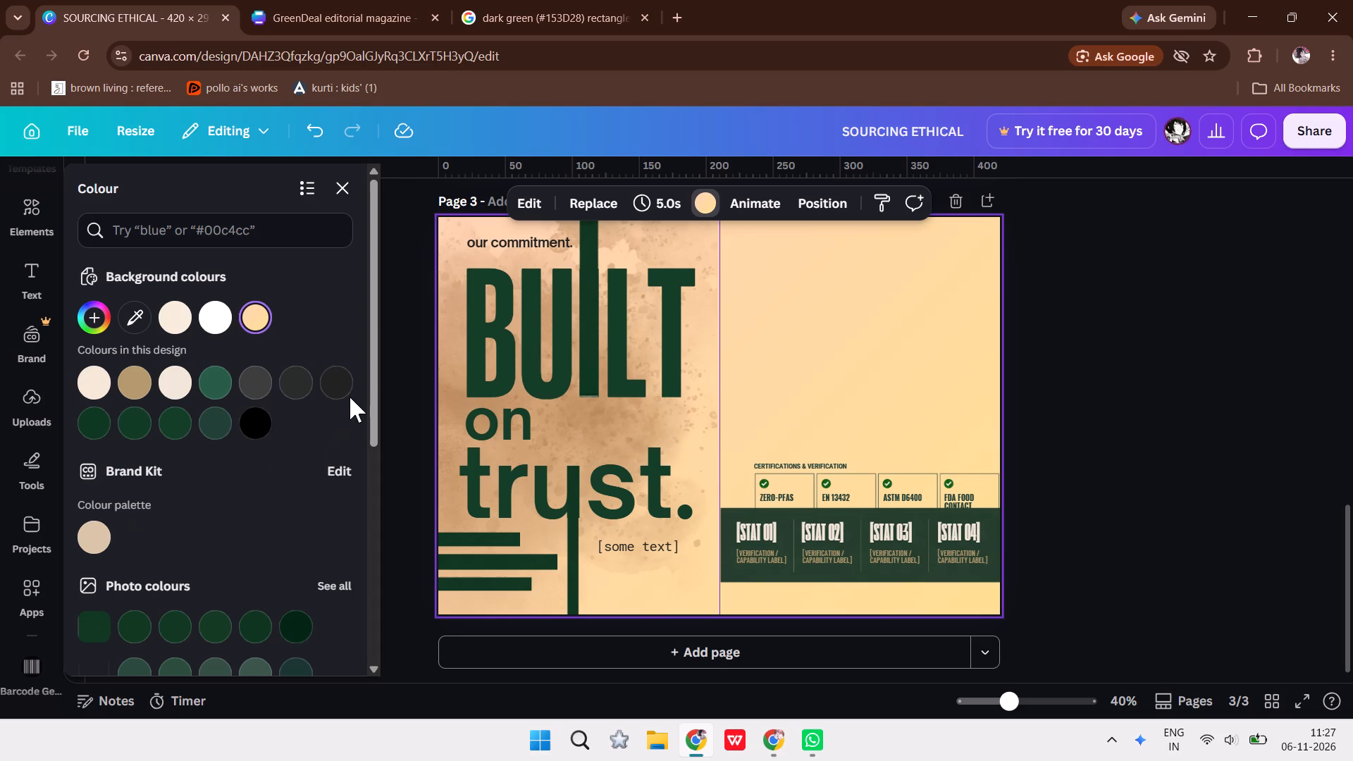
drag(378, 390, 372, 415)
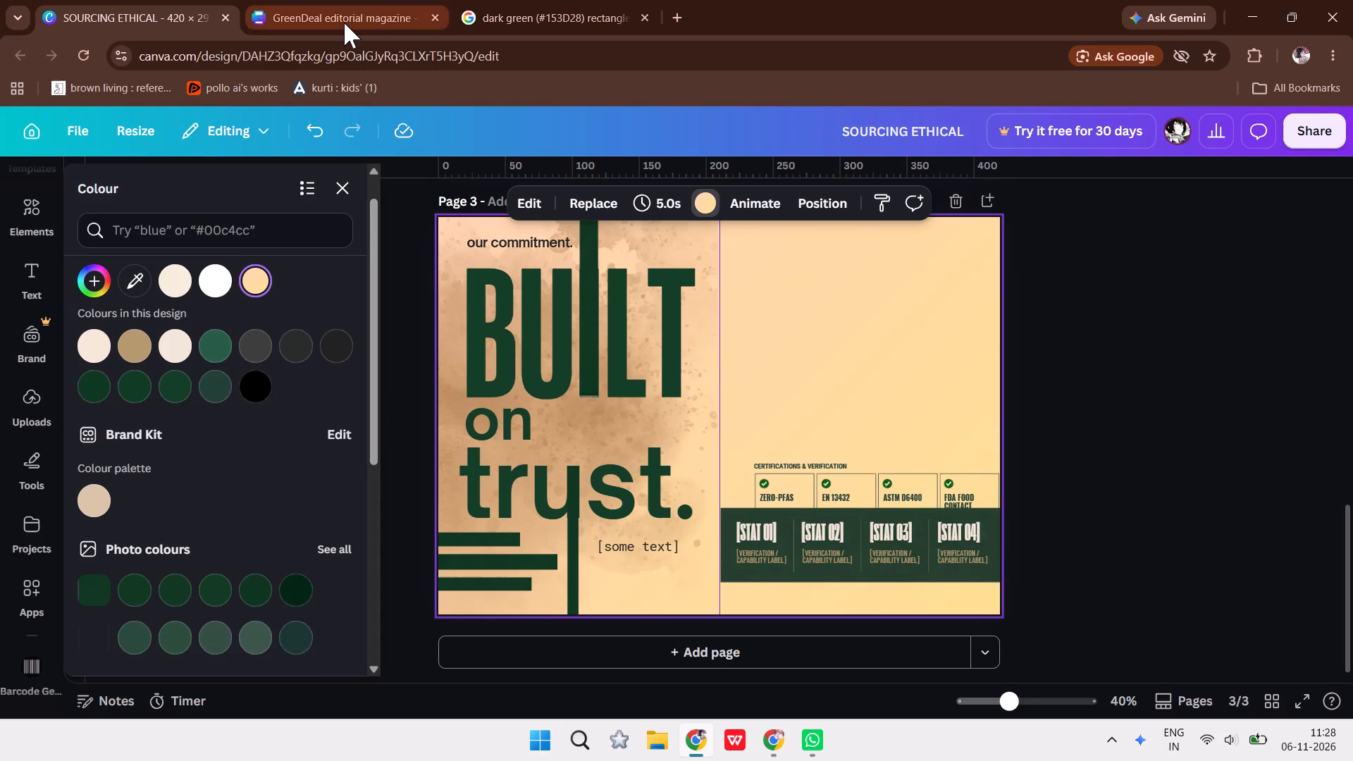
Switch to the GreenDeal editorial magazine design and browse its pages for layout and colour references.
click(344, 23)
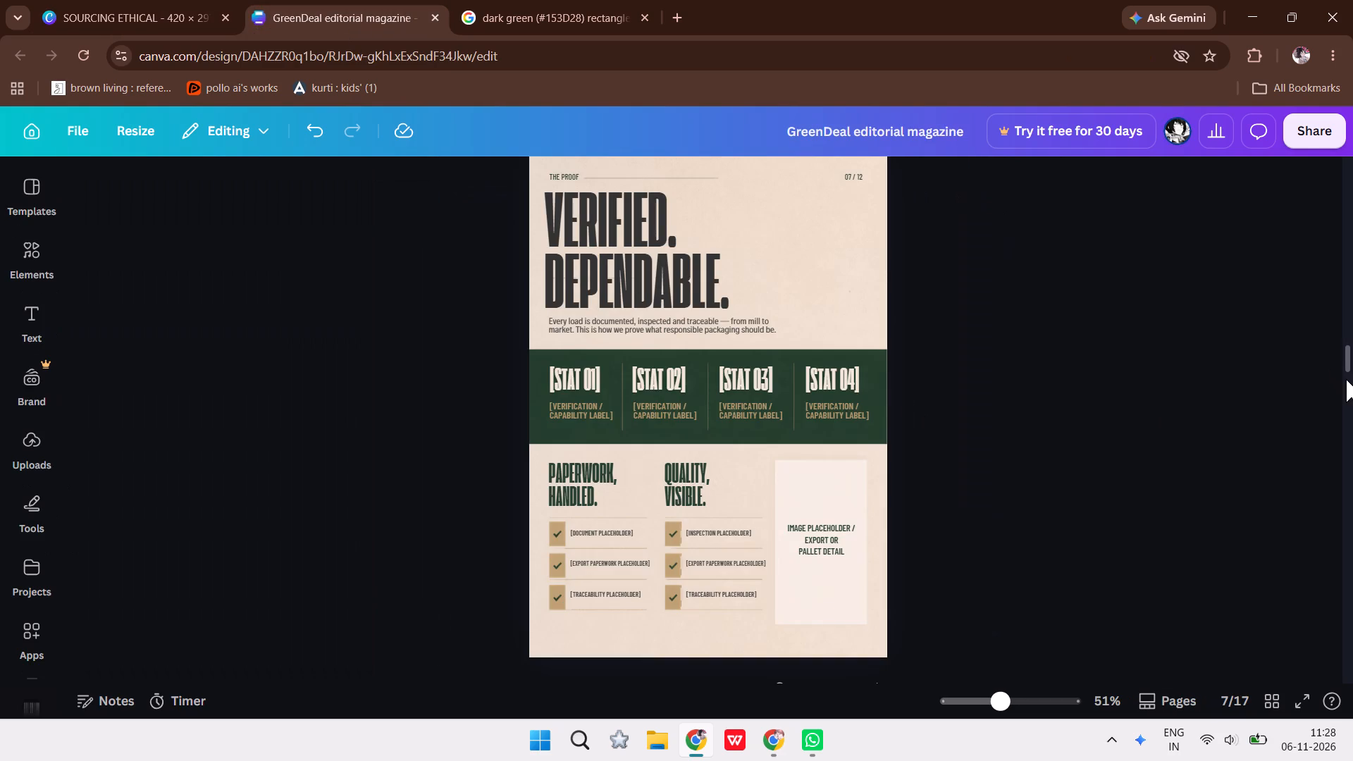
drag(1347, 366, 1346, 299)
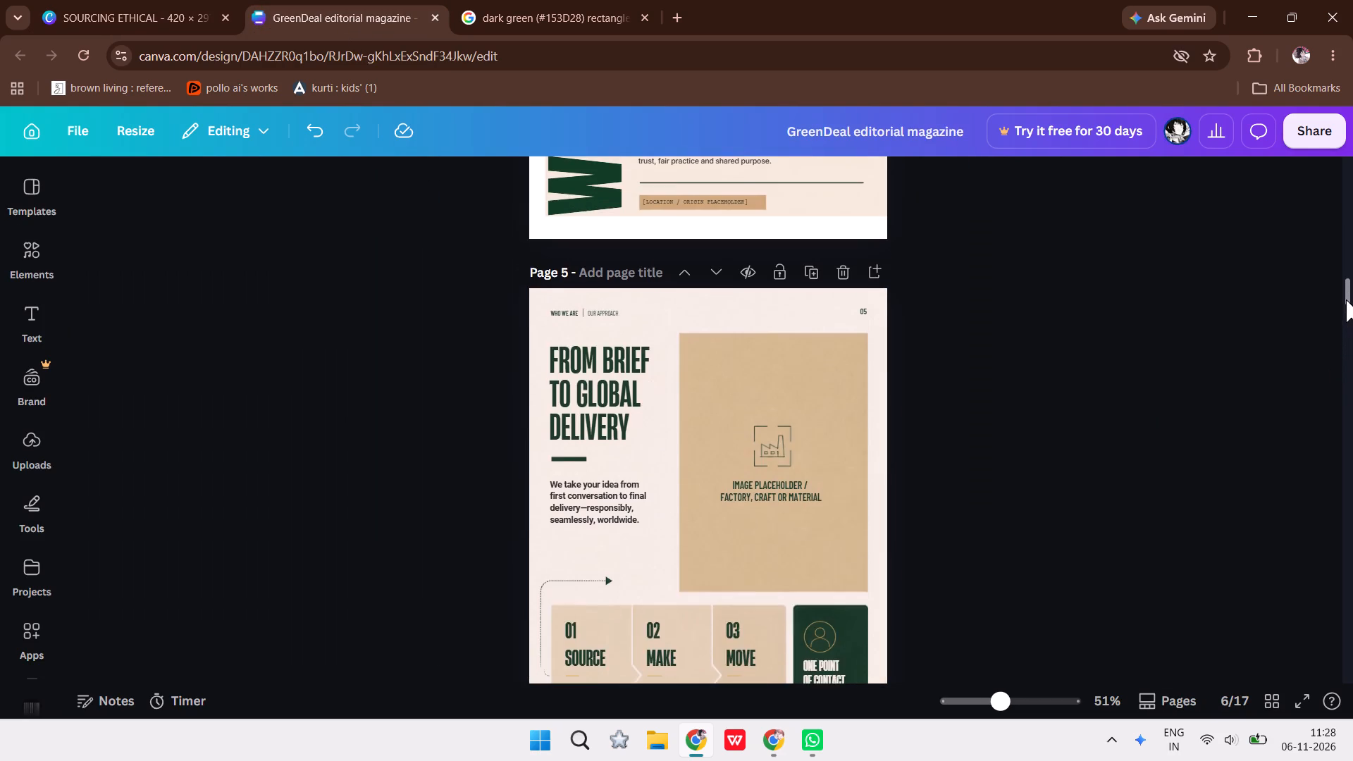
drag(1346, 299, 1328, 279)
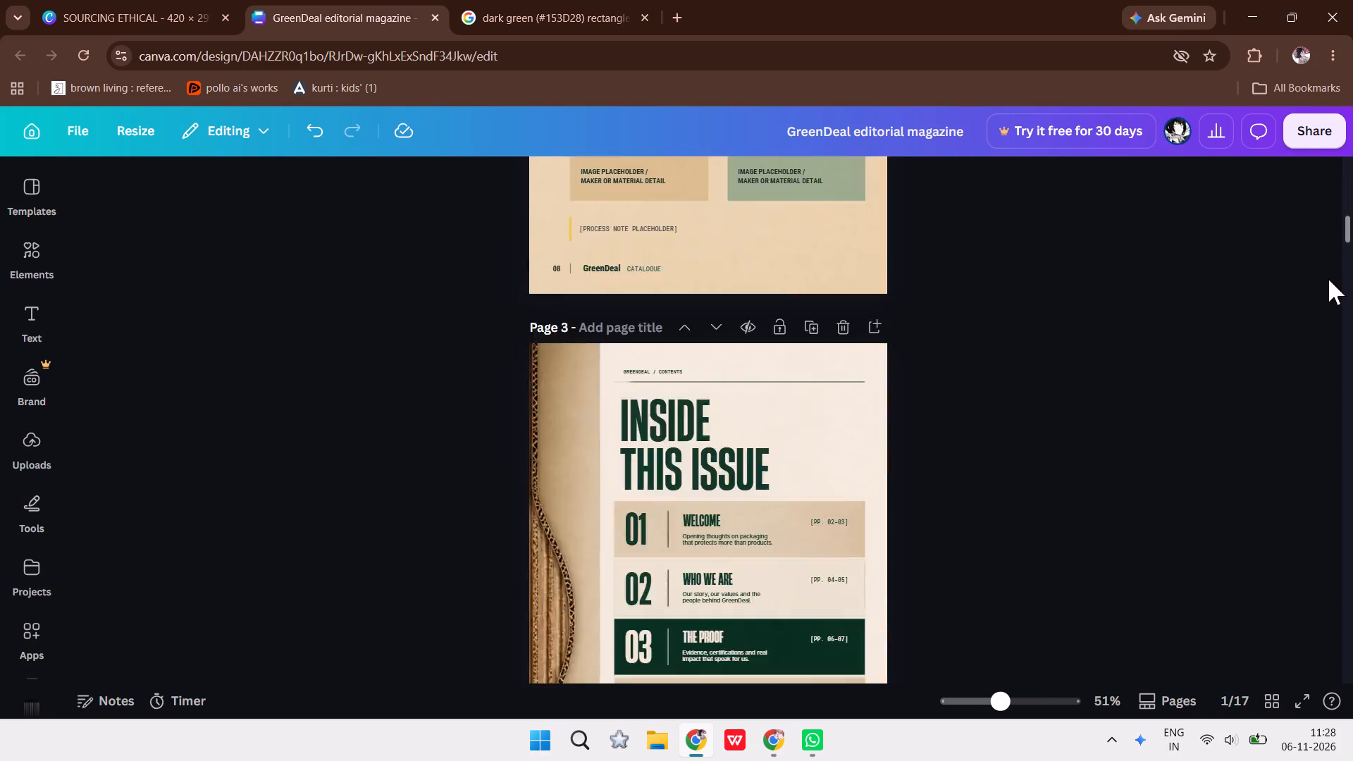
drag(1328, 279, 1320, 410)
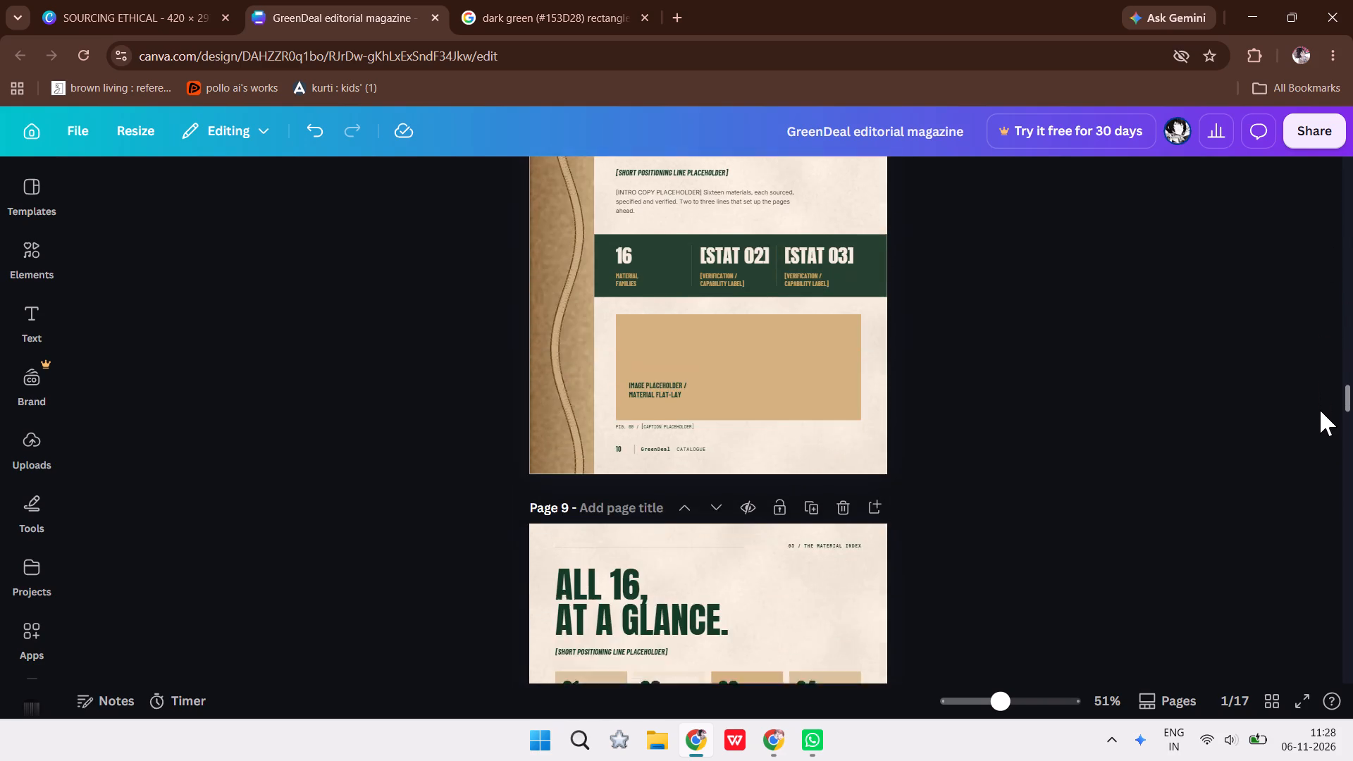
drag(1320, 410, 1326, 481)
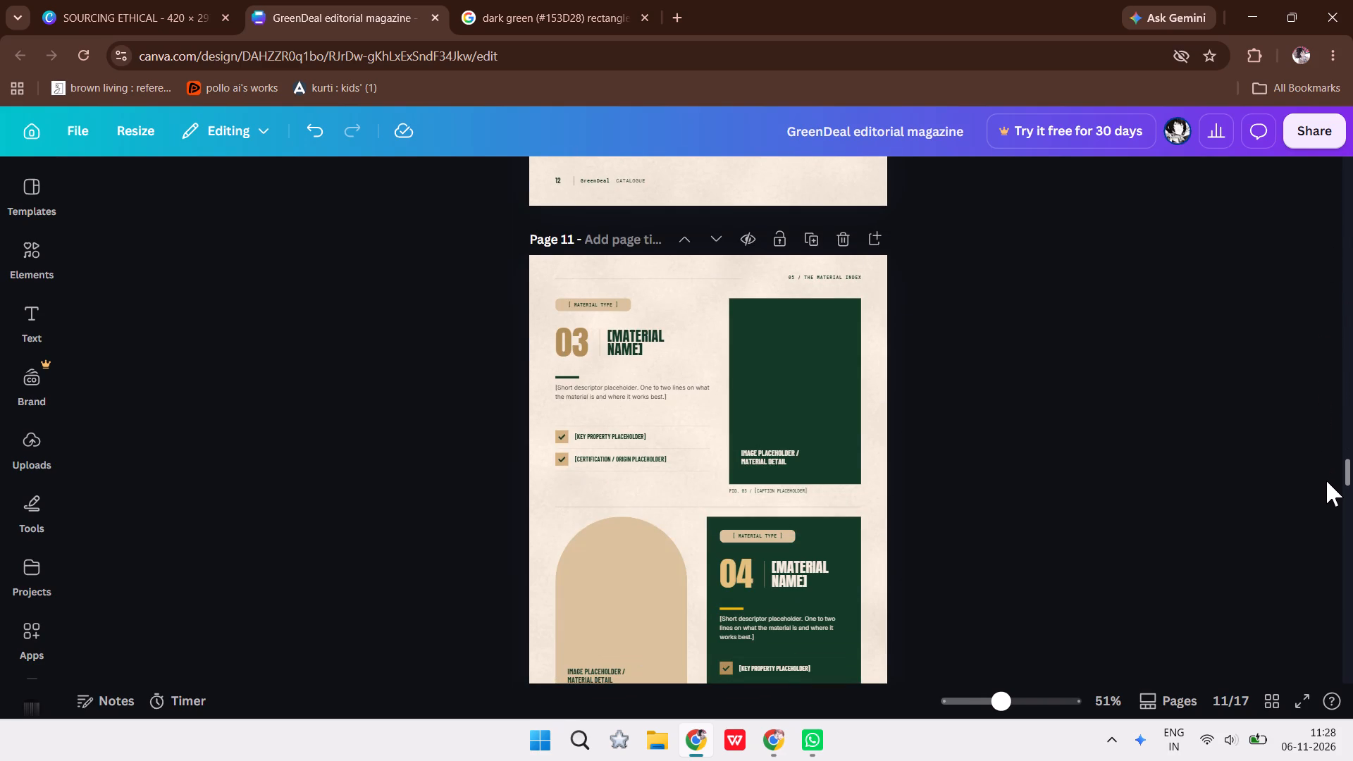
drag(1326, 481, 1318, 371)
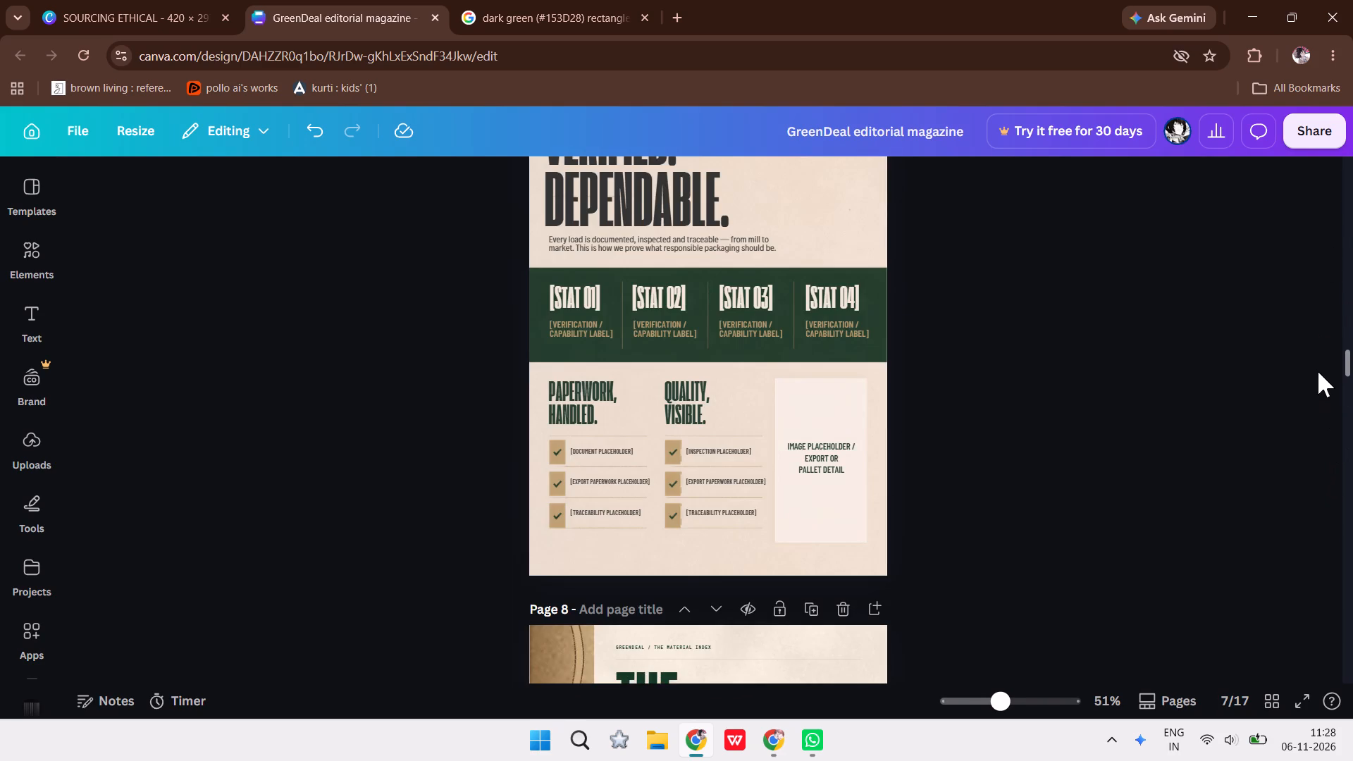
drag(1318, 371, 1317, 340)
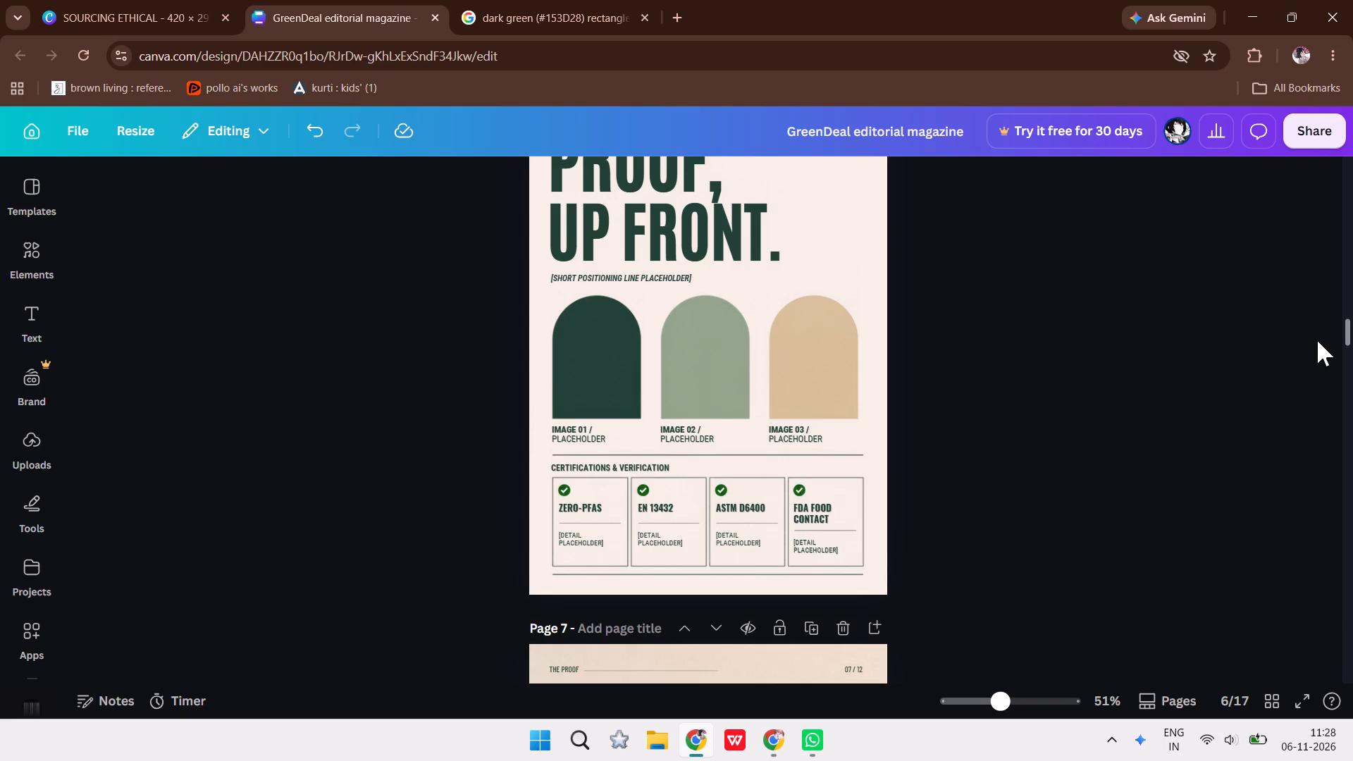
drag(1317, 340, 1315, 282)
Return to the SOURCING ETHICAL design and look through the clipboard history and the page background colour options.
click(185, 1)
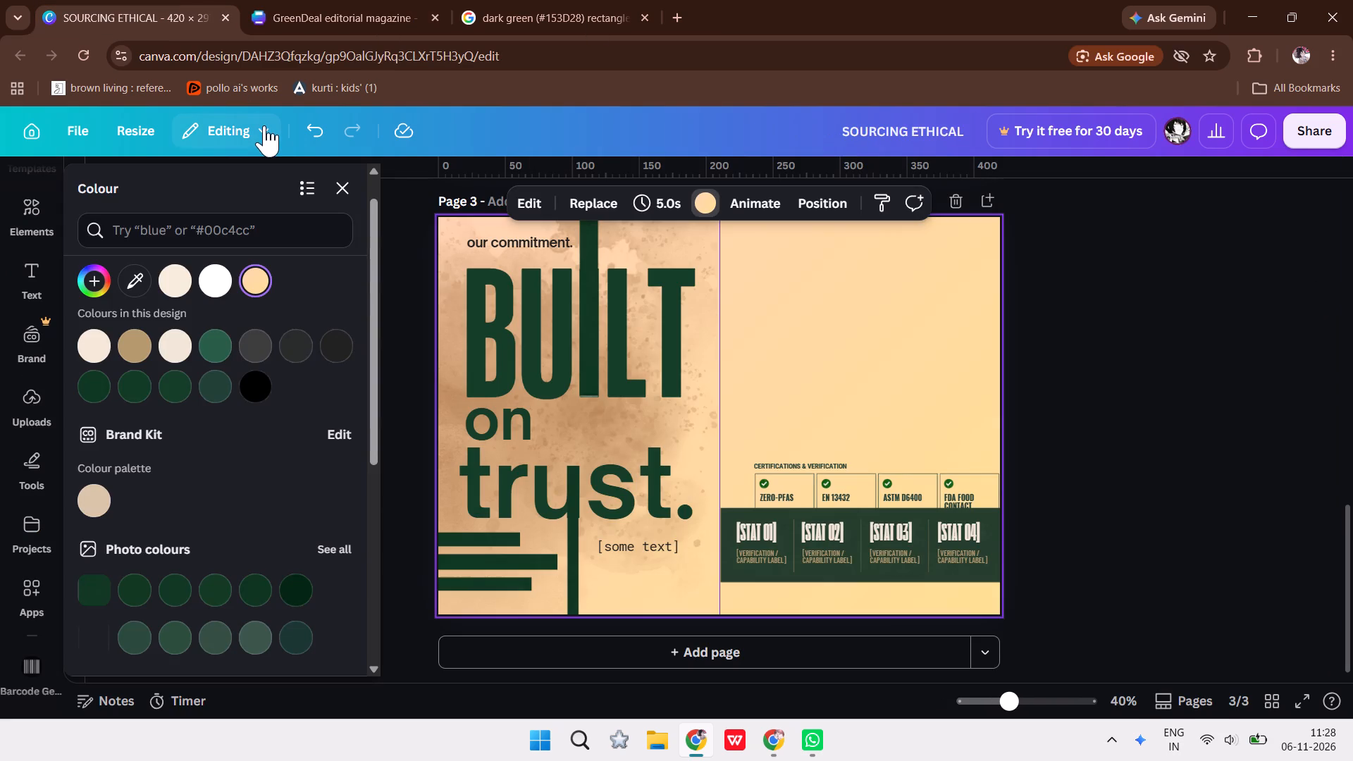
key(super+v)
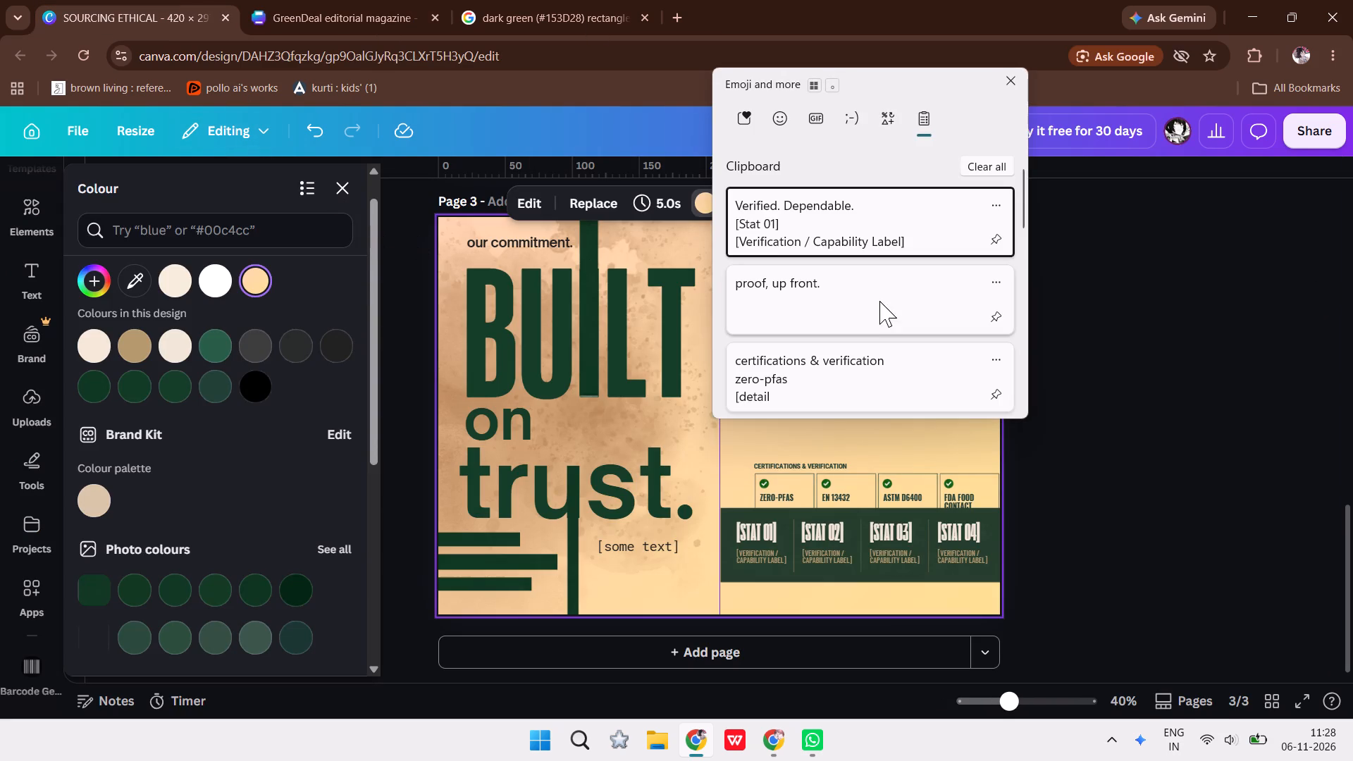
drag(1027, 214, 1027, 336)
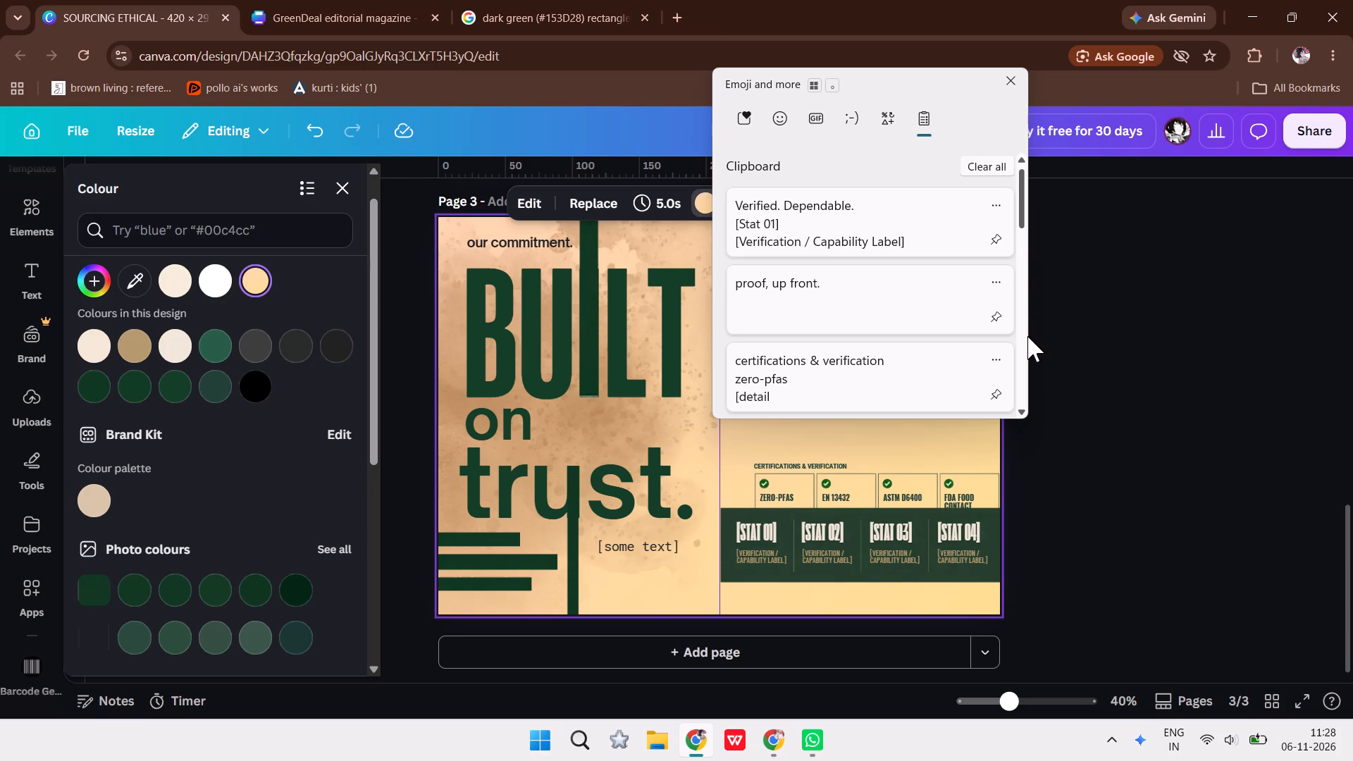
drag(1027, 336, 1026, 335)
drag(1018, 225, 1026, 433)
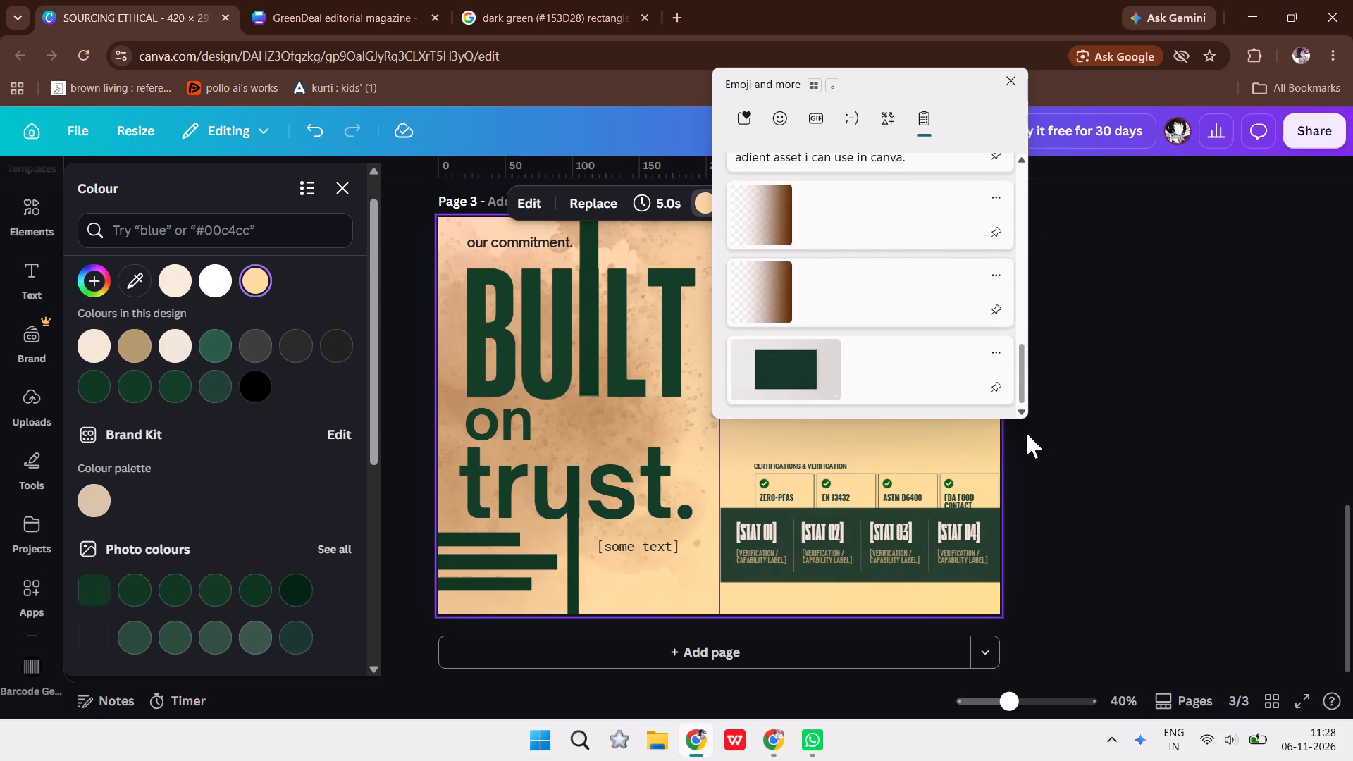
drag(1026, 433, 989, 145)
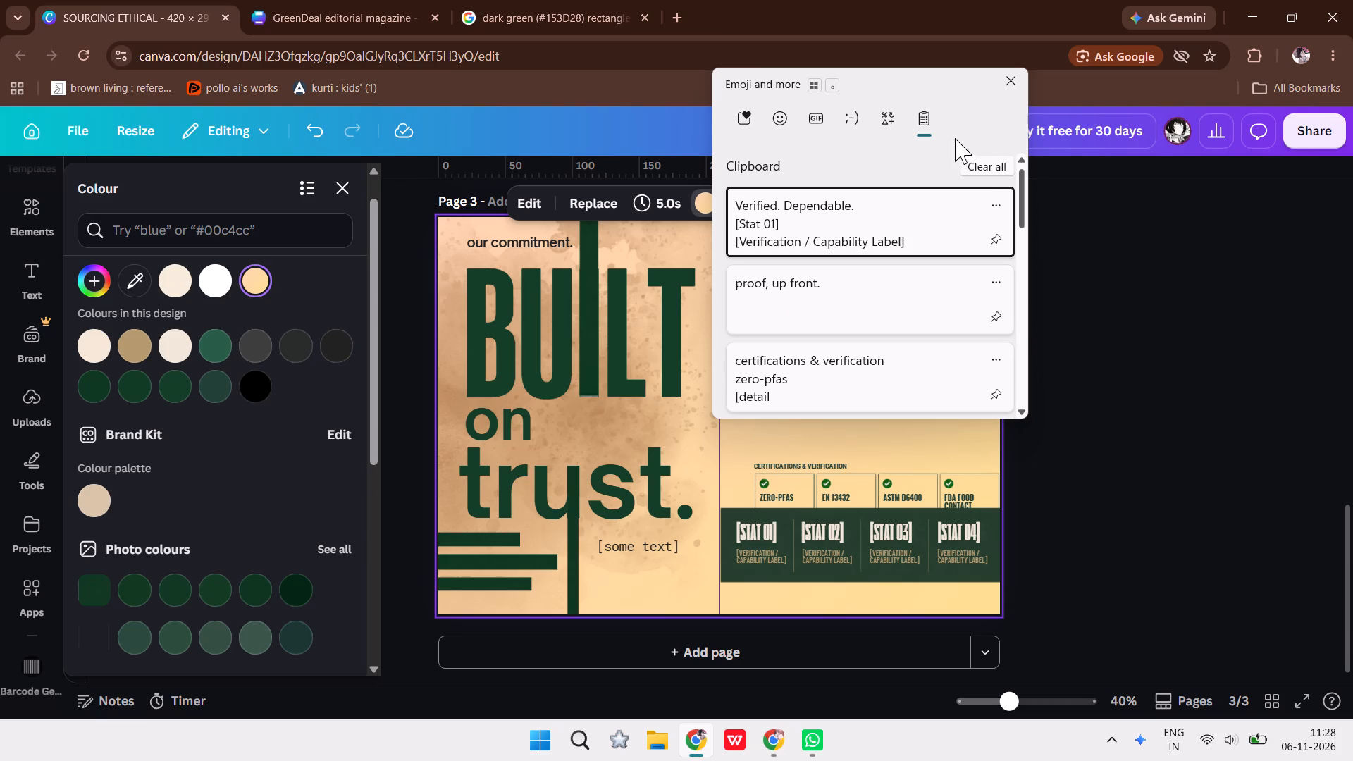
click(1144, 252)
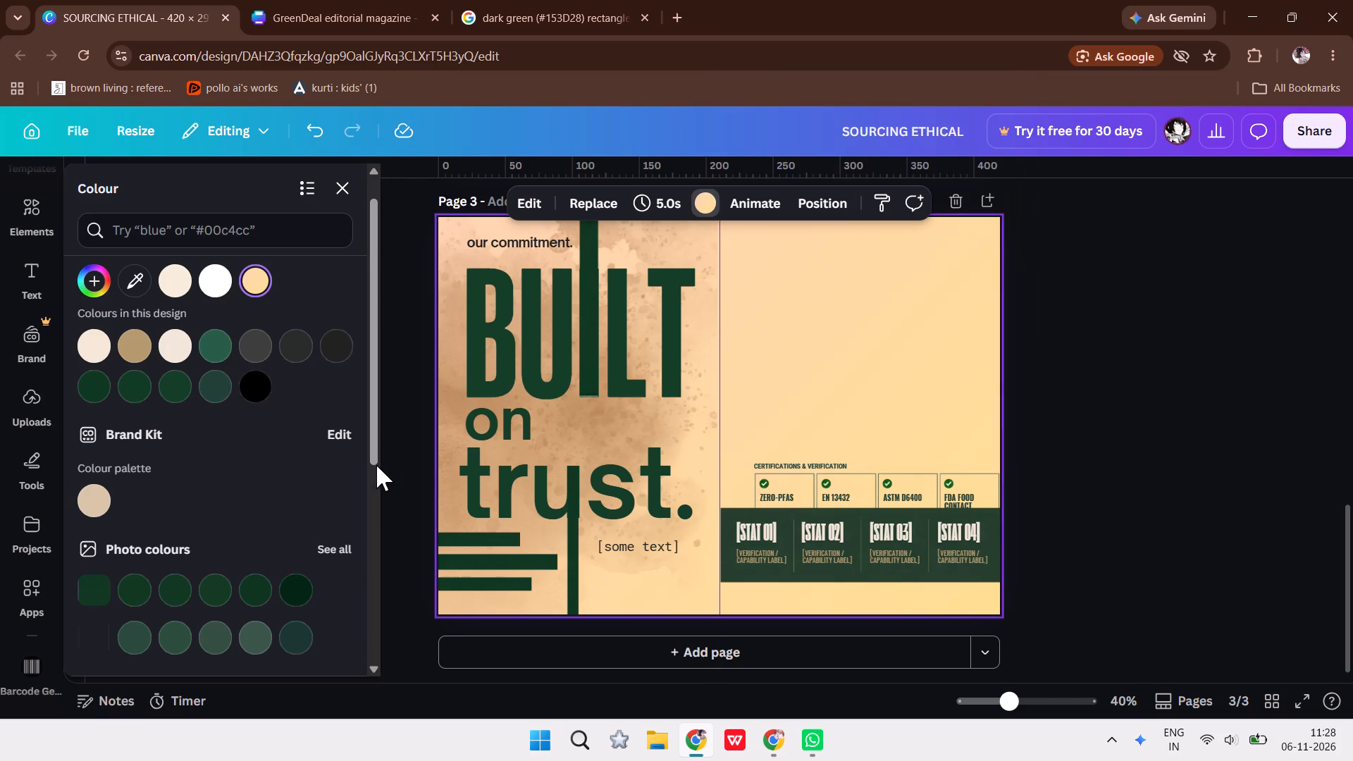
drag(369, 441, 367, 632)
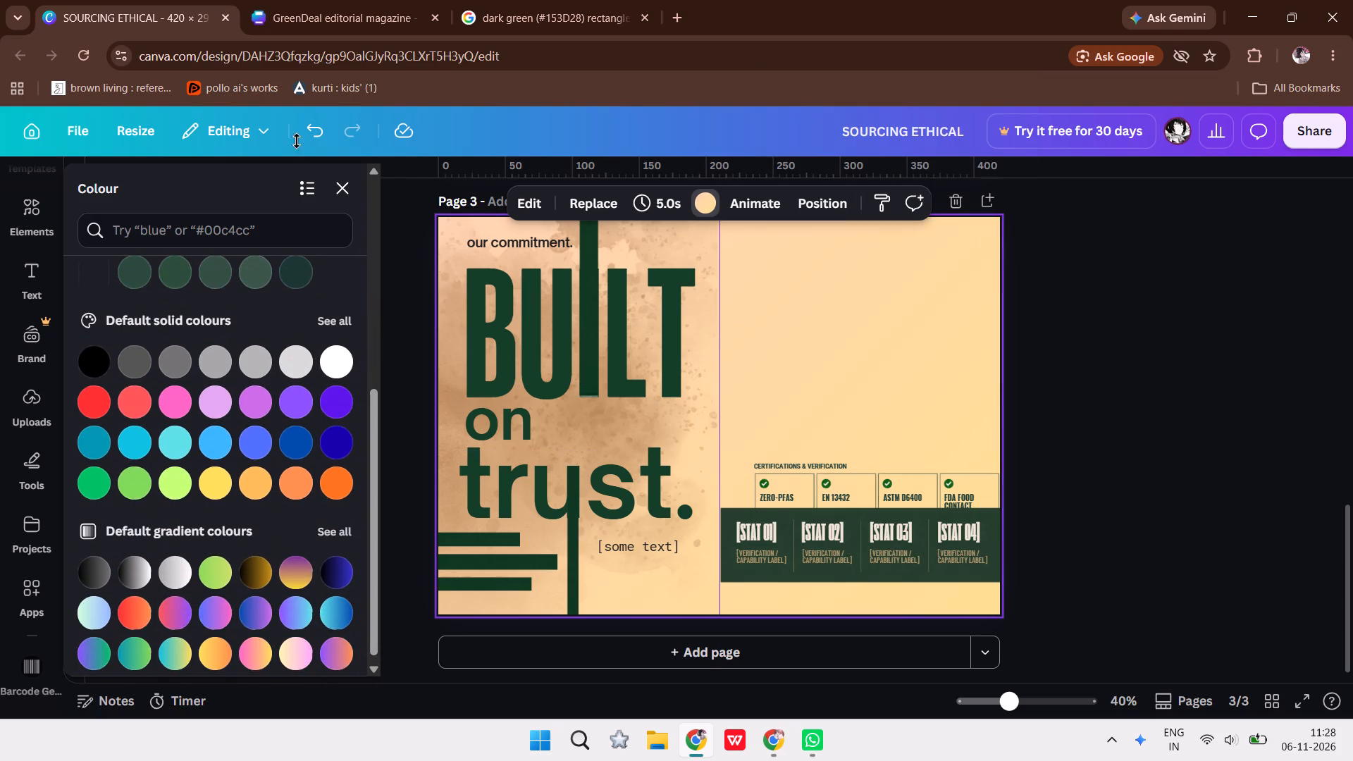
Switch to the GreenDeal editorial magazine design and recolour the pale green in page 4's image placeholder with tan #BF9A5F.
click(374, 2)
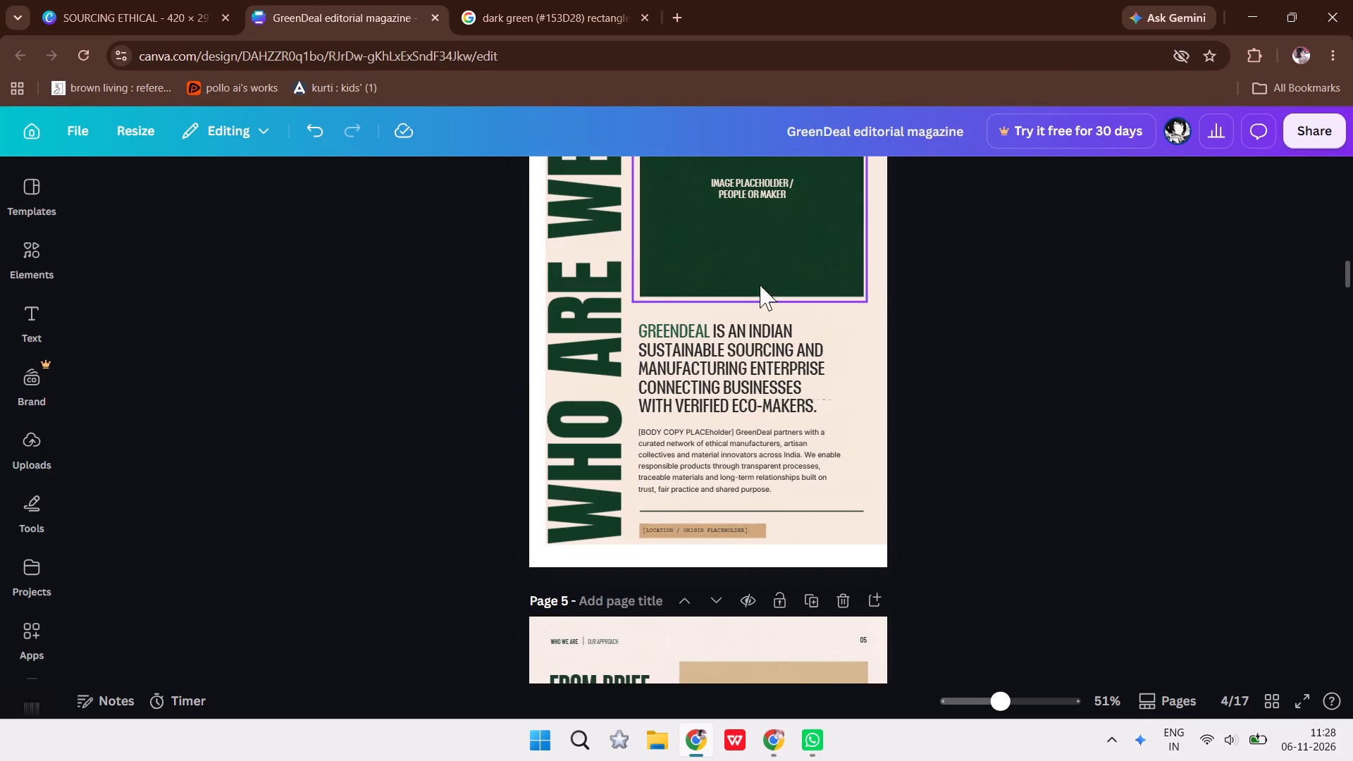
drag(1352, 268, 1349, 245)
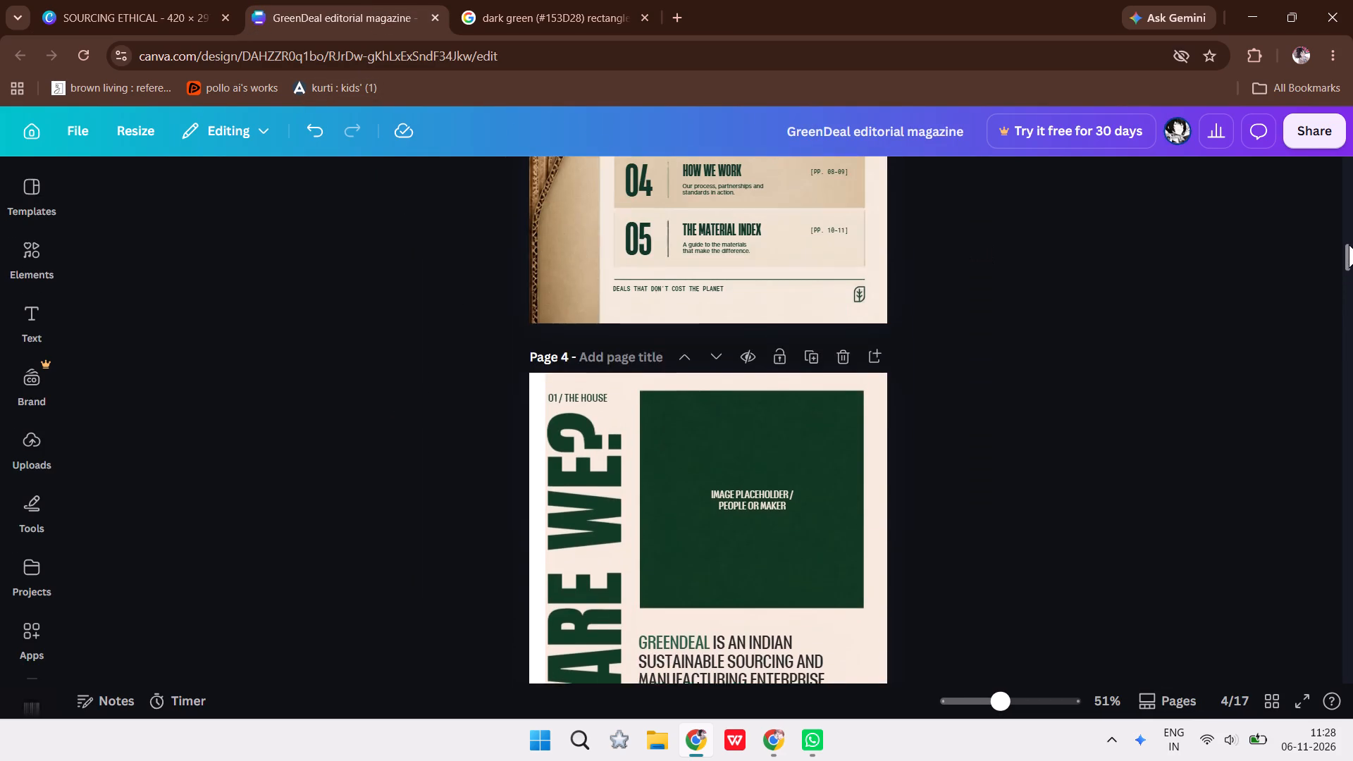
drag(1349, 245, 1348, 242)
click(726, 575)
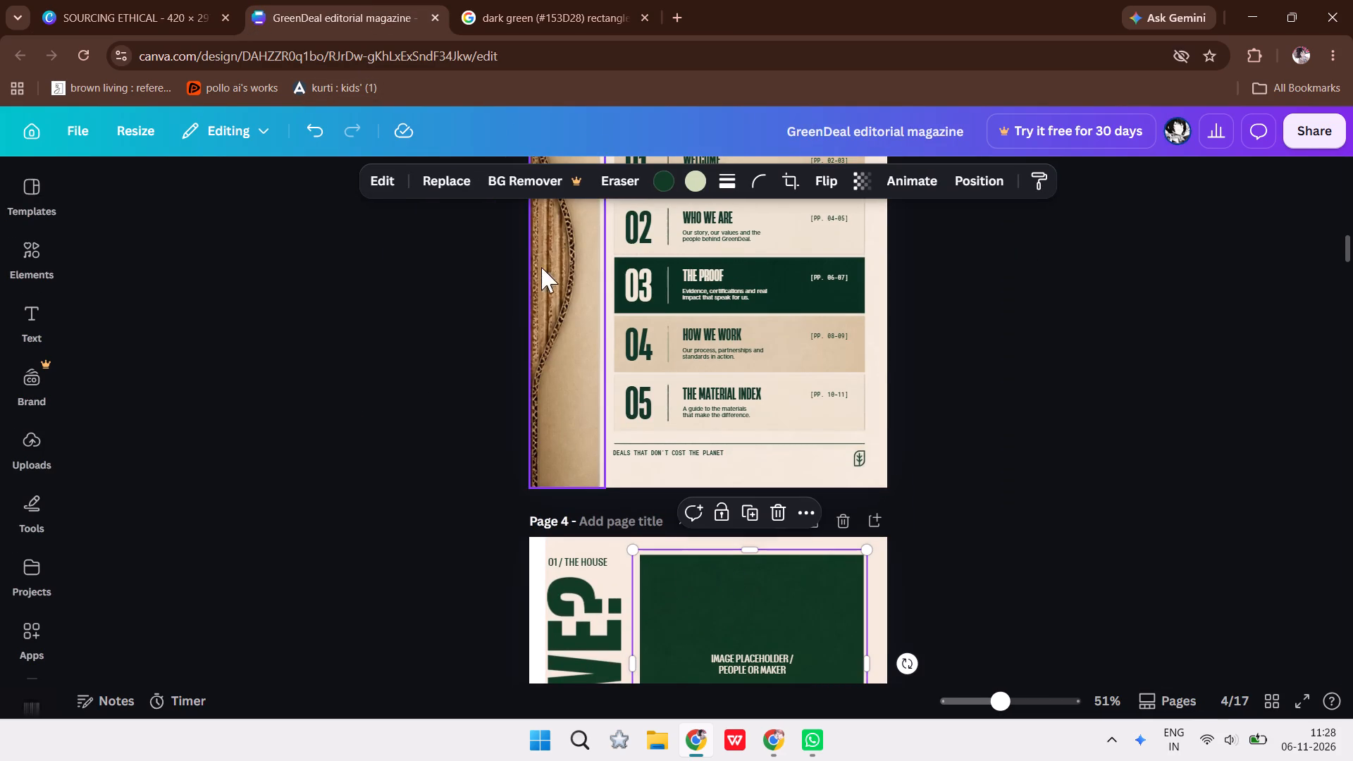
click(700, 175)
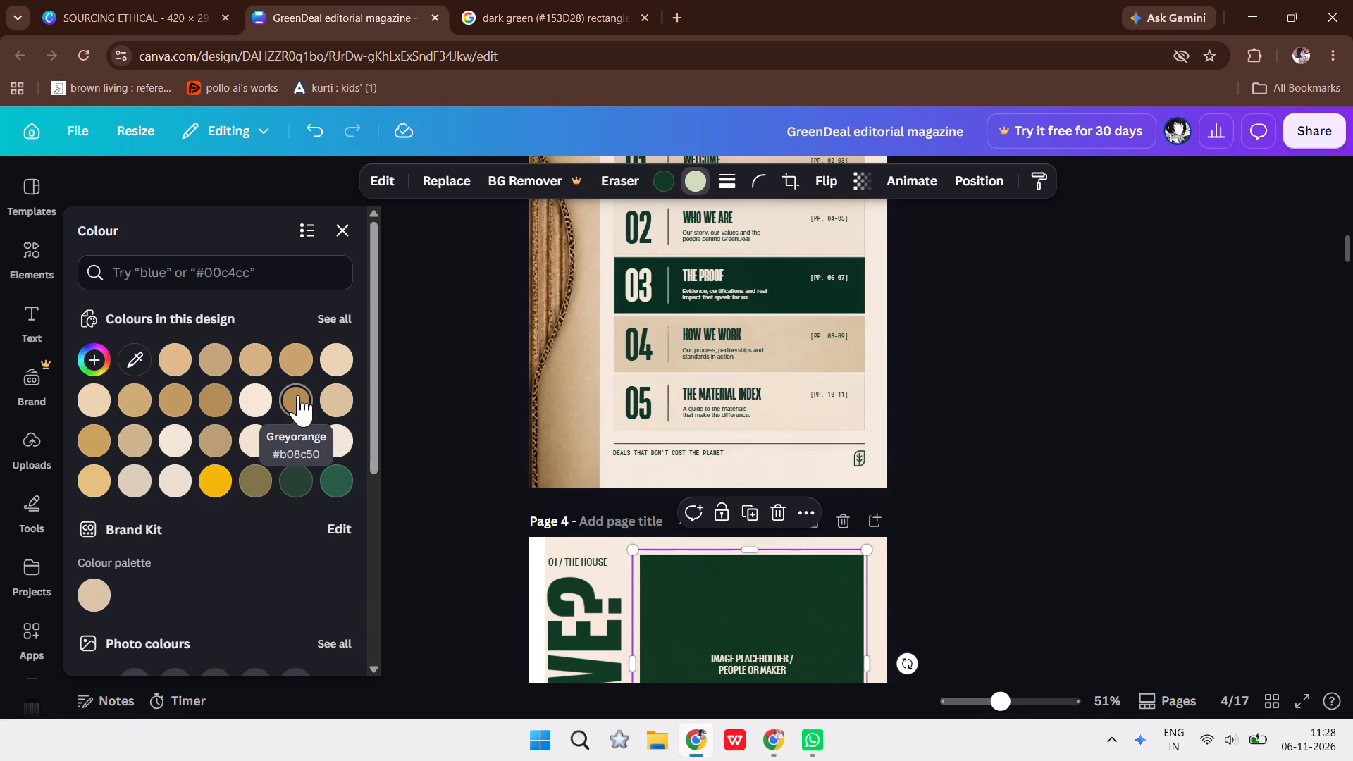
click(125, 388)
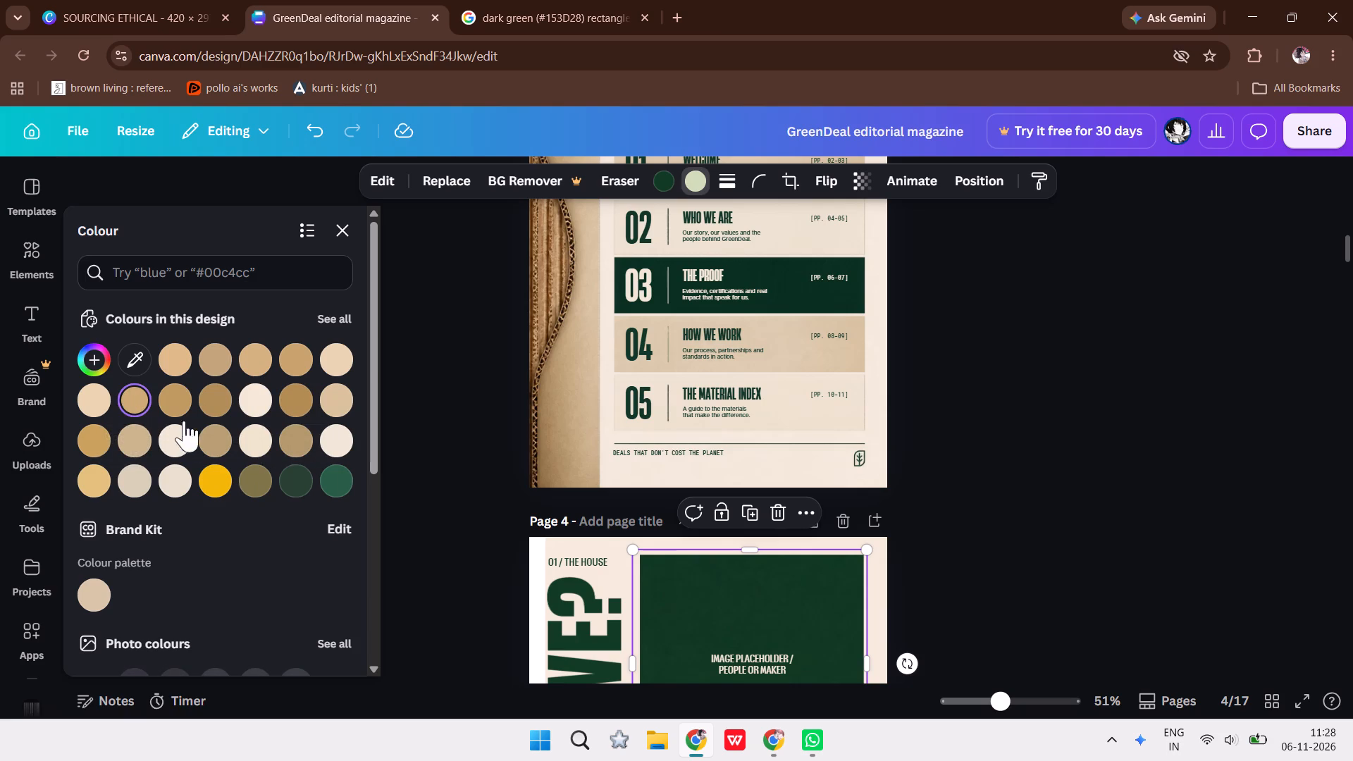
click(132, 395)
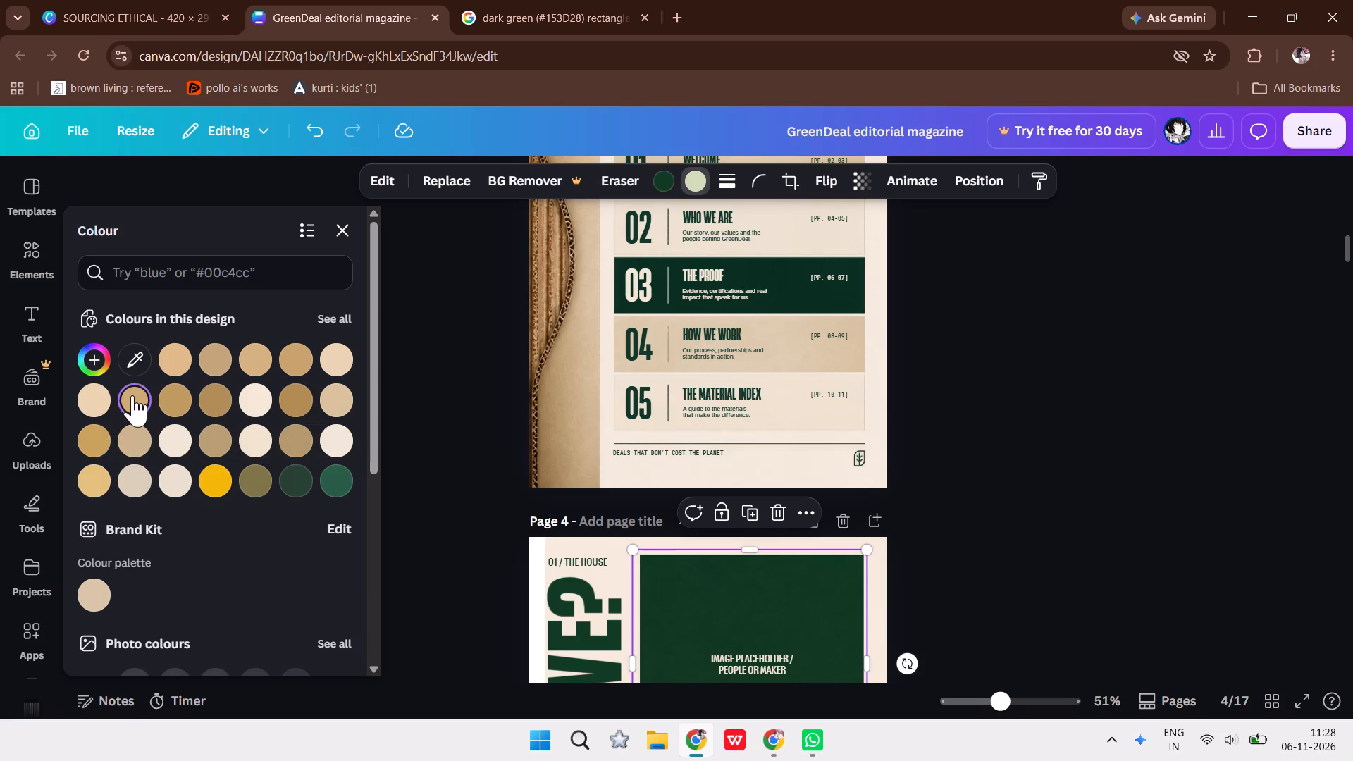
double_click(132, 395)
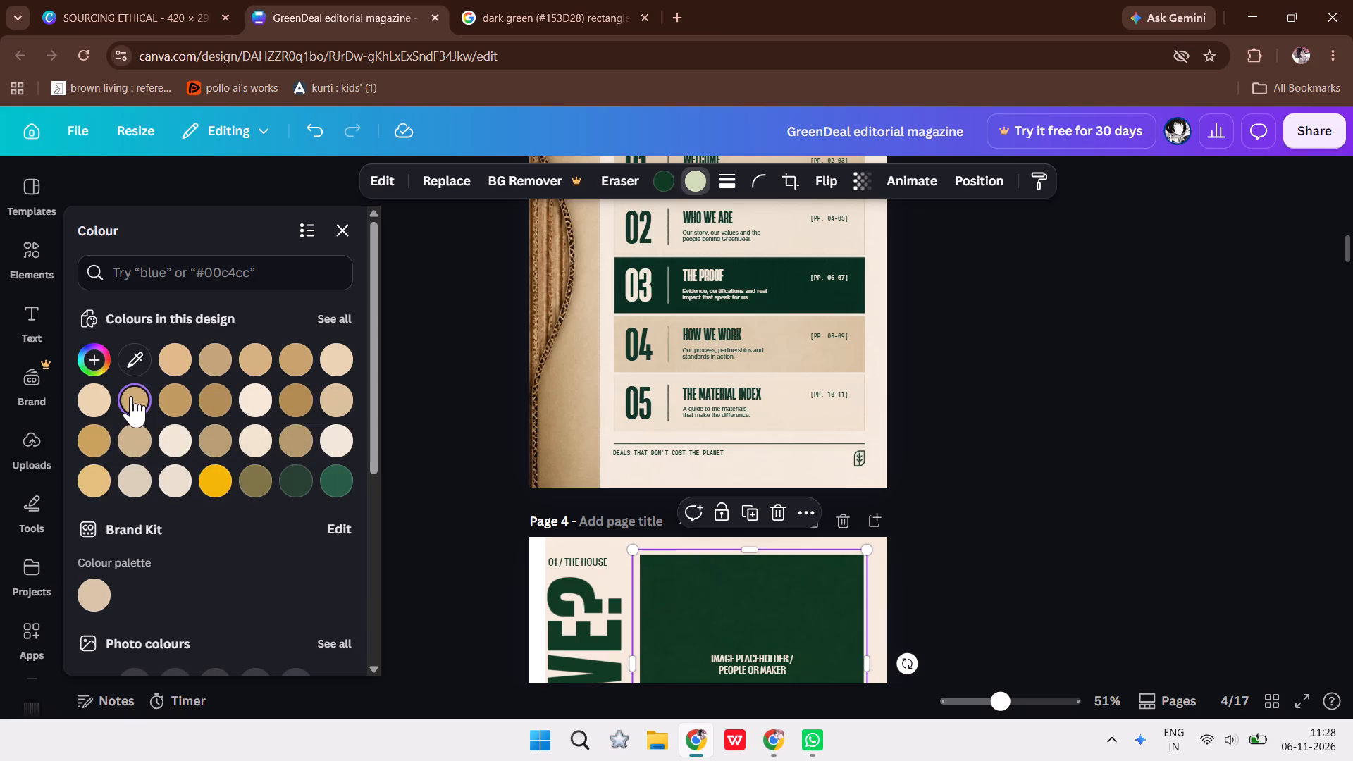
click(130, 397)
click(130, 397)
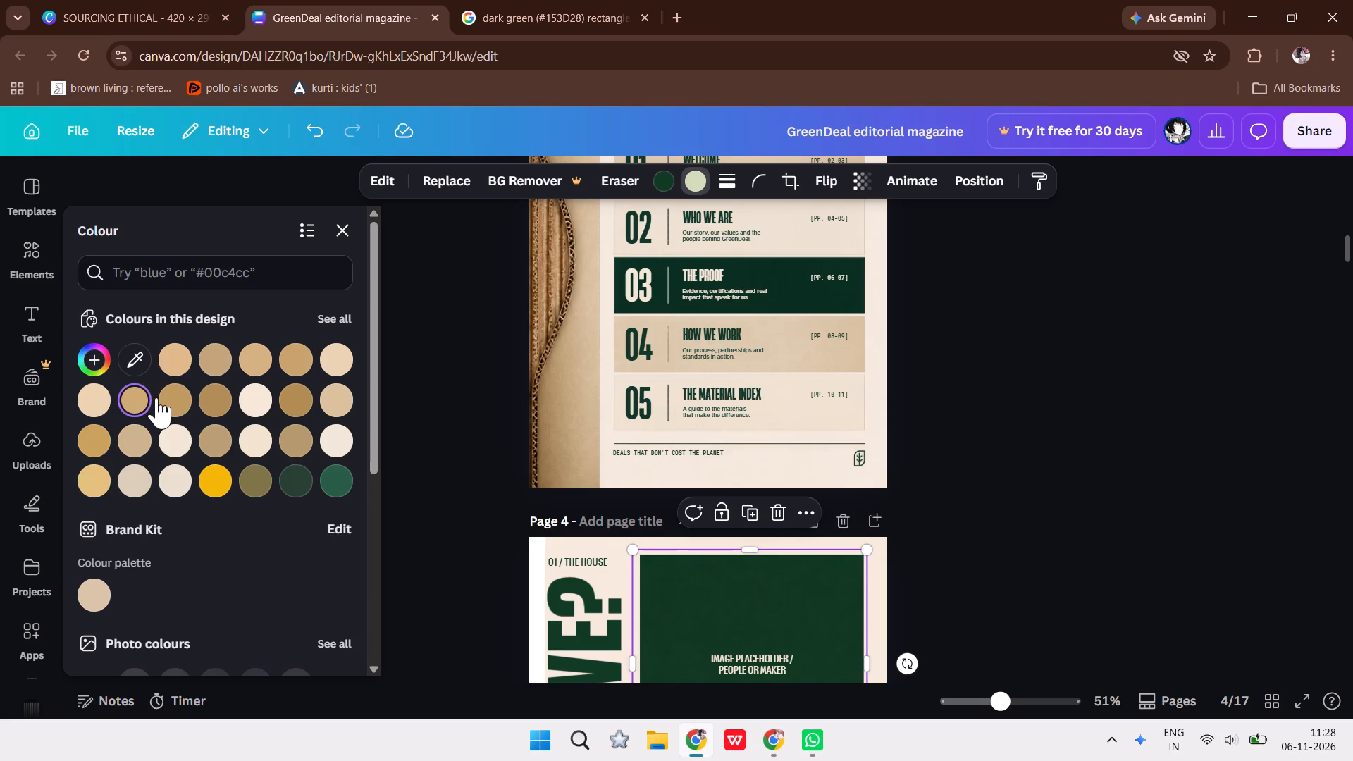
click(156, 397)
click(175, 397)
Switch to the dark green rectangle search page and close it.
click(512, 22)
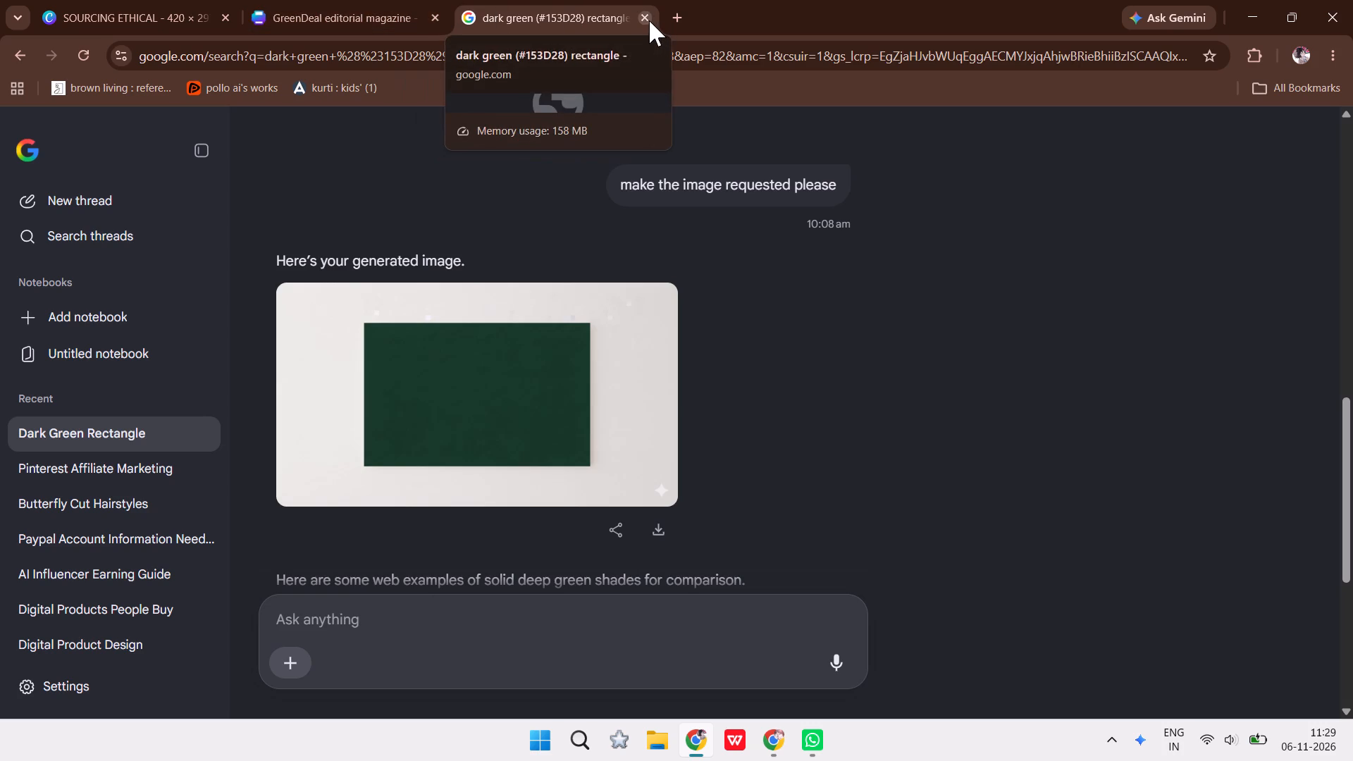
click(649, 20)
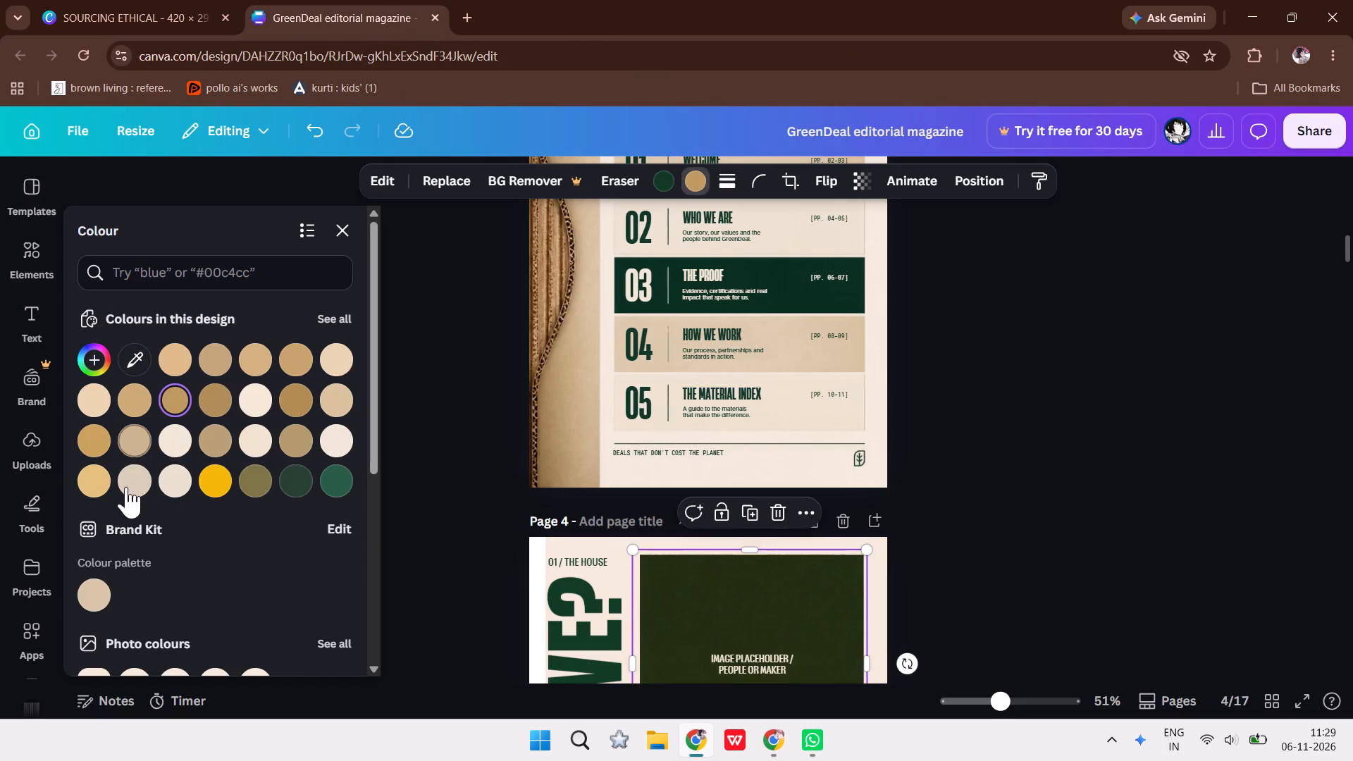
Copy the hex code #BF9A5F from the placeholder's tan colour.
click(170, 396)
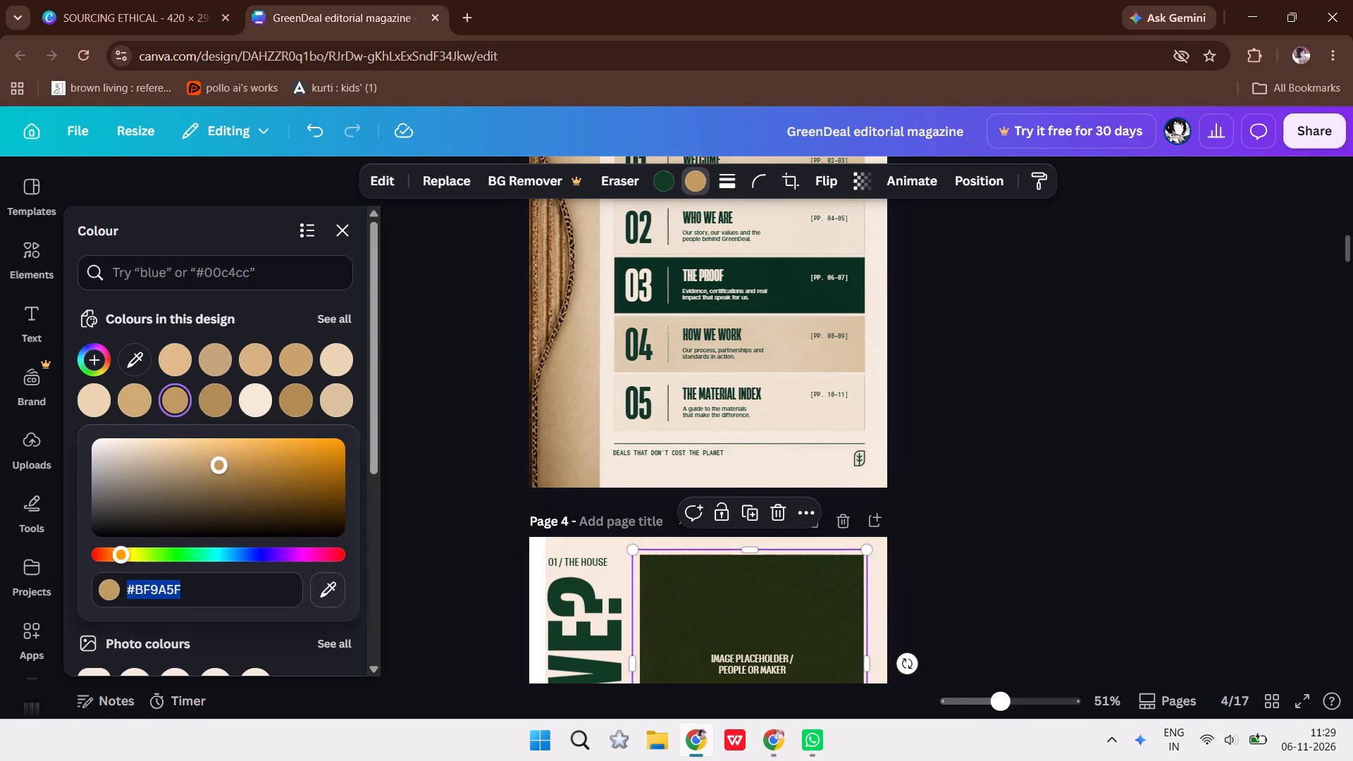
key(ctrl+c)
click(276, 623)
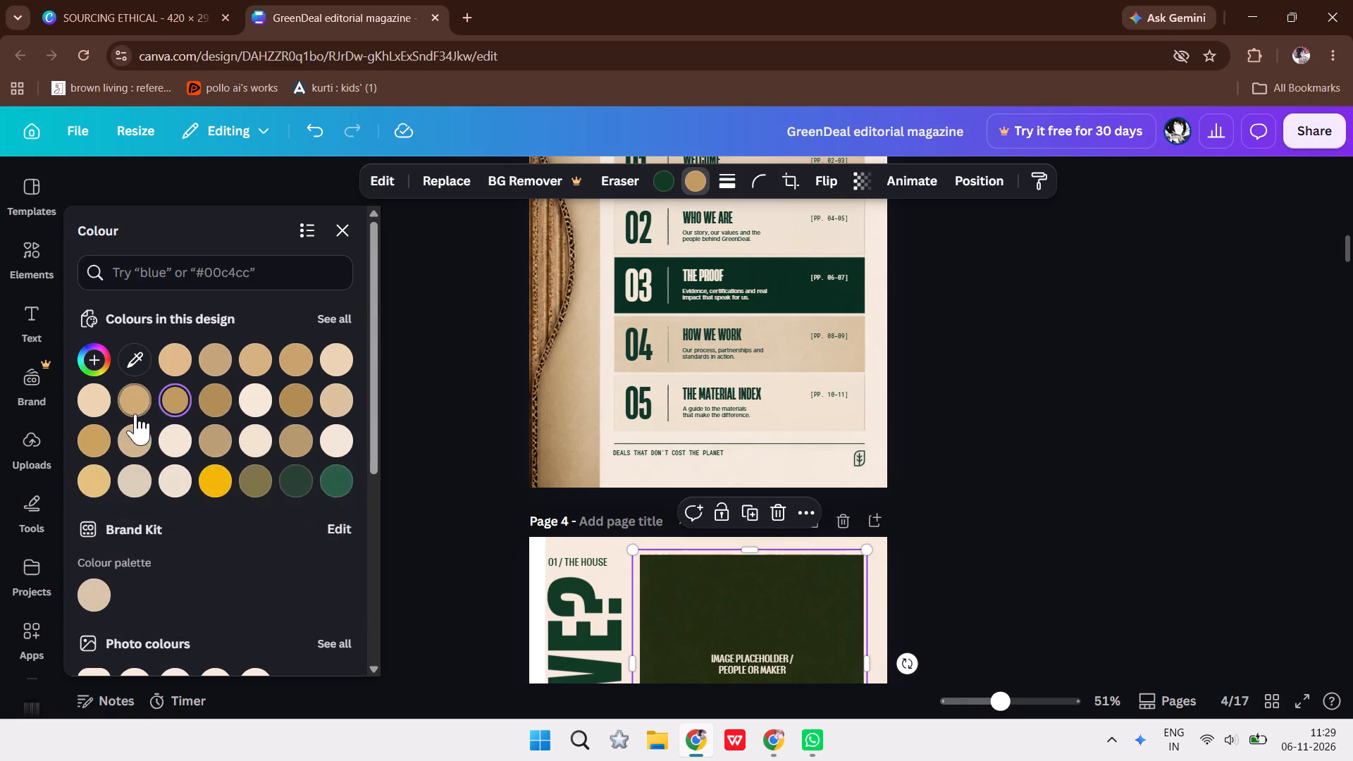
Change the page 4 placeholder's tan to #CDAA73 and copy that hex code.
click(135, 413)
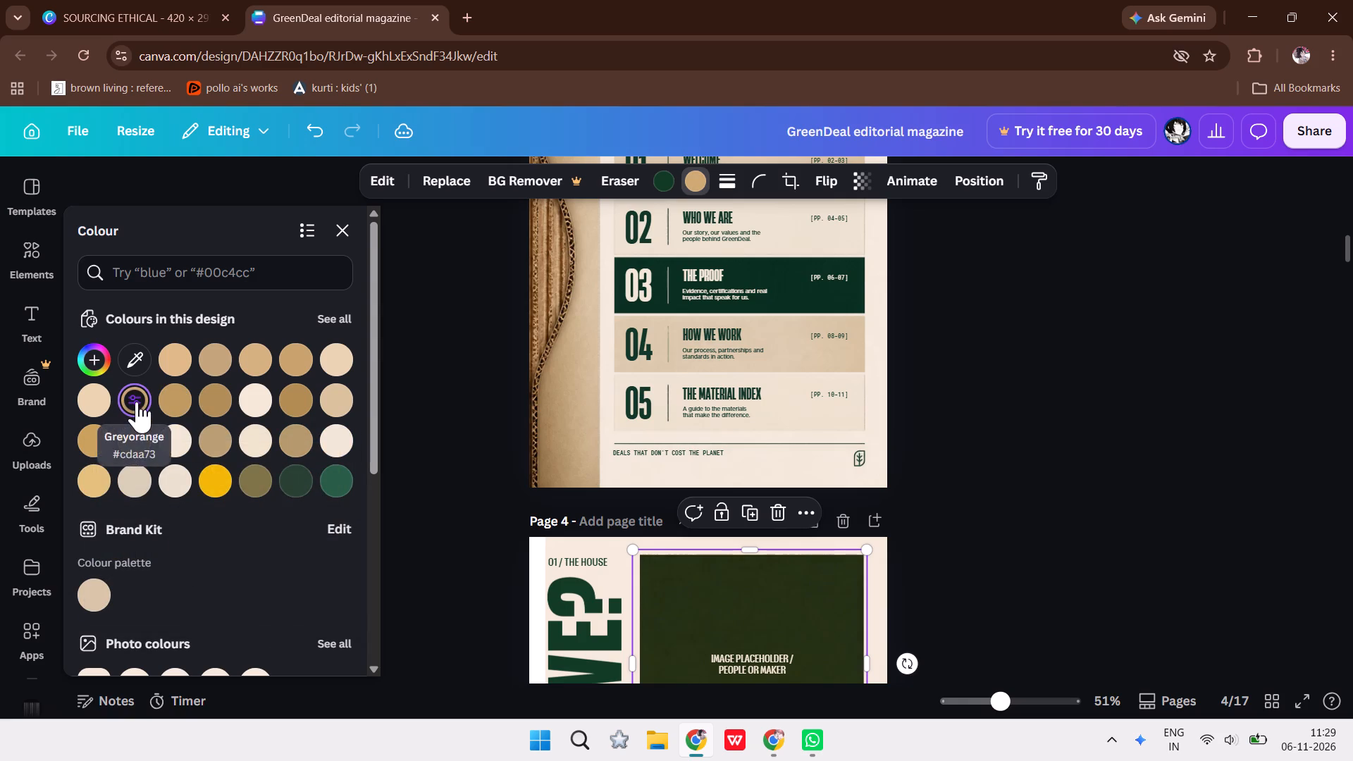
click(137, 402)
key(ctrl+c)
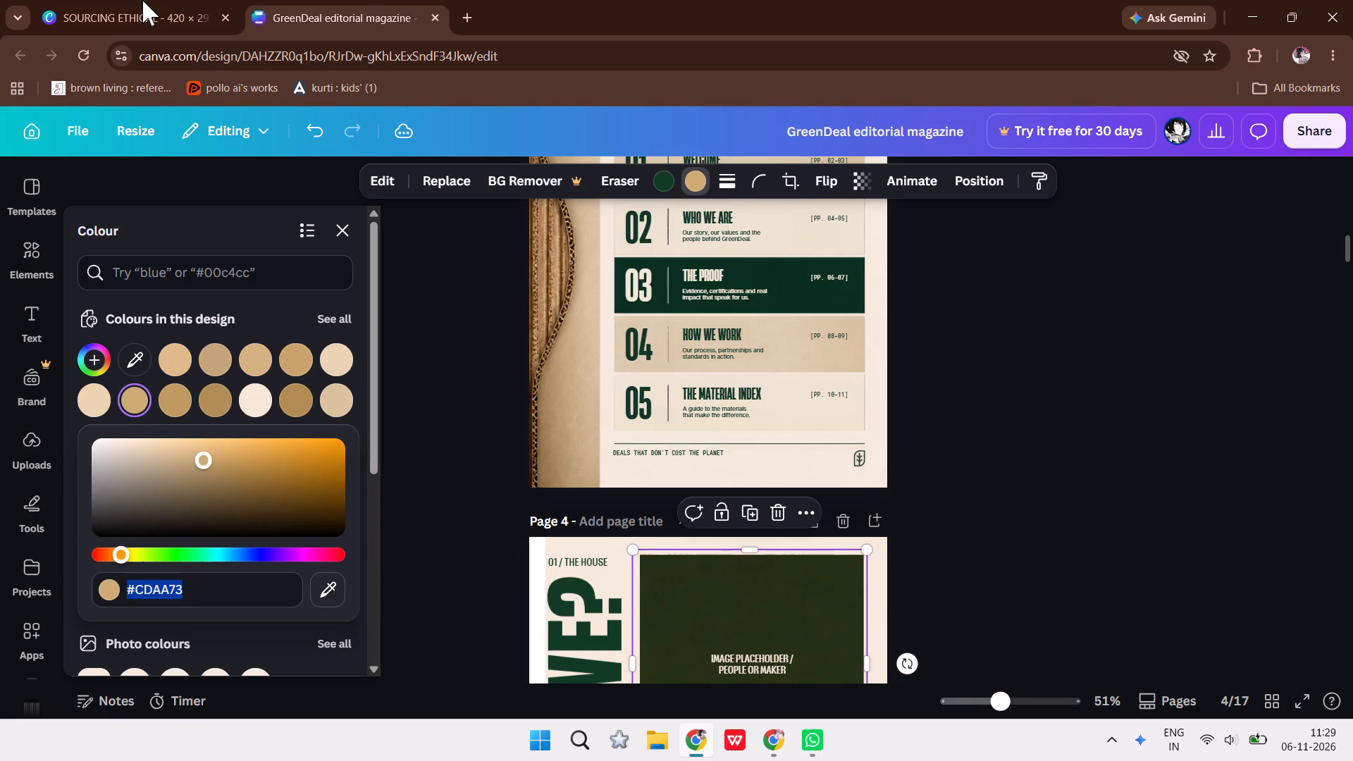
Return to the SOURCING ETHICAL design and set page 3's background to the copied solid colour #CDAA73.
click(146, 0)
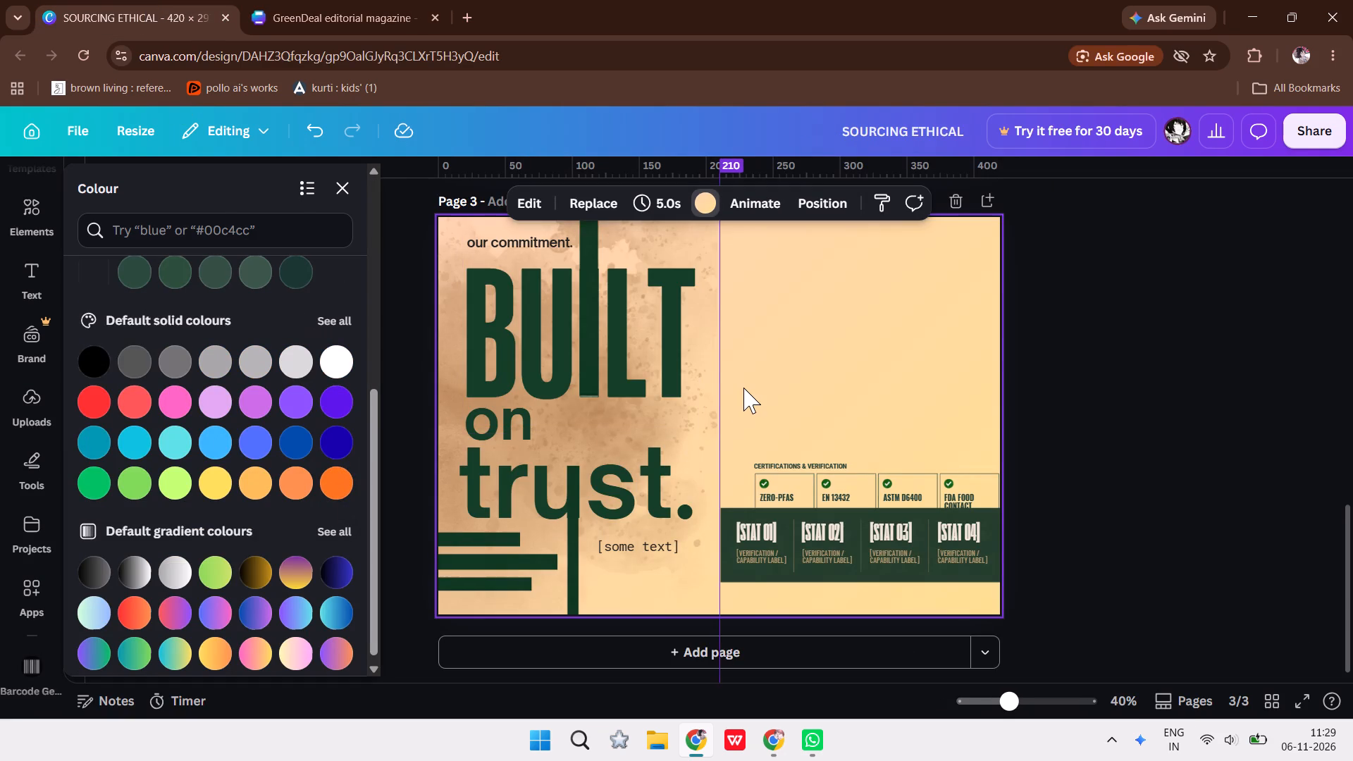
click(743, 388)
click(978, 333)
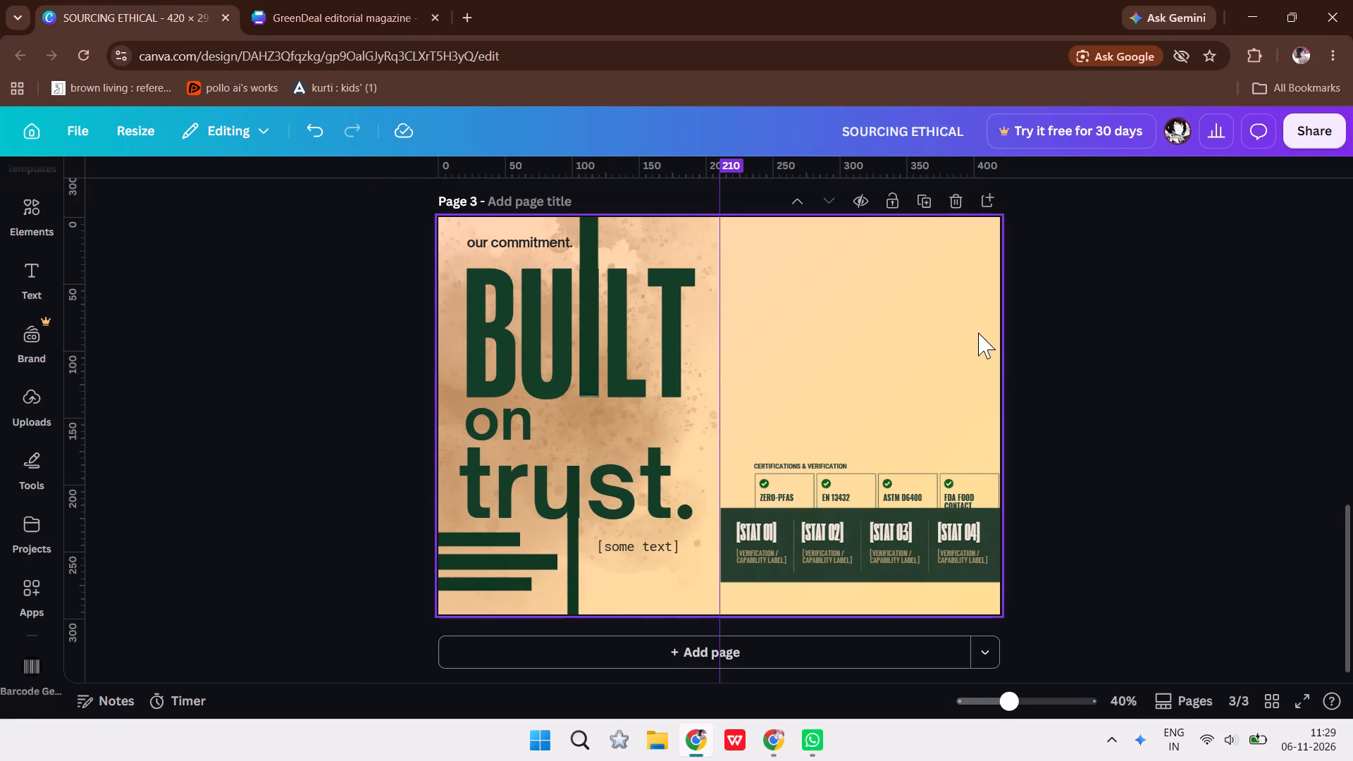
click(700, 202)
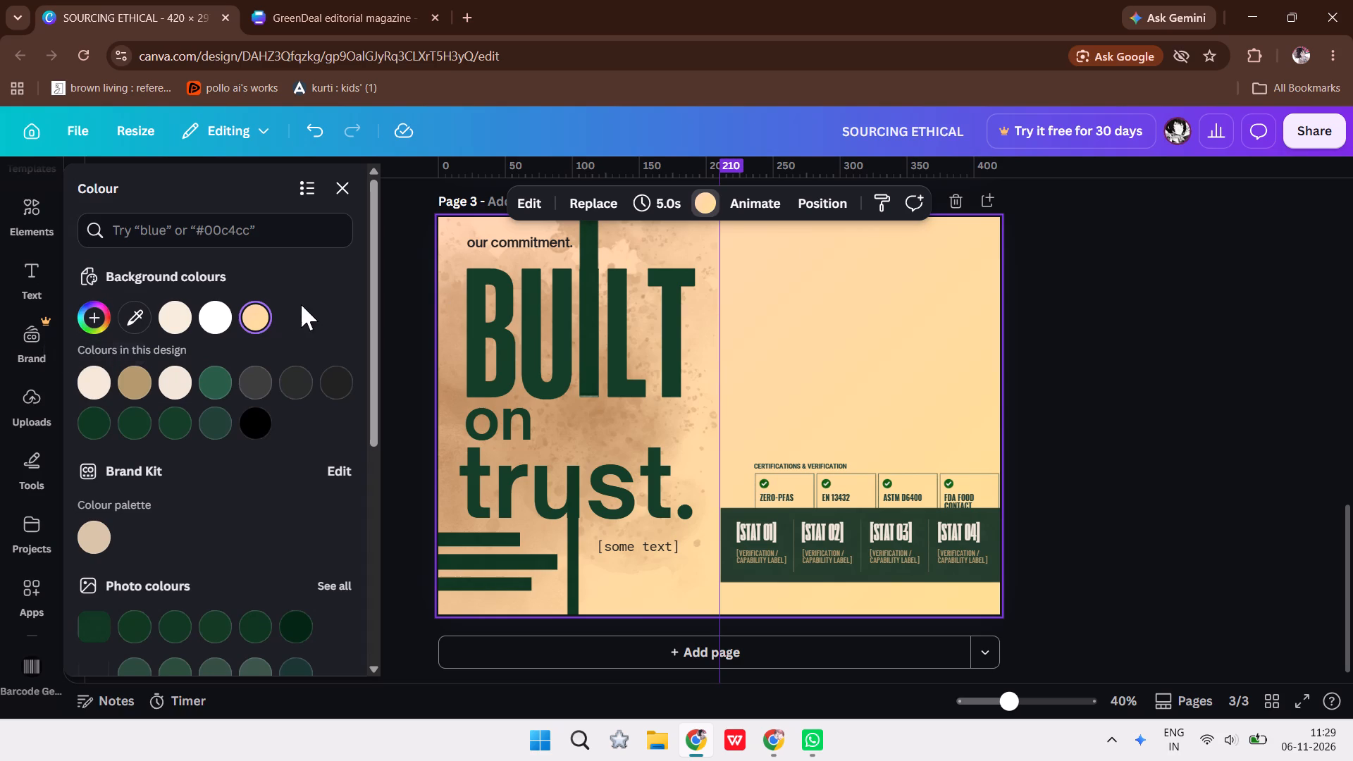
click(98, 316)
click(175, 373)
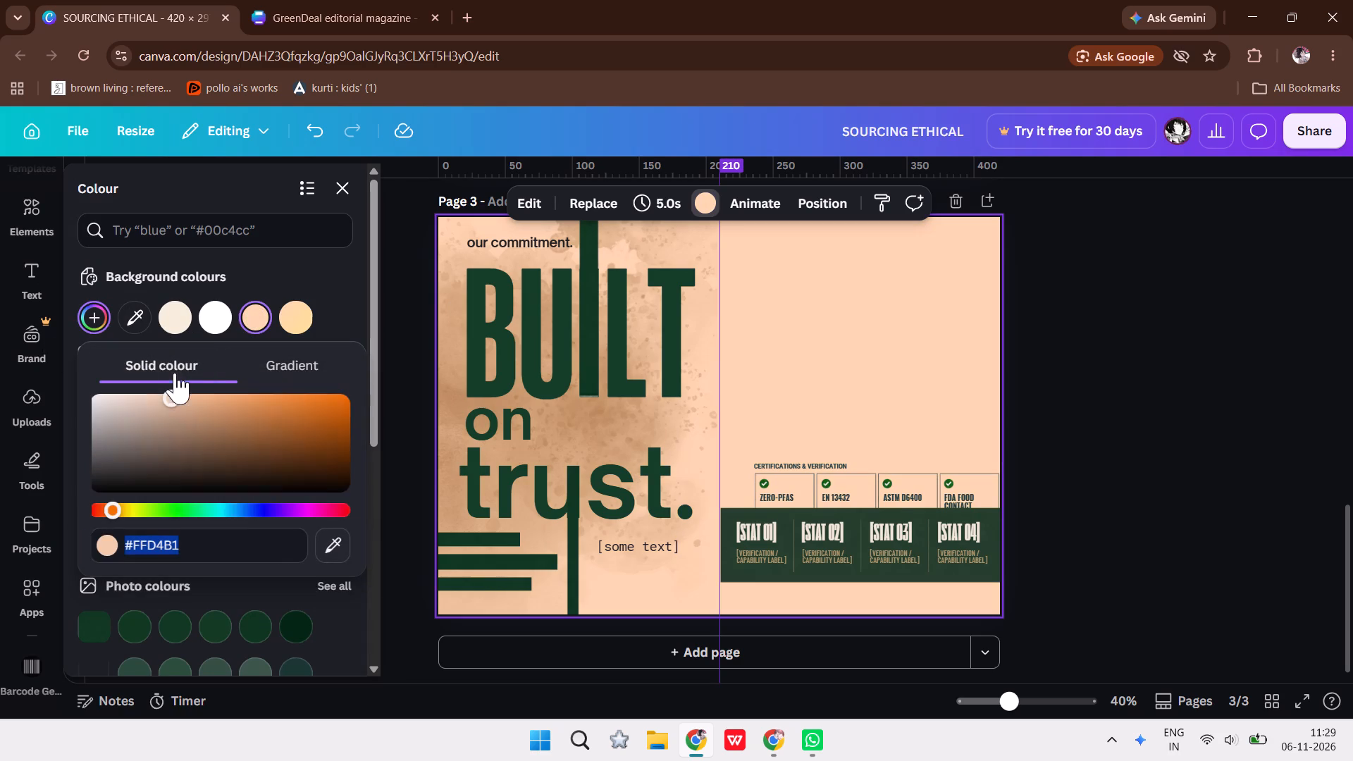
key(BackSpace)
key(ctrl+v)
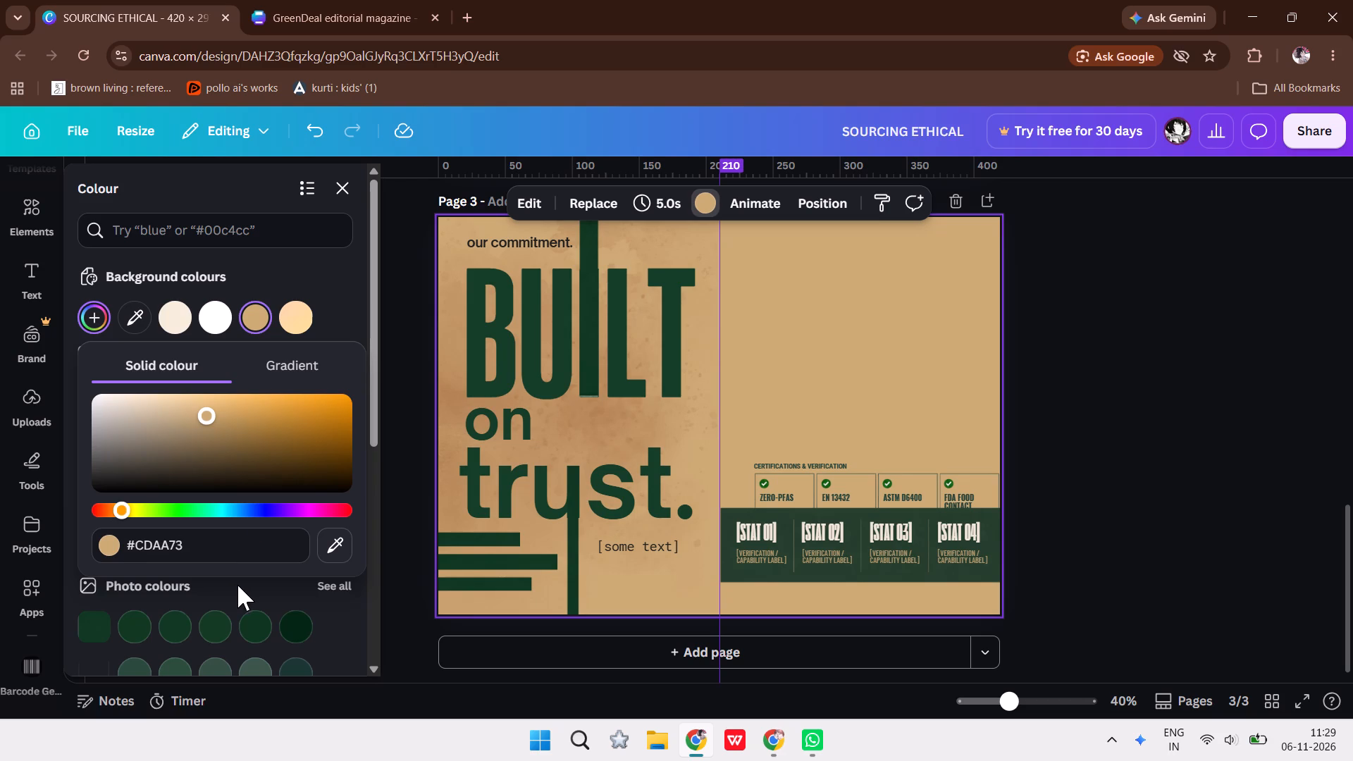
Fine-tune page 3's background through lighter tan and peach shades, settling on #F5CD91.
click(125, 508)
drag(202, 409, 196, 408)
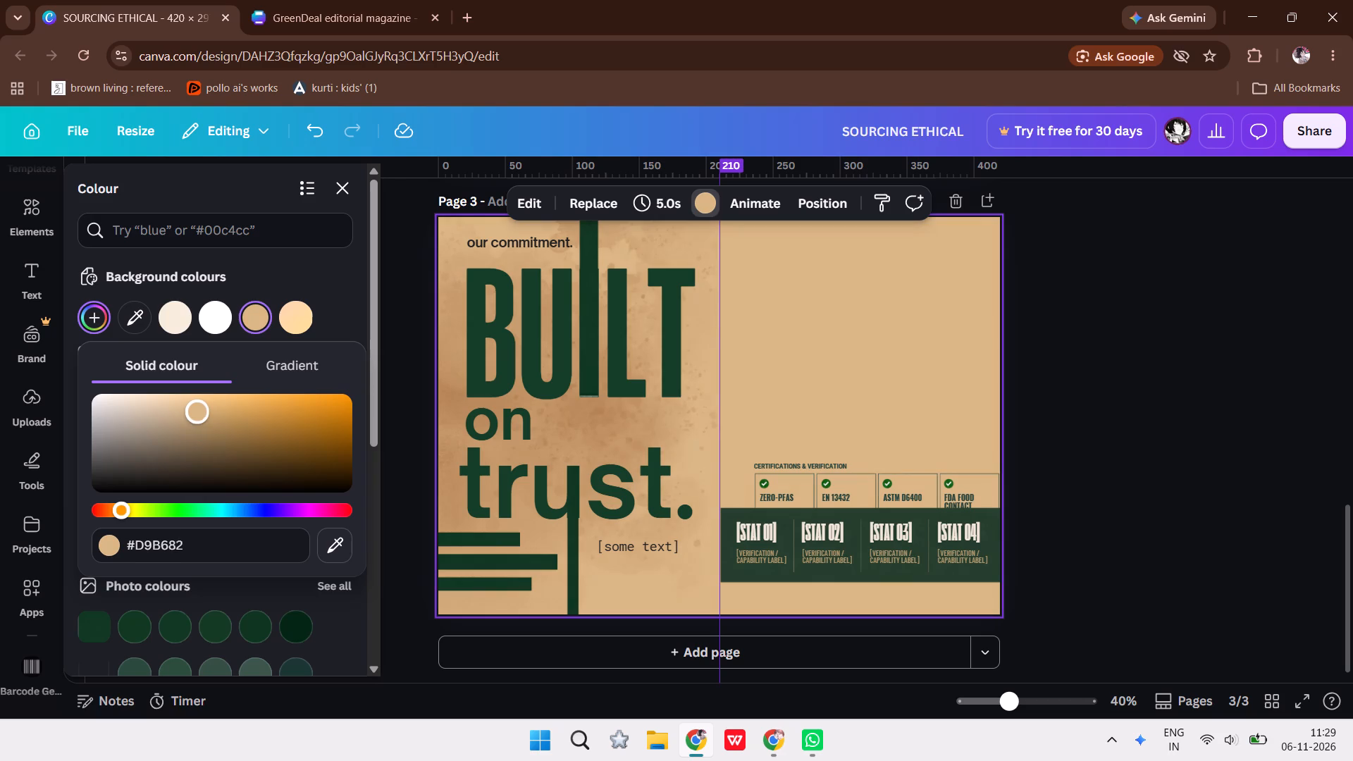
drag(196, 408, 186, 385)
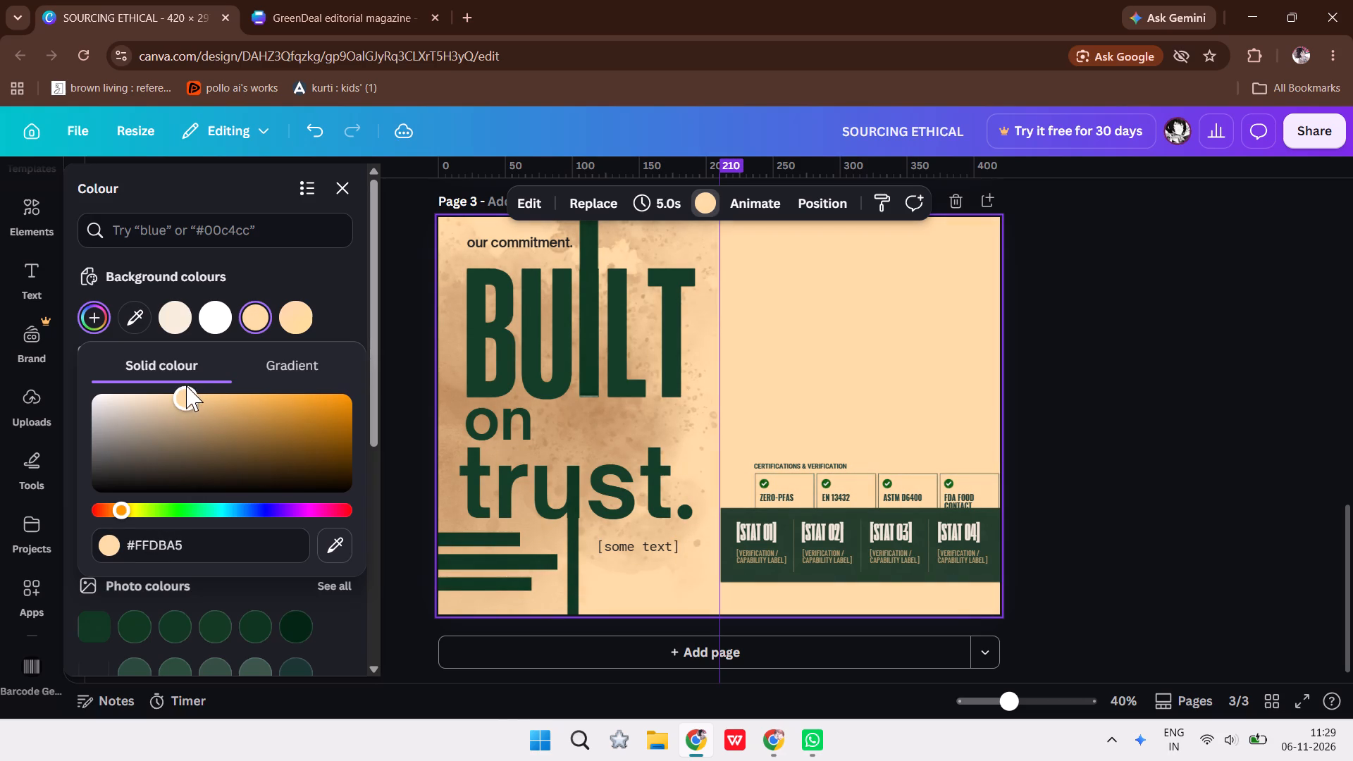
drag(186, 385, 192, 394)
drag(192, 394, 197, 399)
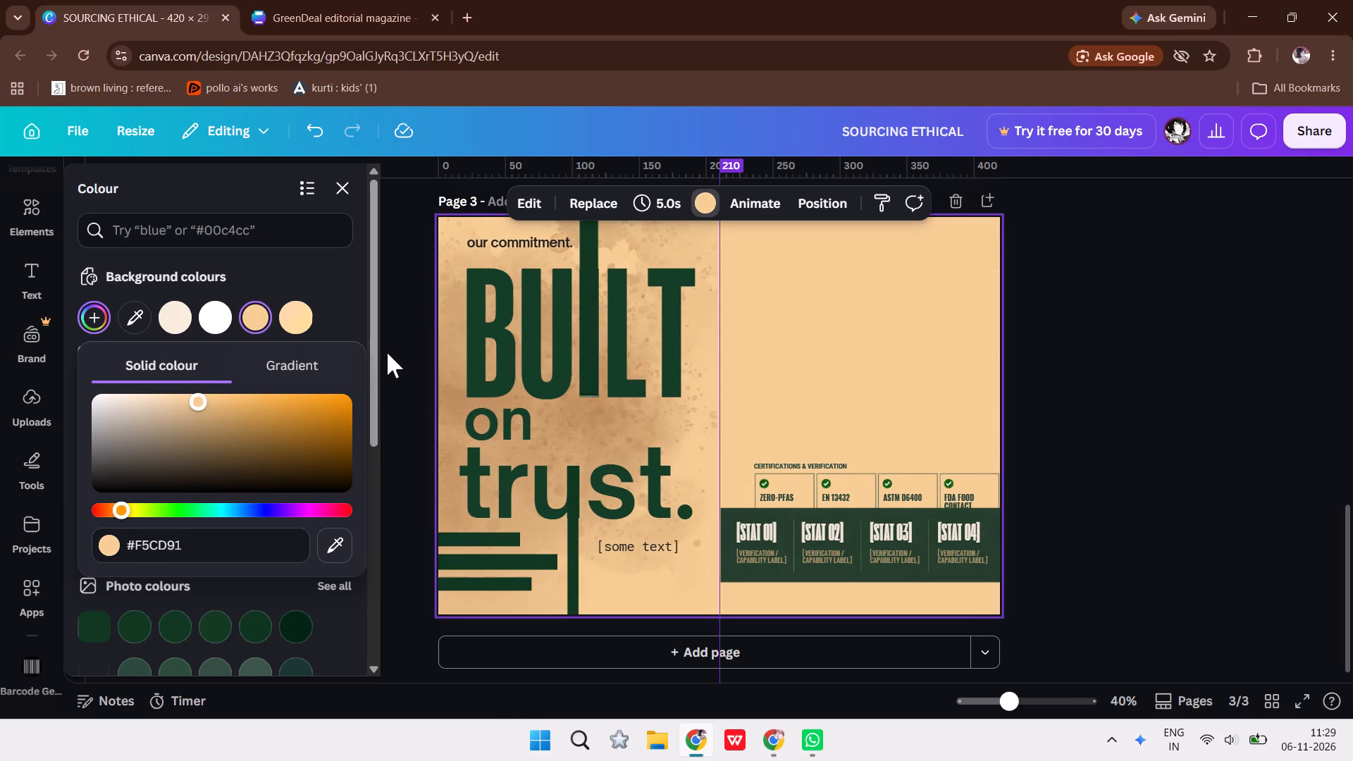
click(387, 352)
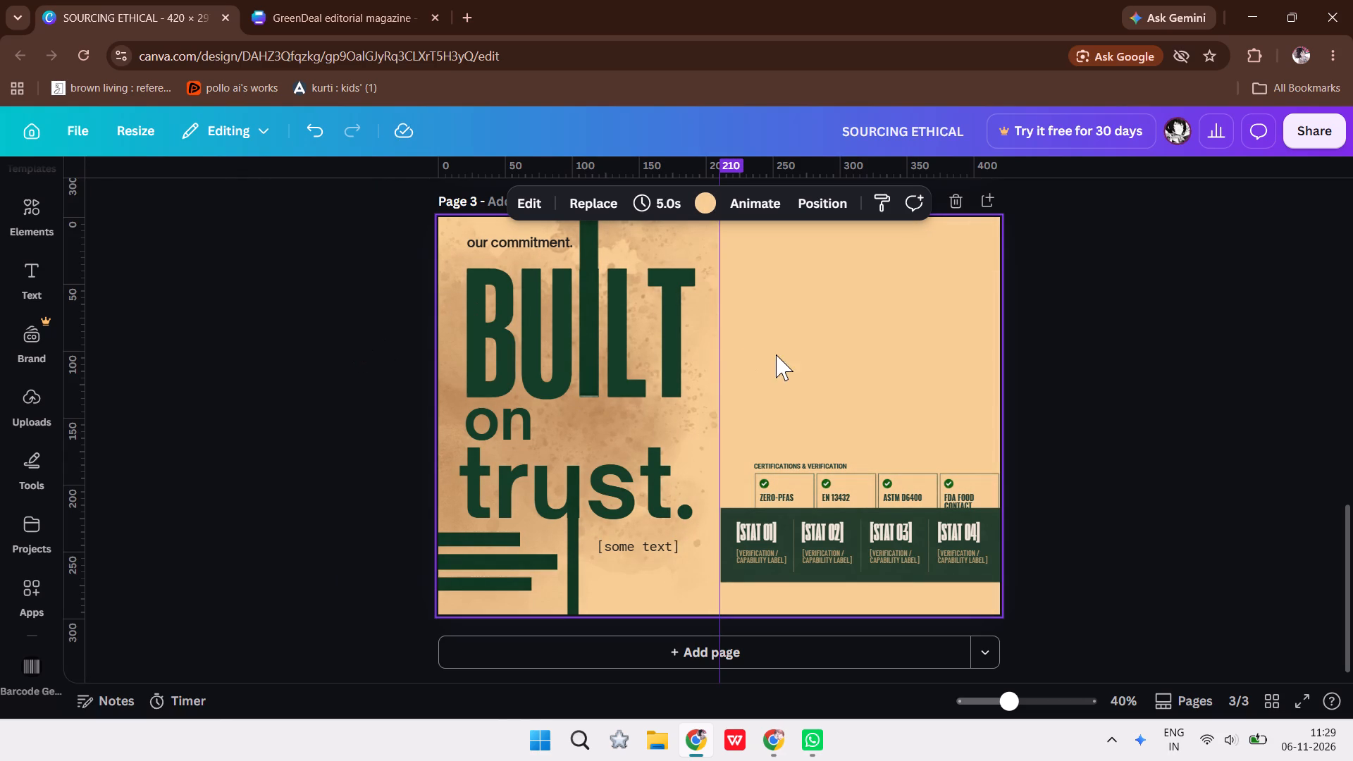
click(1082, 380)
click(1101, 243)
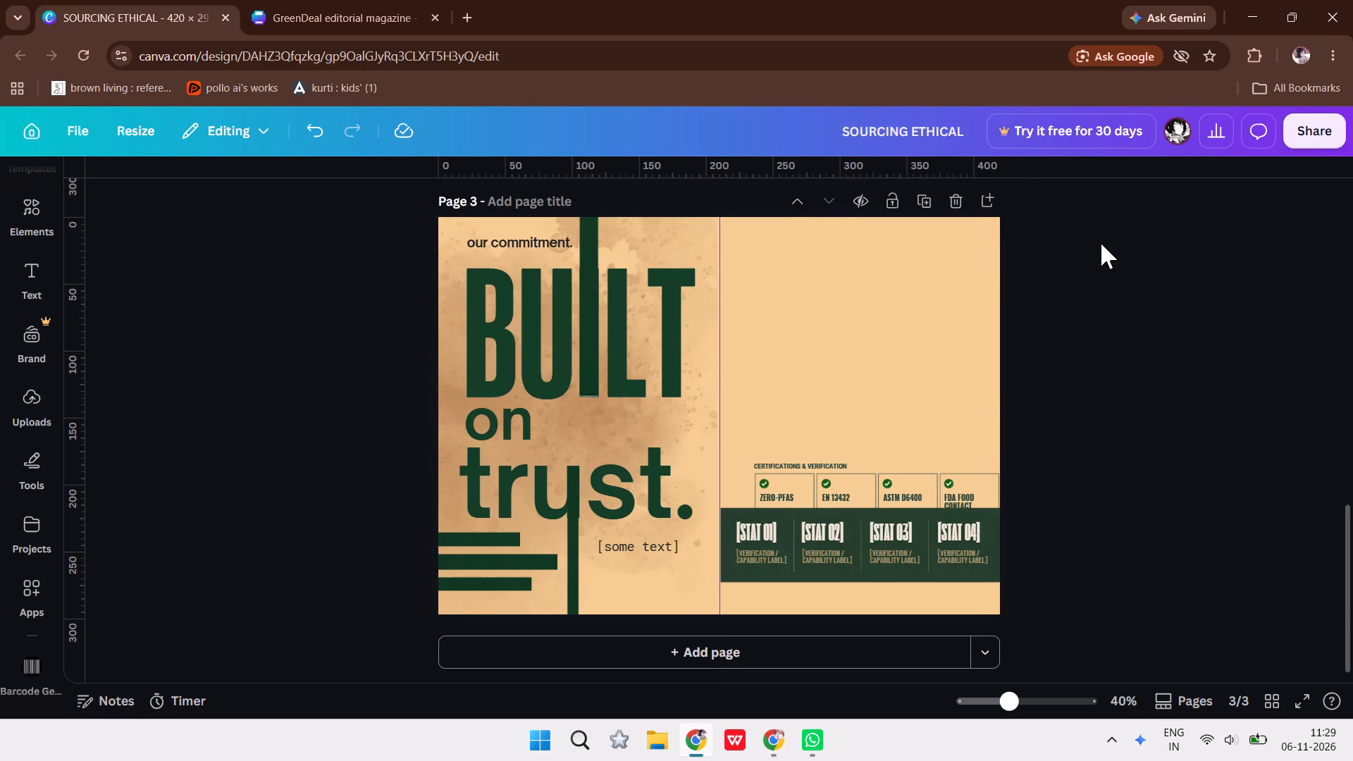
Switch to the GreenDeal editorial magazine and copy page 7's "VERIFIED. DEPENDABLE." heading together with the paragraph below it.
click(421, 0)
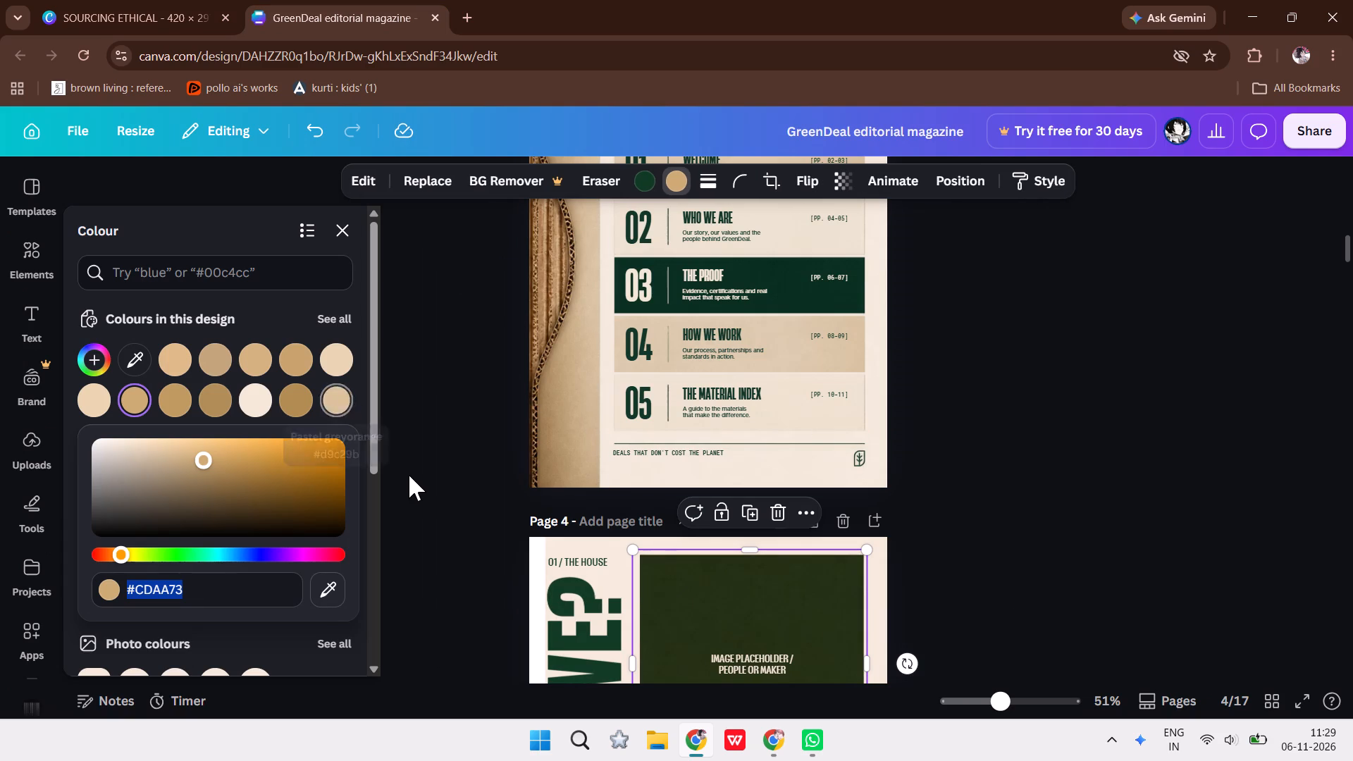
click(417, 478)
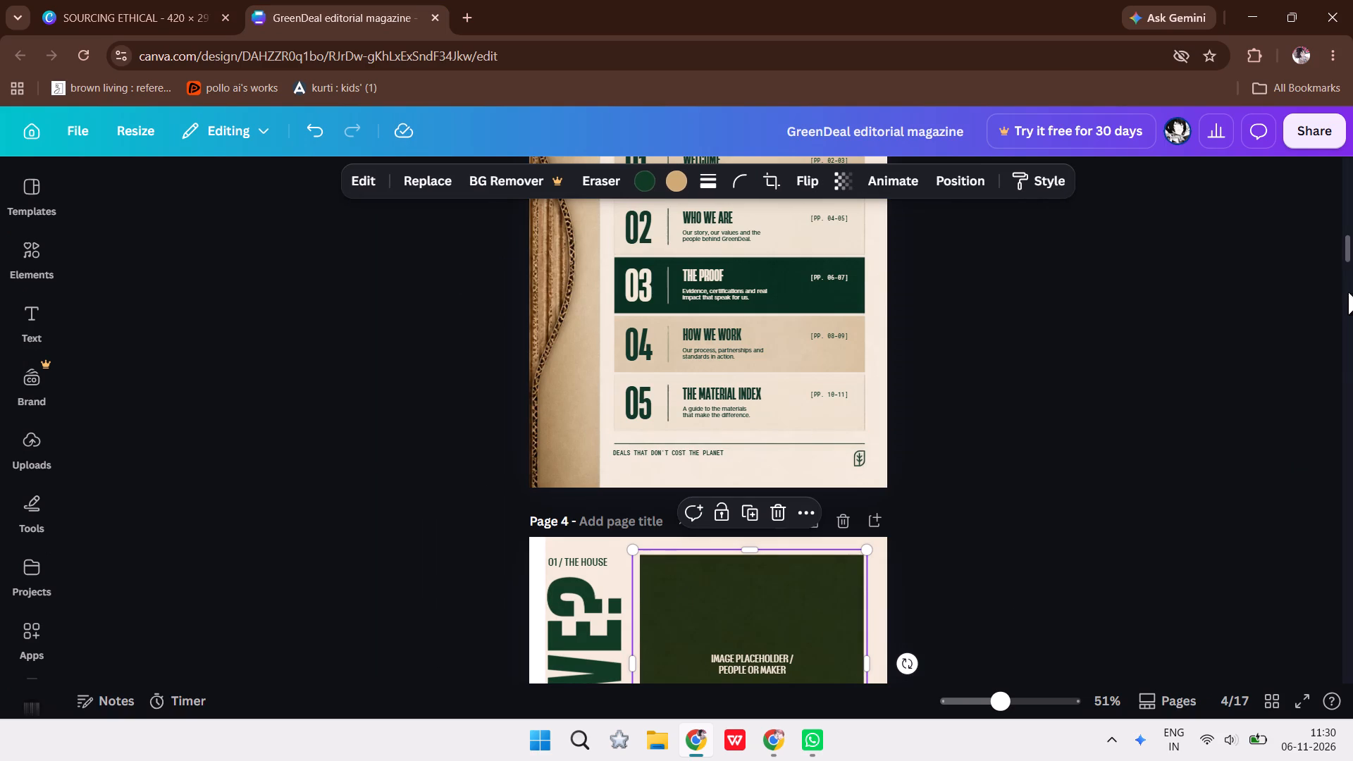
drag(1350, 250, 1350, 304)
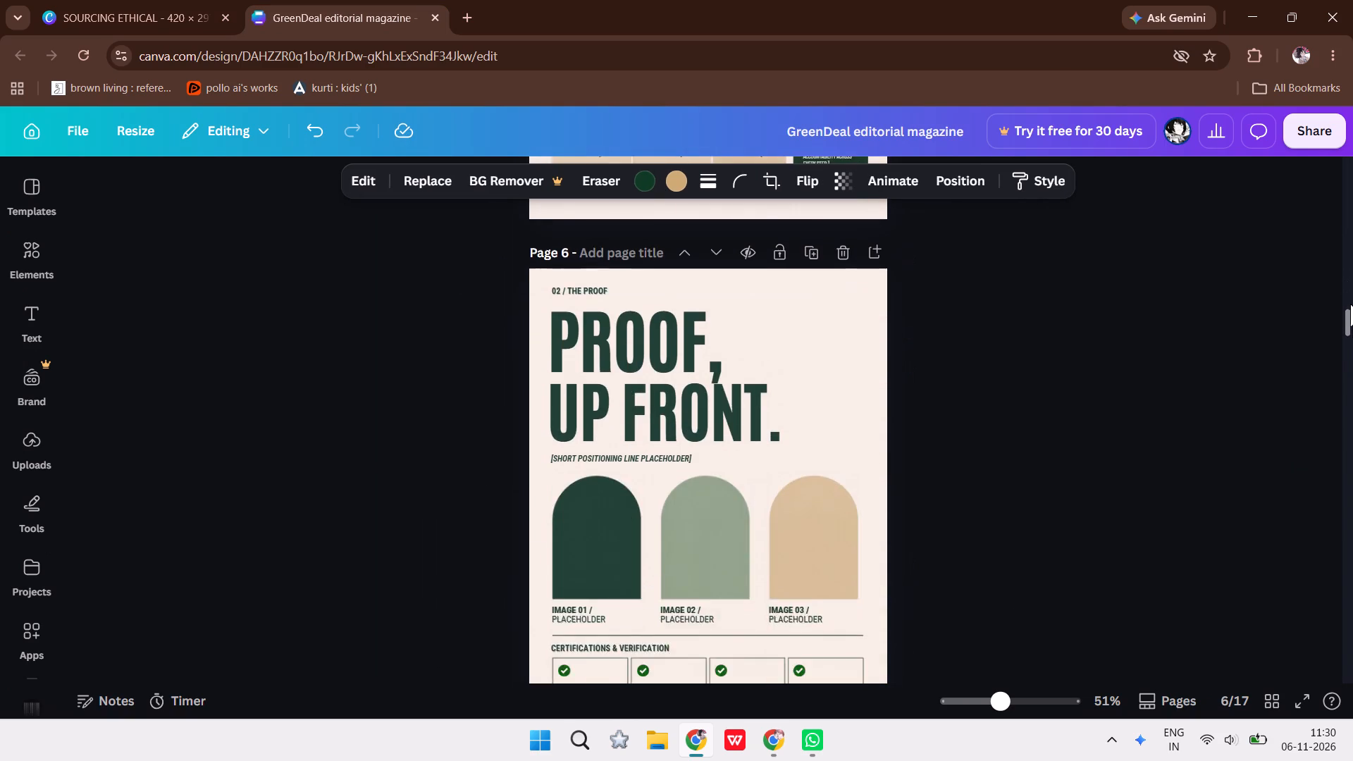
drag(1350, 304, 1349, 313)
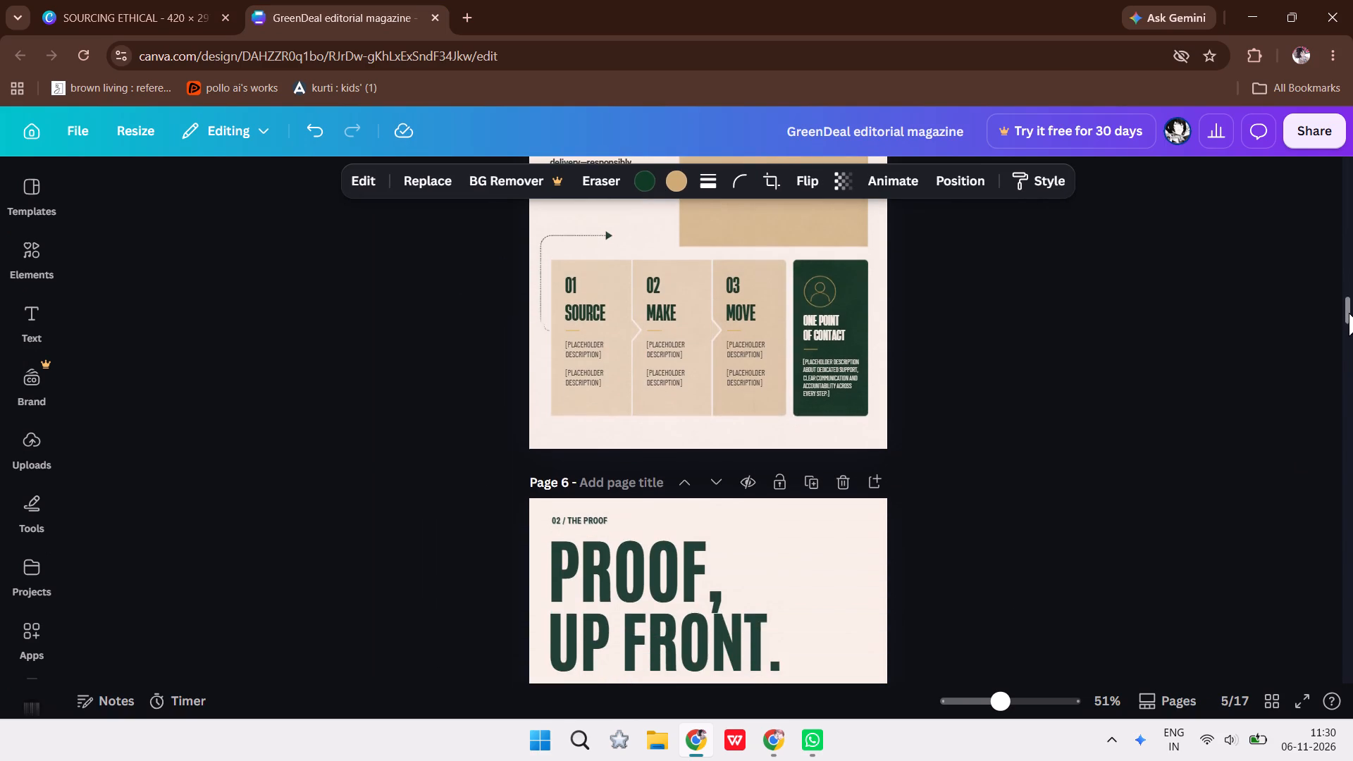
drag(1349, 313, 1347, 329)
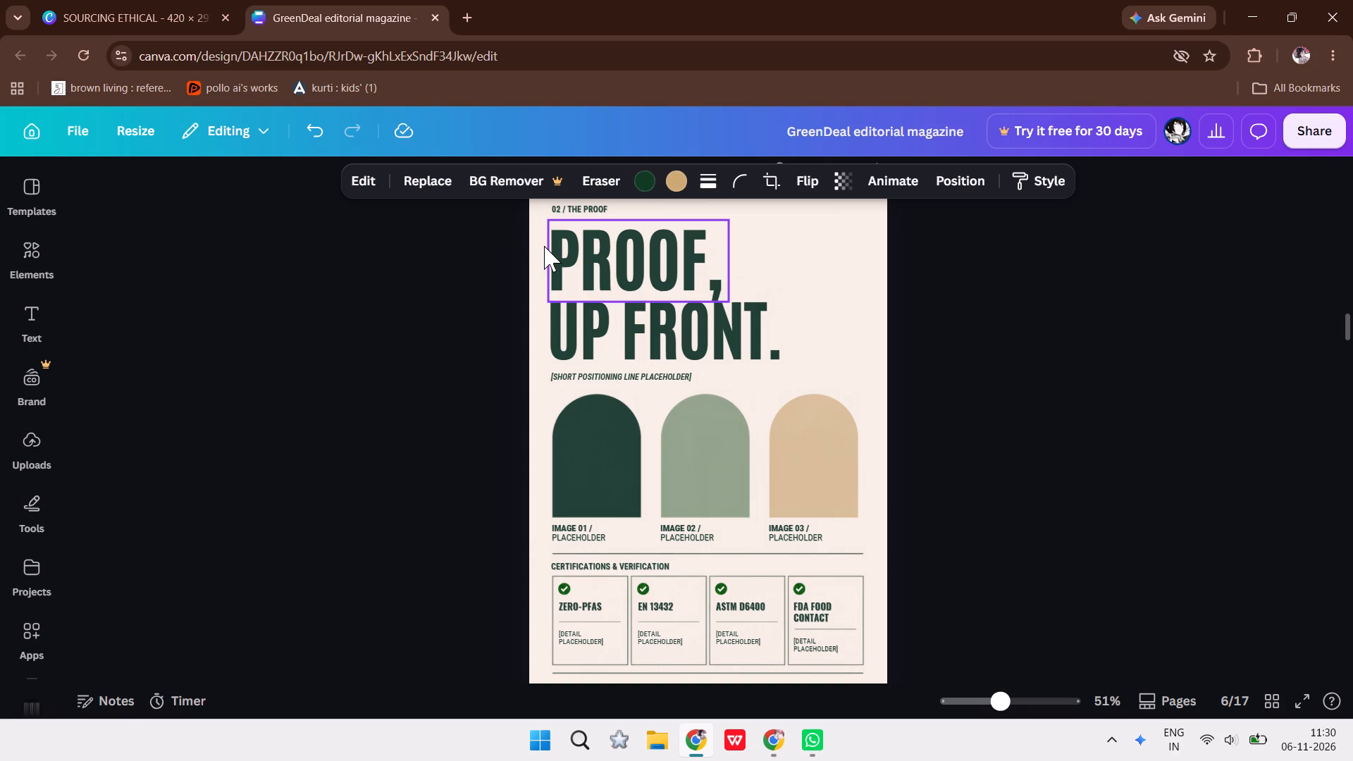
drag(478, 221, 849, 377)
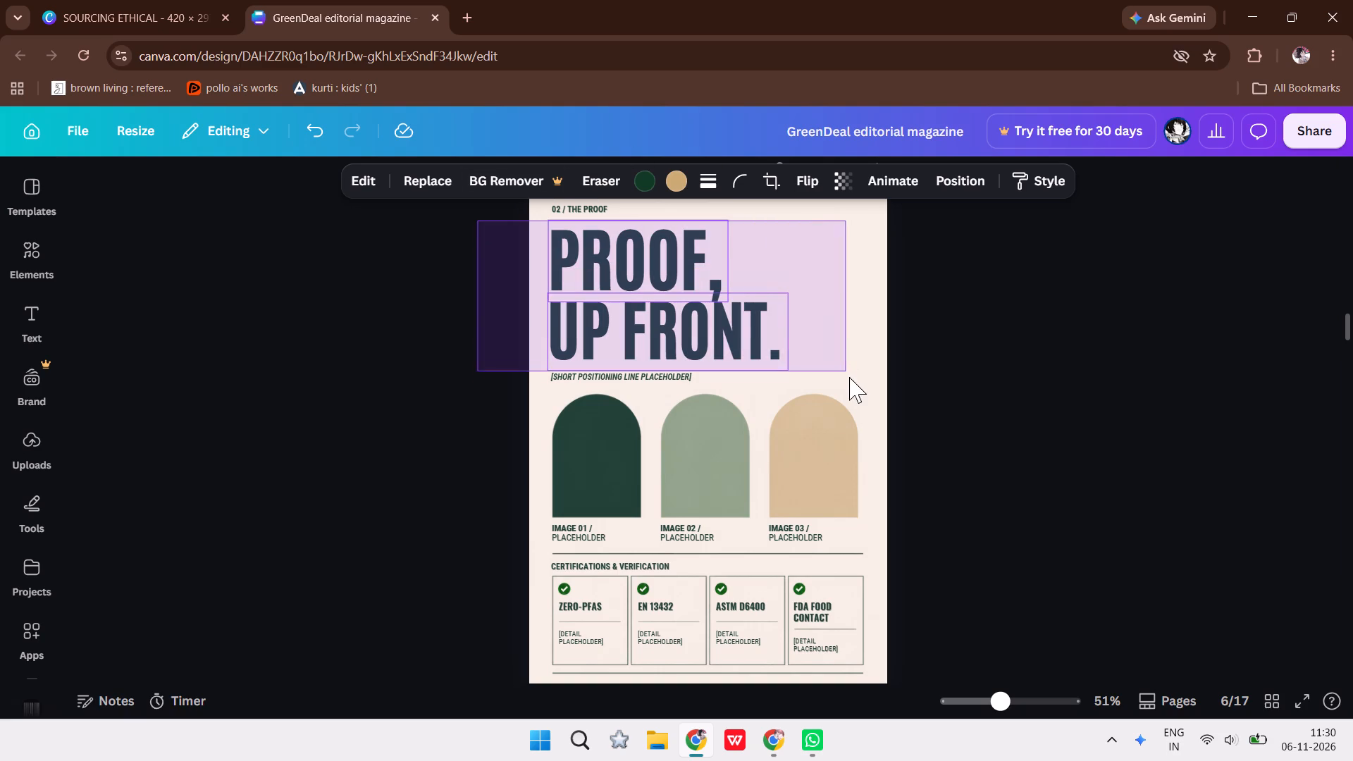
drag(849, 377, 937, 395)
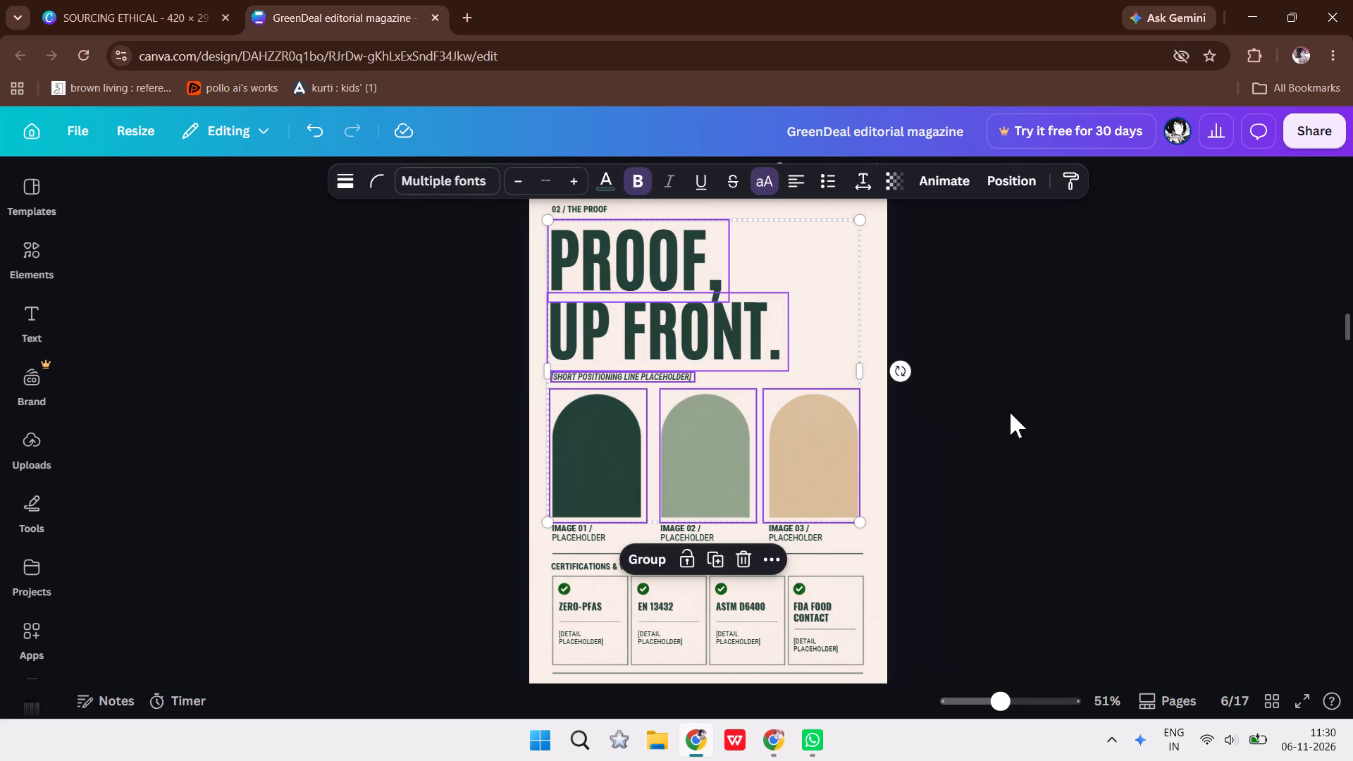
click(1010, 412)
drag(1347, 335, 1347, 364)
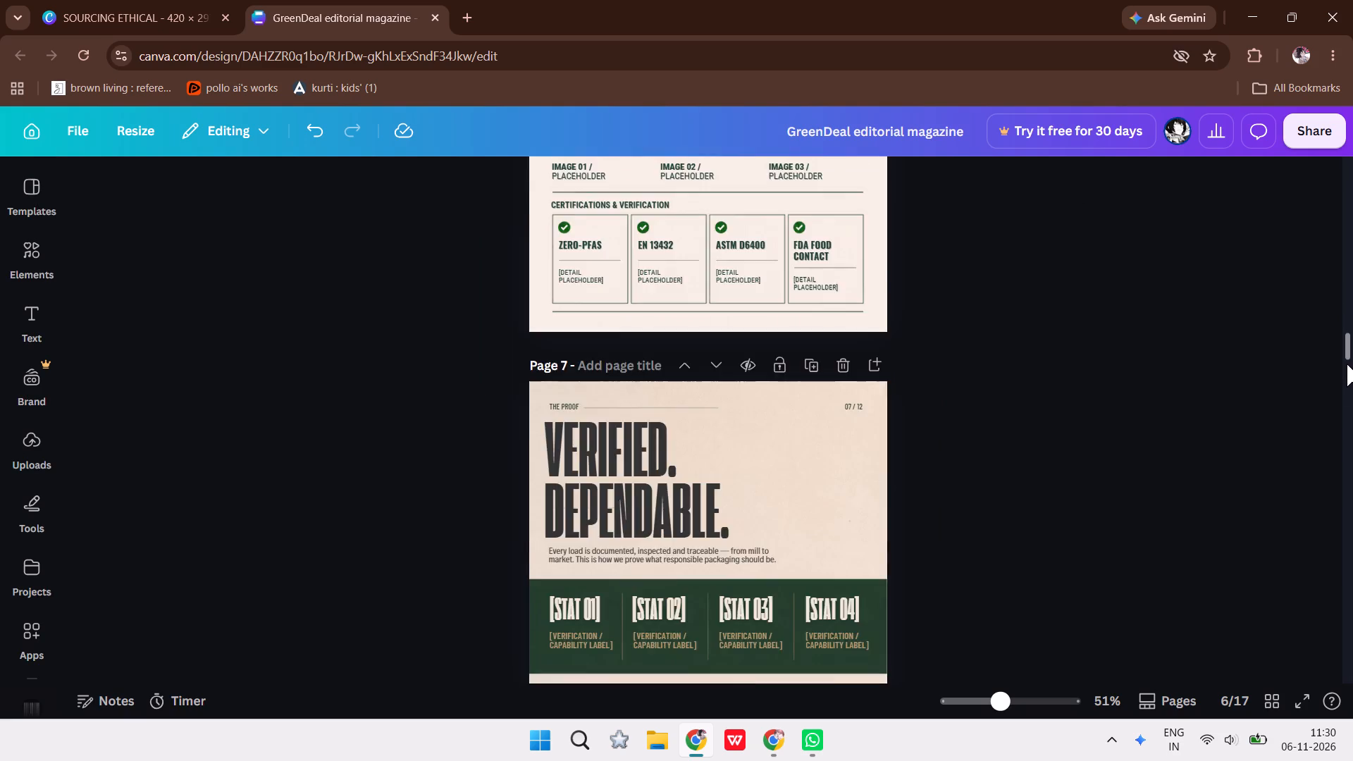
drag(1347, 364, 1347, 365)
drag(449, 225, 455, 225)
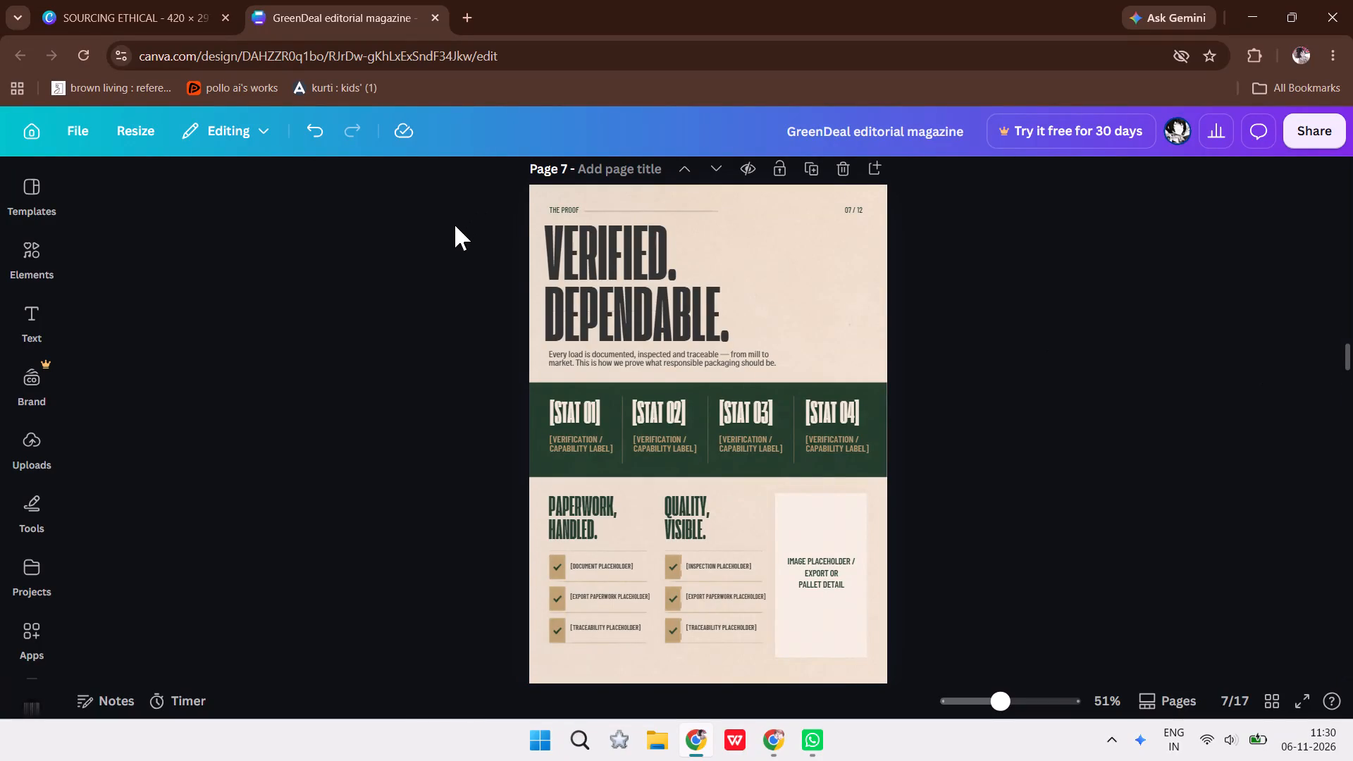
drag(455, 225, 855, 362)
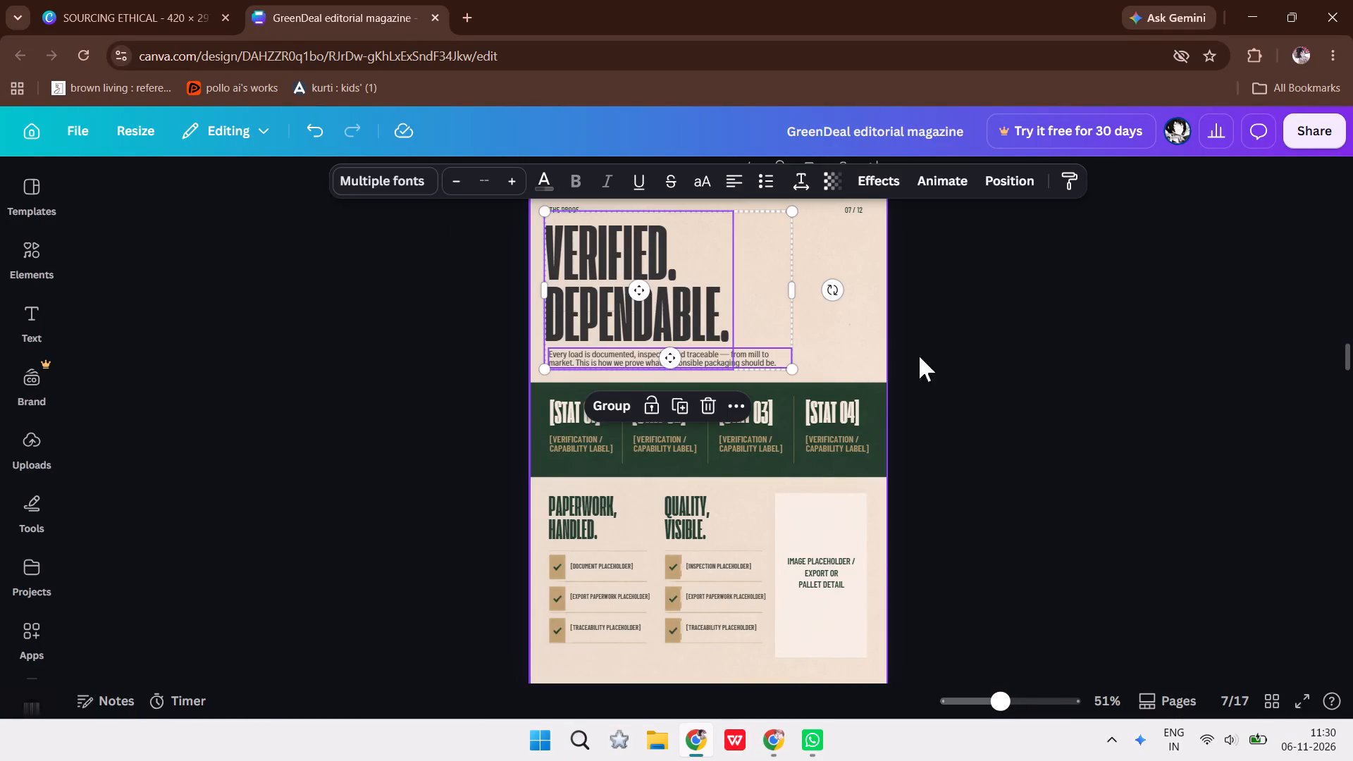
key(ctrl+c)
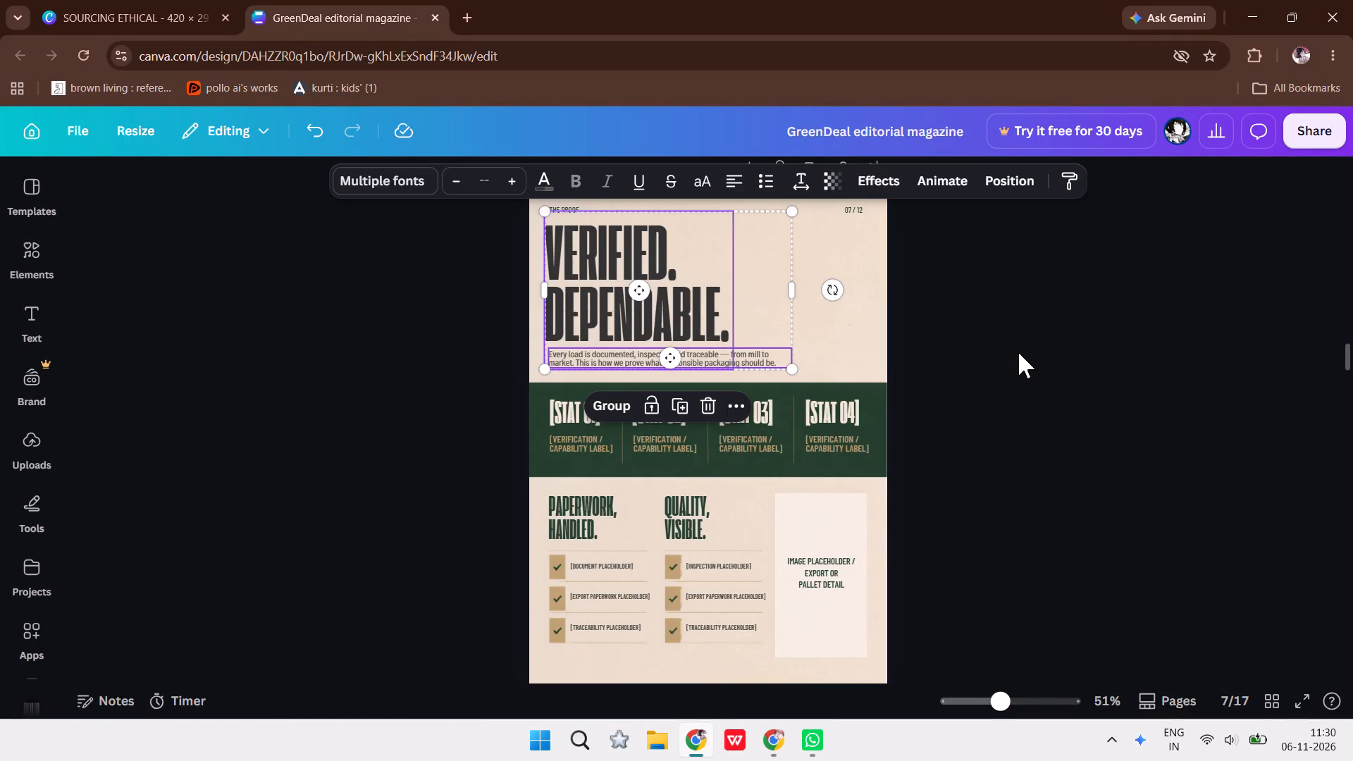
click(922, 362)
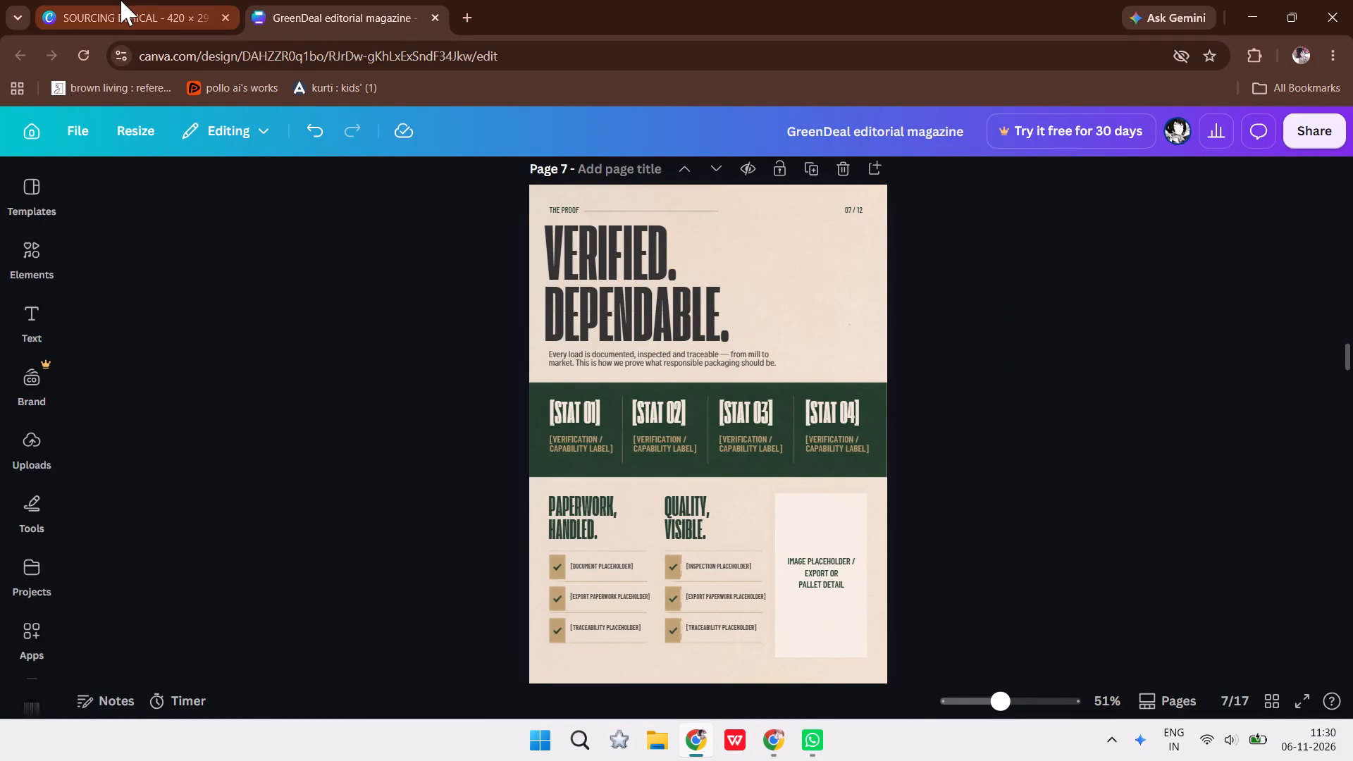
Paste the copied heading and paragraph into page 3 of the SOURCING ETHICAL design and shift them onto its empty right half.
click(121, 0)
key(ctrl+v)
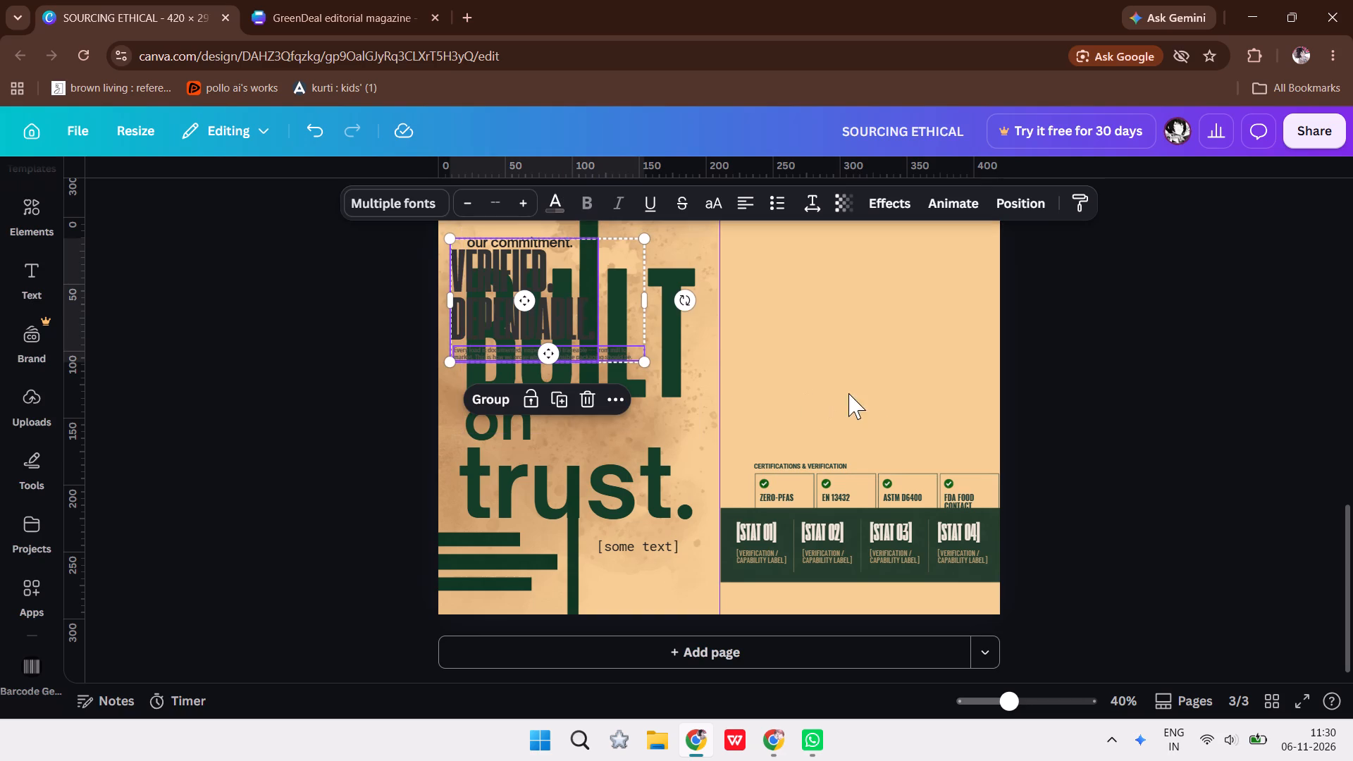
key(Right)
key(Right)
key(Right)
key(Right)
key(Right)
key(Right)
key(Right)
key(Right)
key(Right)
key(Right)
key(Right)
key(Right)
key(Right)
key(Right)
key(Right)
key(Right)
key(Right)
key(Right)
key(Right)
key(Right)
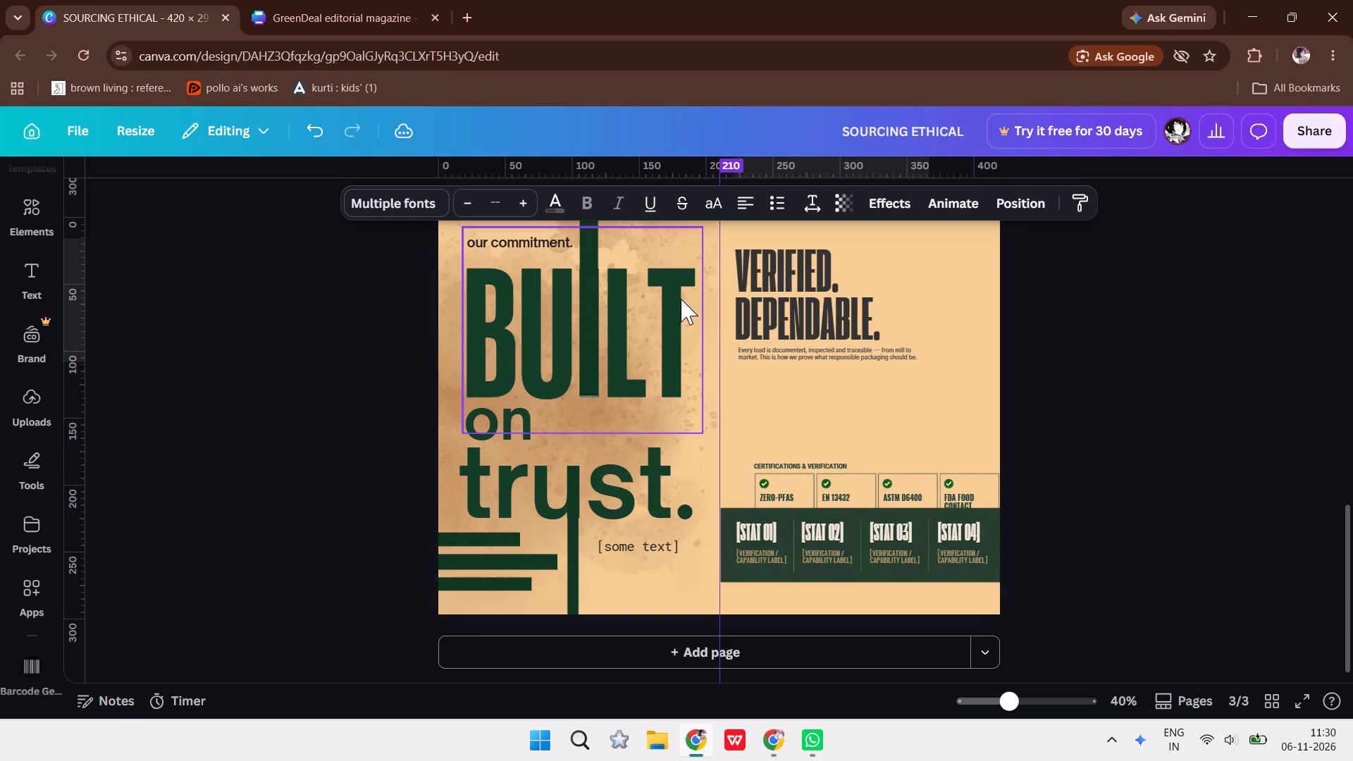
Nudge the pasted heading and paragraph up and slightly left, near the top of page 3's right half.
key(Up)
key(Up)
key(Up)
key(Up)
key(Up)
key(Up)
key(Up)
key(Up)
key(Up)
key(Up)
key(Up)
key(Up)
key(Up)
key(Up)
key(Up)
key(Left)
key(Left)
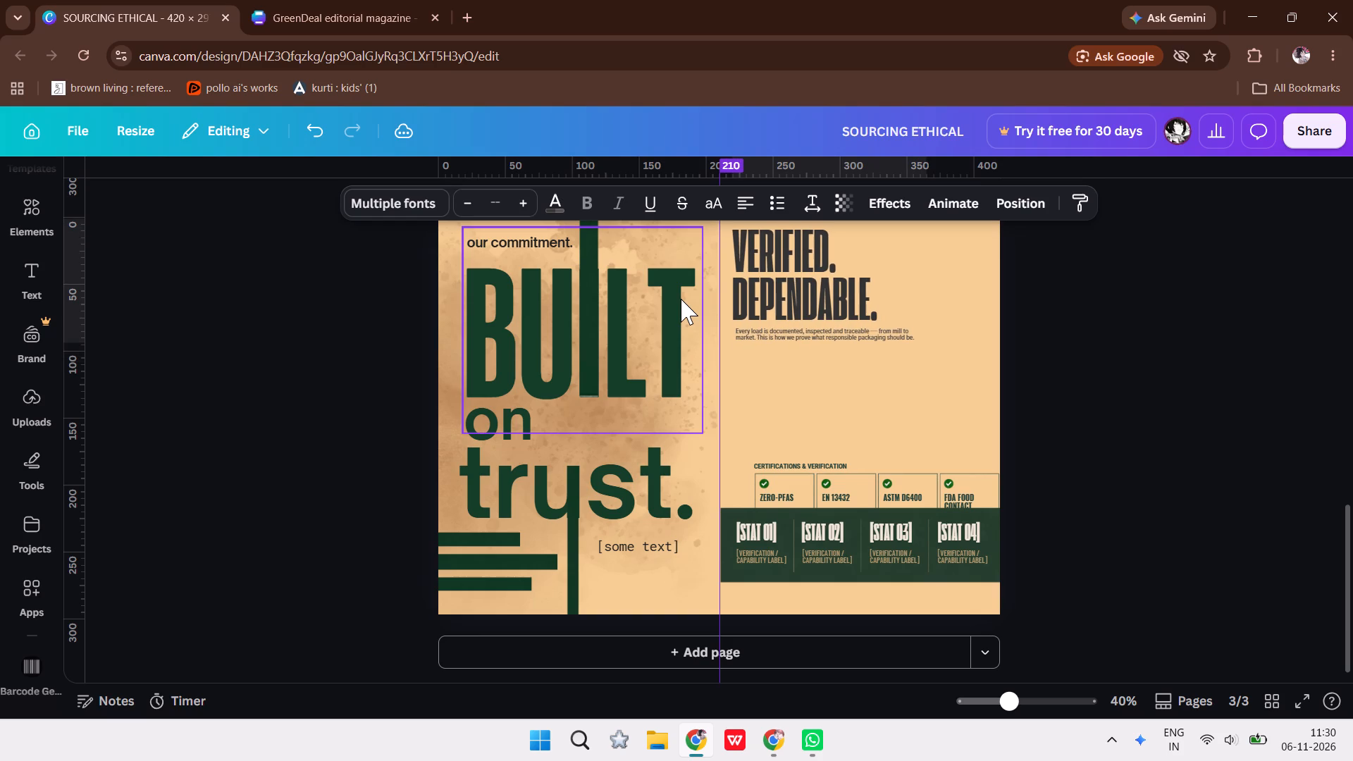
key(Down)
key(Down)
key(Down)
key(Down)
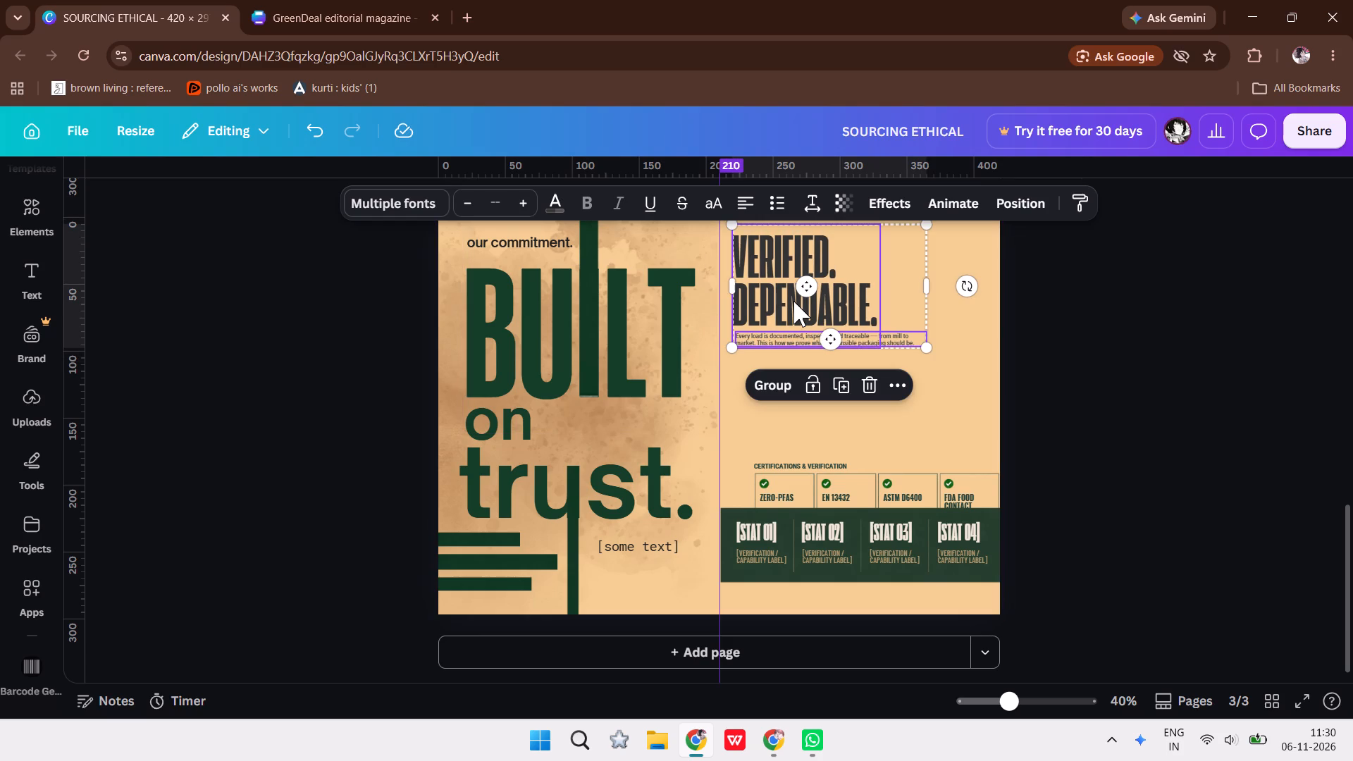
click(1159, 354)
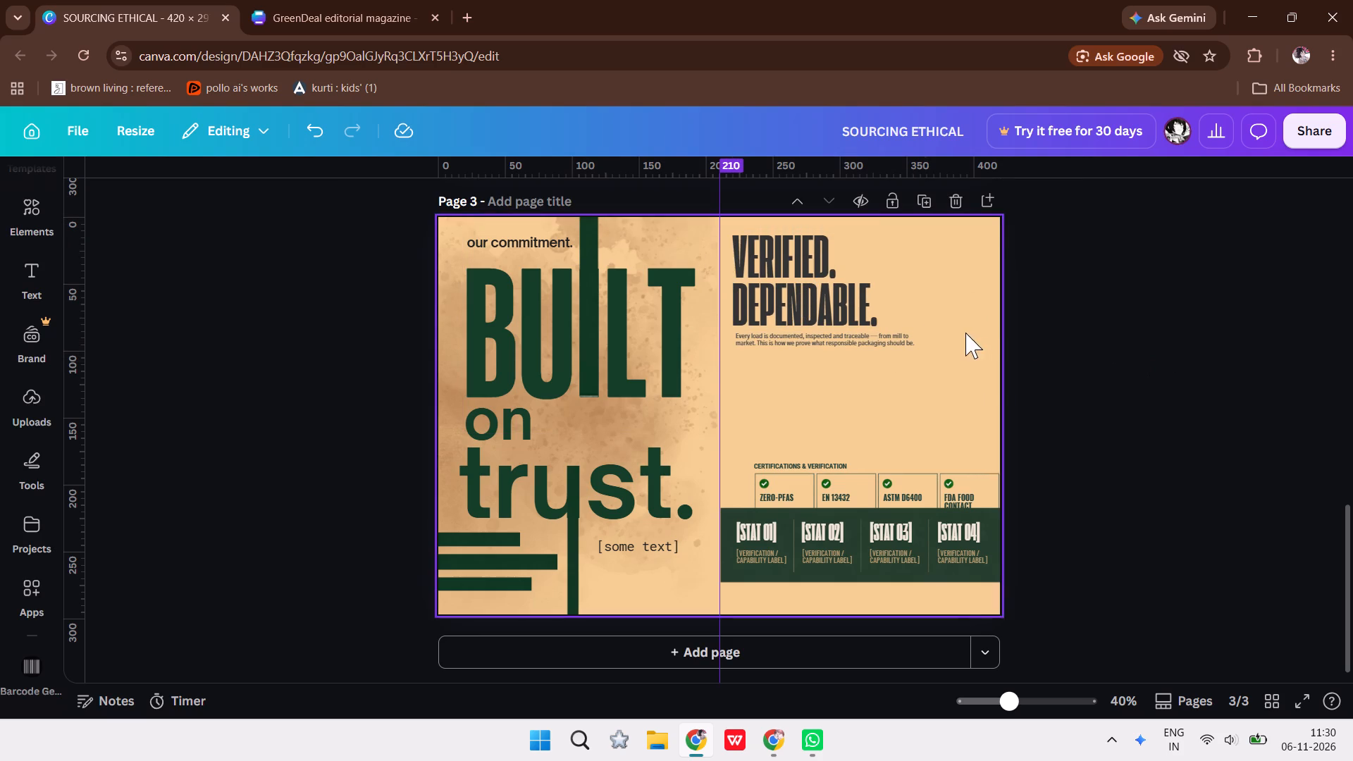
Set the "VERIFIED. DEPENDABLE." heading in Open Sauce and turn off its all-uppercase formatting.
double_click(852, 299)
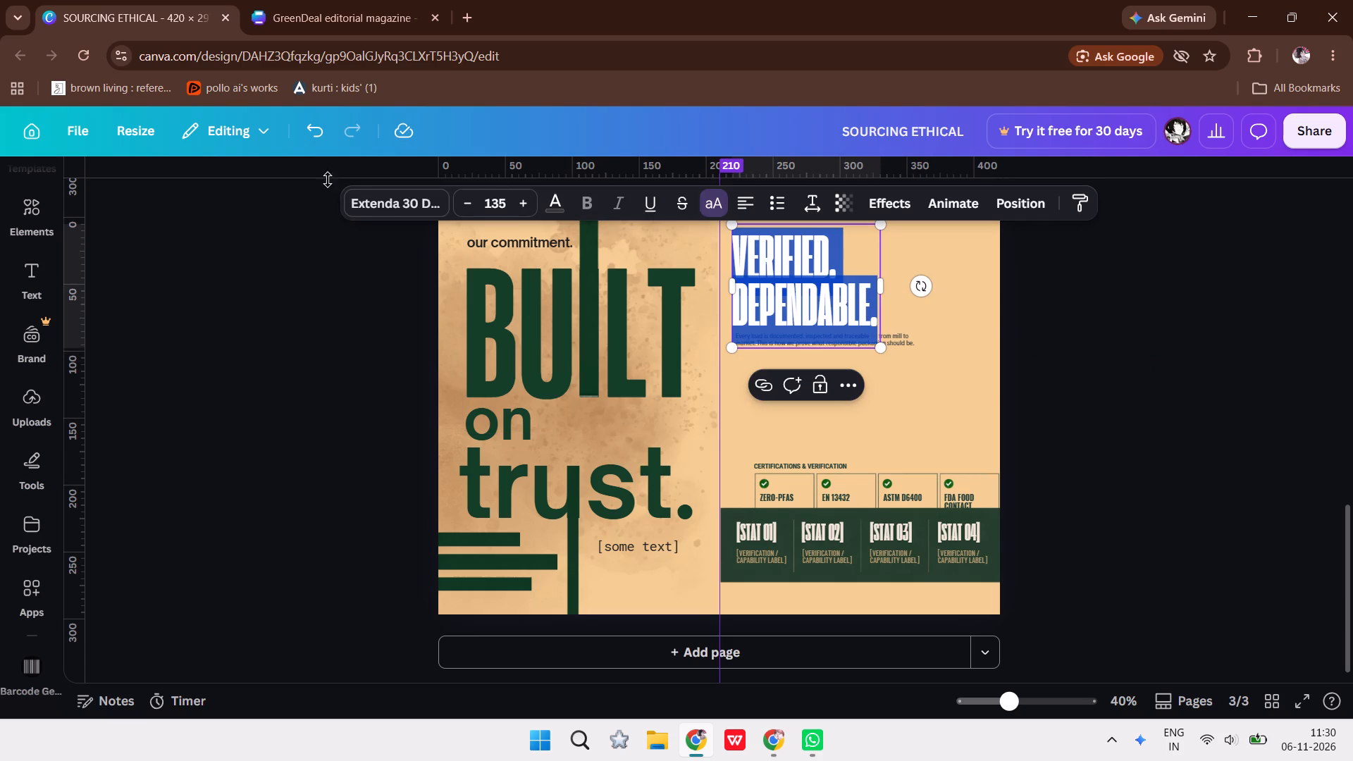
click(393, 214)
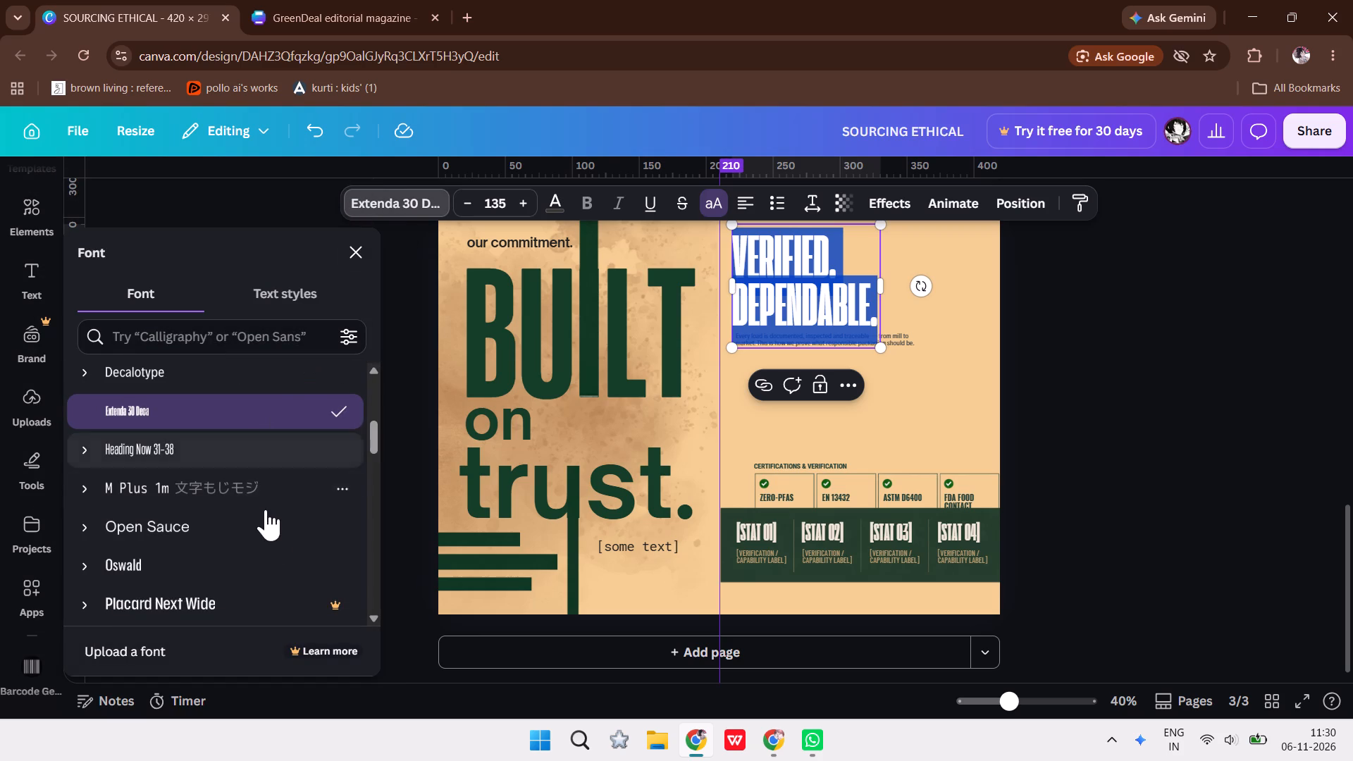
click(252, 521)
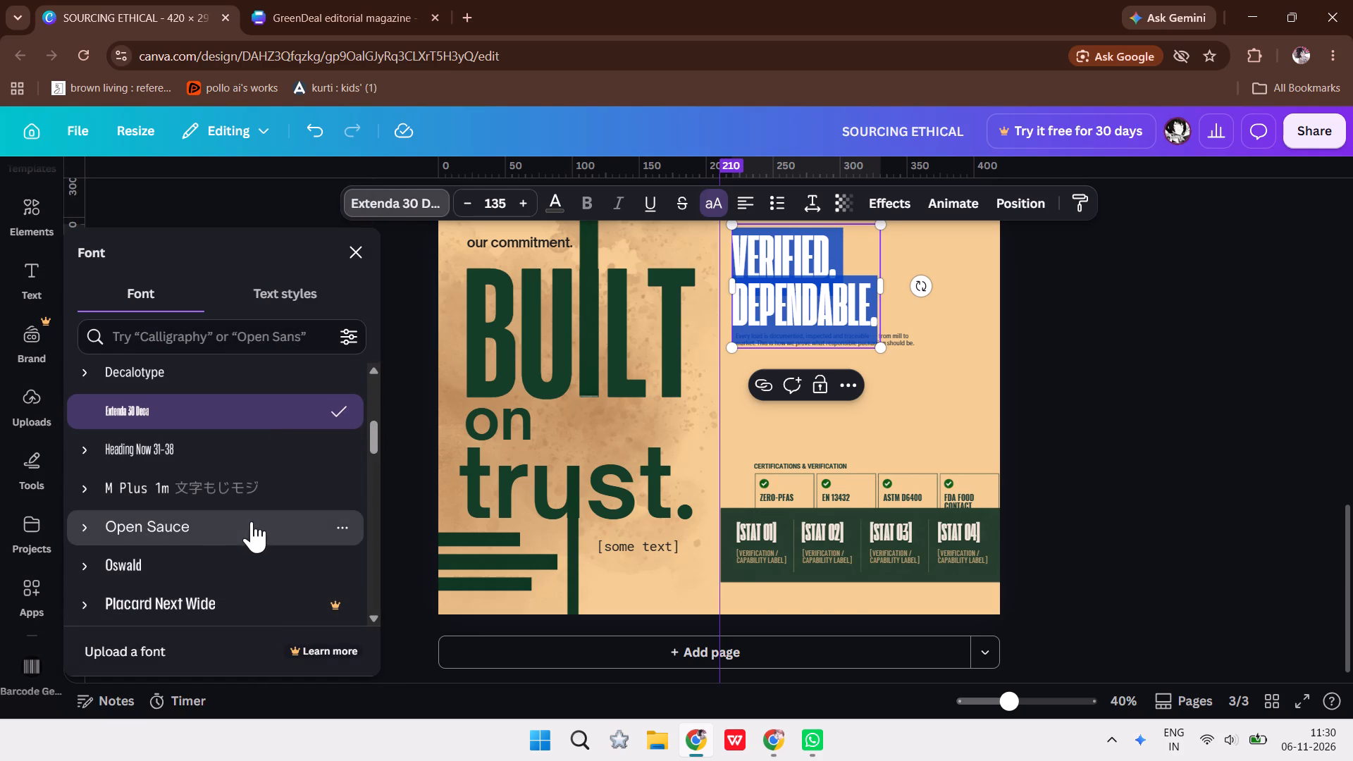
click(708, 206)
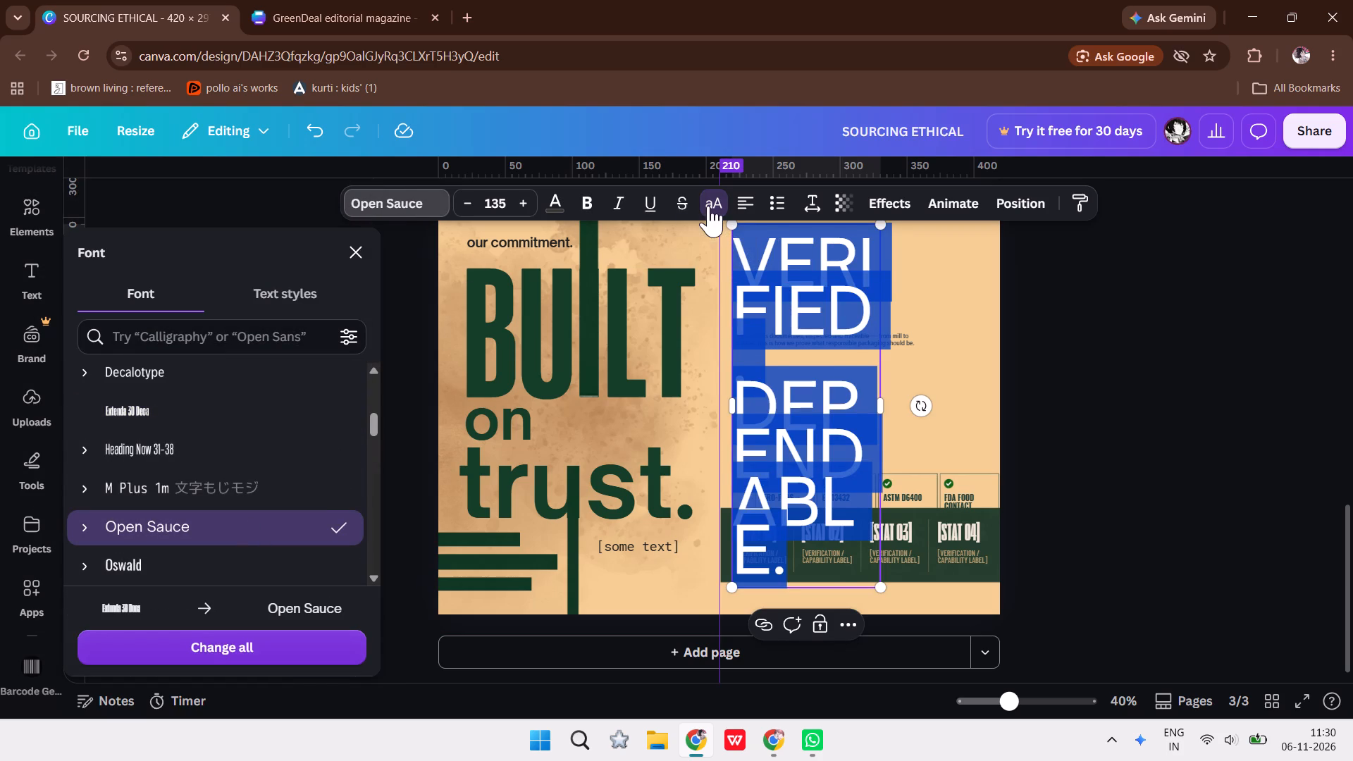
Reduce the "Verified. Dependable." heading's font size to 111.
triple_click(471, 211)
triple_click(471, 211)
triple_click(471, 211)
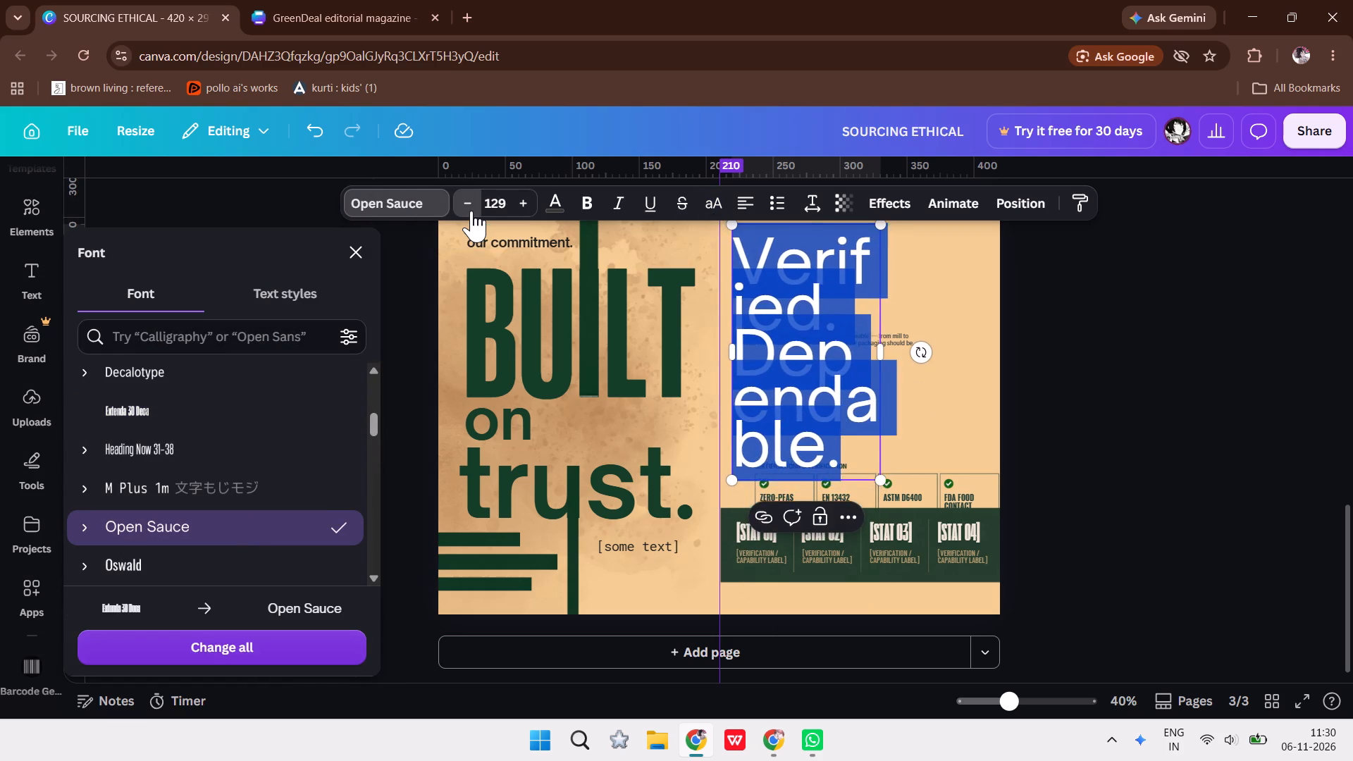
triple_click(471, 211)
triple_click(471, 211)
triple_click(471, 211)
triple_click(471, 211)
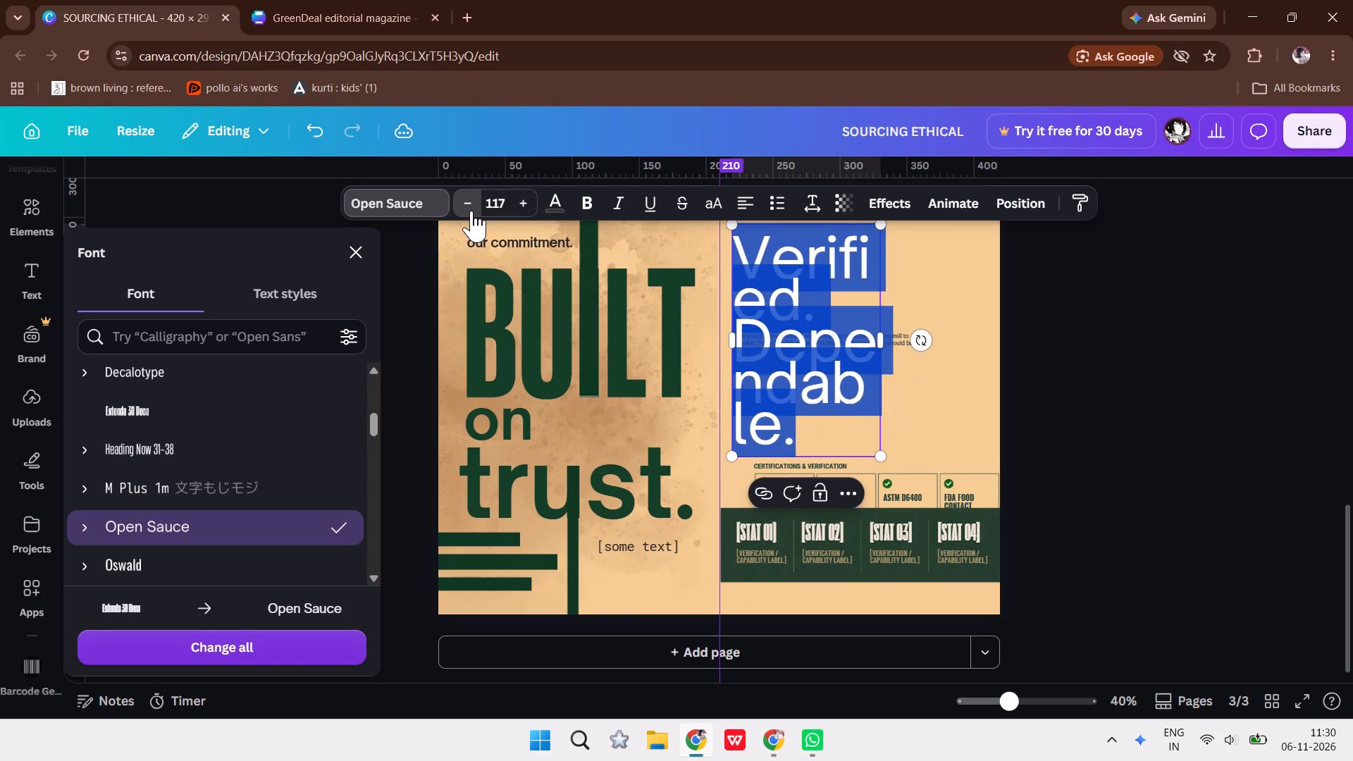
triple_click(471, 211)
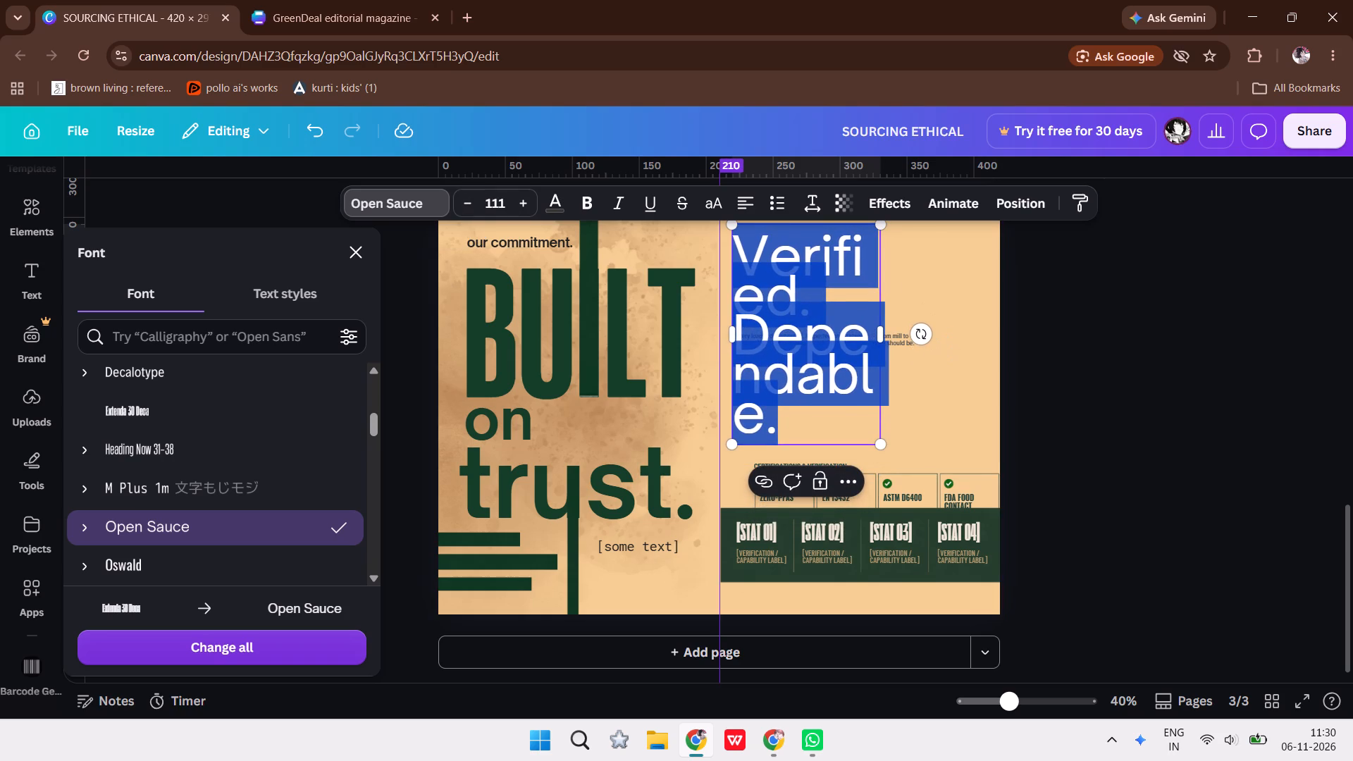
Widen the "Verified. Dependable." text box to about 189 mm, nearly filling page 3's right half.
drag(881, 339, 970, 337)
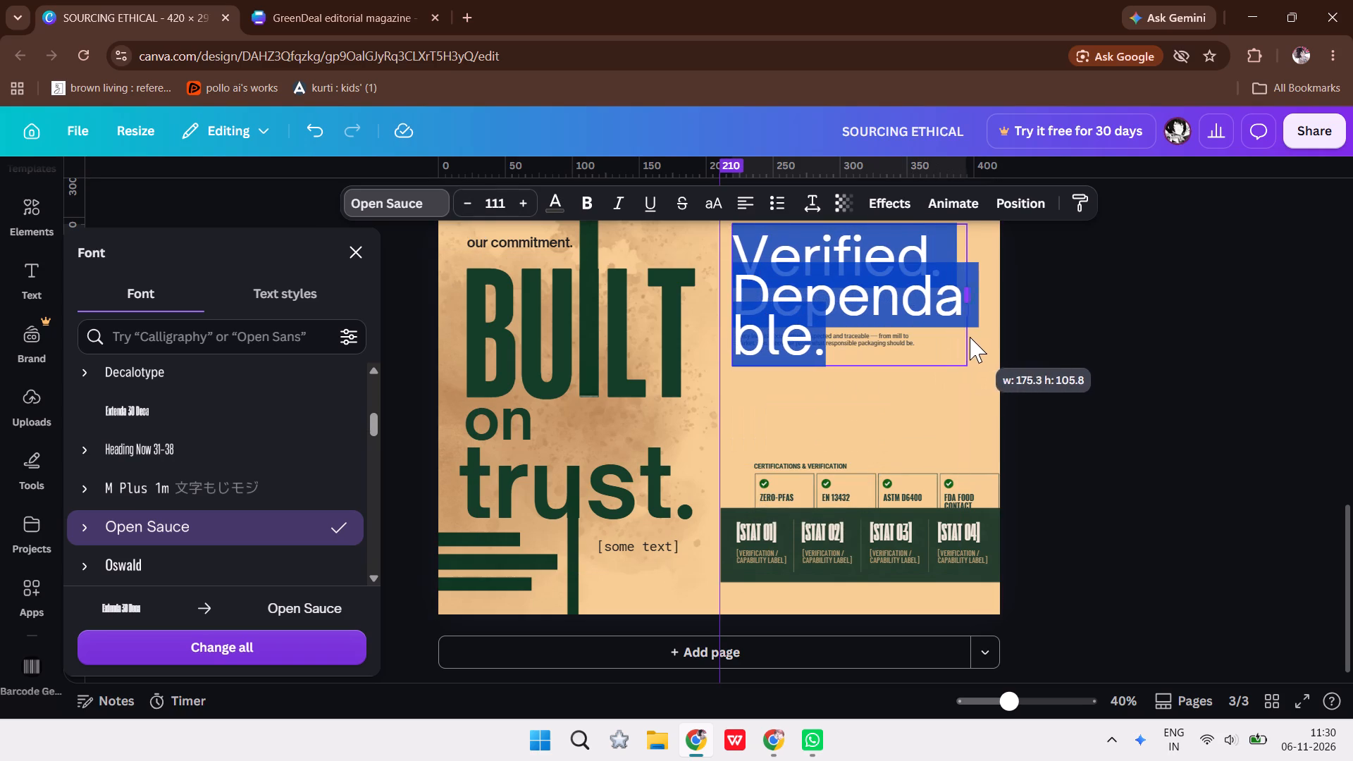
drag(970, 337, 986, 338)
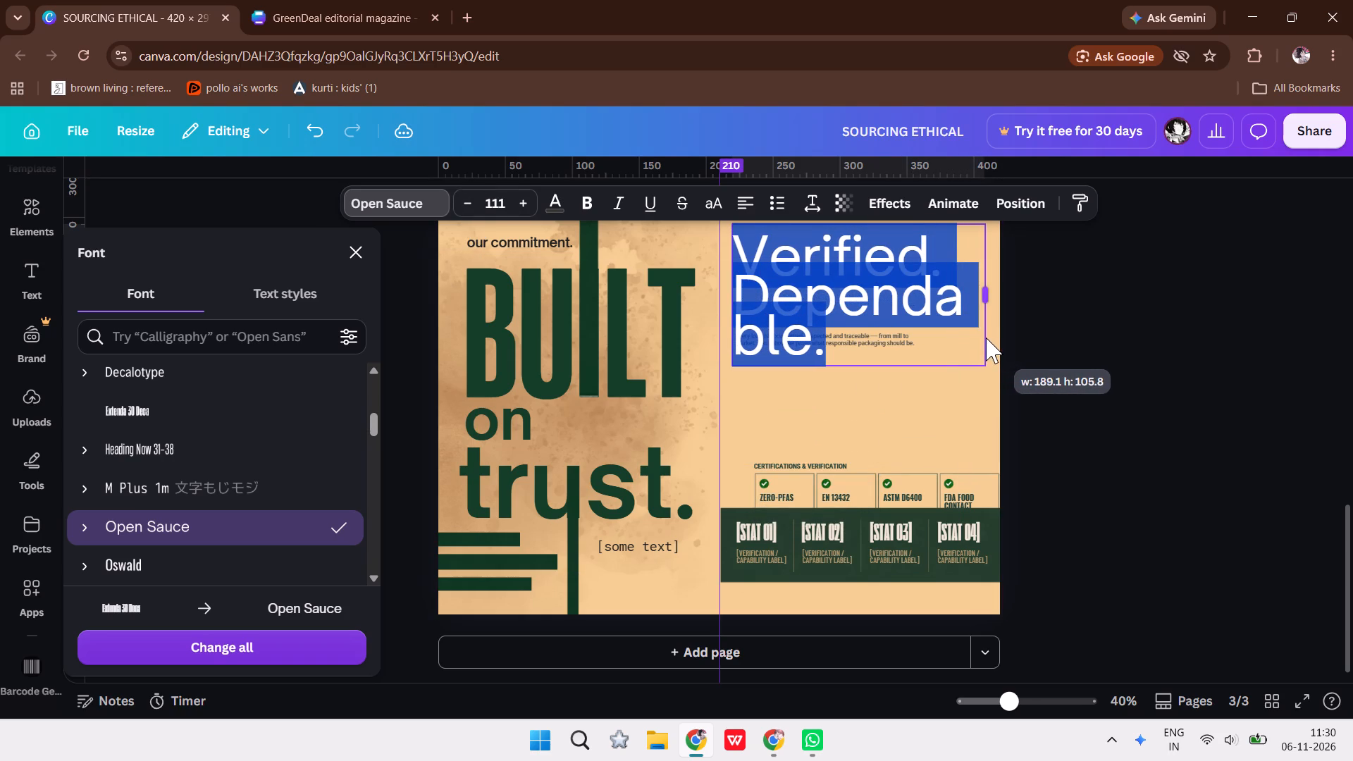
drag(986, 338, 987, 338)
key(Down)
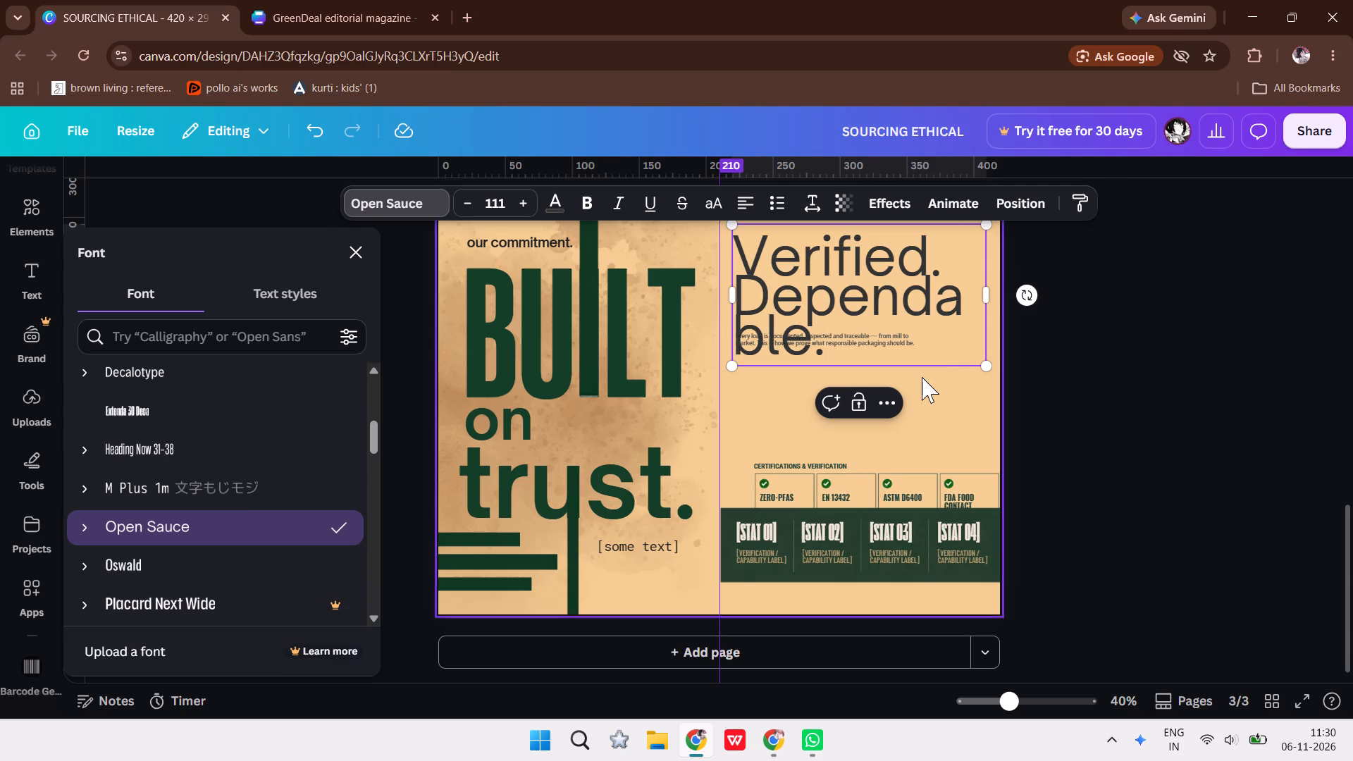
click(1092, 392)
click(1127, 350)
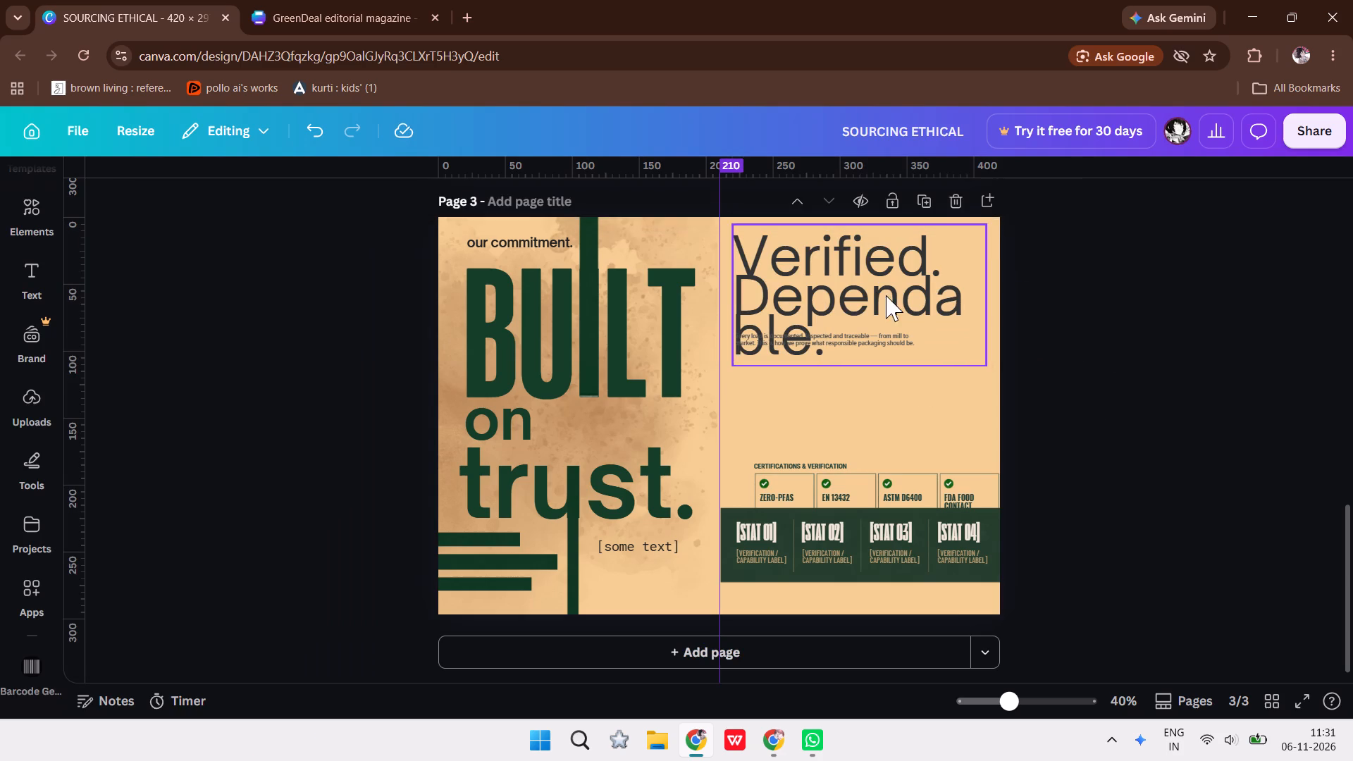
Nudge the "Verified. Dependable." heading slightly down, roughly level with the "our commitment." line.
click(876, 292)
key(Down)
key(Down)
key(Down)
key(Down)
key(Down)
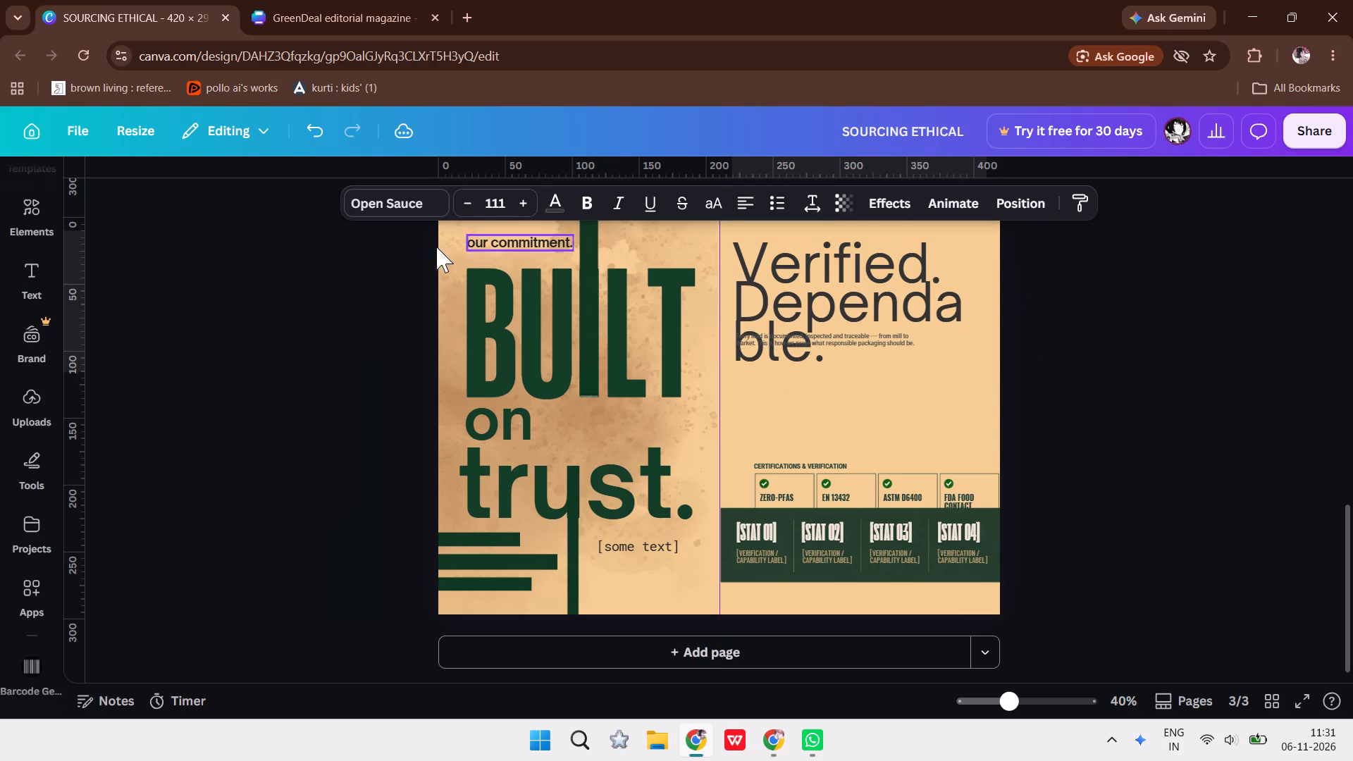
click(471, 242)
Make the whole "Verified. Dependable." heading bold.
click(848, 290)
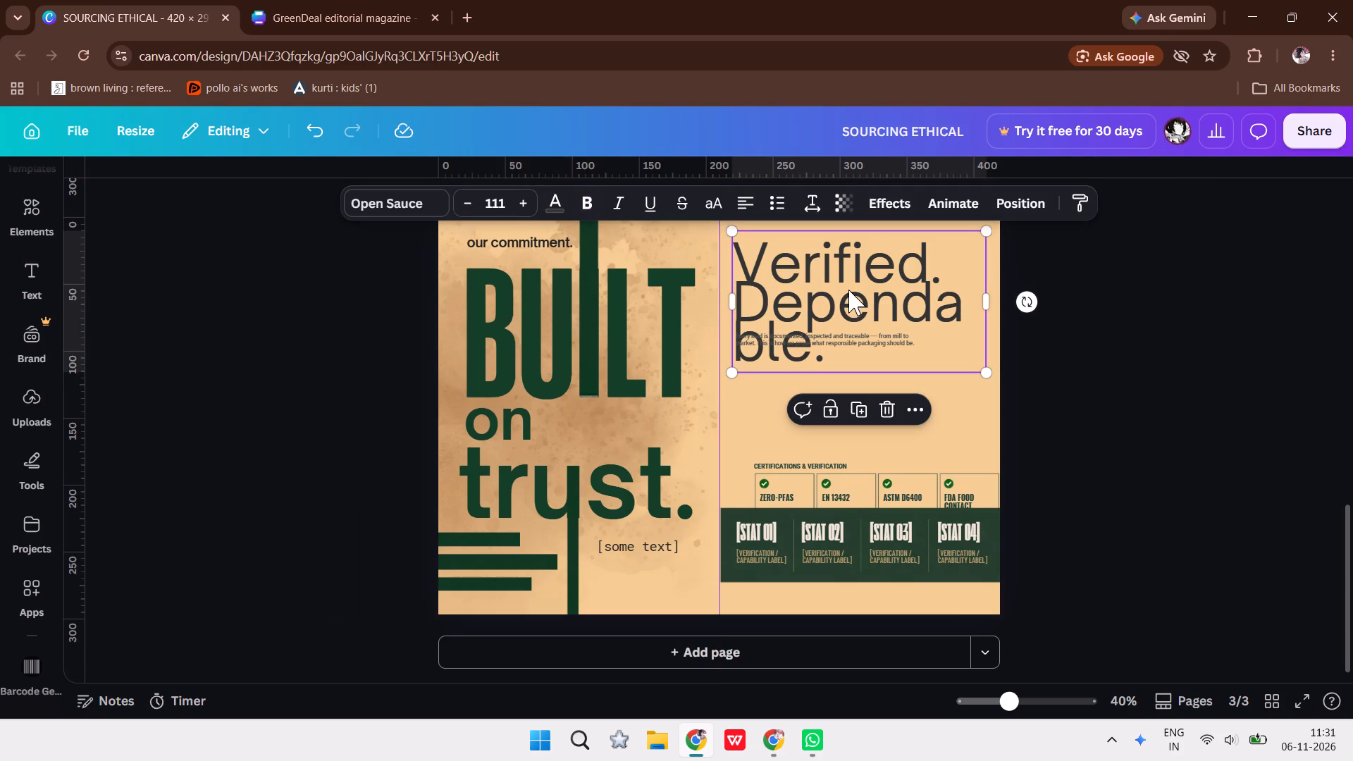
triple_click(829, 278)
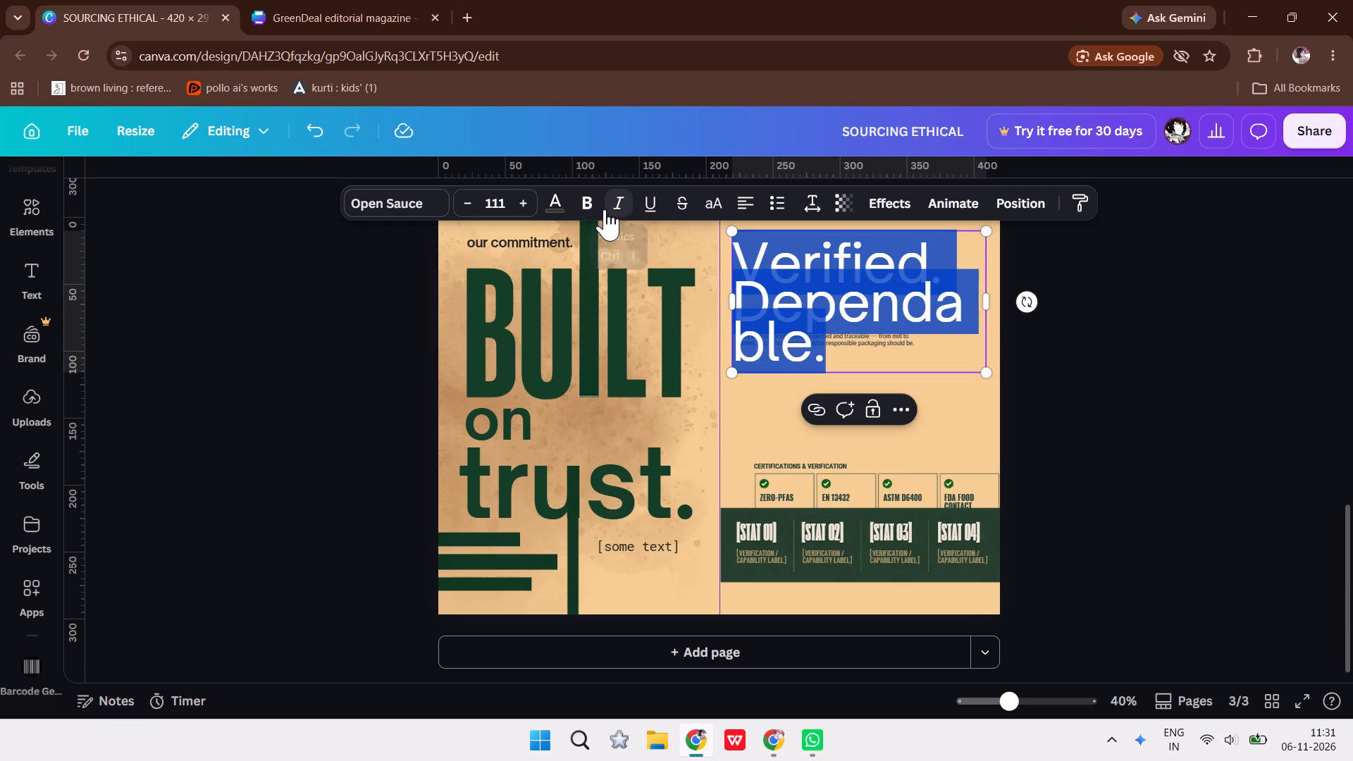
click(584, 199)
click(1118, 379)
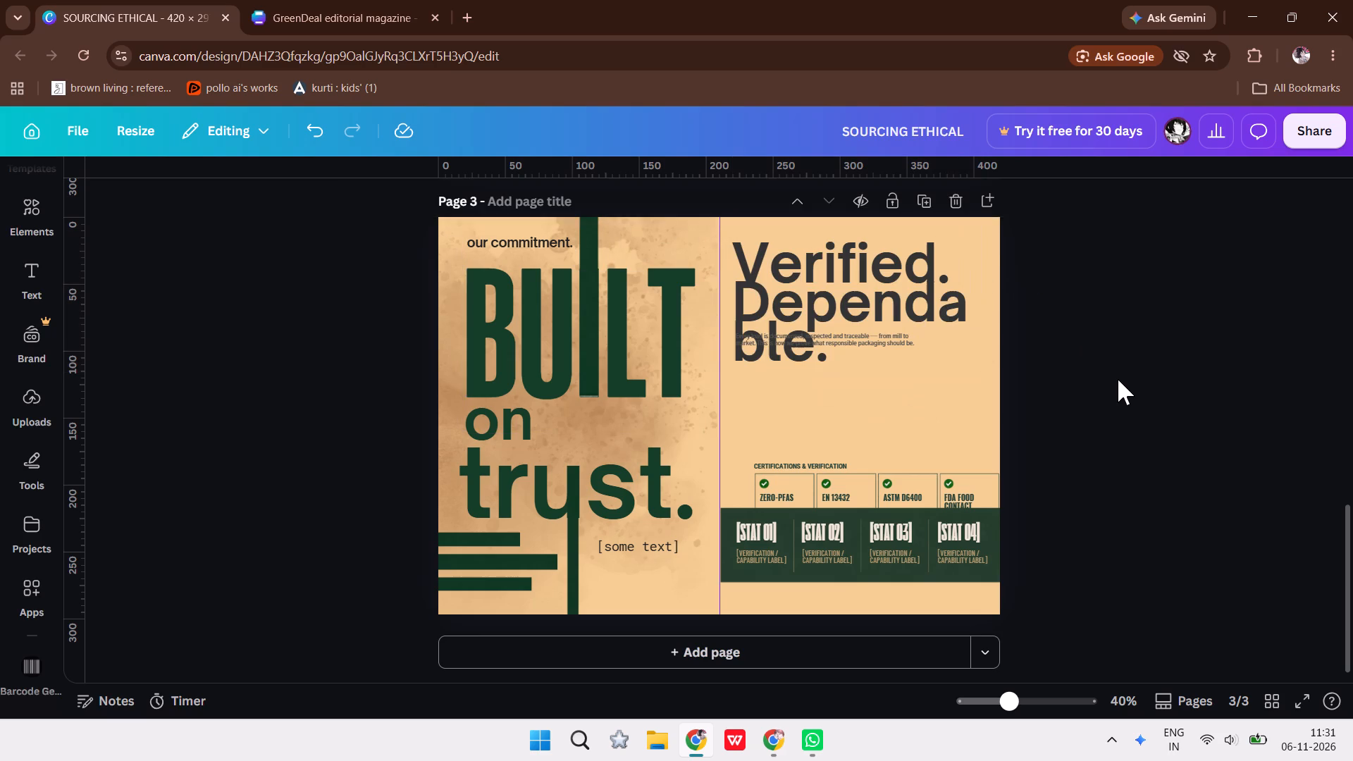
Reduce the whole "Verified. Dependable." heading's font size to 80.4 so it fits on two lines.
double_click(751, 275)
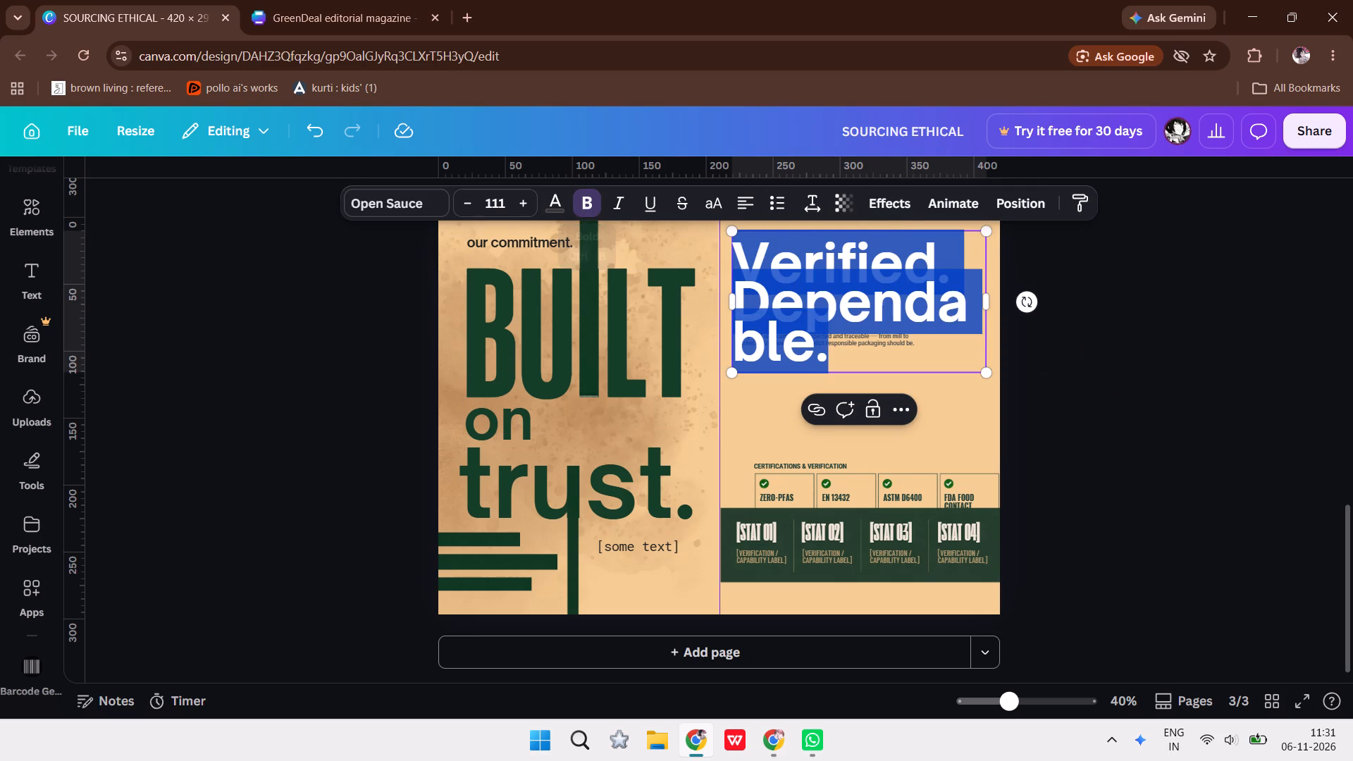
triple_click(464, 206)
triple_click(464, 206)
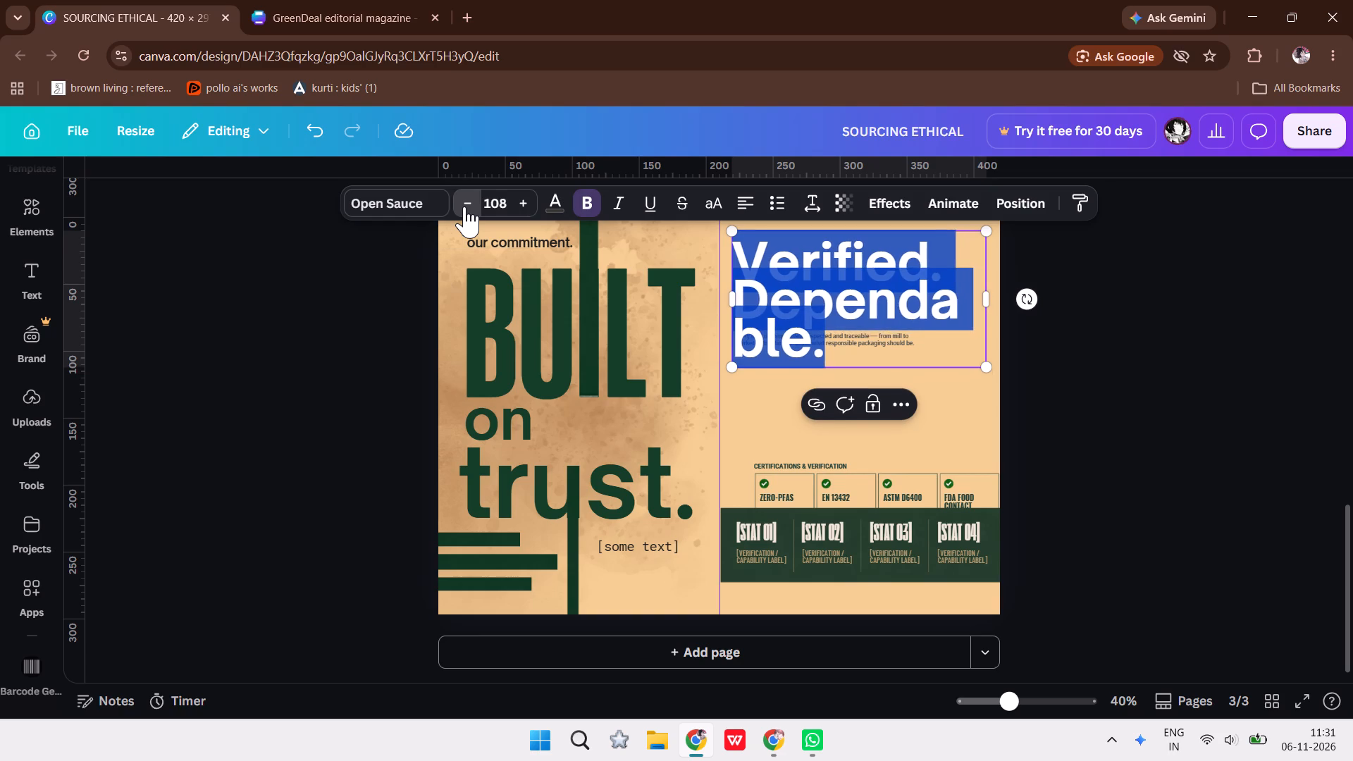
triple_click(464, 206)
triple_click(464, 206)
triple_click(464, 206)
triple_click(464, 206)
triple_click(464, 206)
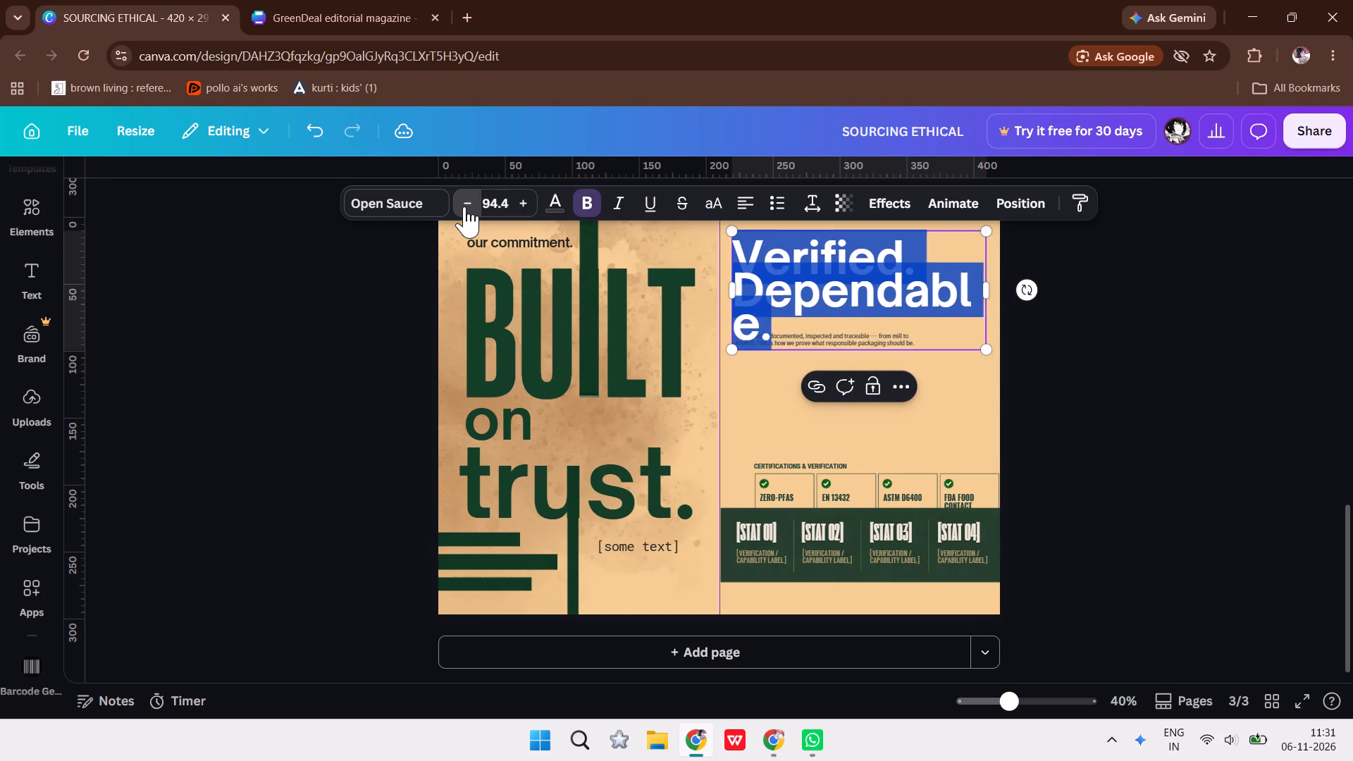
triple_click(464, 206)
triple_click(464, 206)
triple_click(464, 206)
click(464, 206)
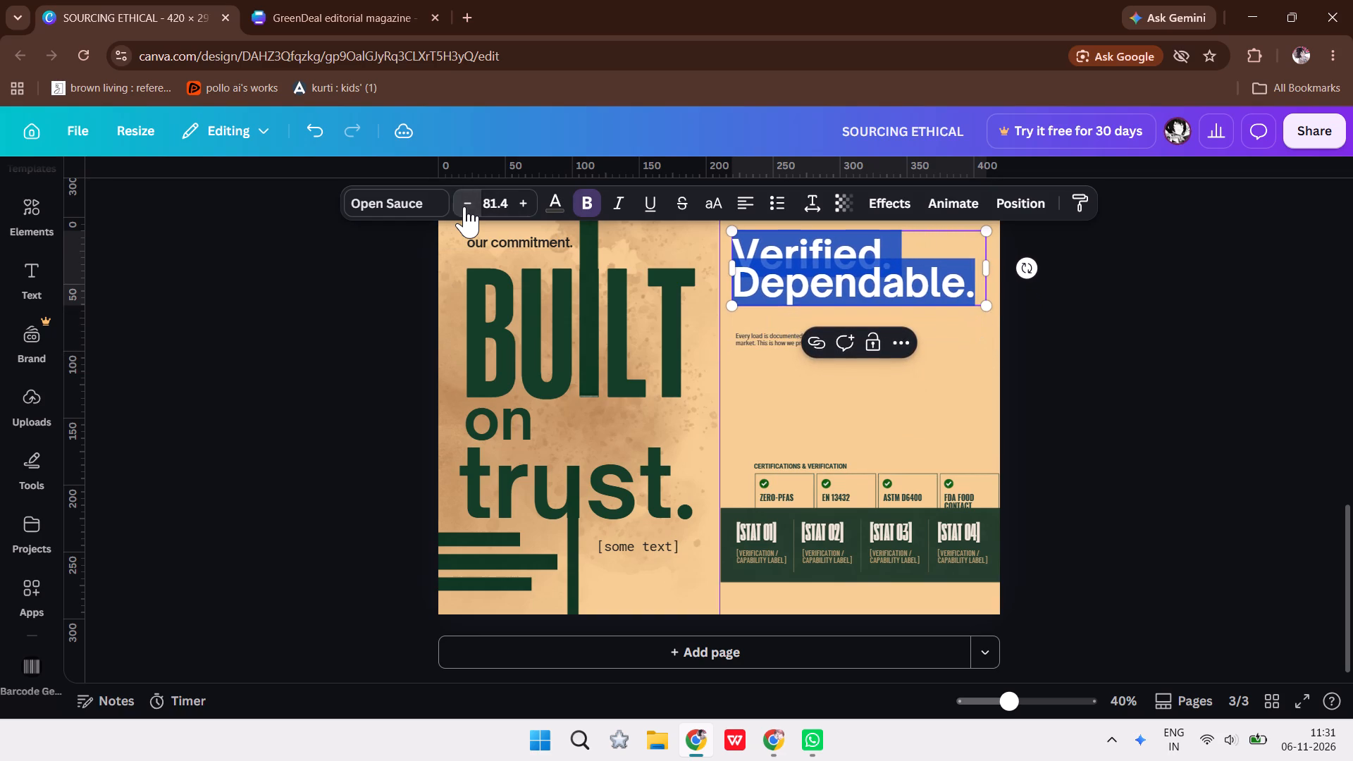
click(1024, 266)
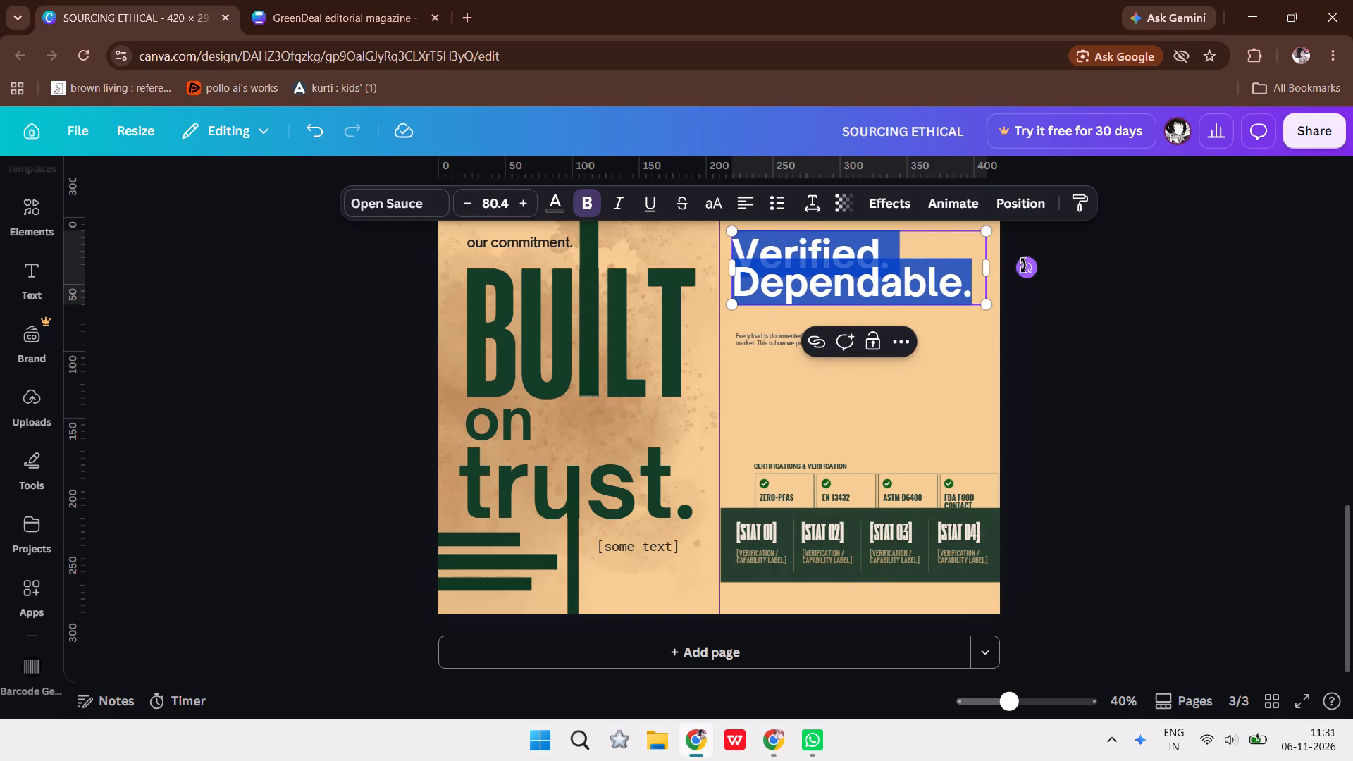
click(1088, 327)
Nudge the "Verified. Dependable." heading slightly down, so its box starts level with the "our commitment." line.
drag(902, 276, 902, 278)
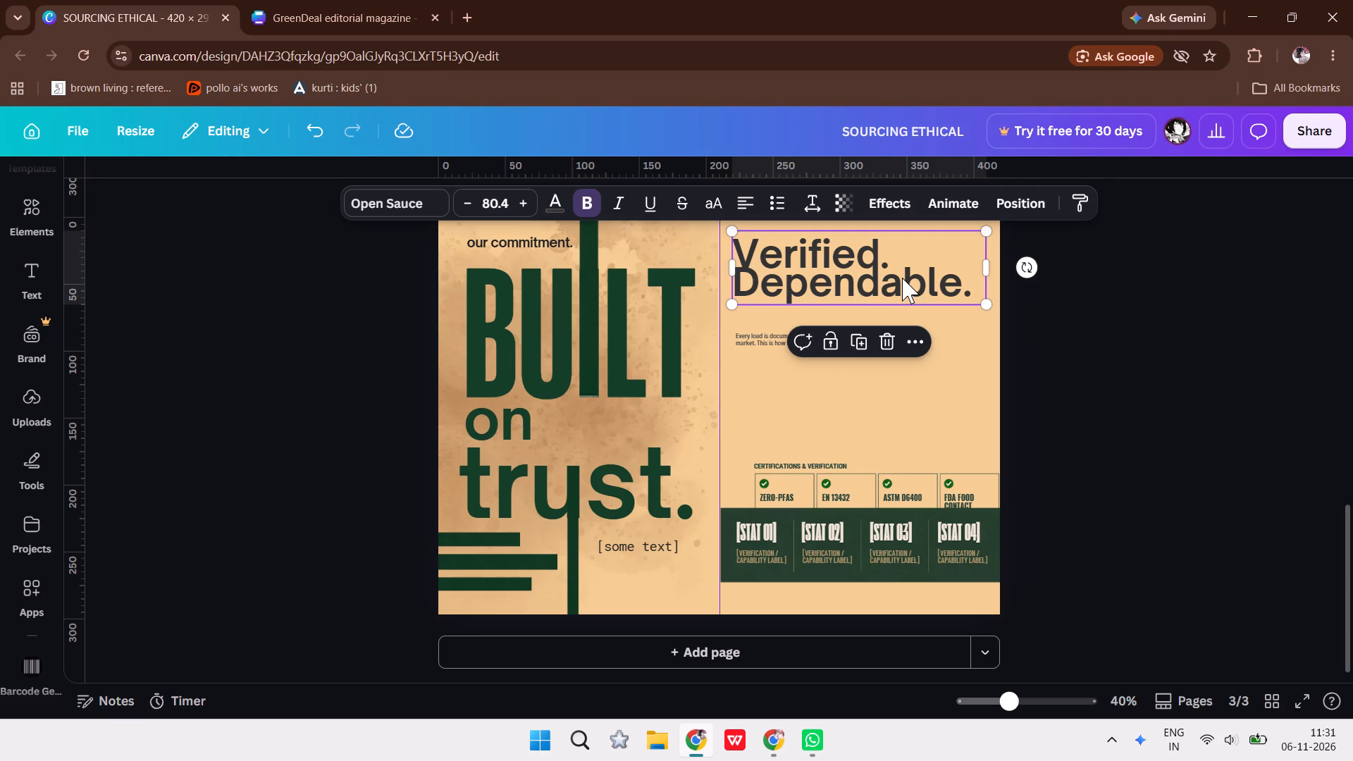
drag(902, 278, 903, 285)
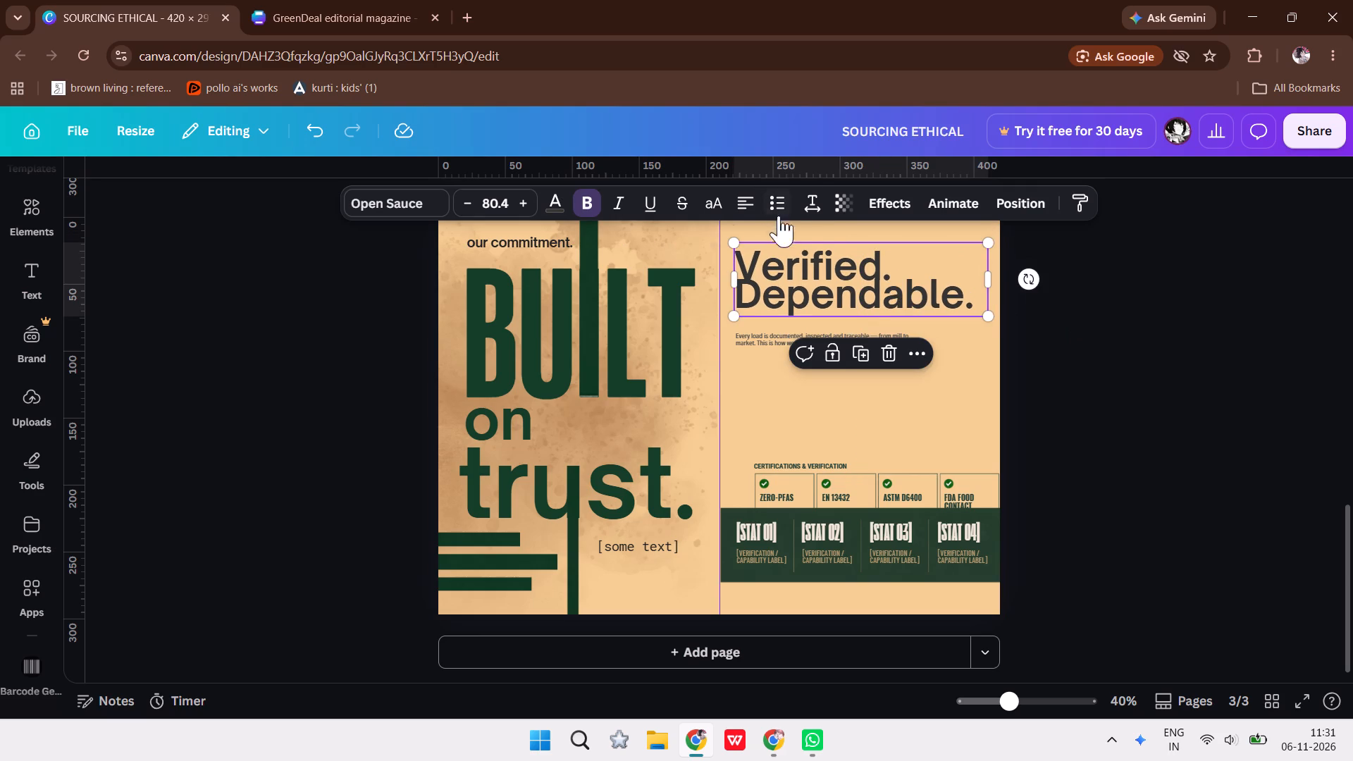
Set the "Verified. Dependable." heading's line spacing to 0.92.
click(814, 205)
drag(755, 340, 785, 345)
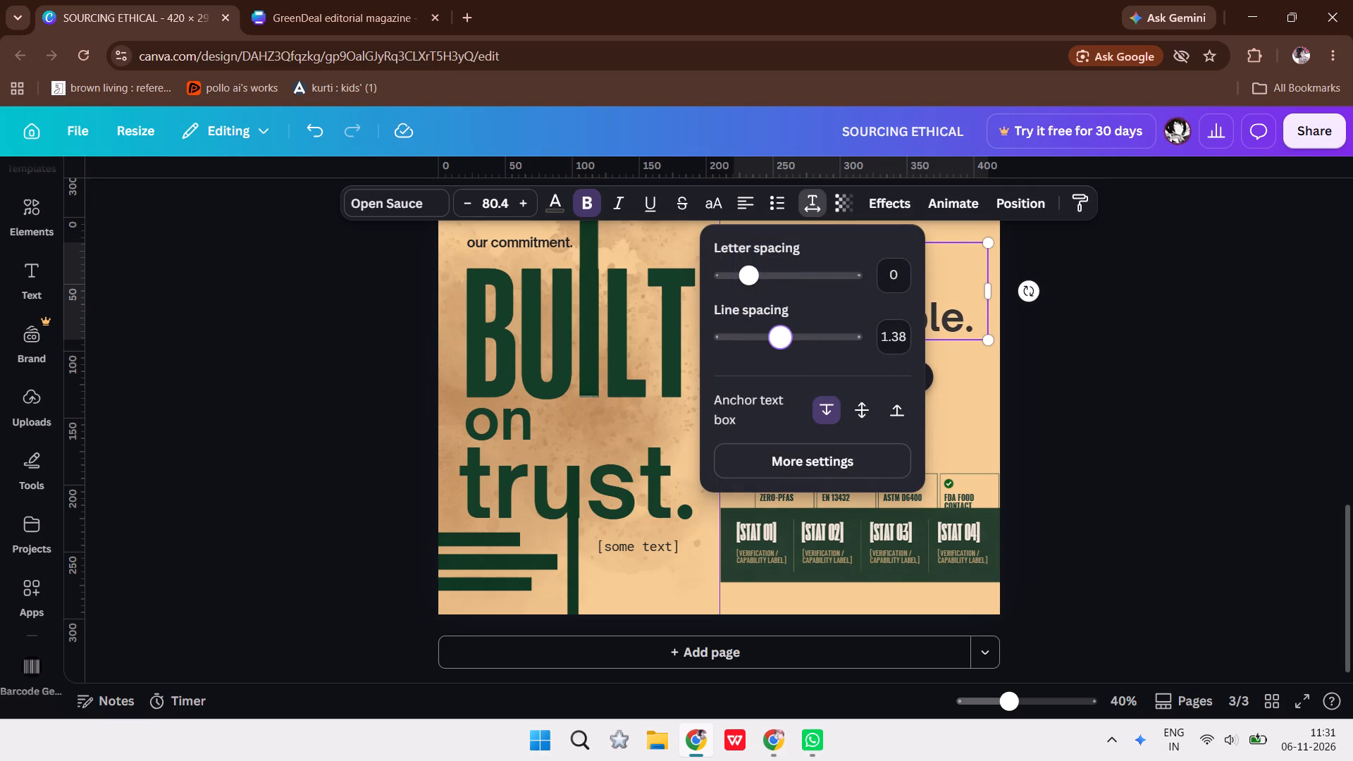
drag(785, 345, 779, 345)
drag(779, 345, 762, 354)
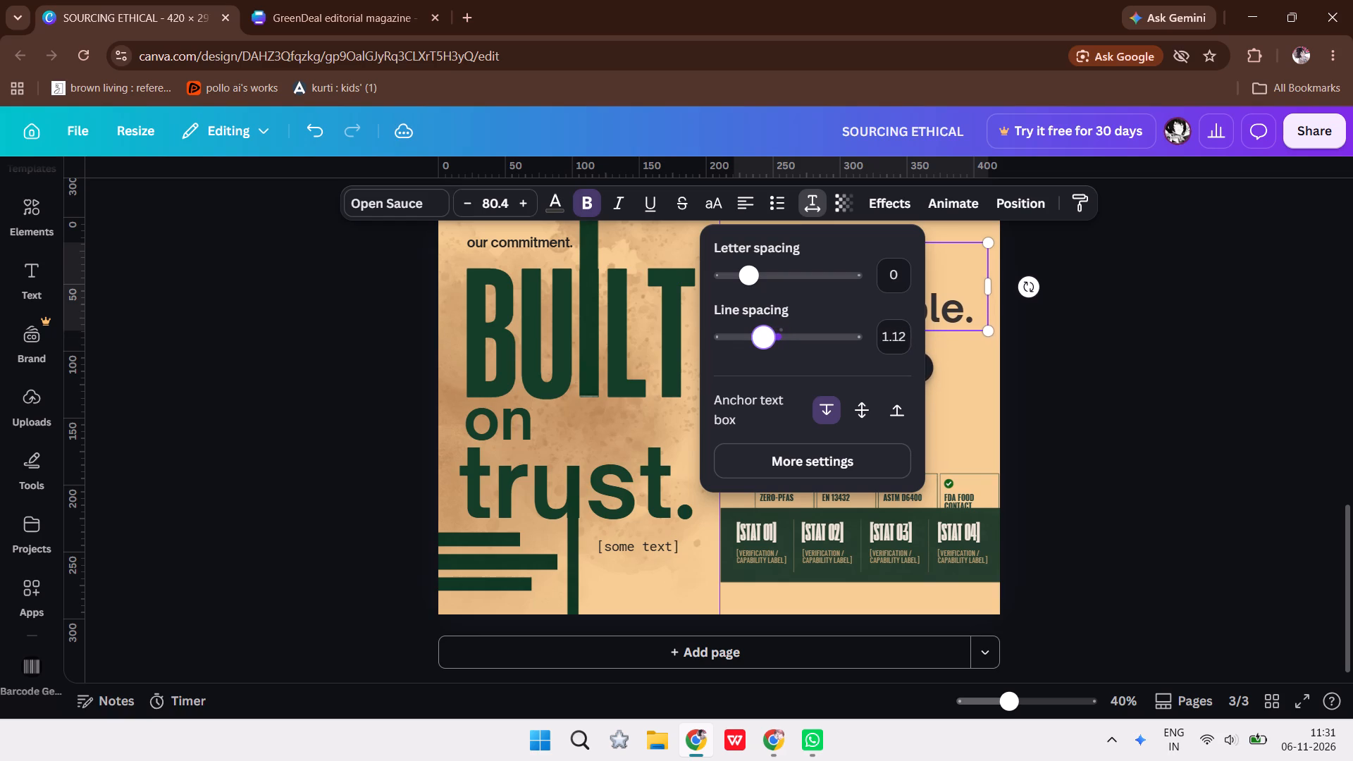
drag(762, 354, 767, 357)
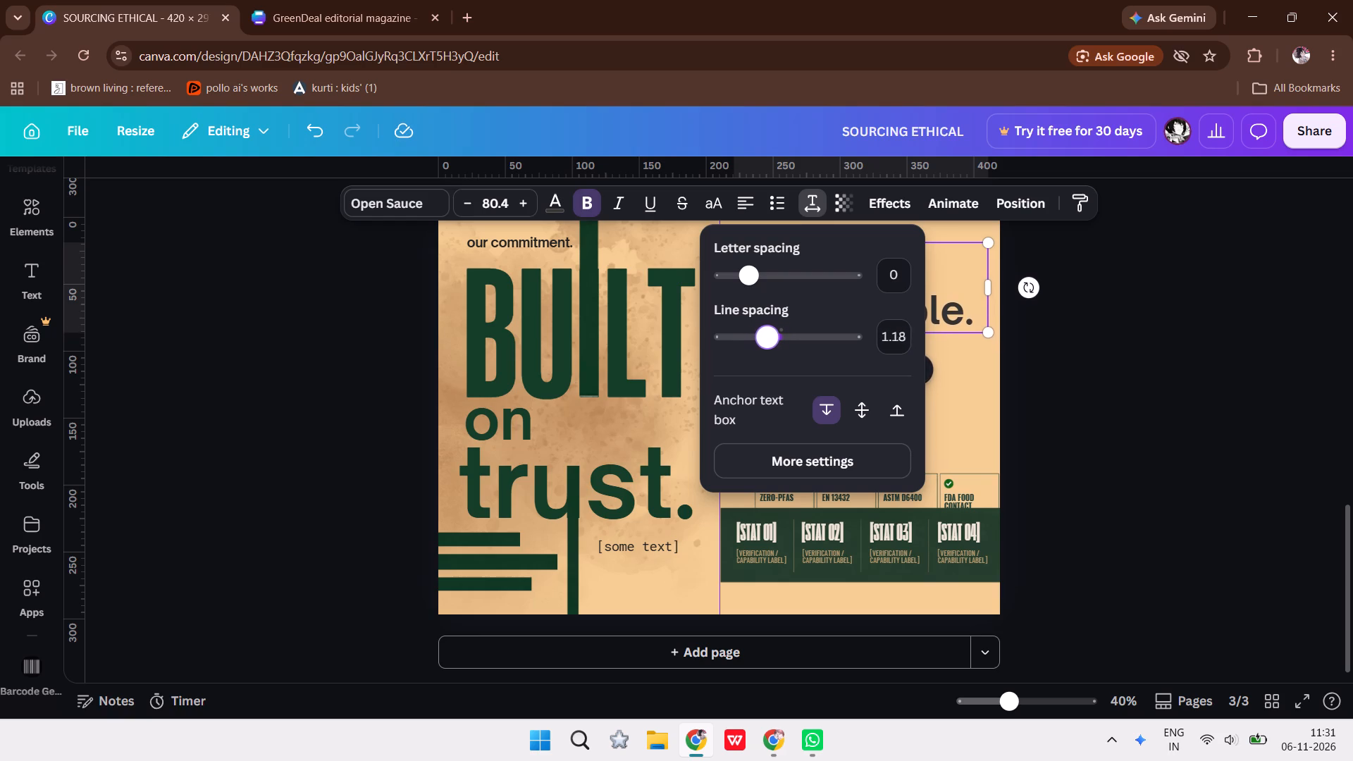
drag(767, 357, 772, 356)
click(1147, 325)
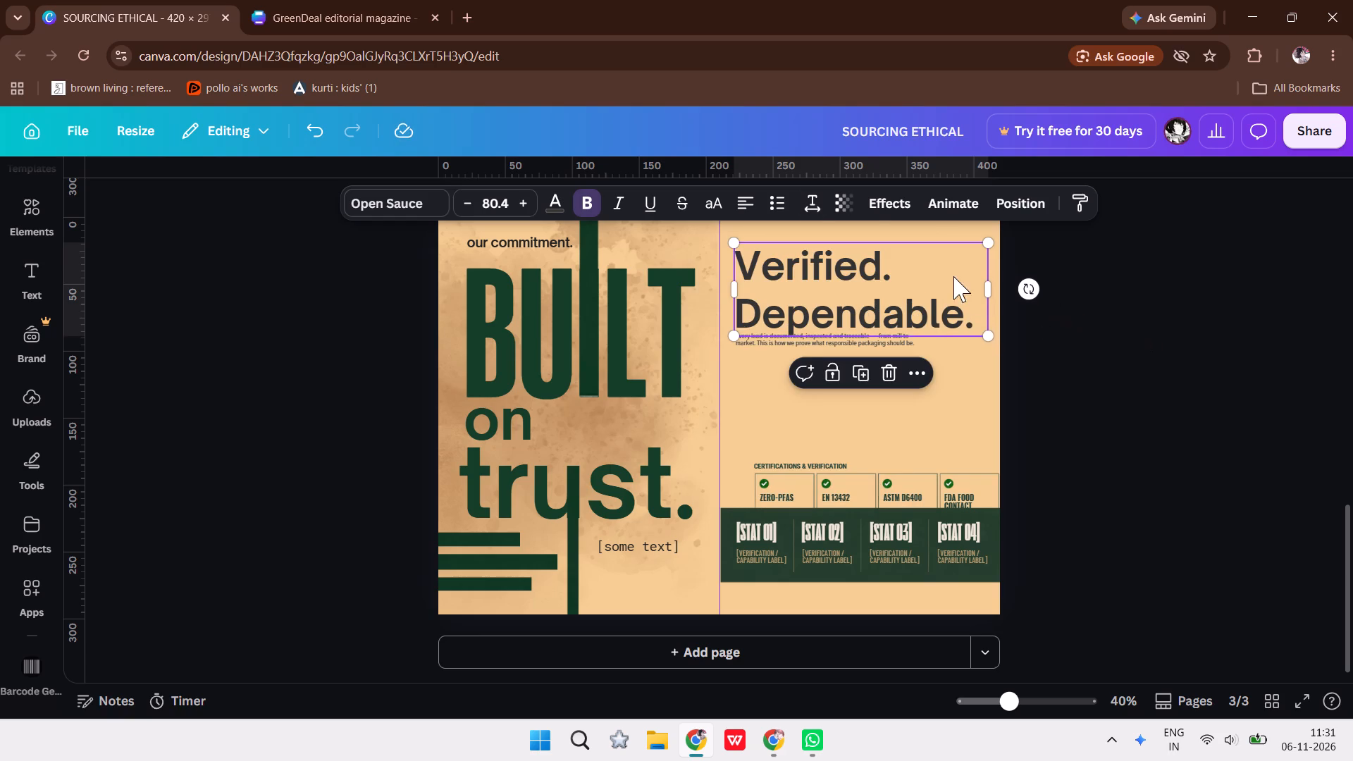
click(816, 199)
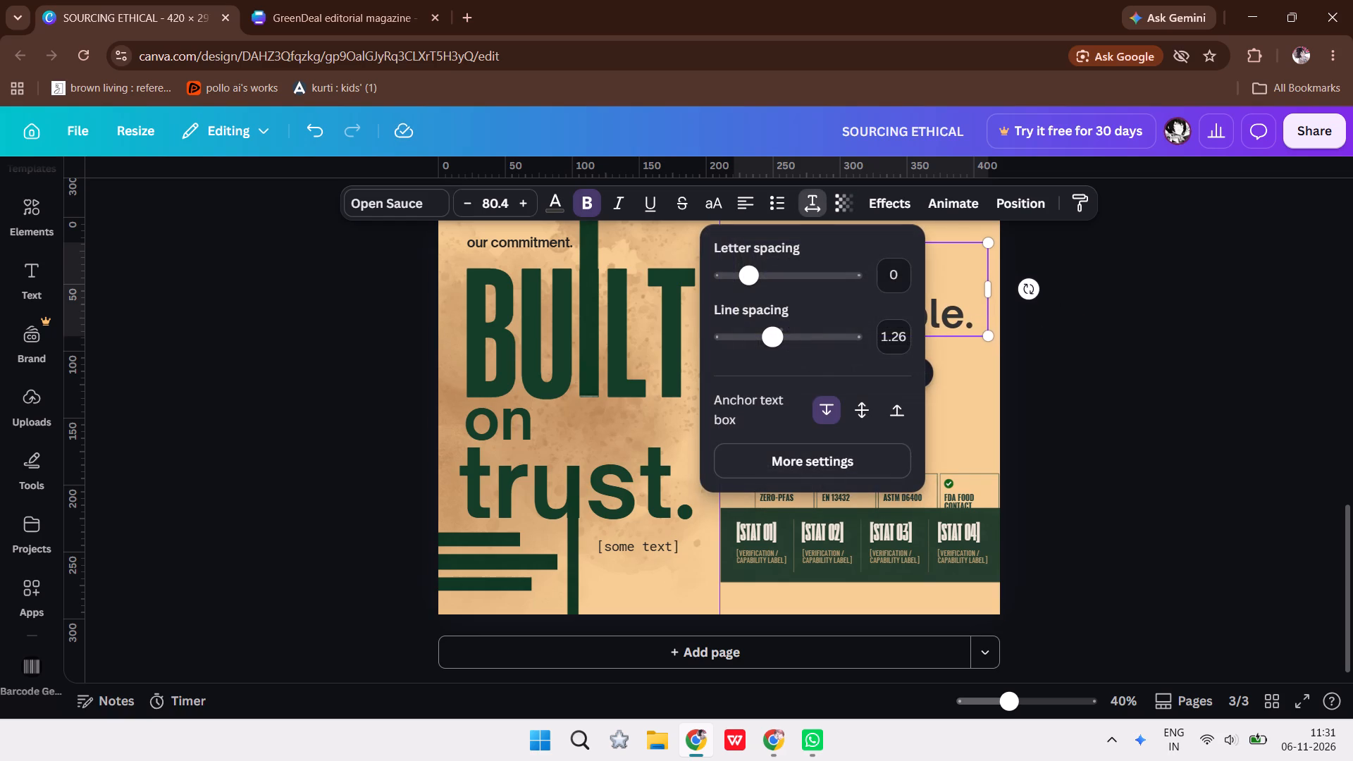
drag(770, 346, 749, 346)
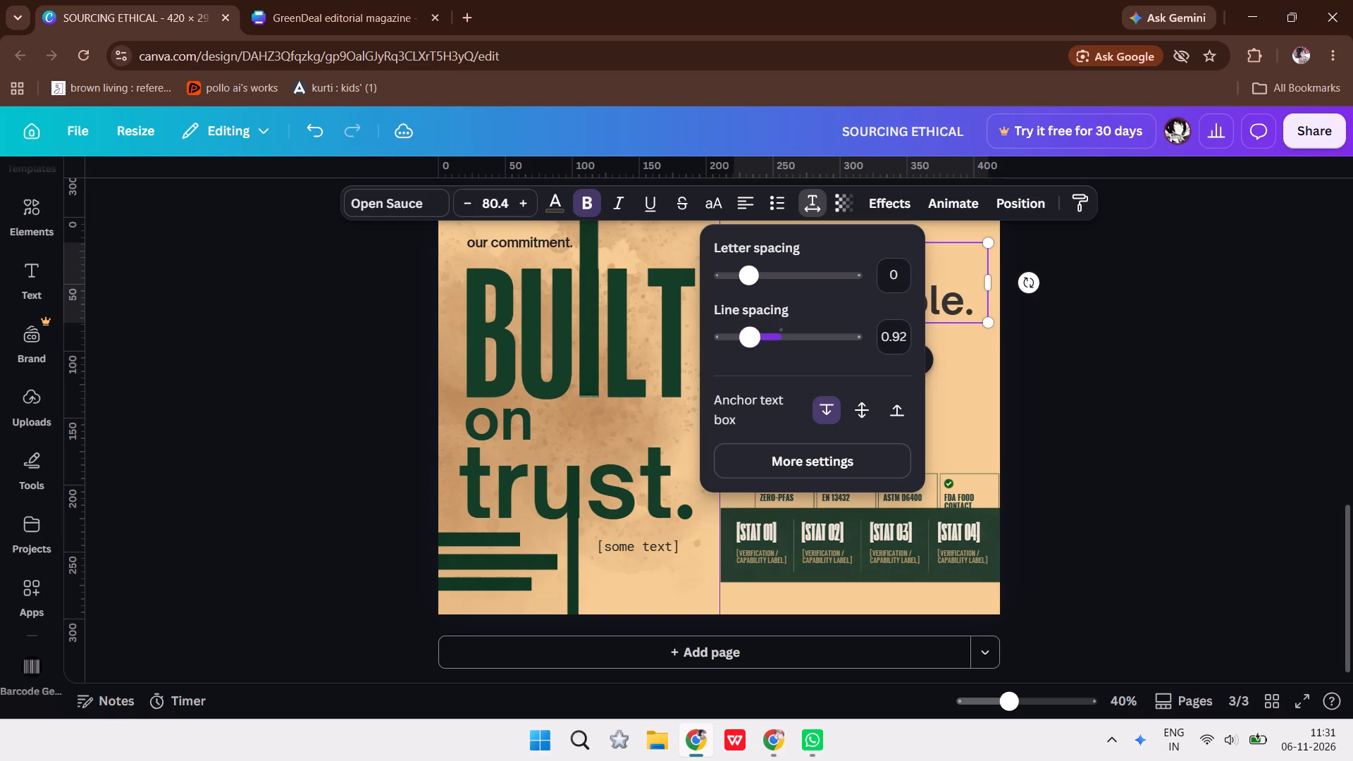
click(1094, 339)
click(1060, 322)
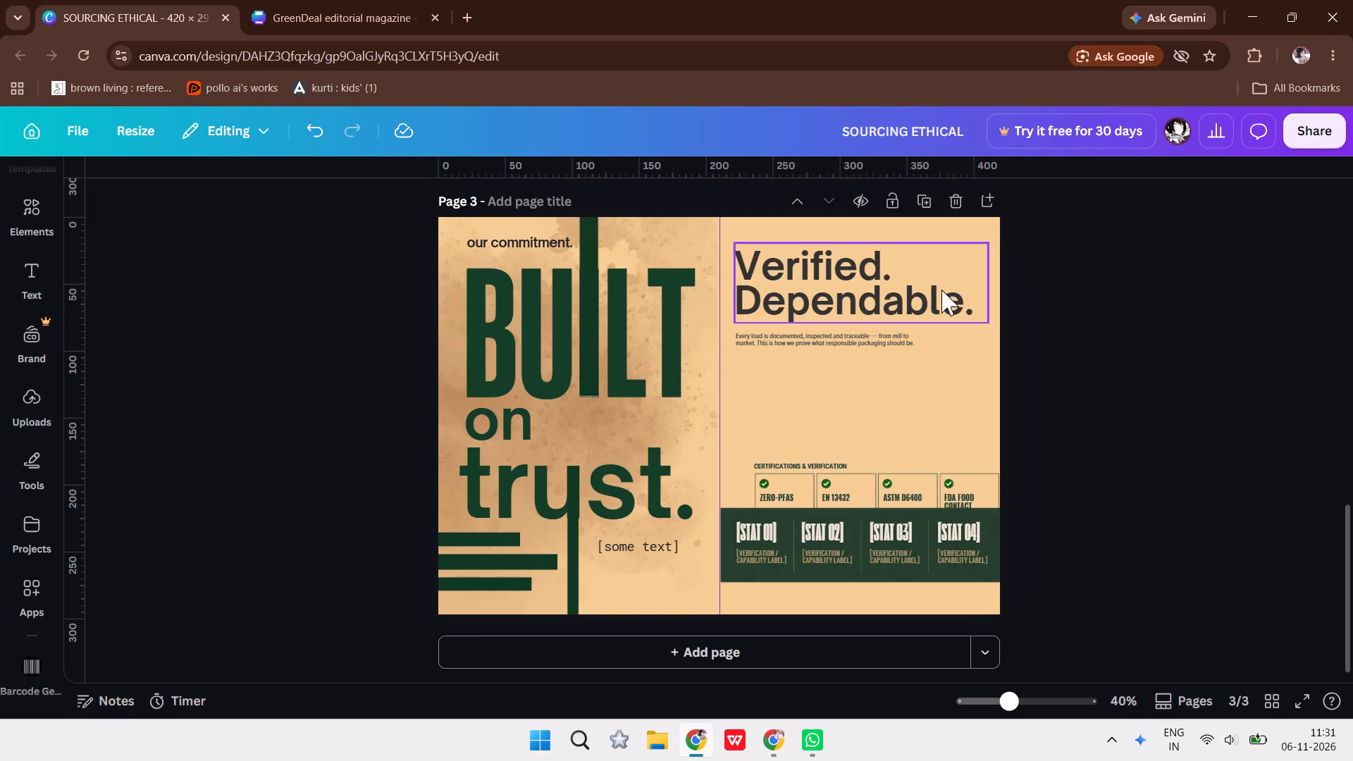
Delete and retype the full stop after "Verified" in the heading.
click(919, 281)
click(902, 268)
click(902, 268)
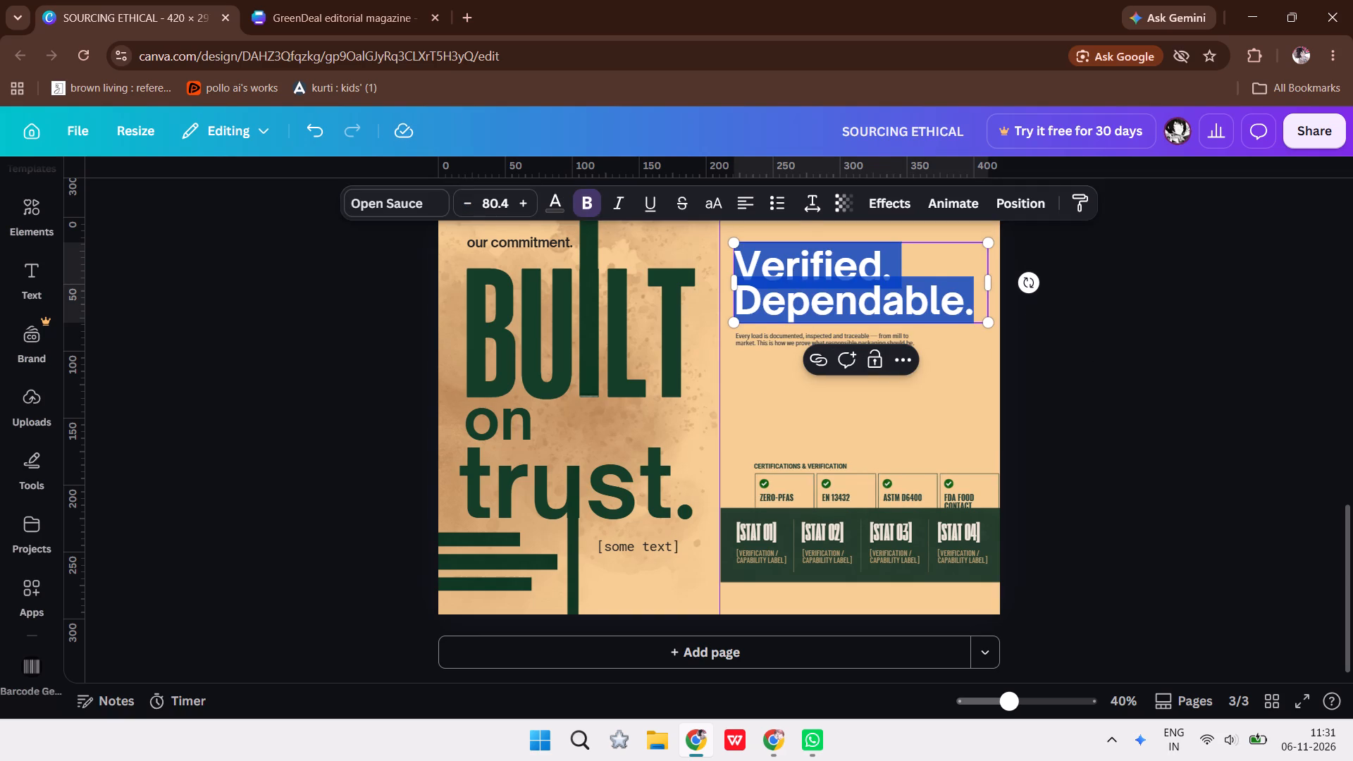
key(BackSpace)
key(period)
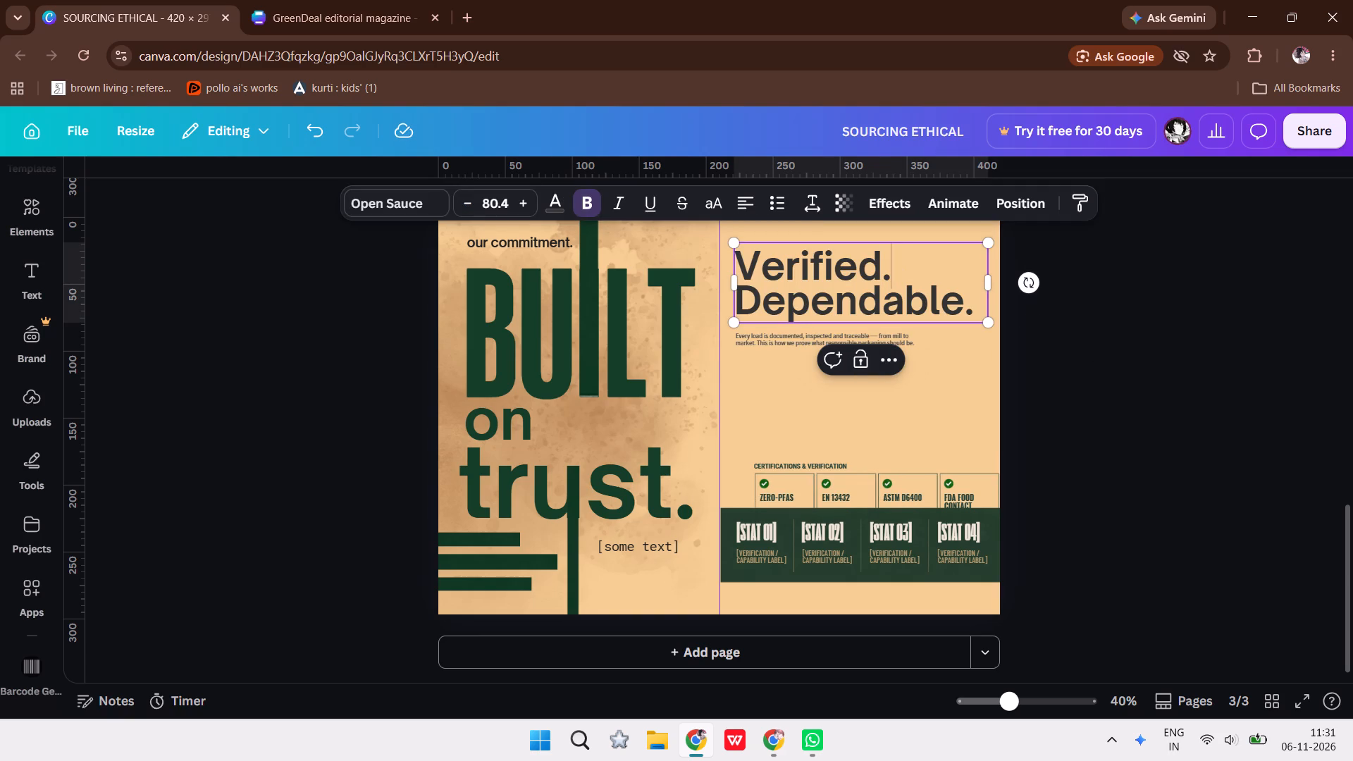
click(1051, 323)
Widen the "Every load is documented" paragraph's text box to nearly the width of the heading above it.
click(875, 335)
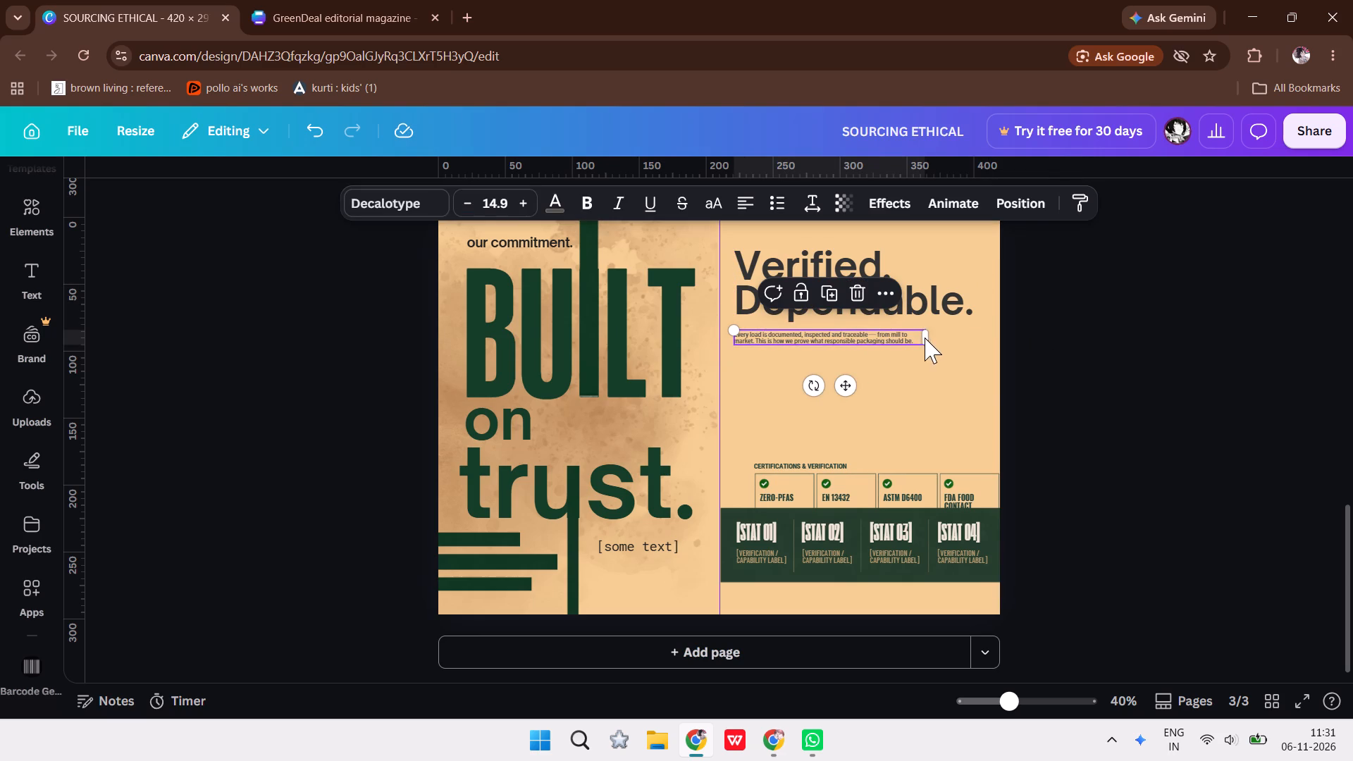
drag(928, 336, 981, 340)
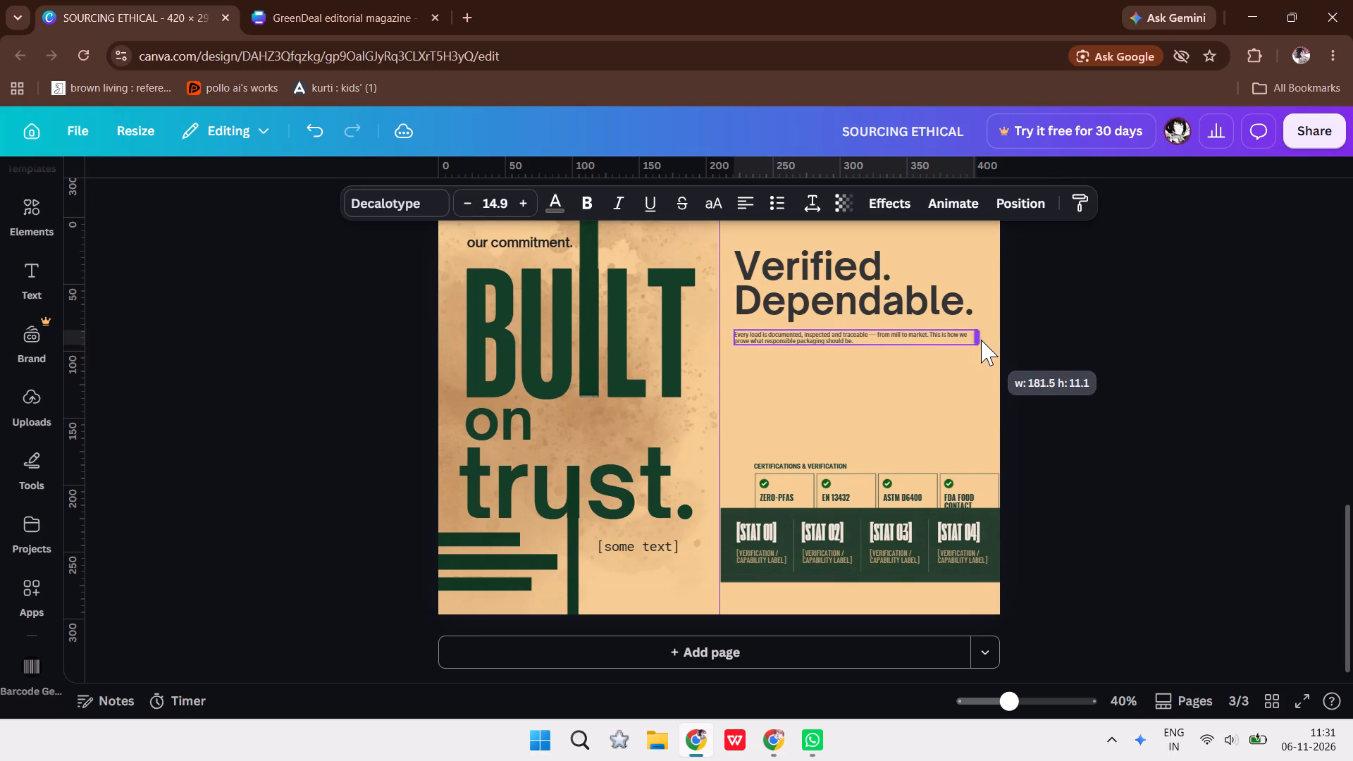
drag(981, 340, 976, 340)
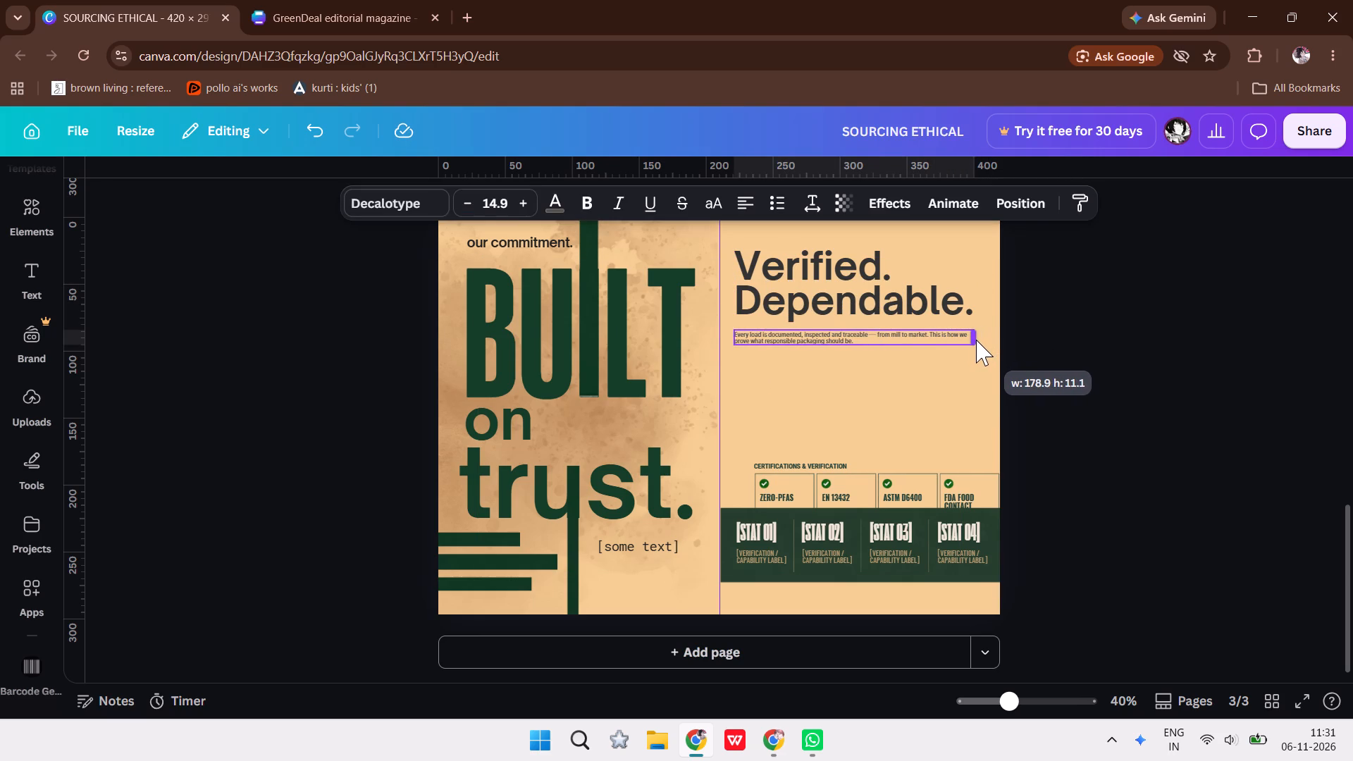
drag(976, 340, 982, 339)
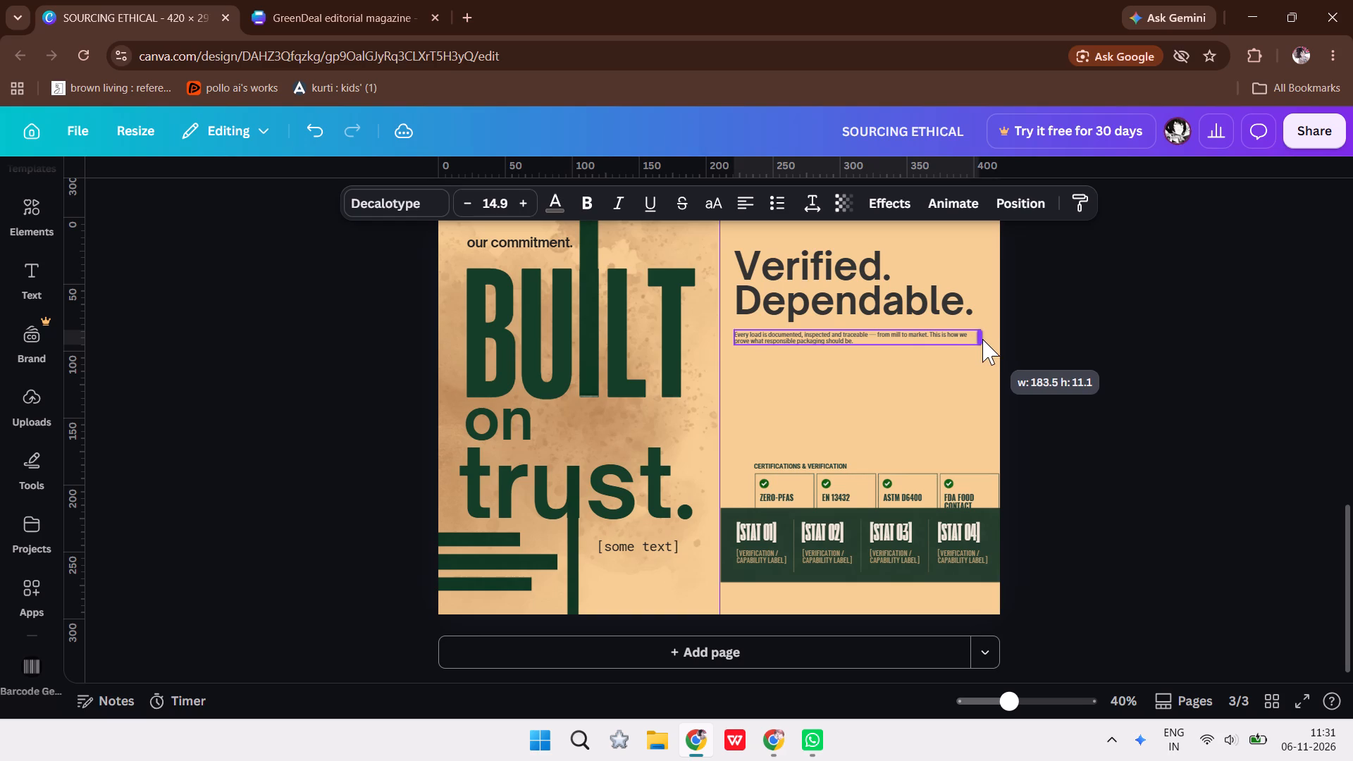
drag(982, 339, 984, 339)
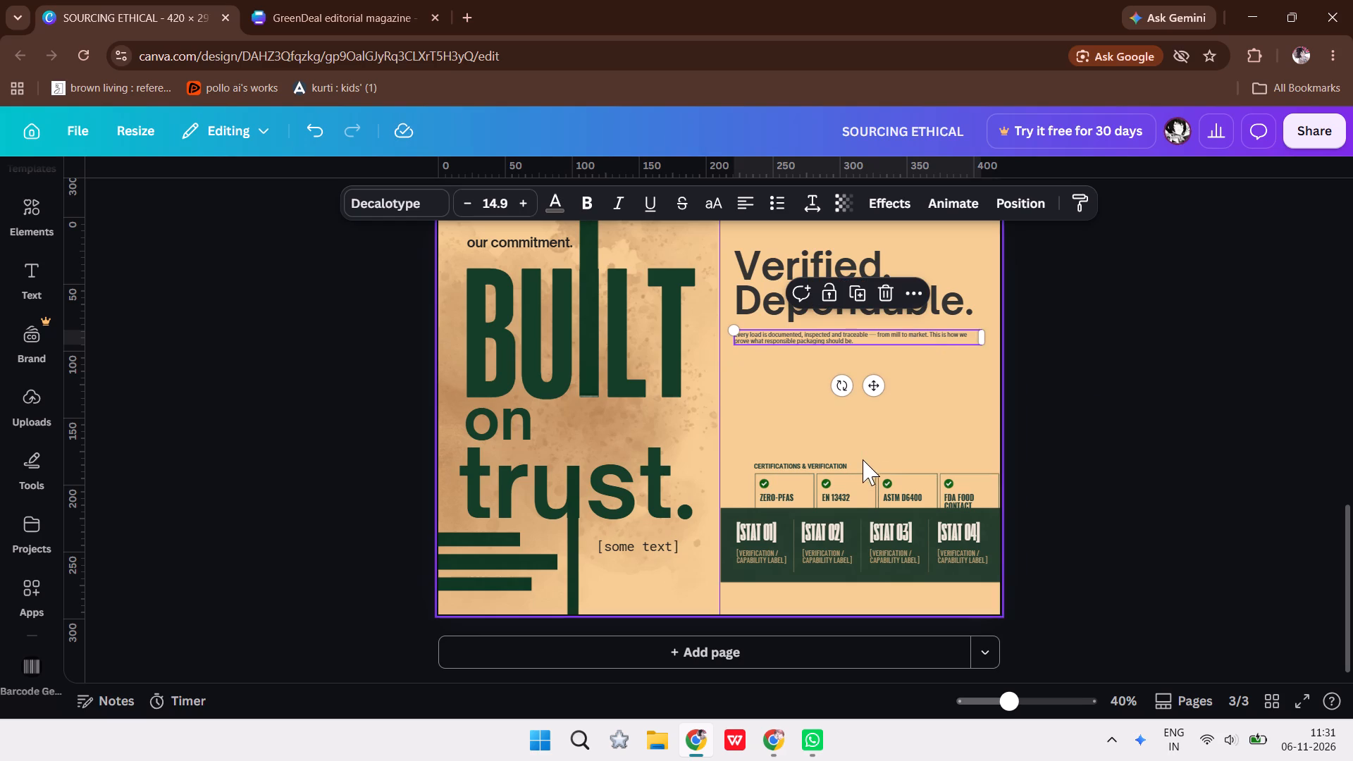
Move the Certifications & Verification group up beneath the intro paragraph and scale it down slightly to fit within the heading's width.
drag(864, 479, 841, 373)
drag(980, 445, 971, 438)
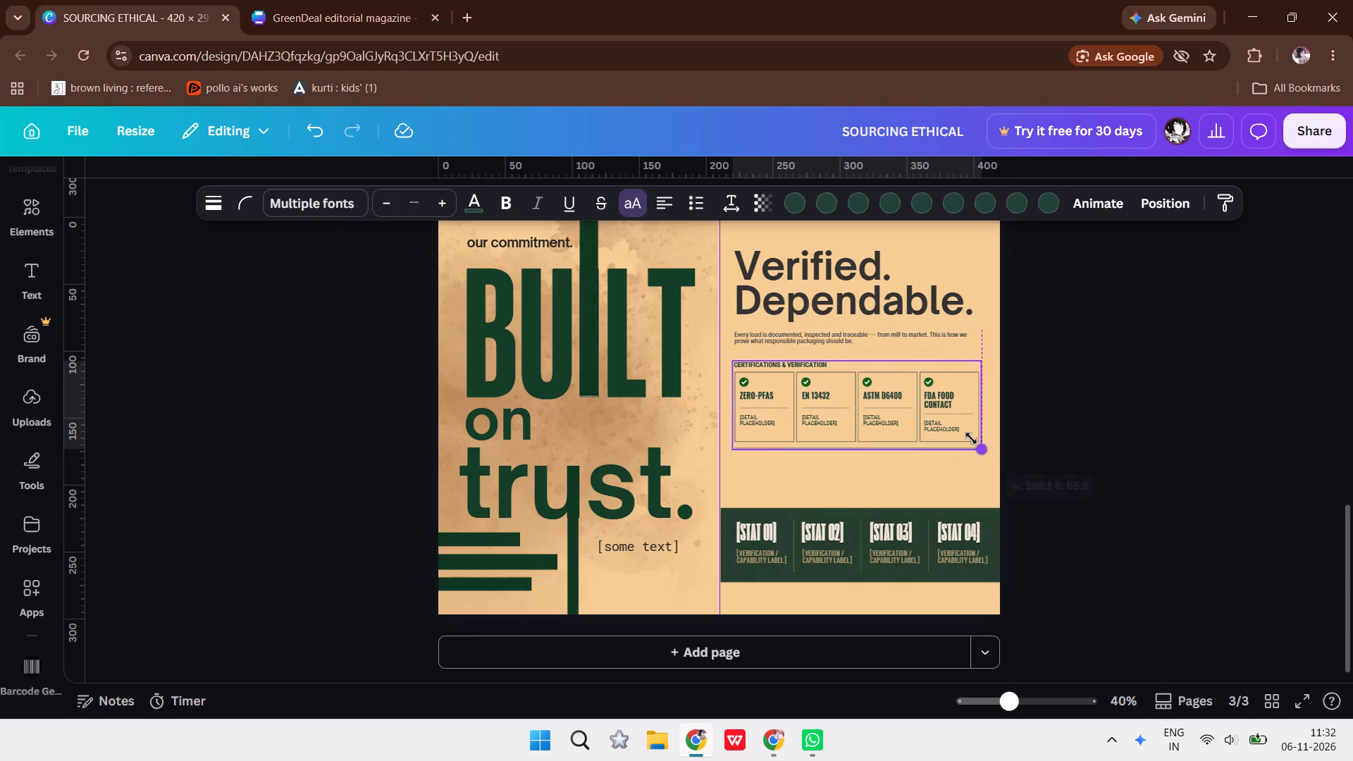
drag(971, 438, 970, 437)
click(939, 414)
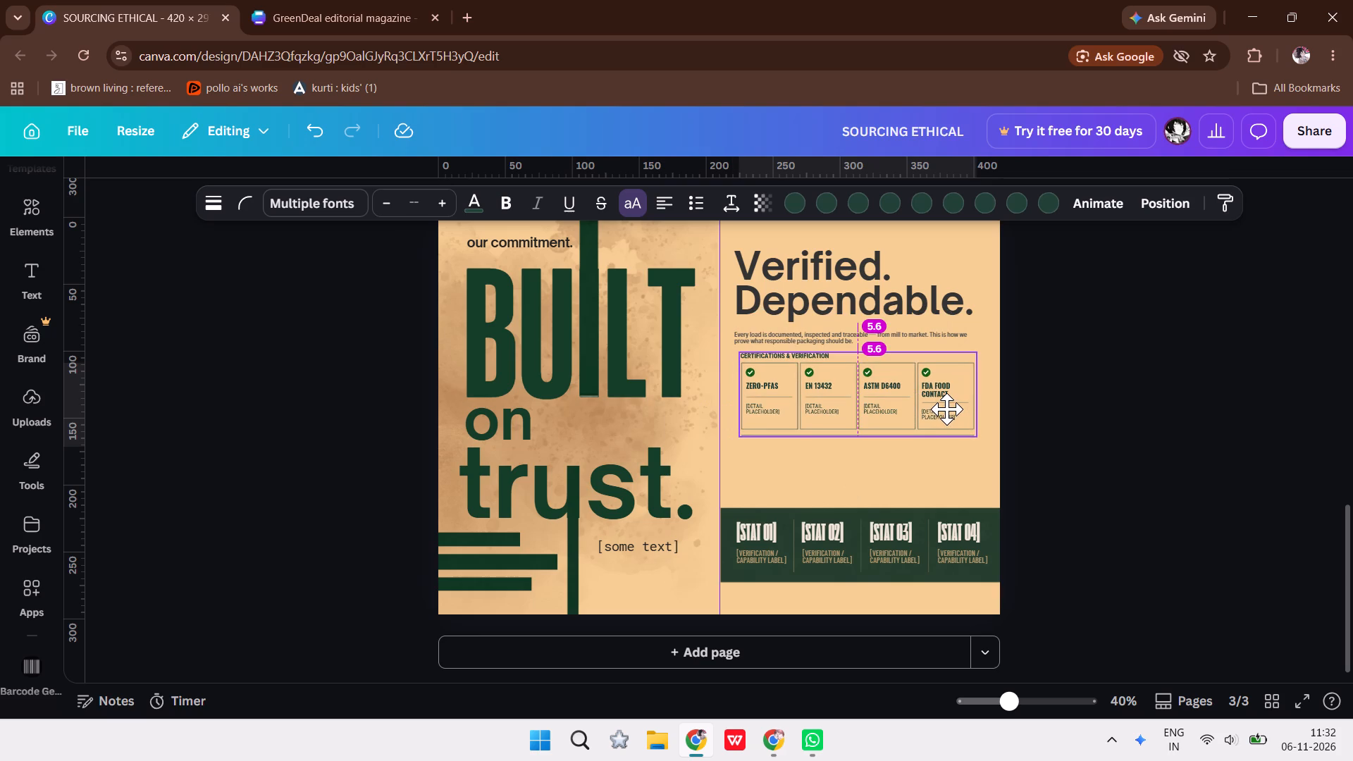
key(Down)
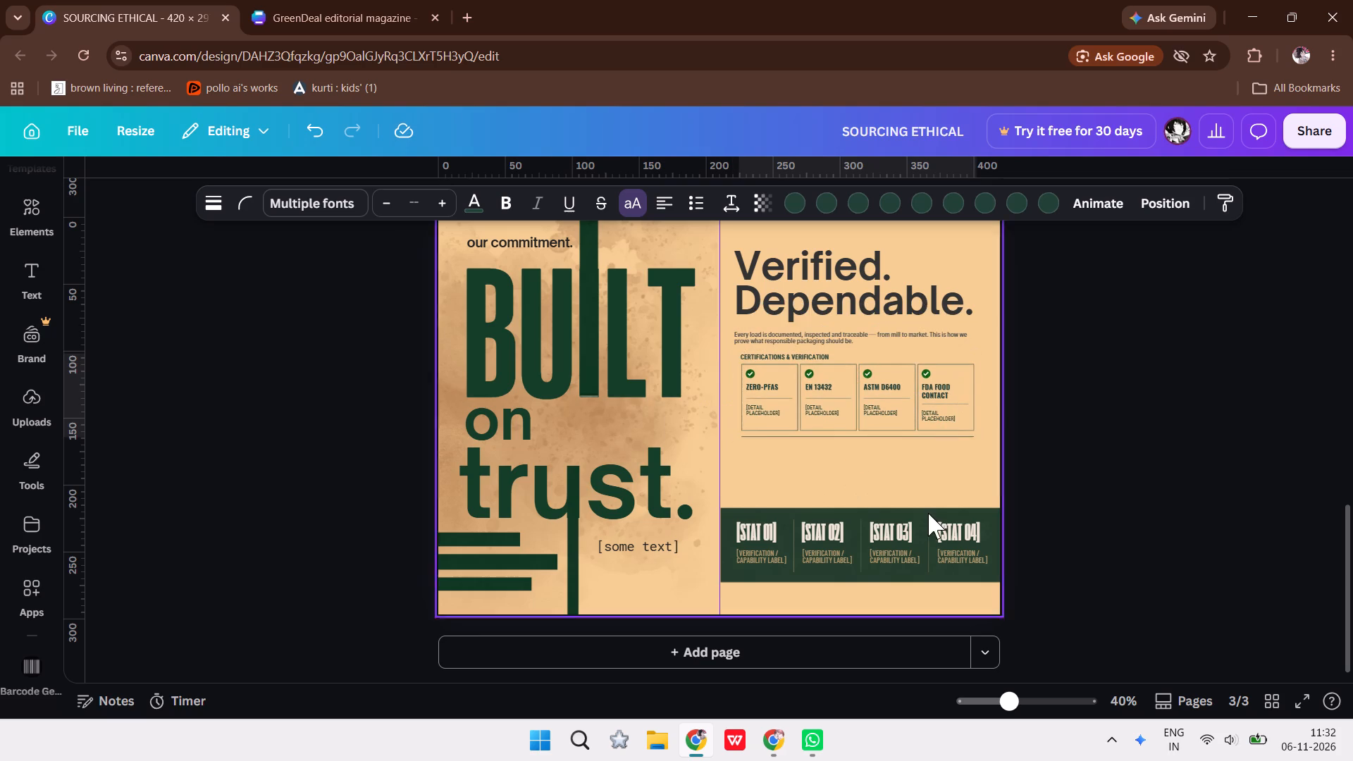
Move the dark green stats band slightly down and fit it to the width of page 3's right half.
click(930, 562)
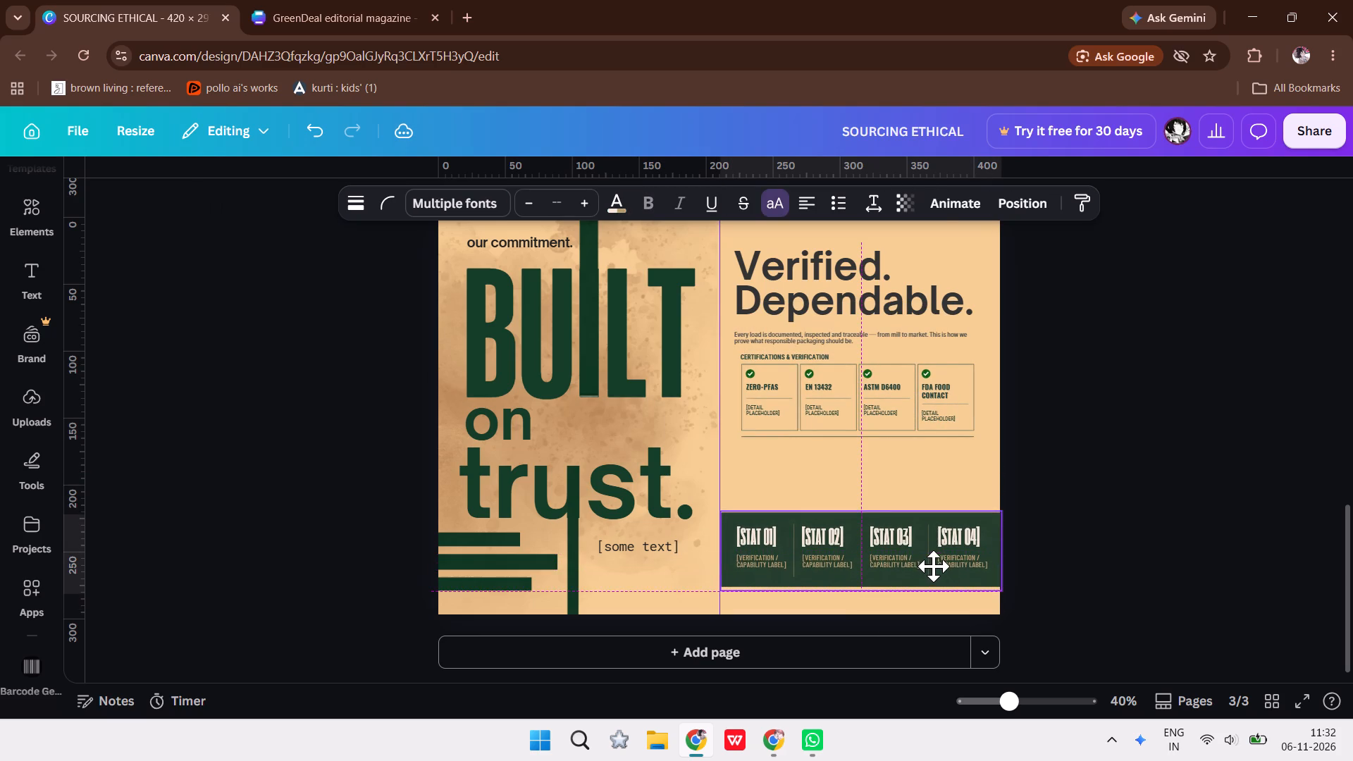
click(1005, 590)
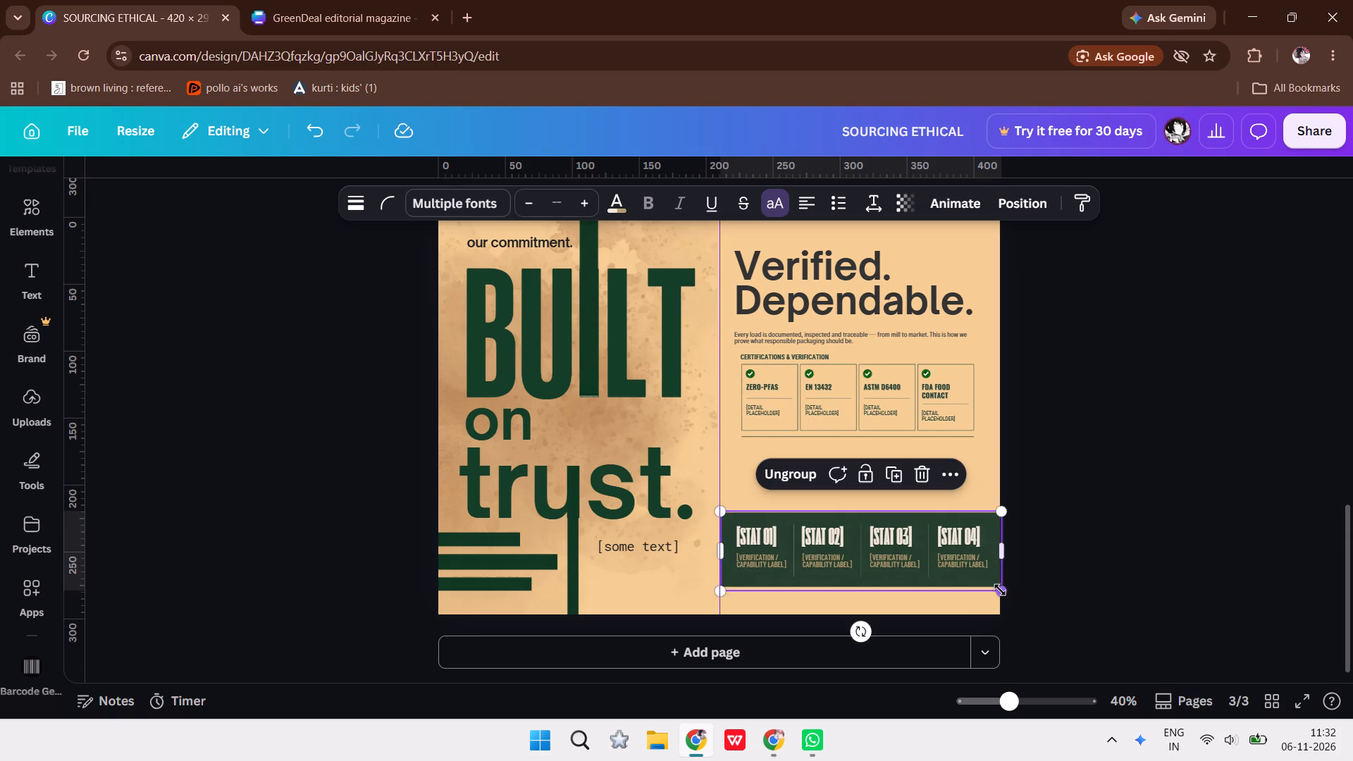
click(1063, 598)
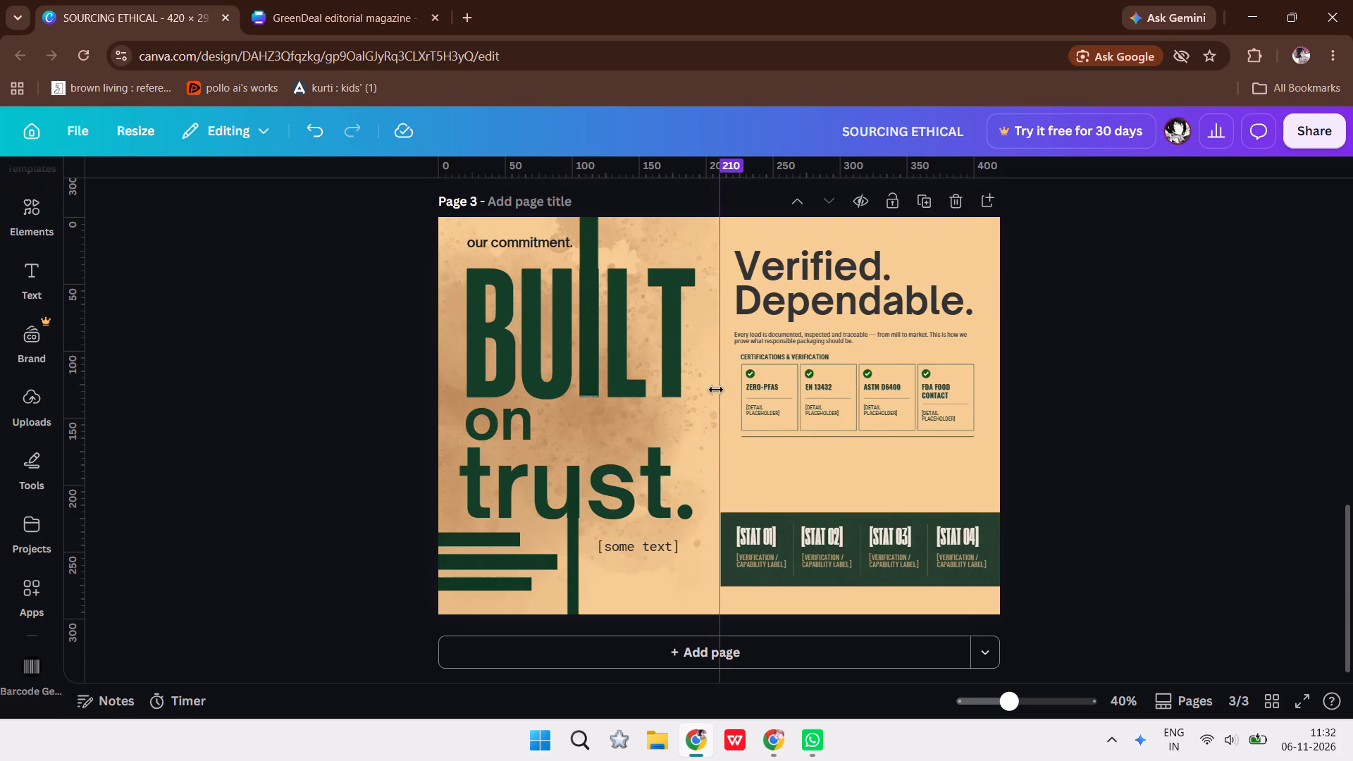
Stretch the textured background from page 3's left half across to the page's right edge, about 421 mm wide.
click(445, 432)
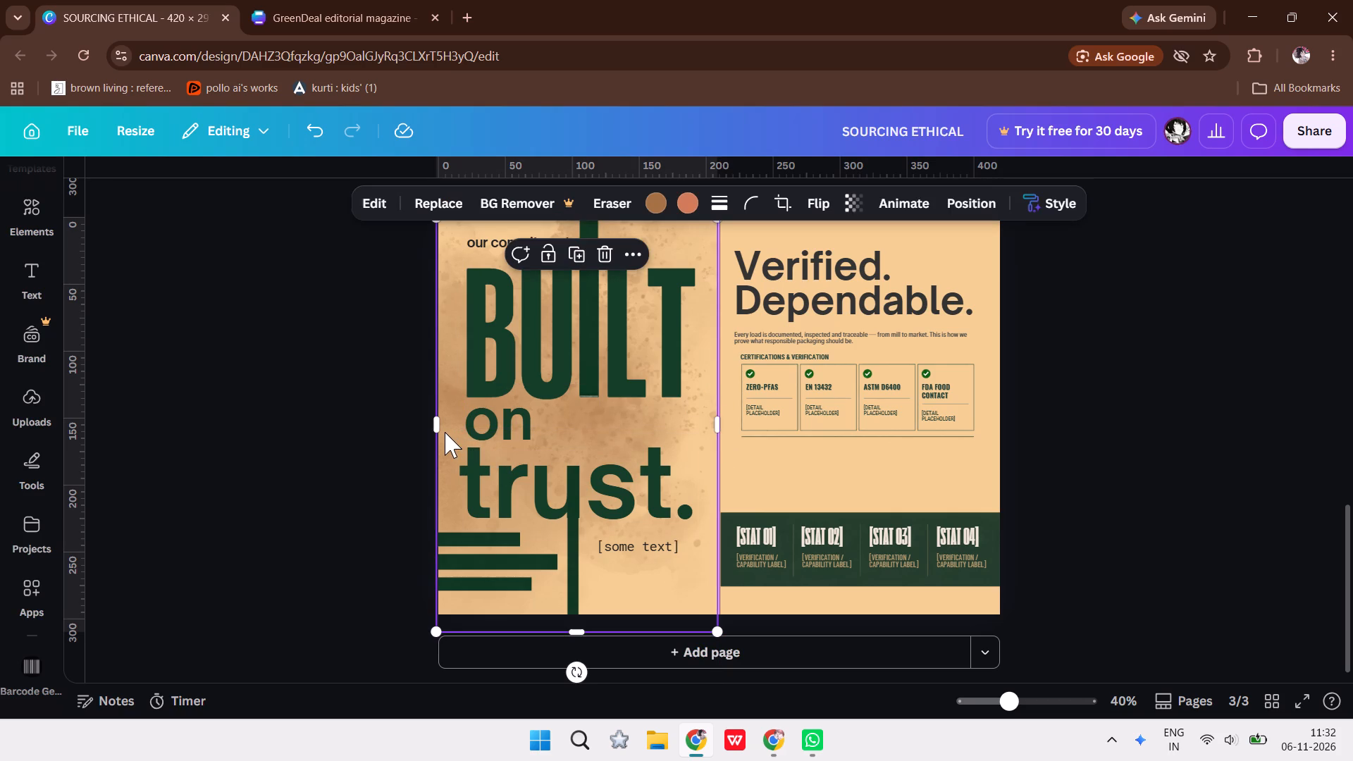
key(ctrl+c)
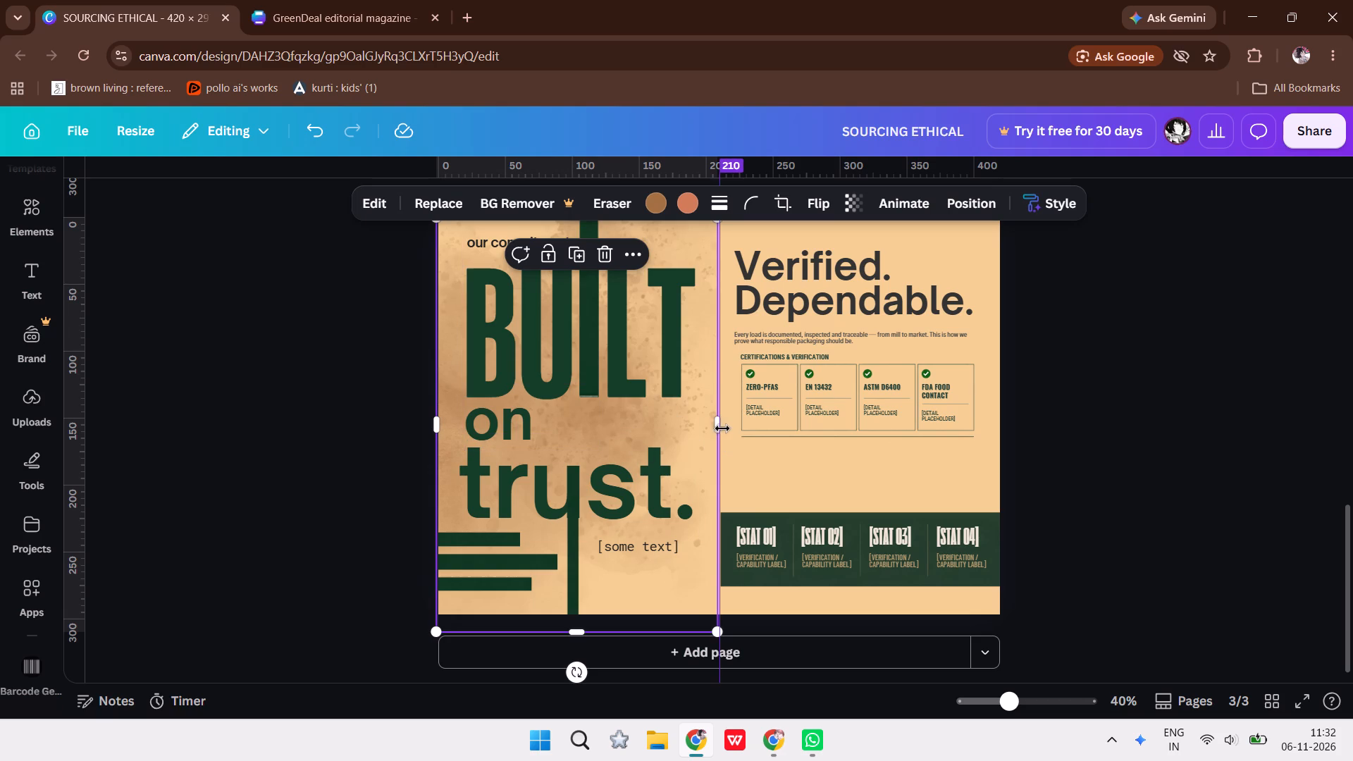
drag(723, 428, 786, 431)
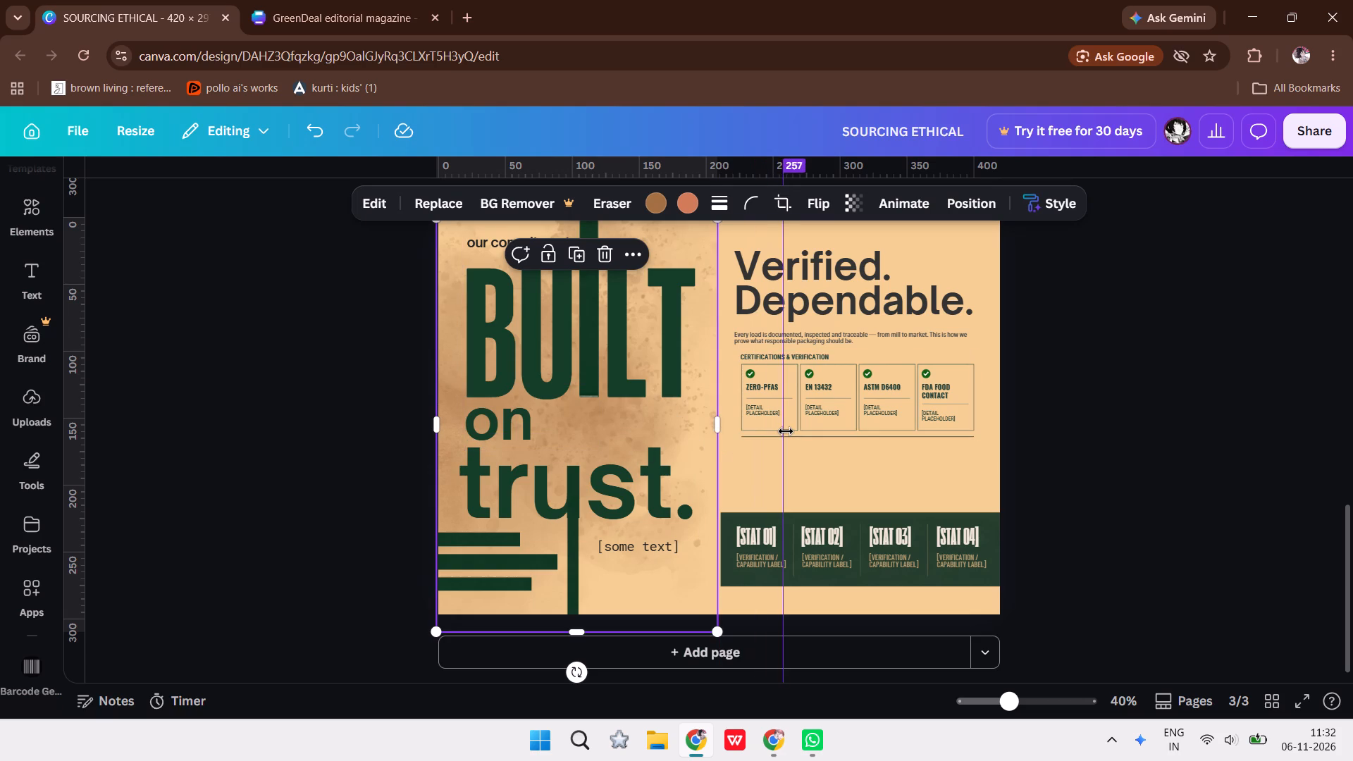
key(ctrl+z)
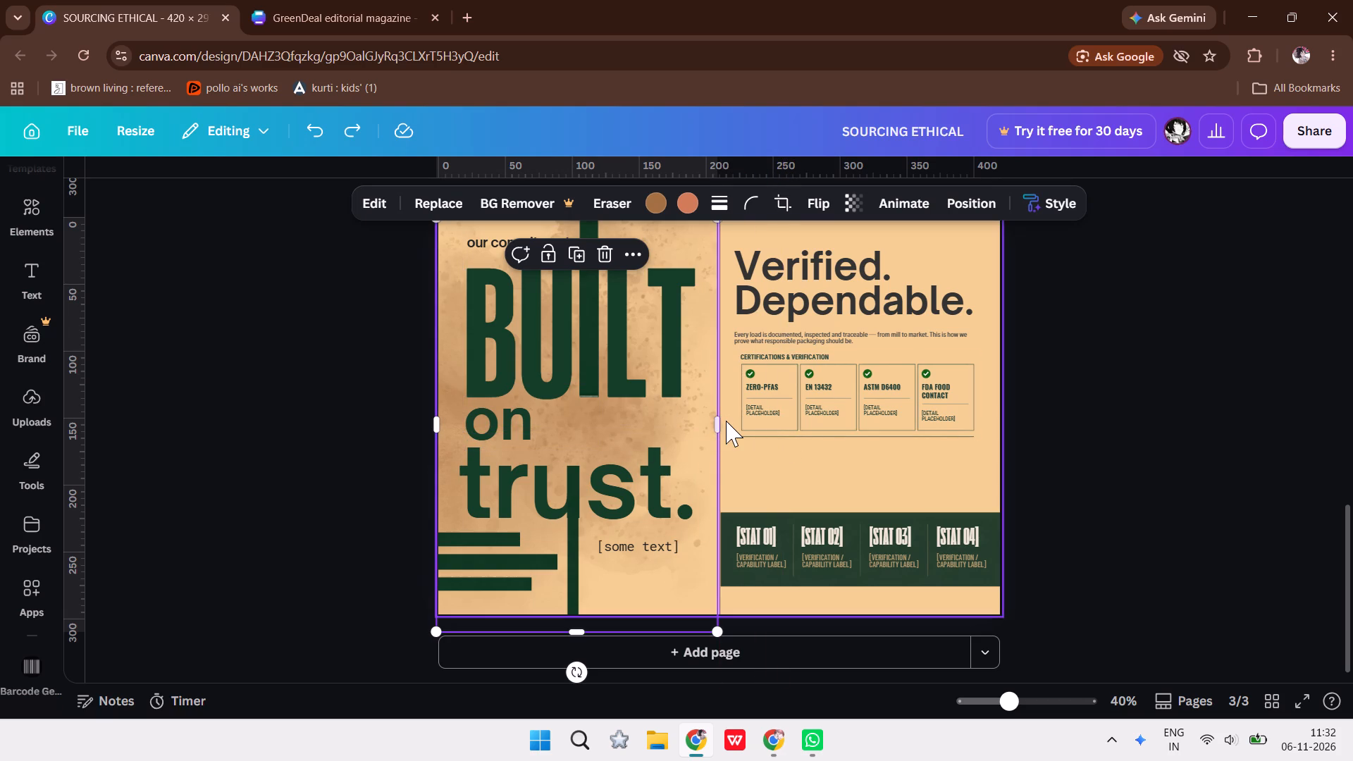
drag(719, 424, 736, 423)
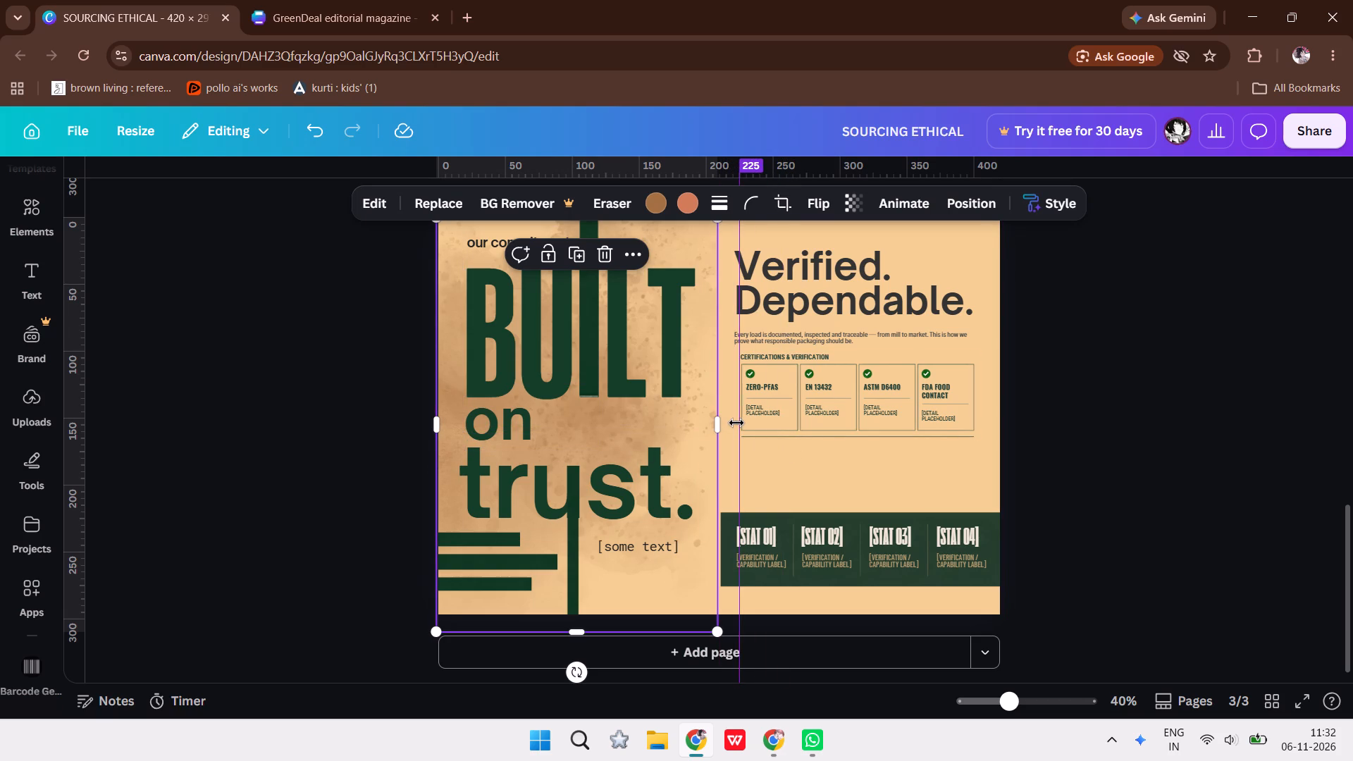
key(ctrl+z)
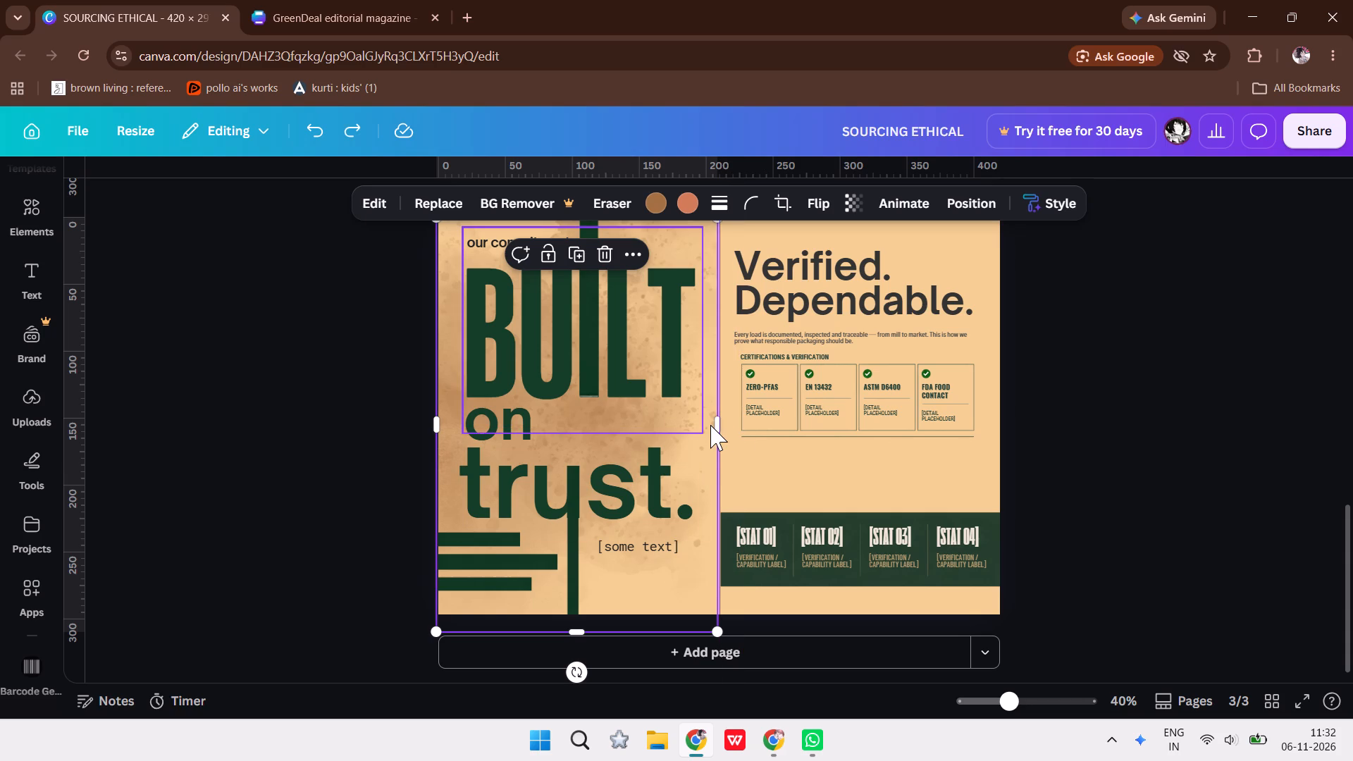
drag(715, 425, 994, 440)
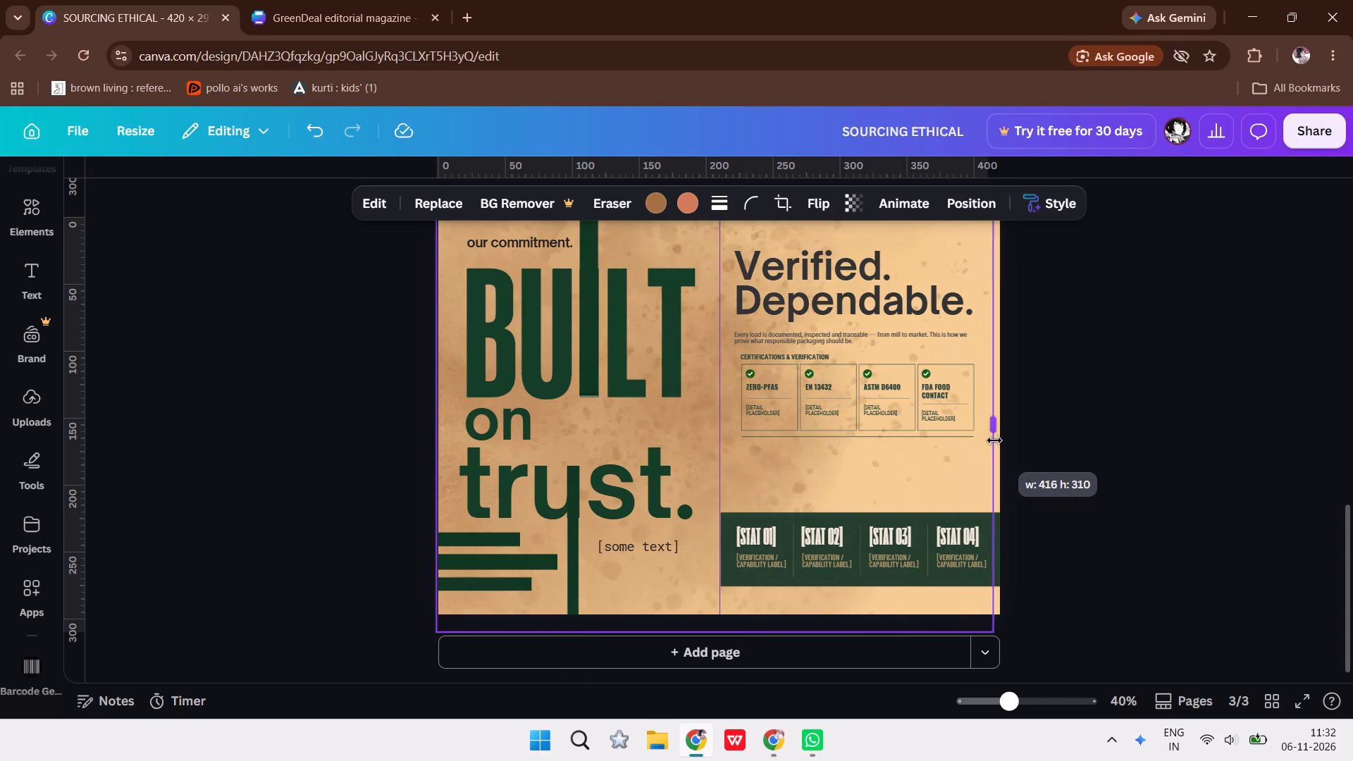
drag(994, 440, 999, 441)
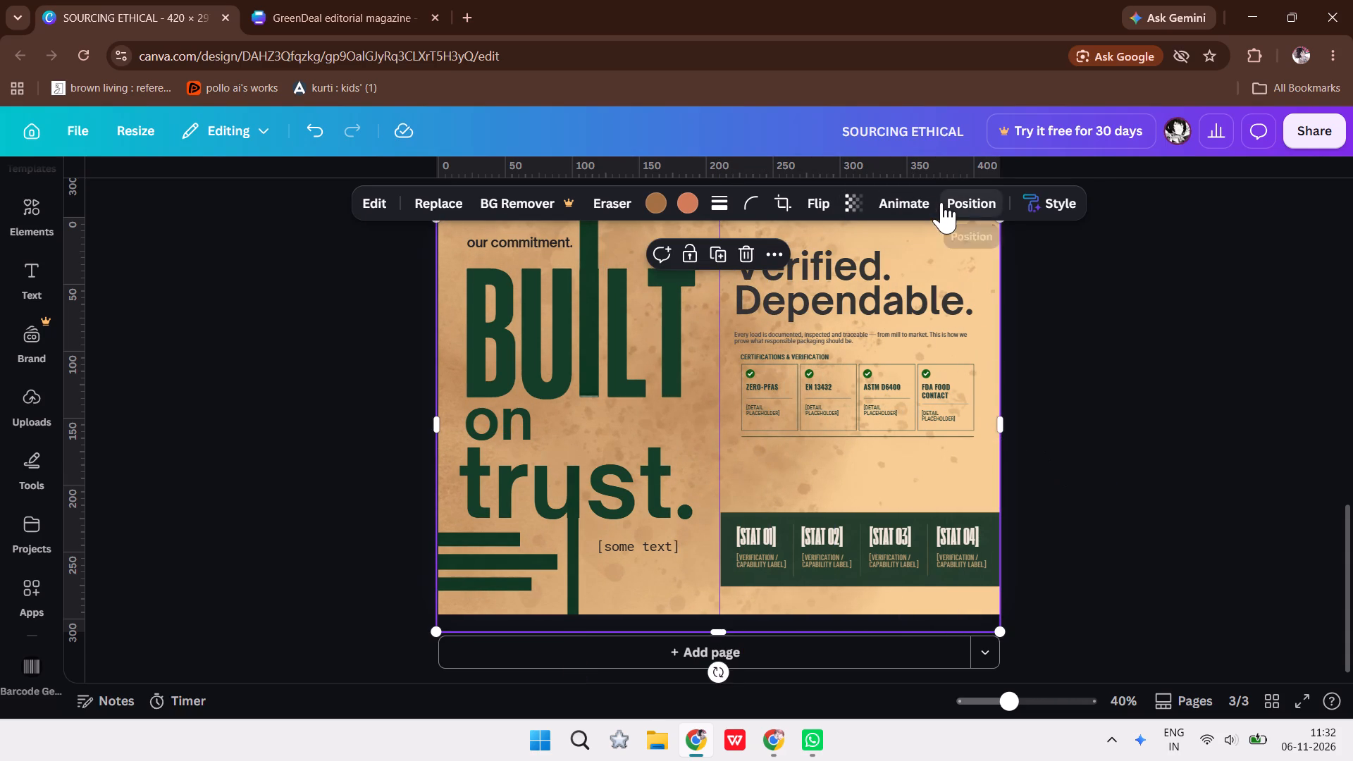
click(961, 204)
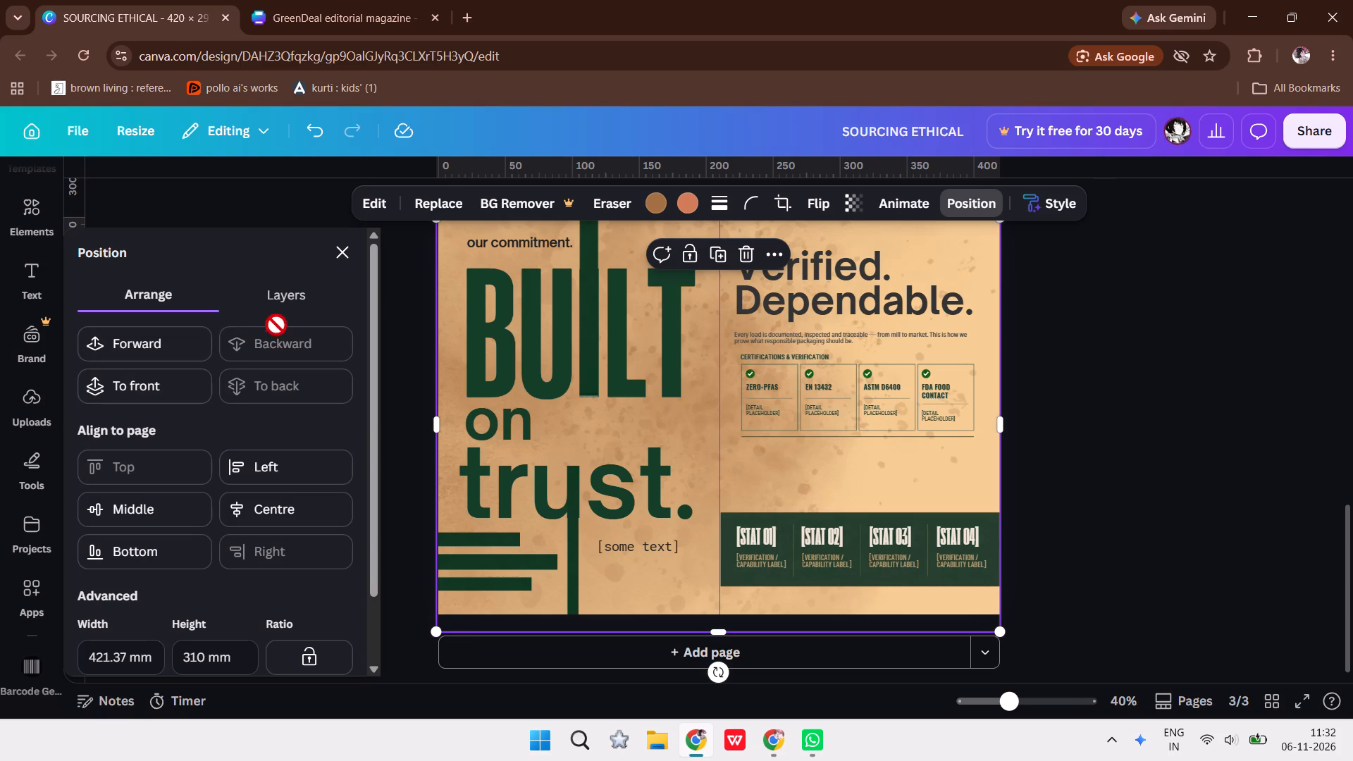
click(325, 269)
click(340, 259)
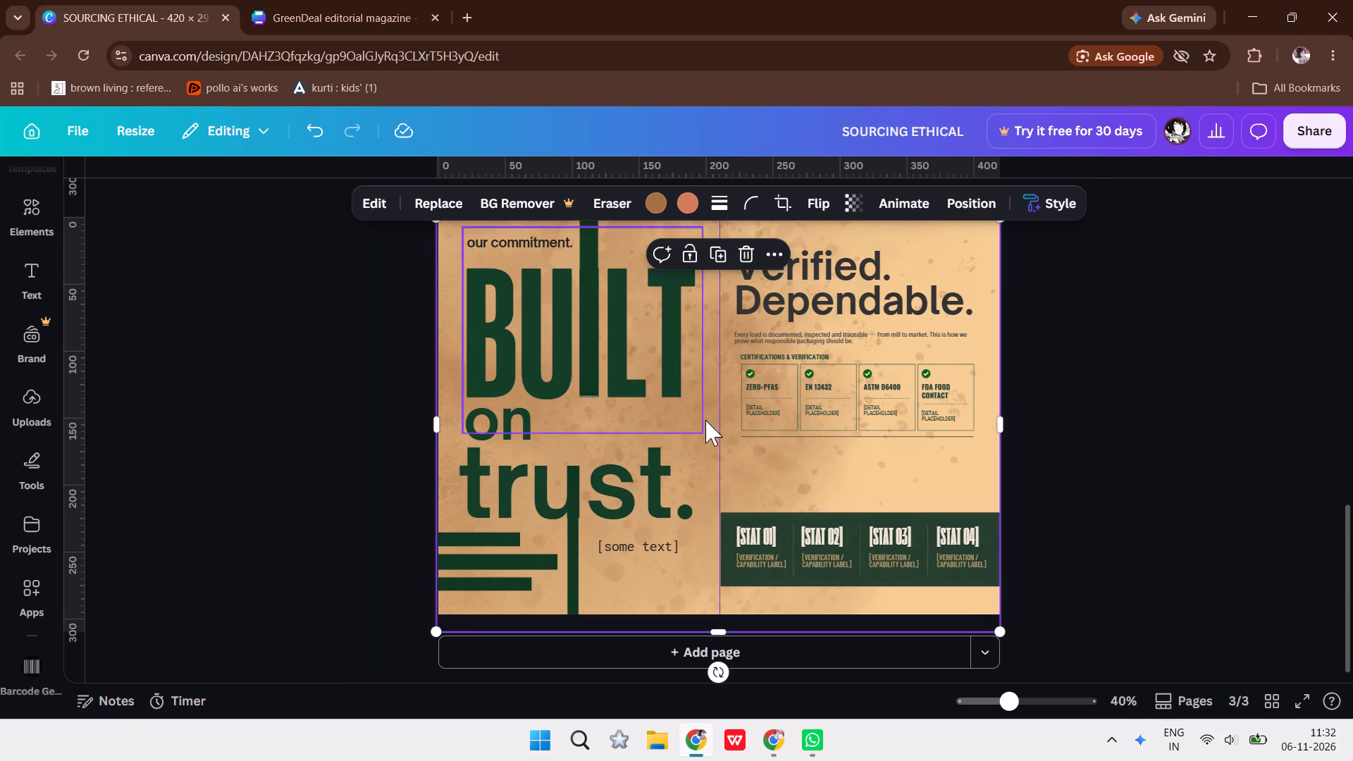
Shift the texture slightly to the right and extend its left edge well beyond page 3's left edge.
drag(773, 469, 791, 469)
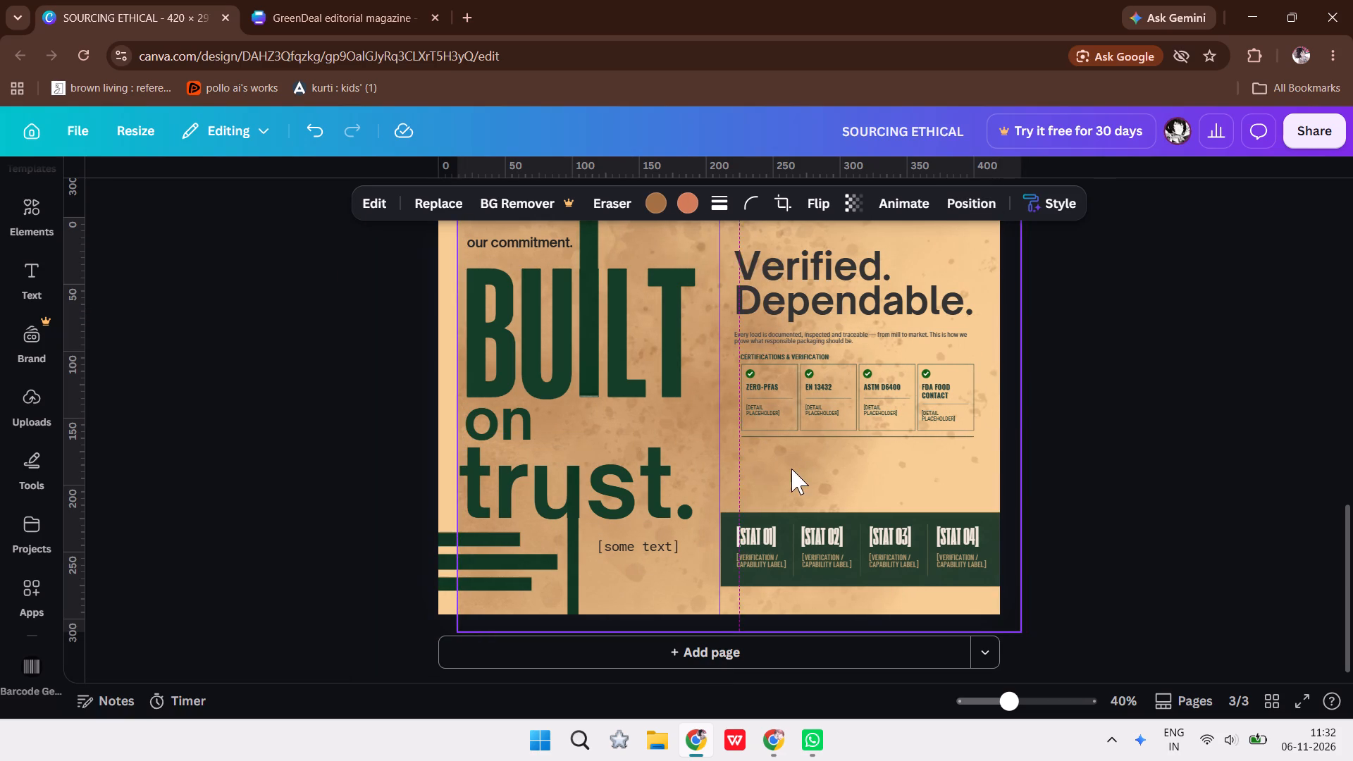
drag(458, 421, 321, 412)
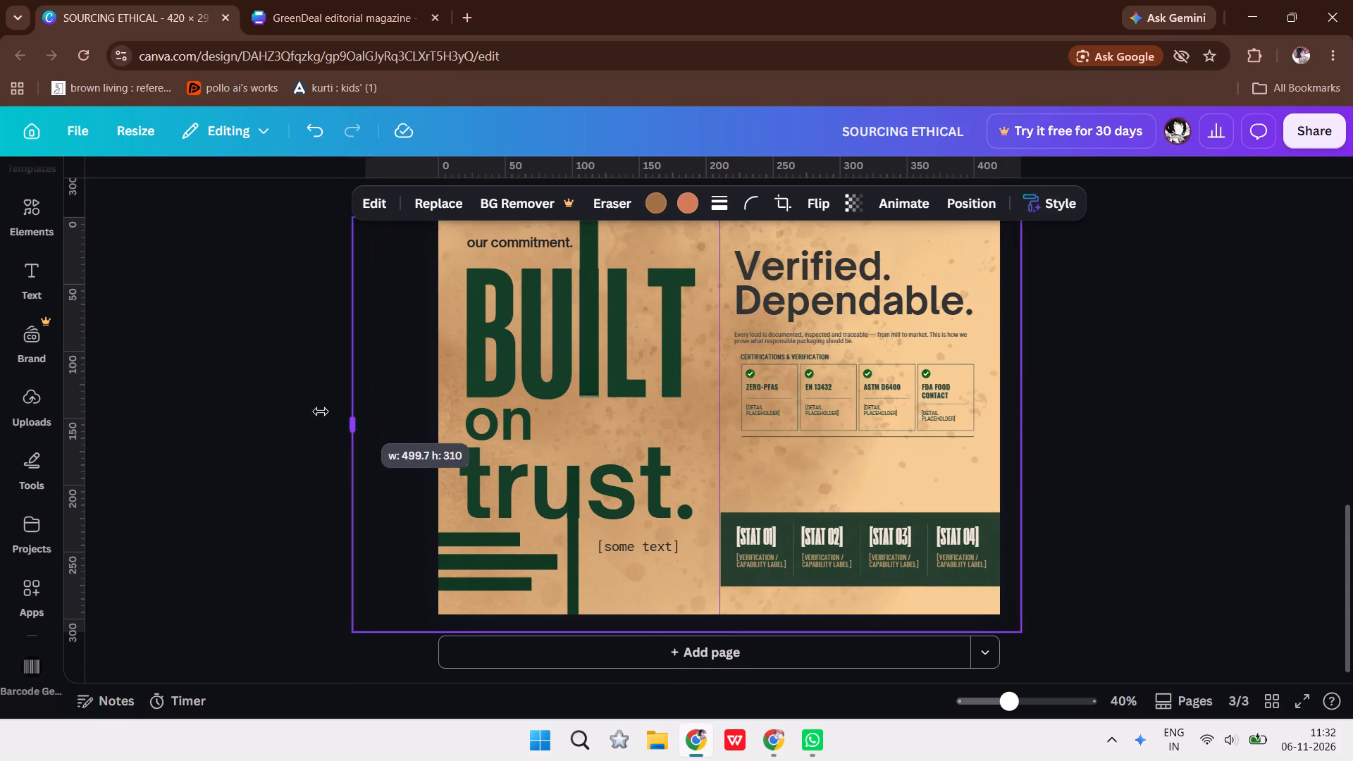
drag(321, 412, 312, 408)
click(708, 426)
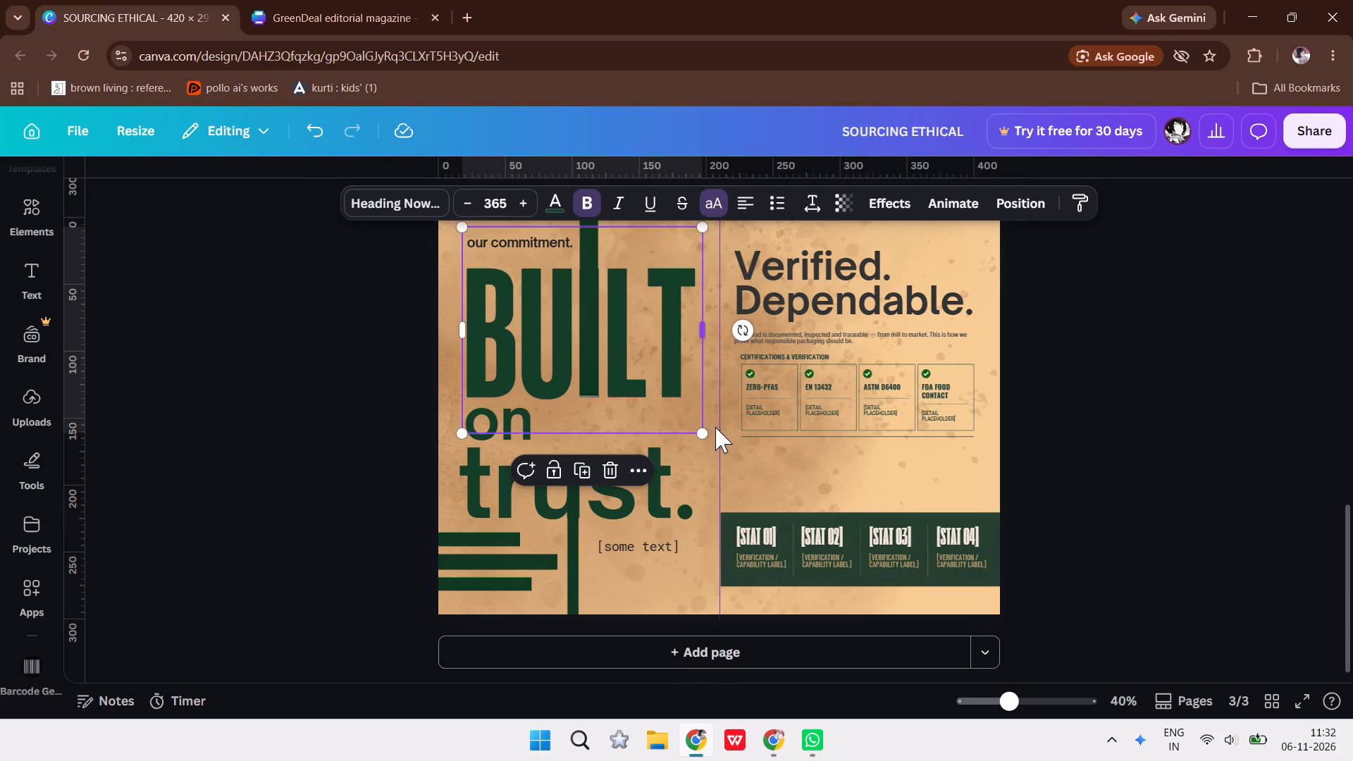
drag(782, 457, 815, 457)
click(1127, 457)
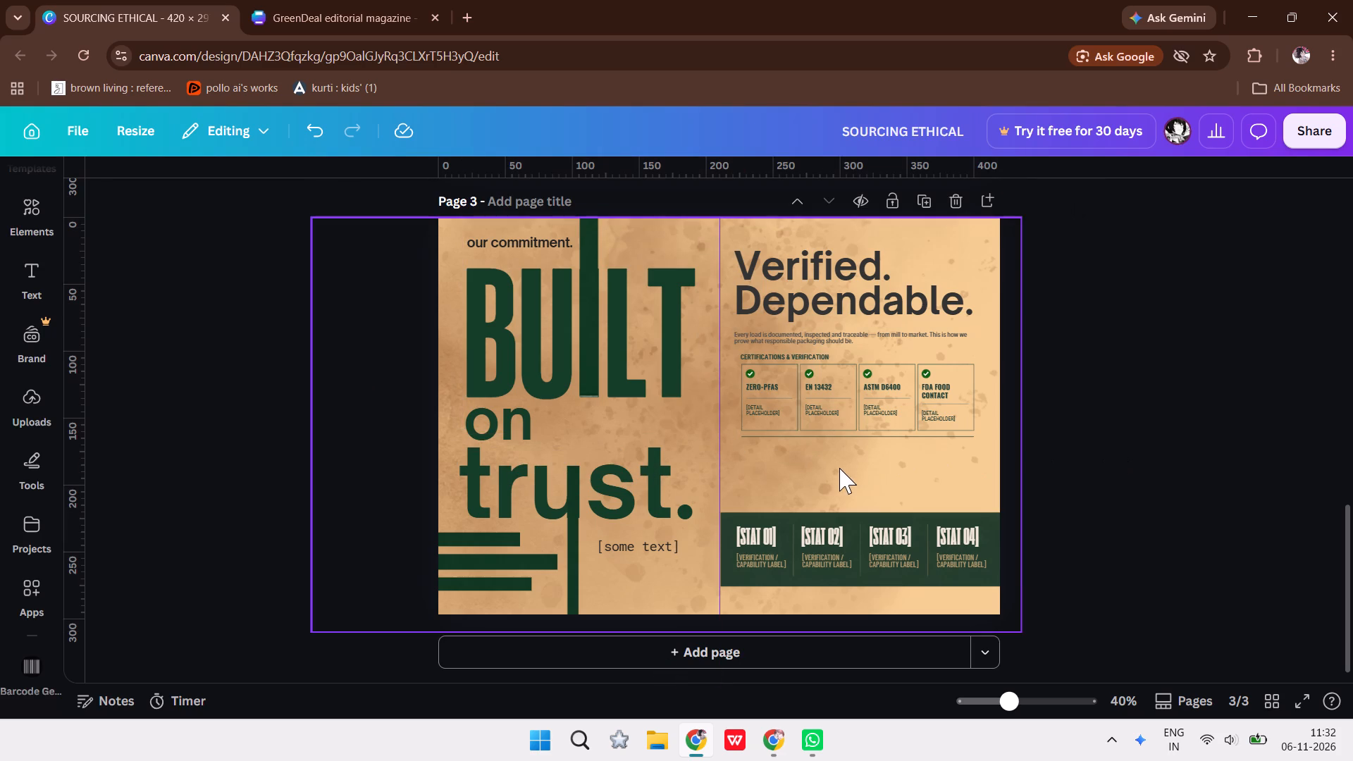
Move the texture well past page 3's right edge, and stretch its left side back over the page's left edge.
drag(839, 468, 873, 466)
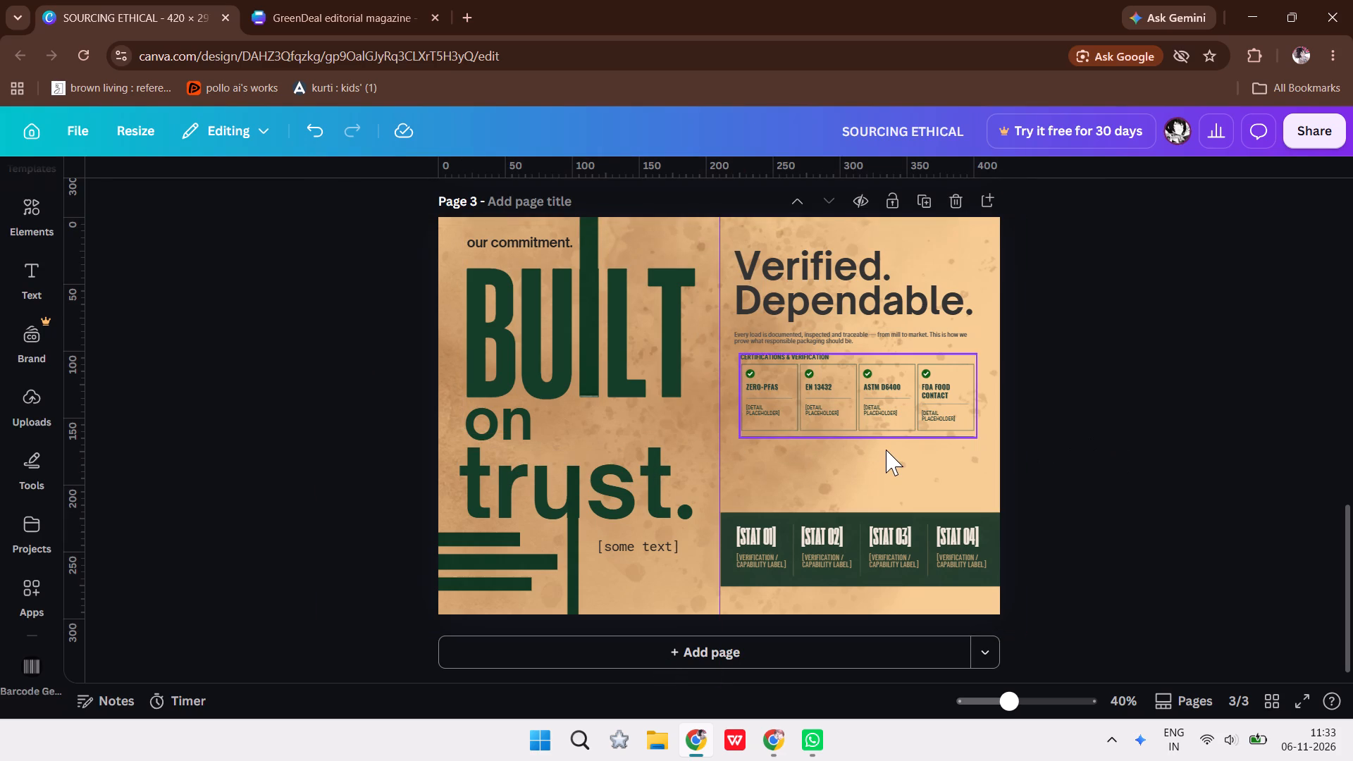
click(886, 450)
drag(886, 450, 937, 445)
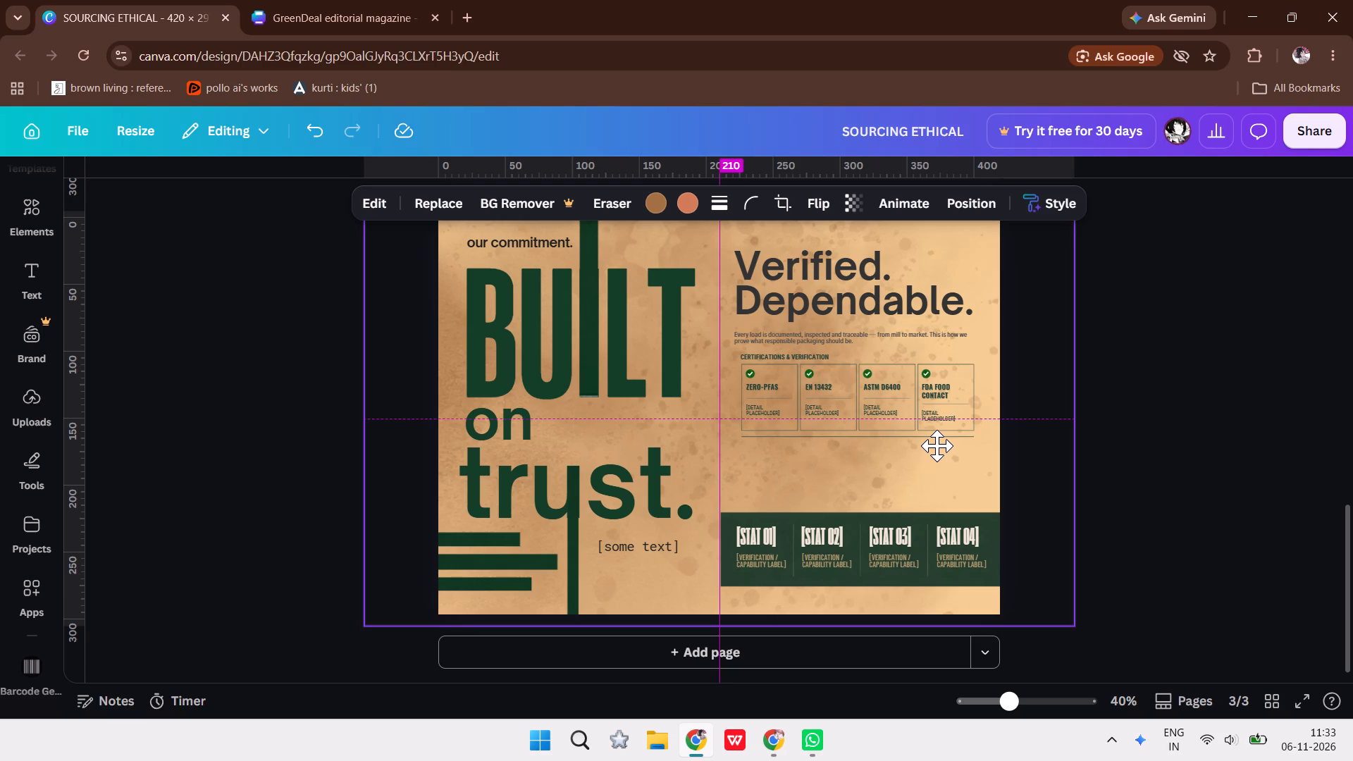
drag(937, 445, 1068, 441)
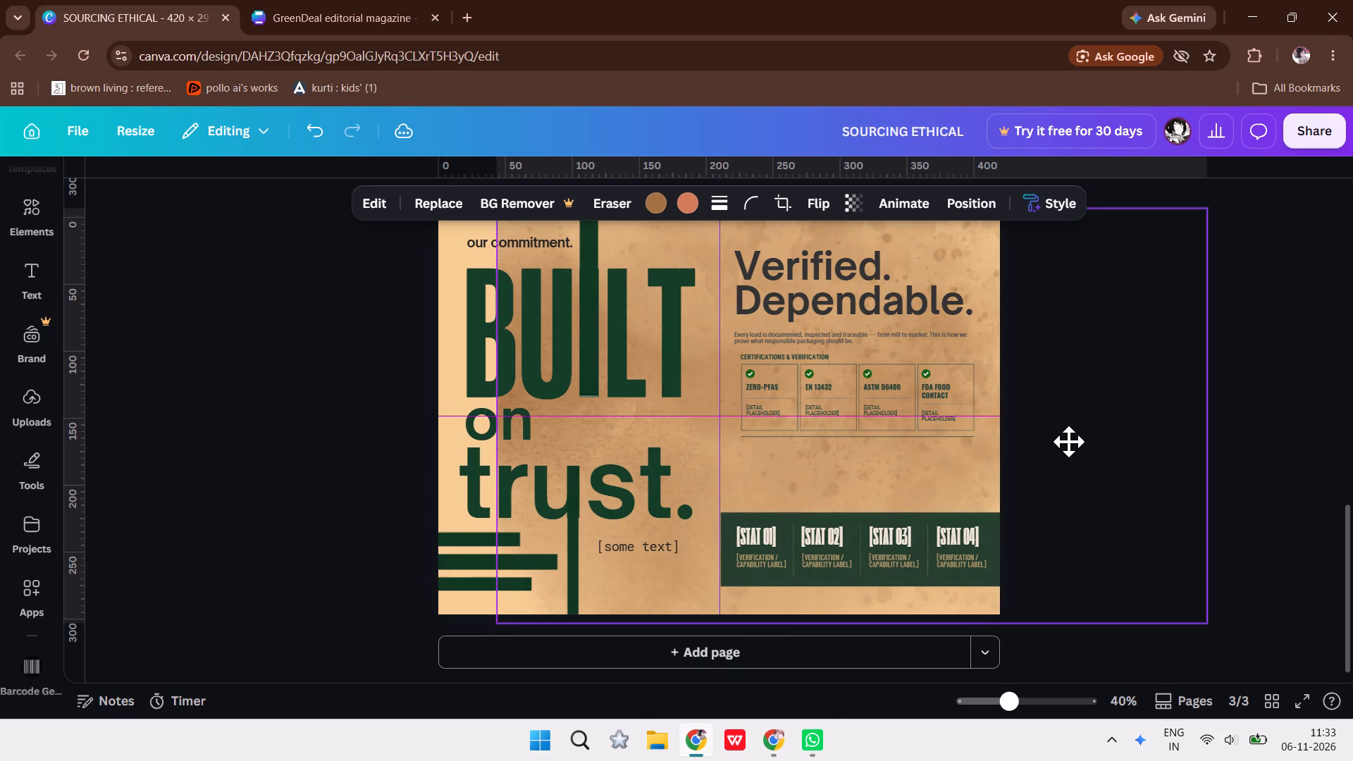
drag(1068, 441, 1178, 438)
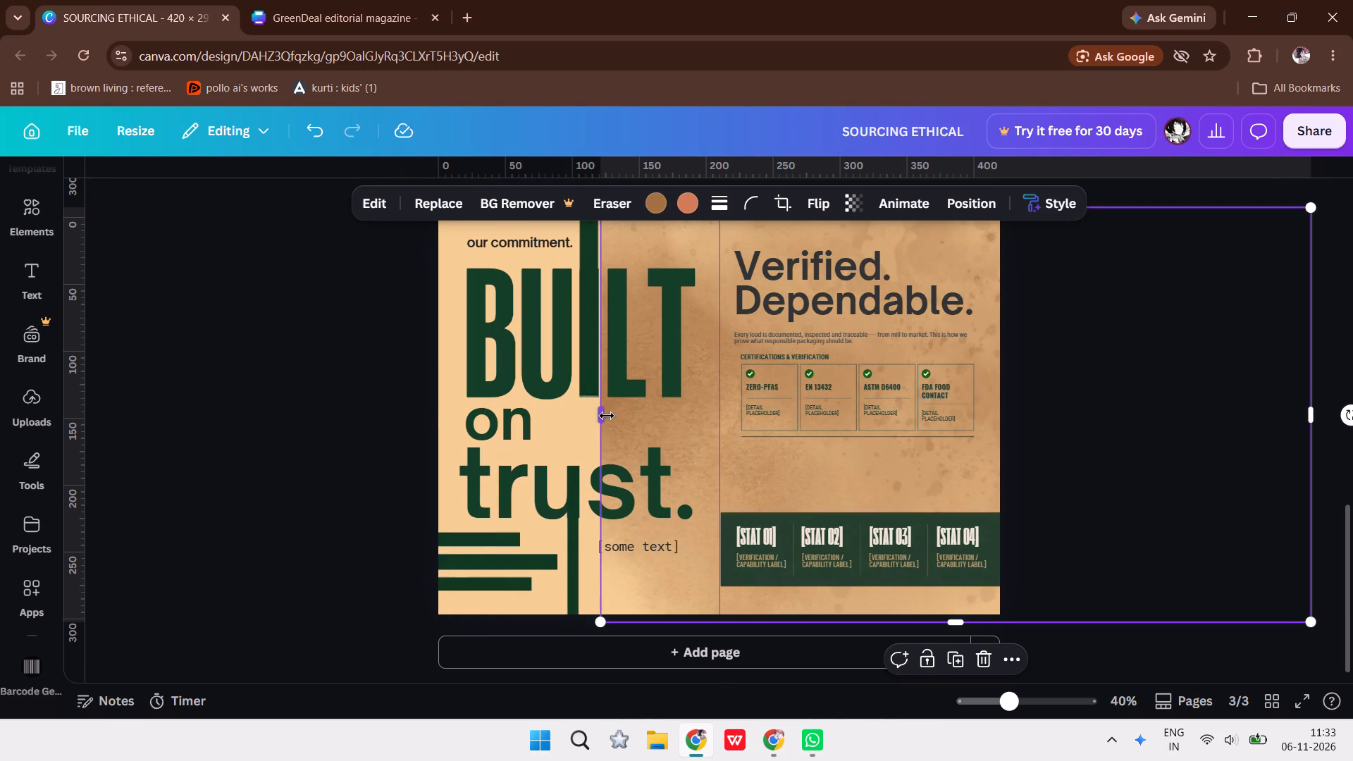
drag(607, 416, 418, 403)
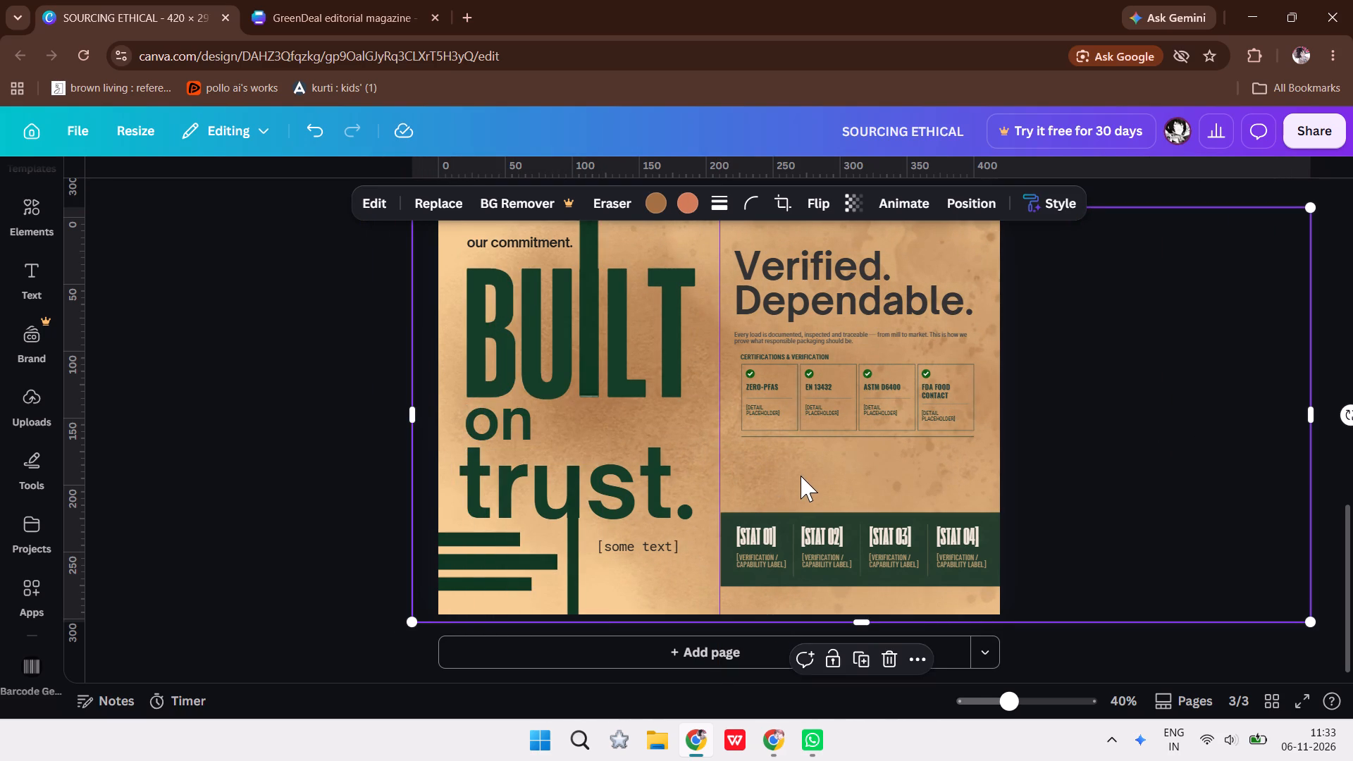
Reposition the widened texture far to the left so it ends a little past page 3's centre guide.
drag(801, 476, 785, 463)
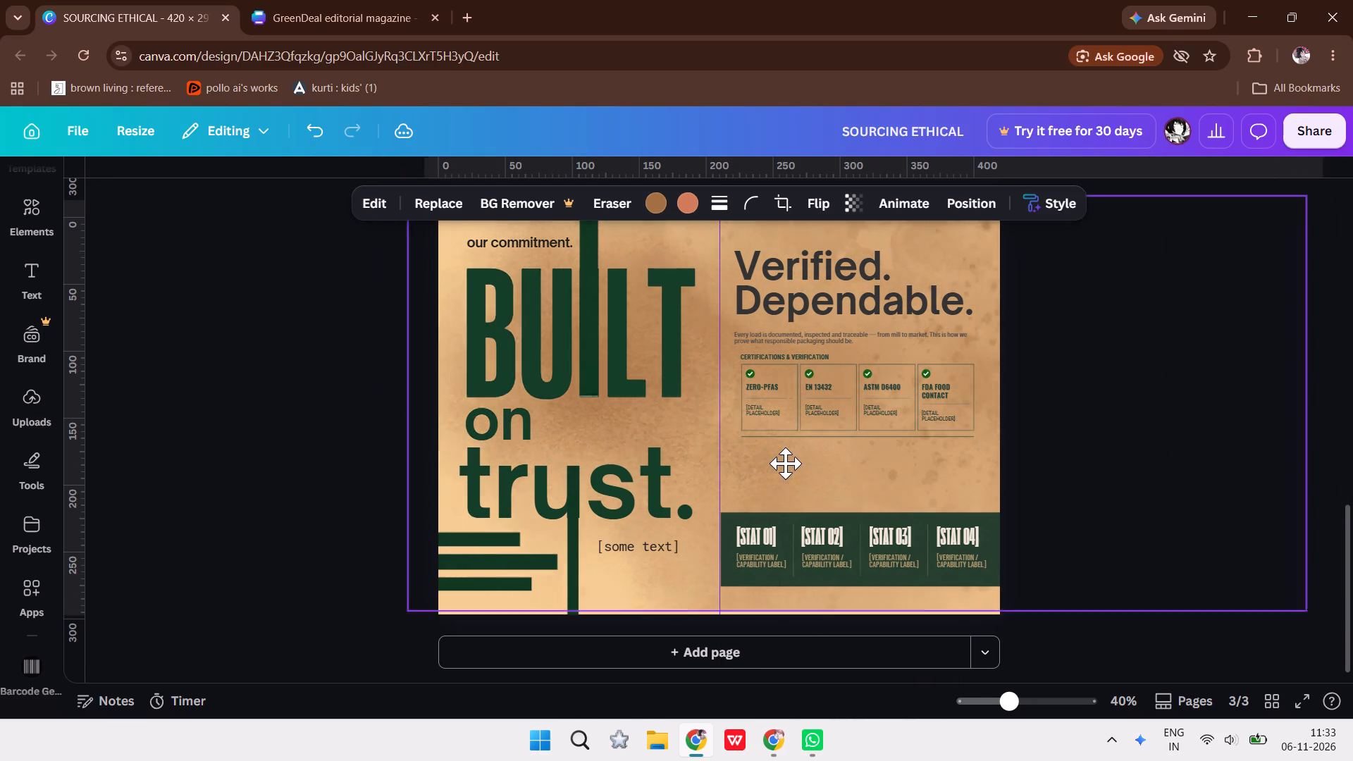
drag(785, 463, 431, 501)
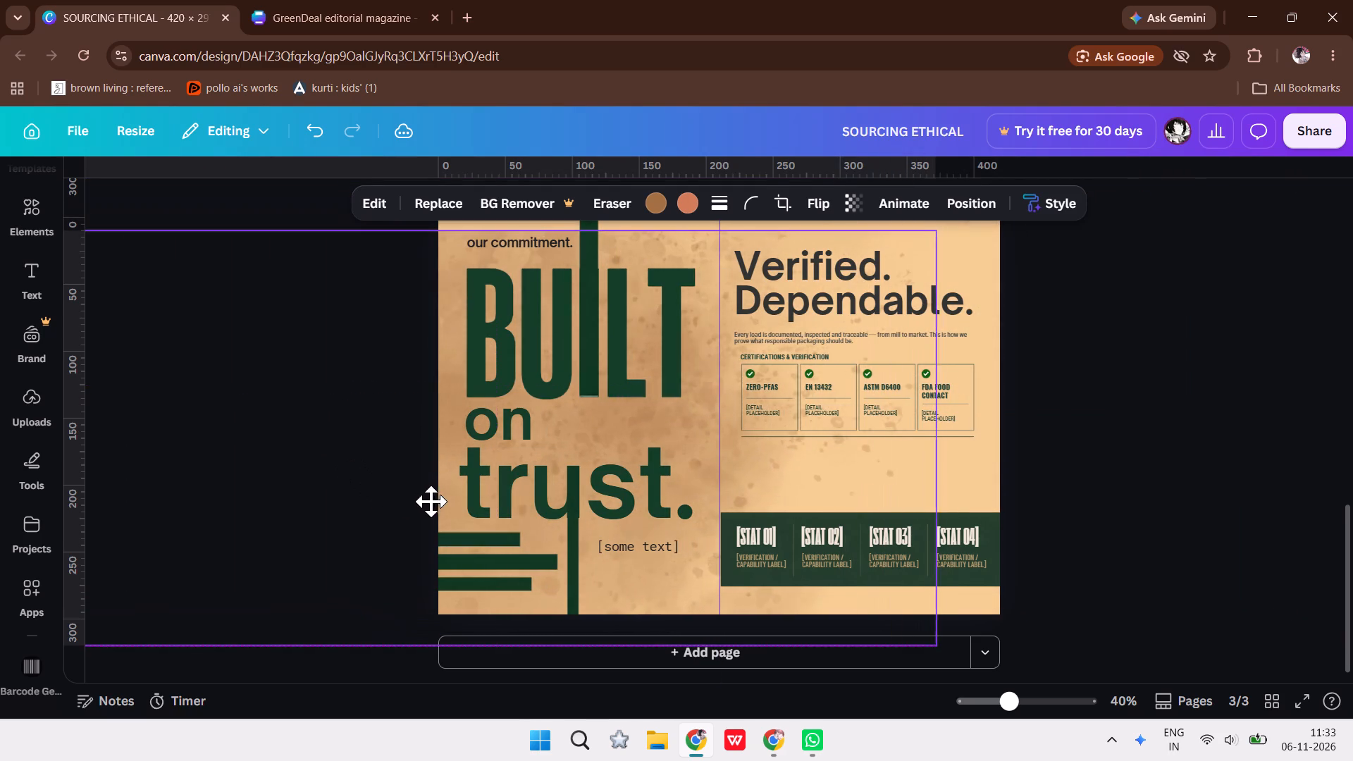
drag(431, 501, 373, 487)
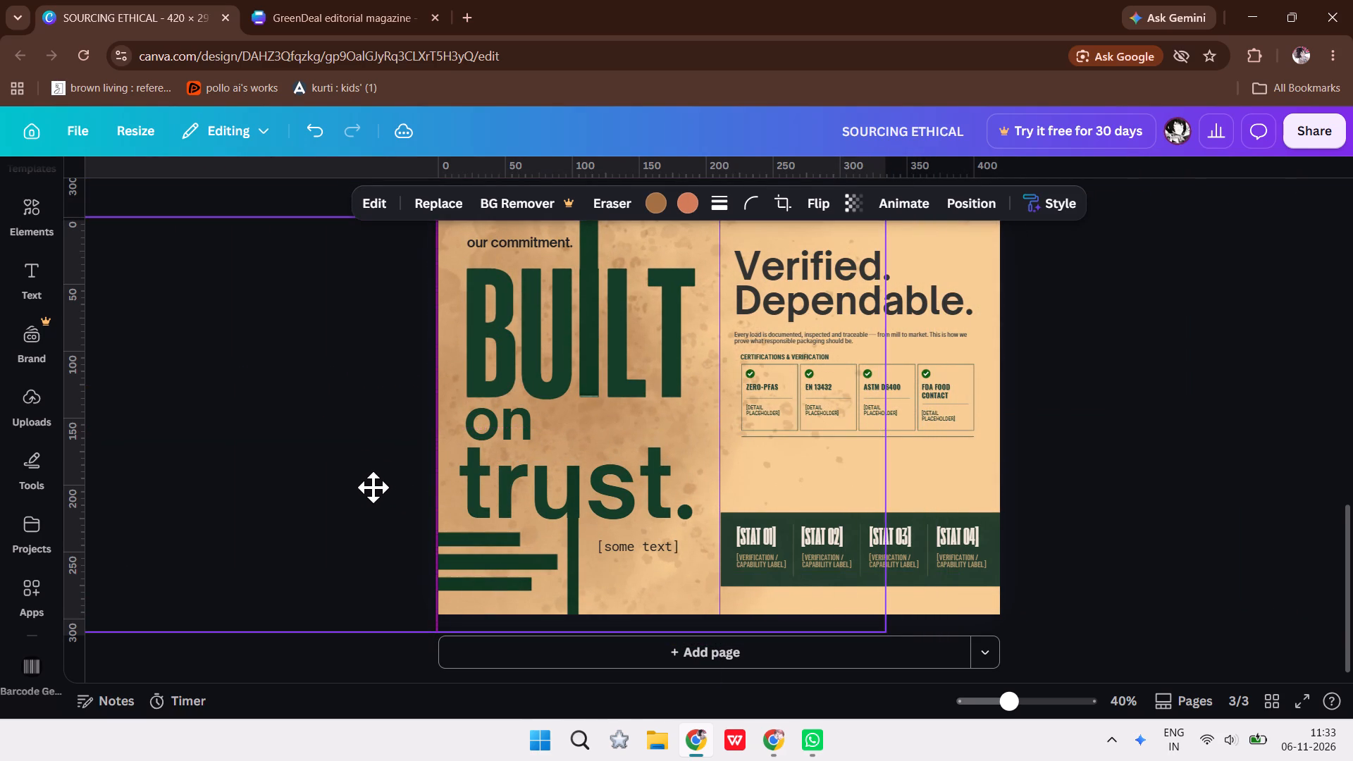
drag(373, 487, 405, 483)
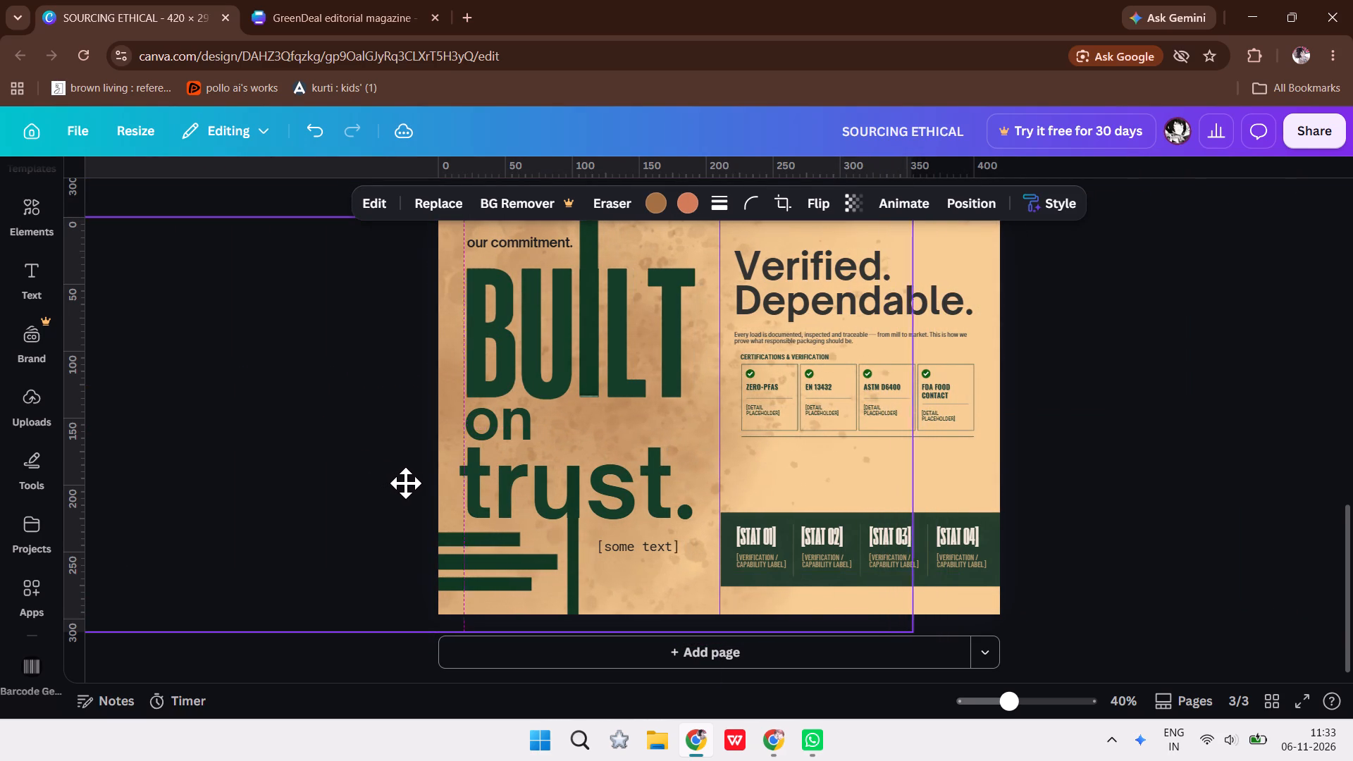
drag(405, 483, 369, 479)
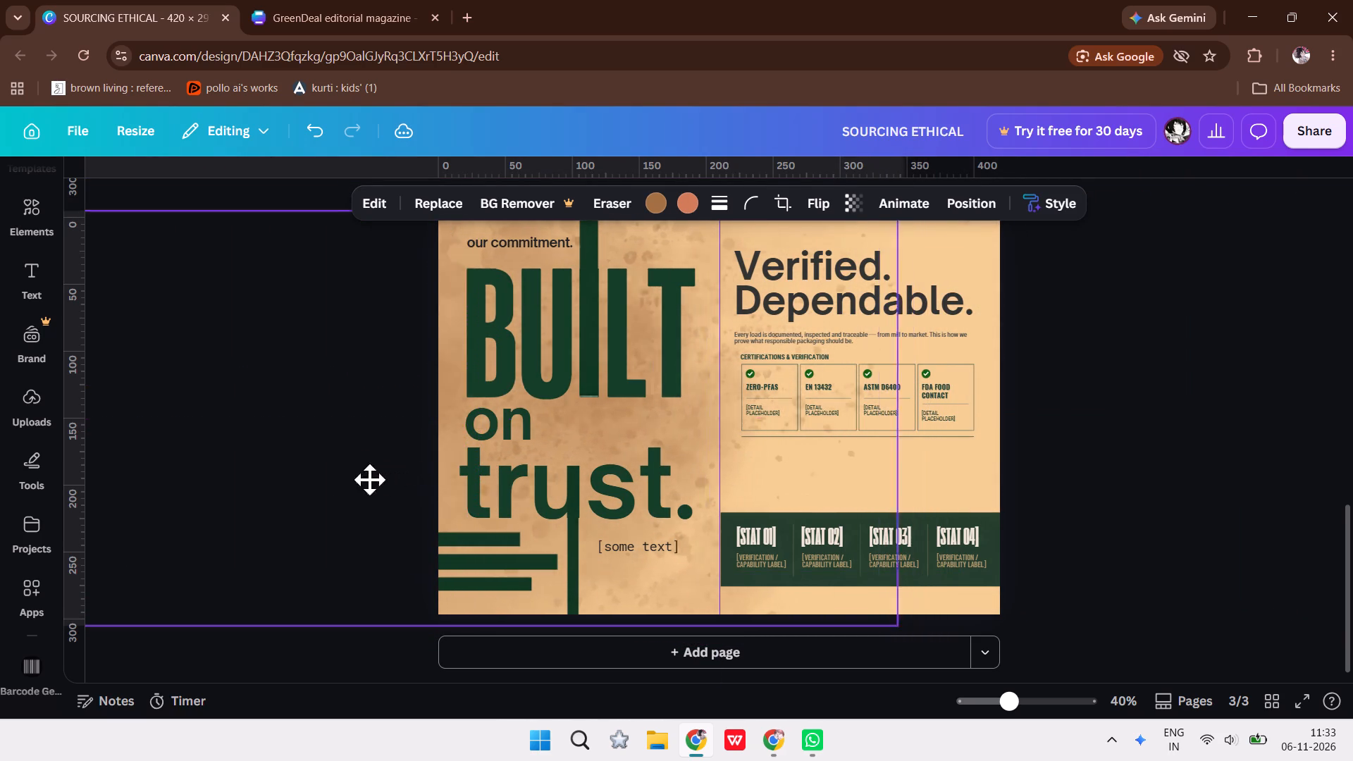
drag(369, 479, 278, 476)
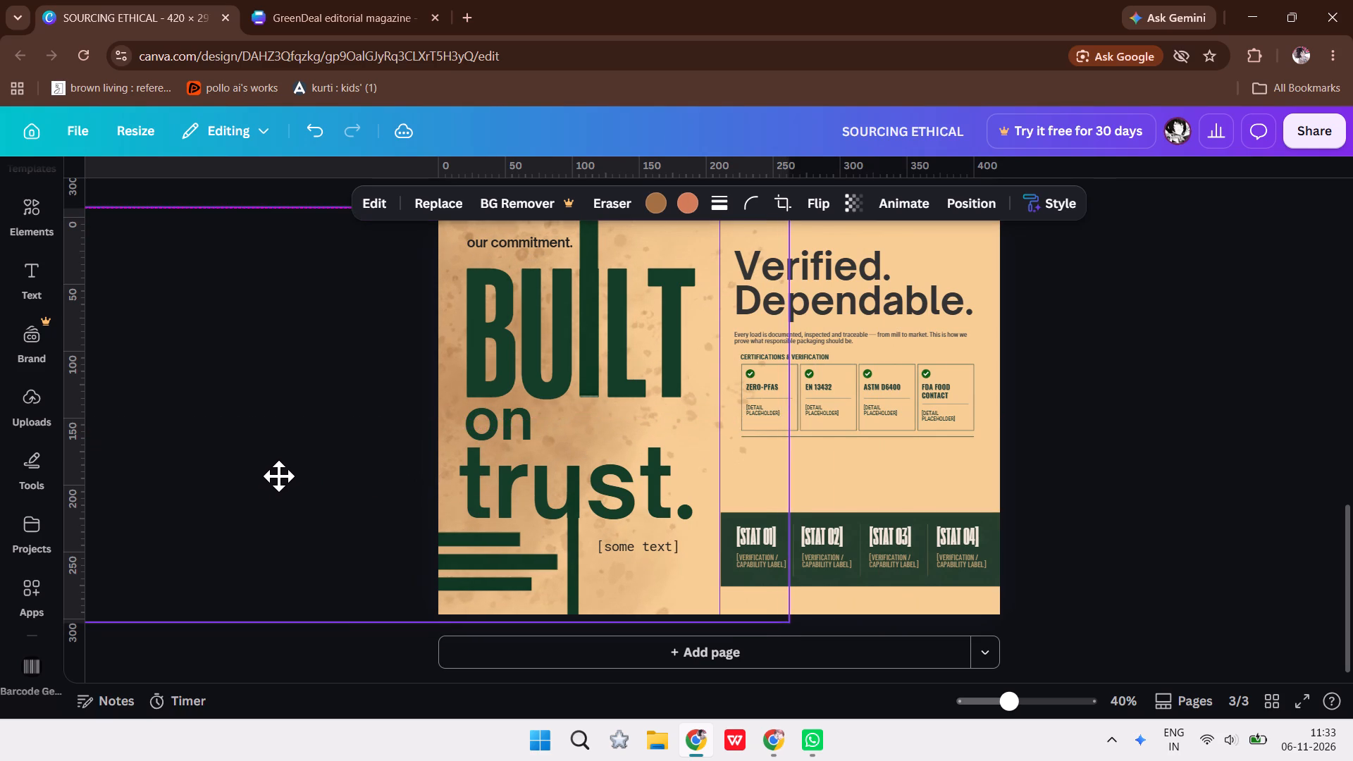
drag(278, 476, 278, 475)
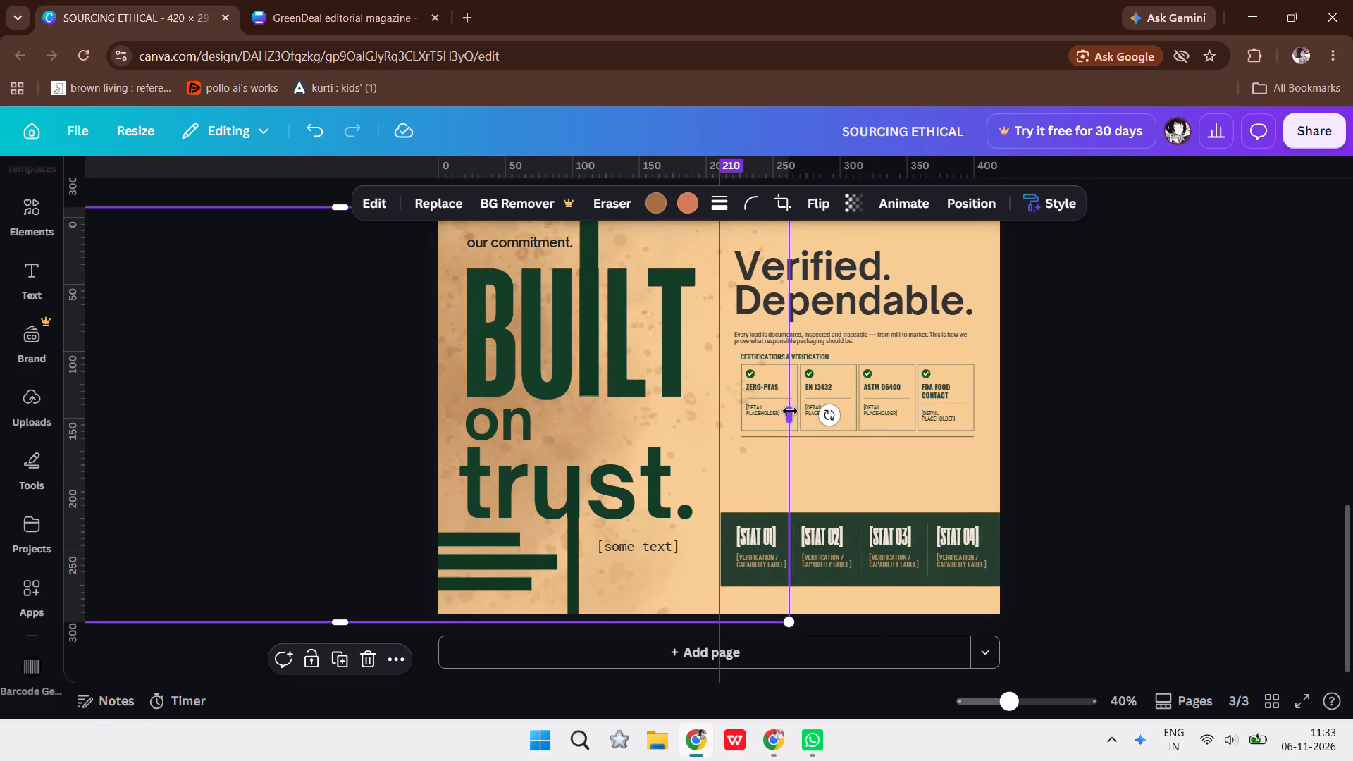
Fine-tune the texture's right edge against the 210 mm centre guide, leaving it roughly 50 mm past the guide.
drag(789, 410, 726, 413)
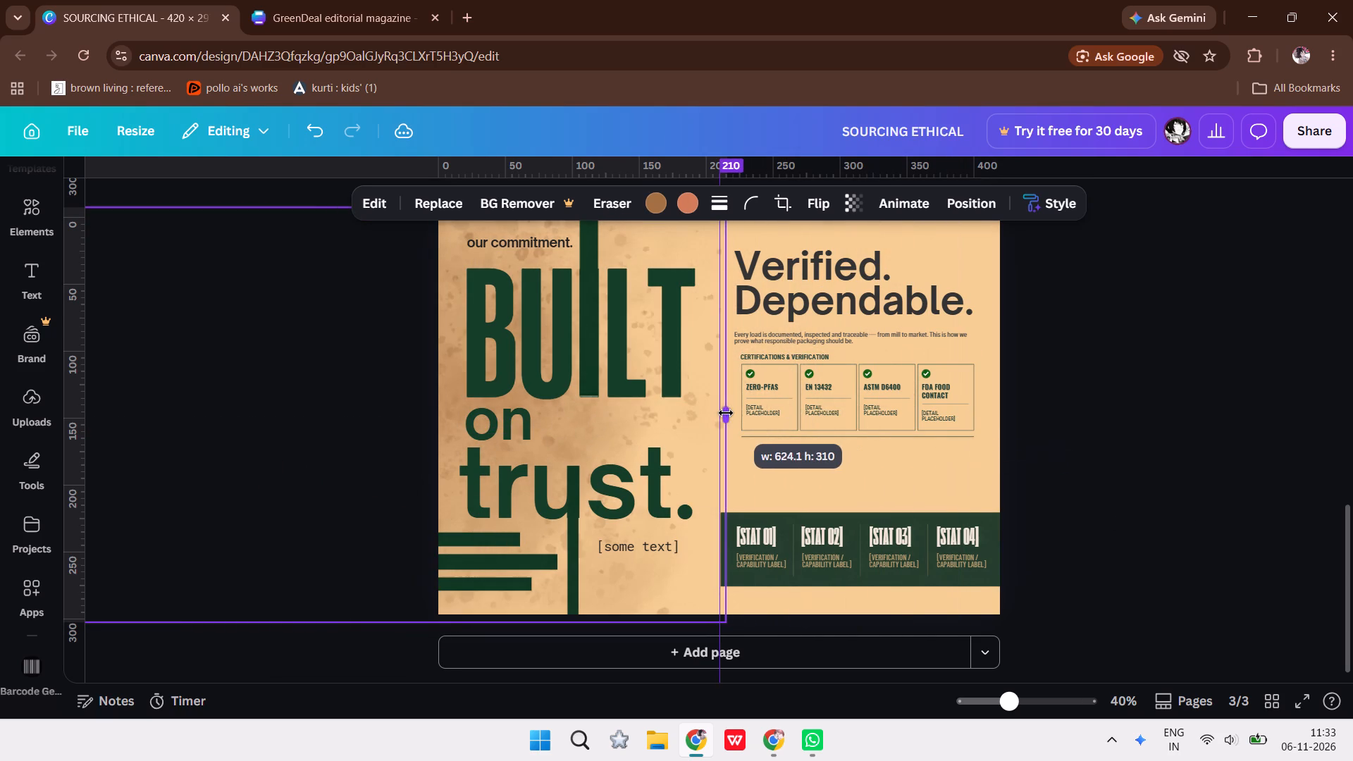
drag(726, 413, 713, 409)
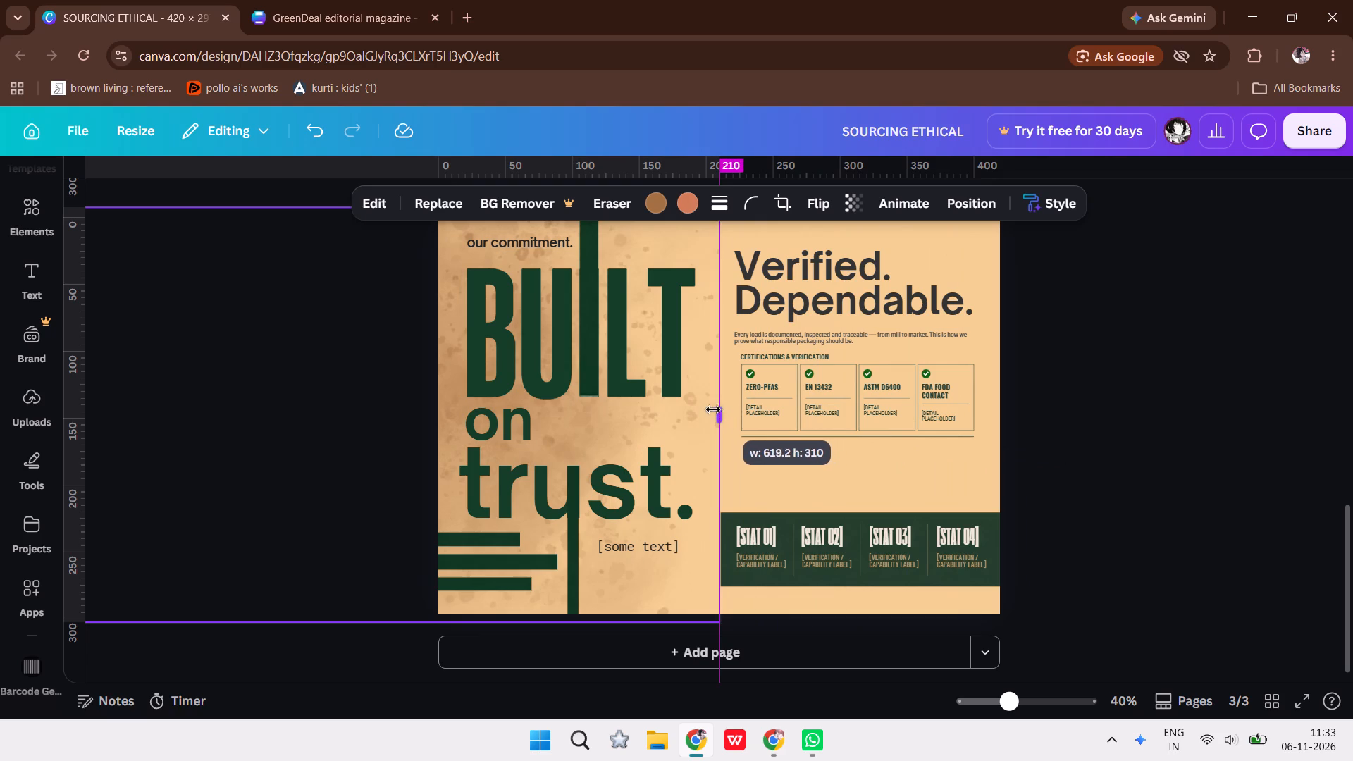
drag(713, 409, 798, 419)
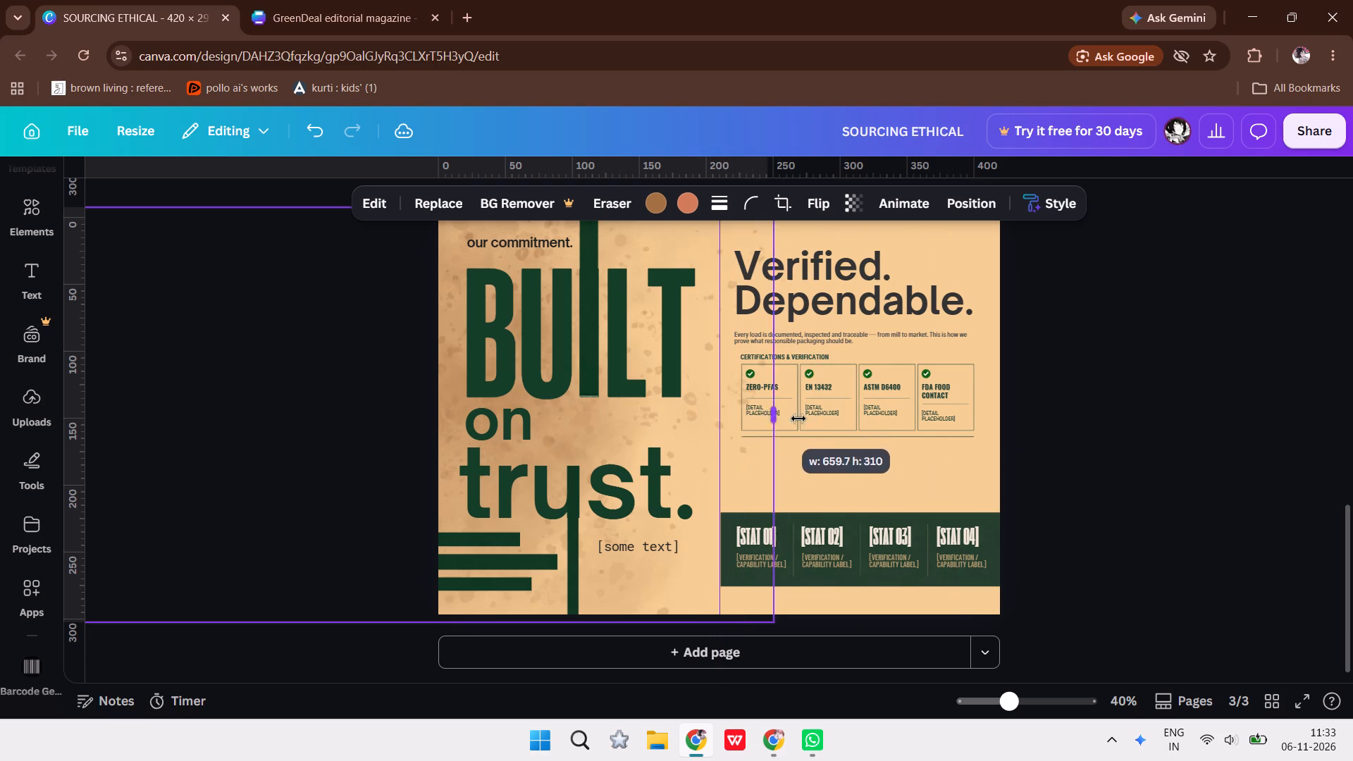
drag(798, 419, 792, 419)
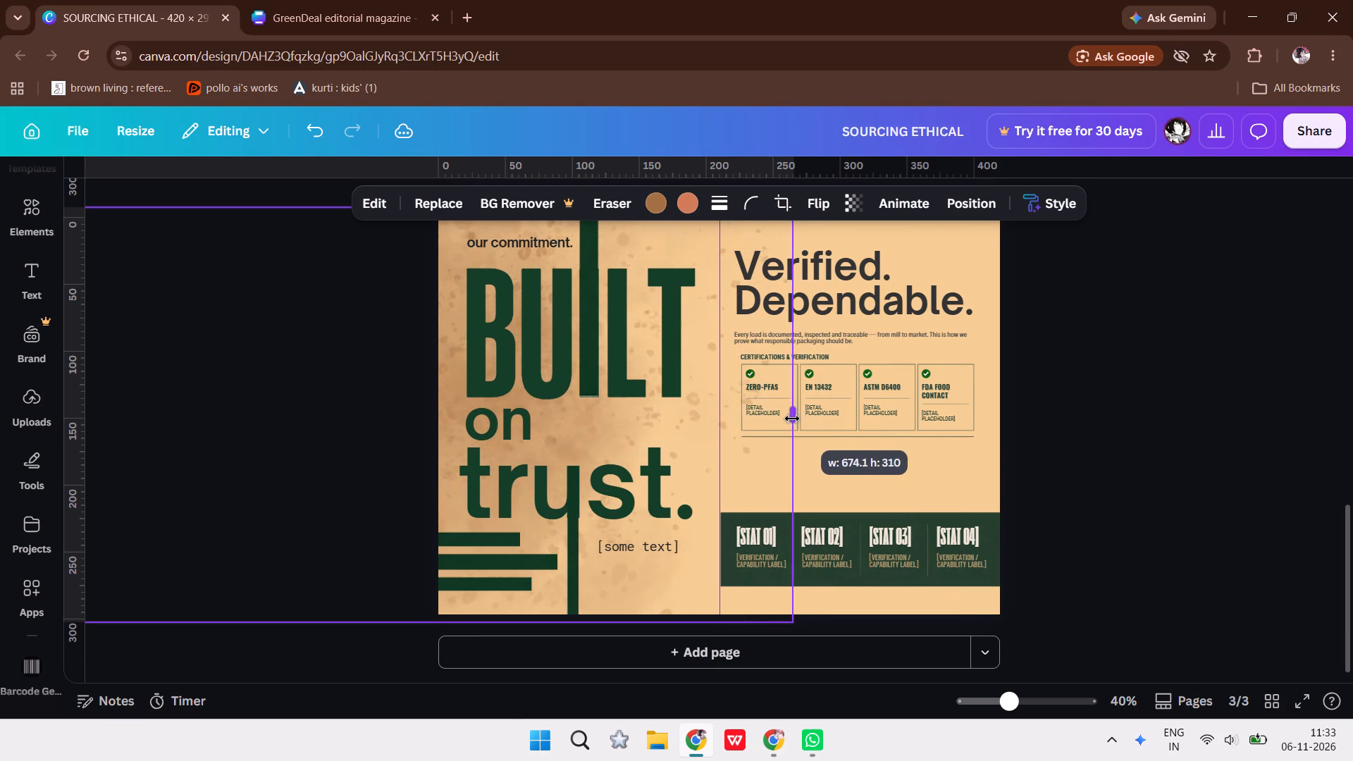
drag(792, 419, 786, 417)
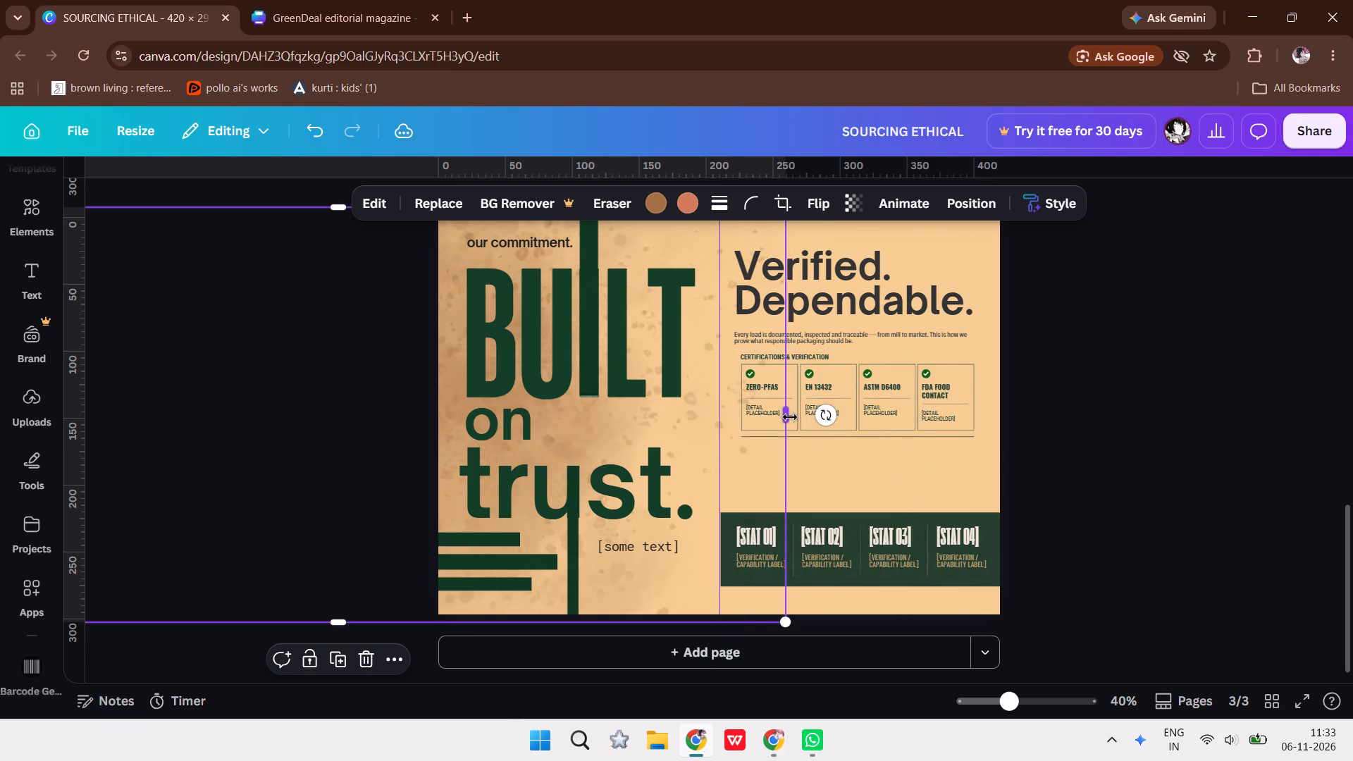
click(1084, 427)
click(1084, 427)
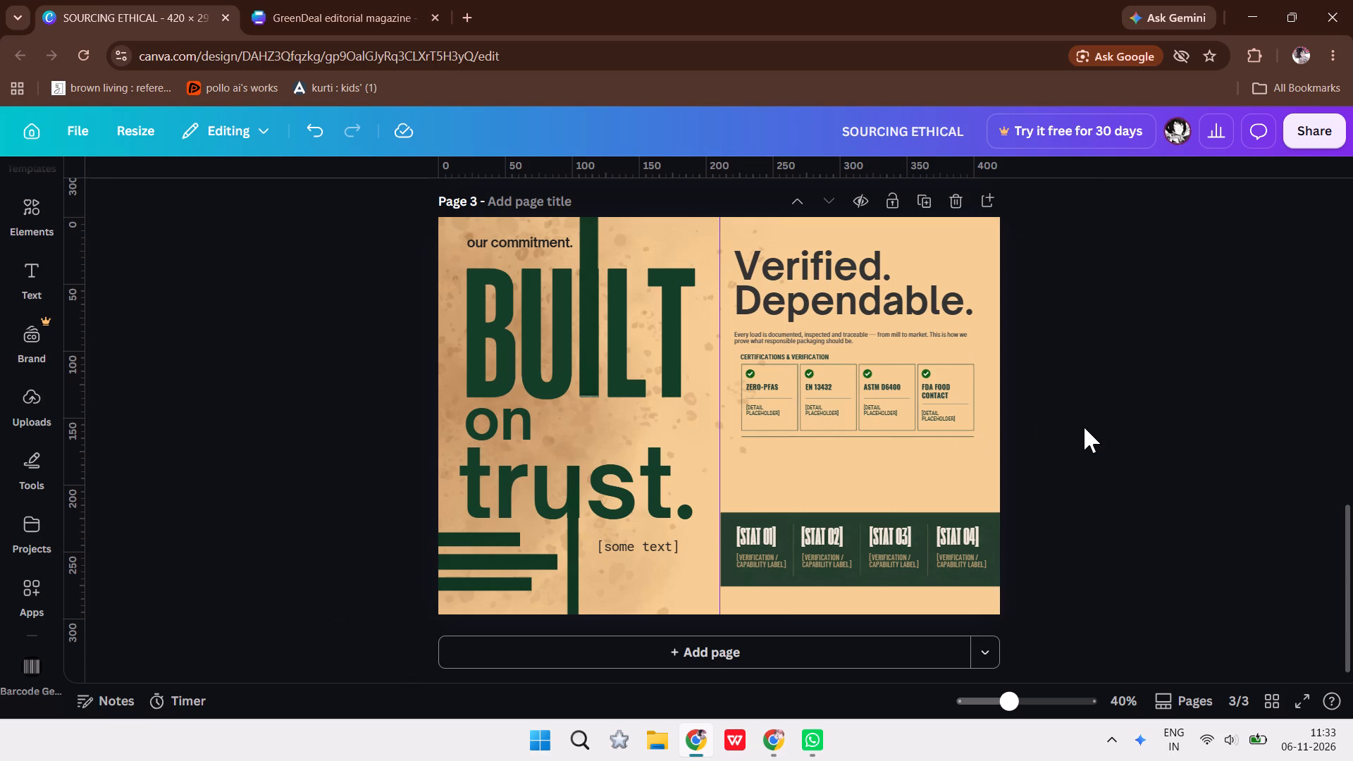
Enlarge the Certifications & Verification group slightly and nudge it left to line up with the intro paragraph's left edge.
click(970, 433)
drag(979, 437, 989, 447)
key(Left)
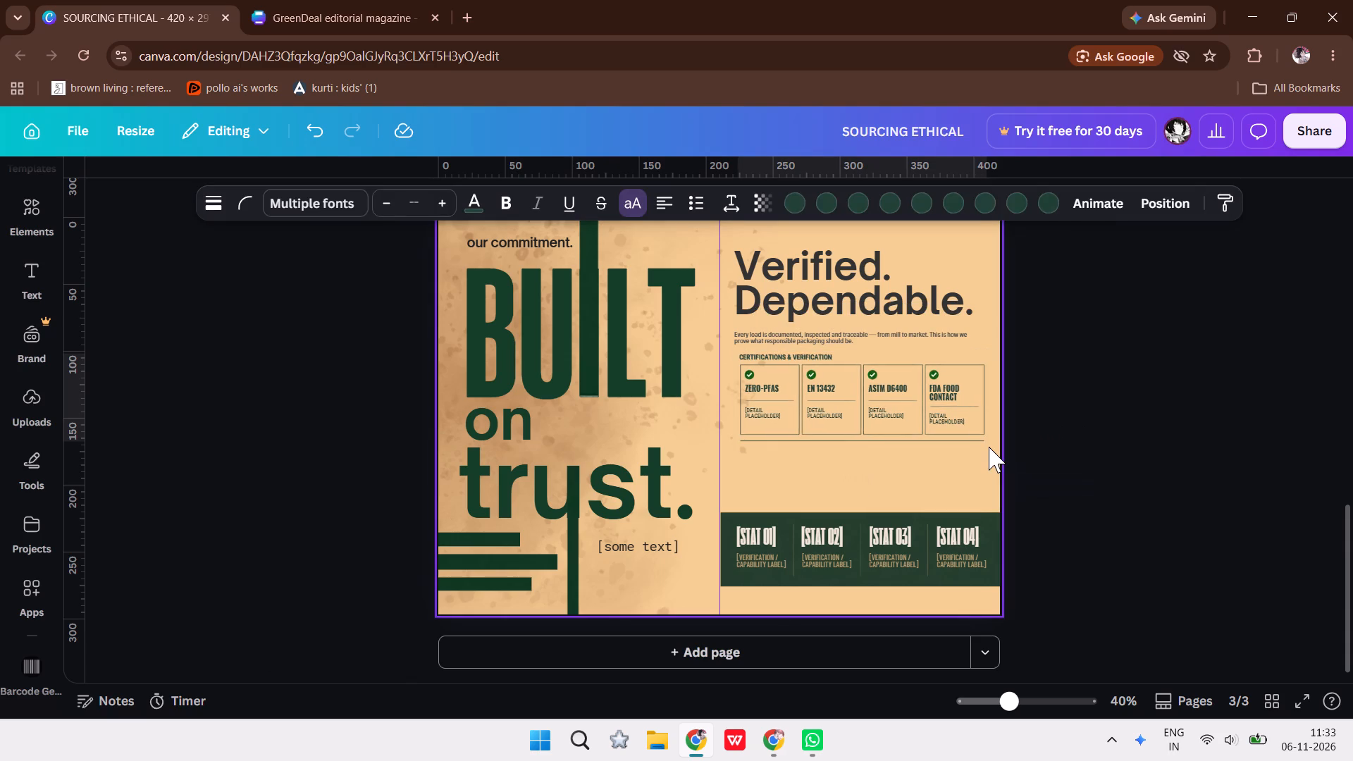
key(Left)
key(Left)
key(Left)
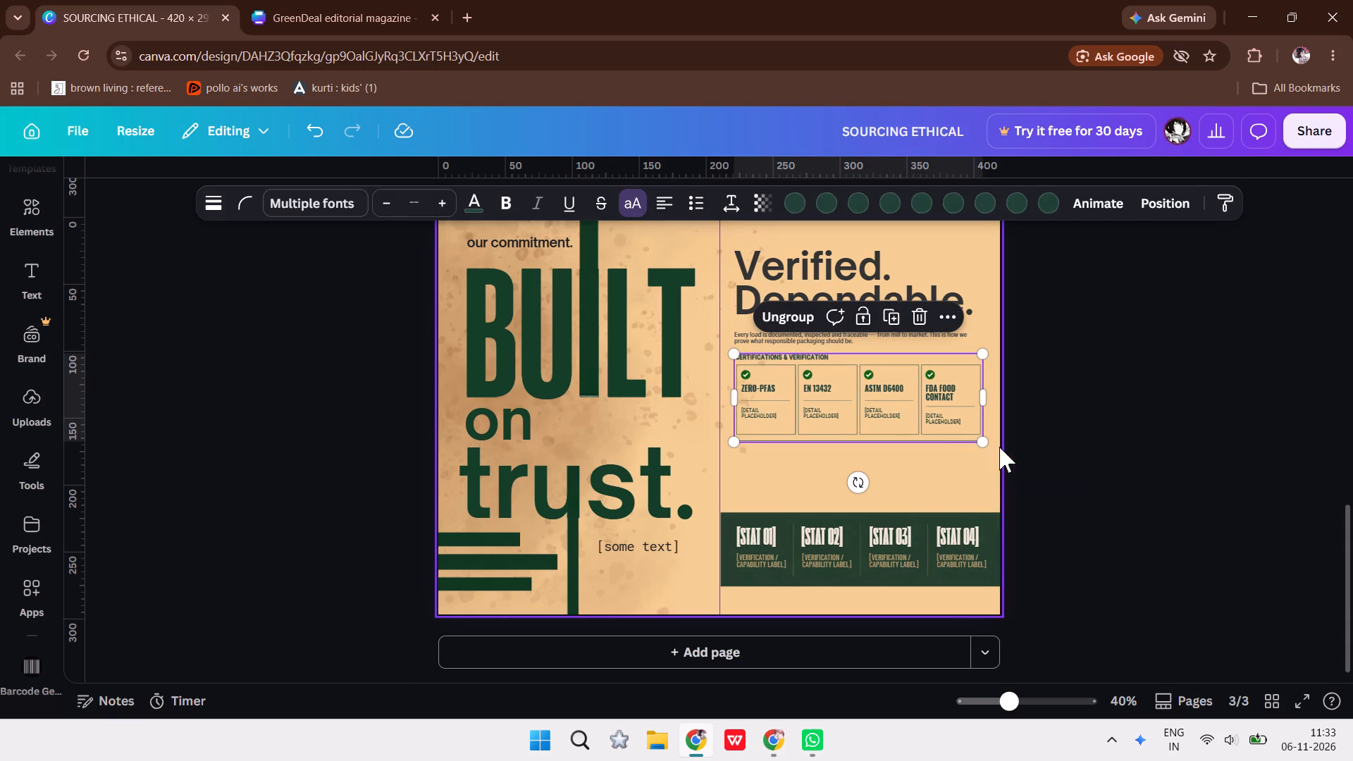
click(1095, 454)
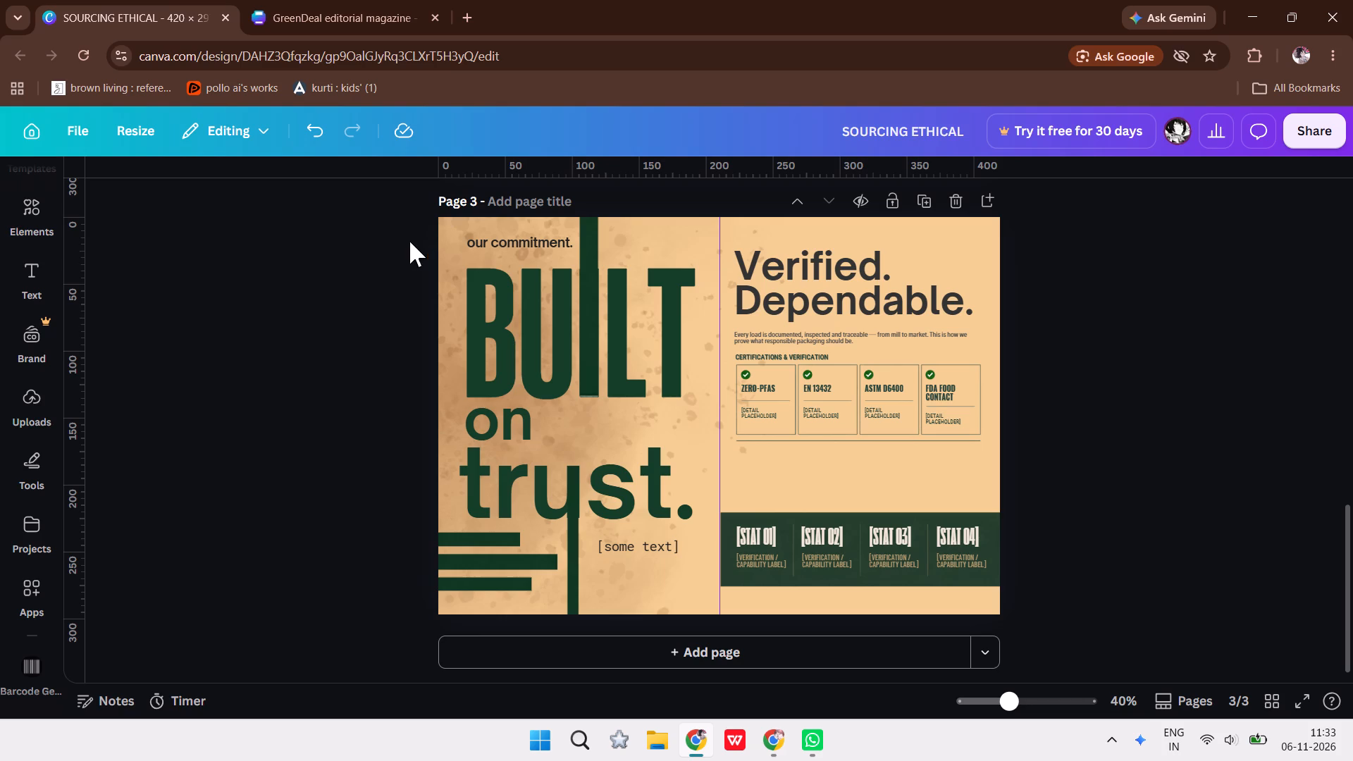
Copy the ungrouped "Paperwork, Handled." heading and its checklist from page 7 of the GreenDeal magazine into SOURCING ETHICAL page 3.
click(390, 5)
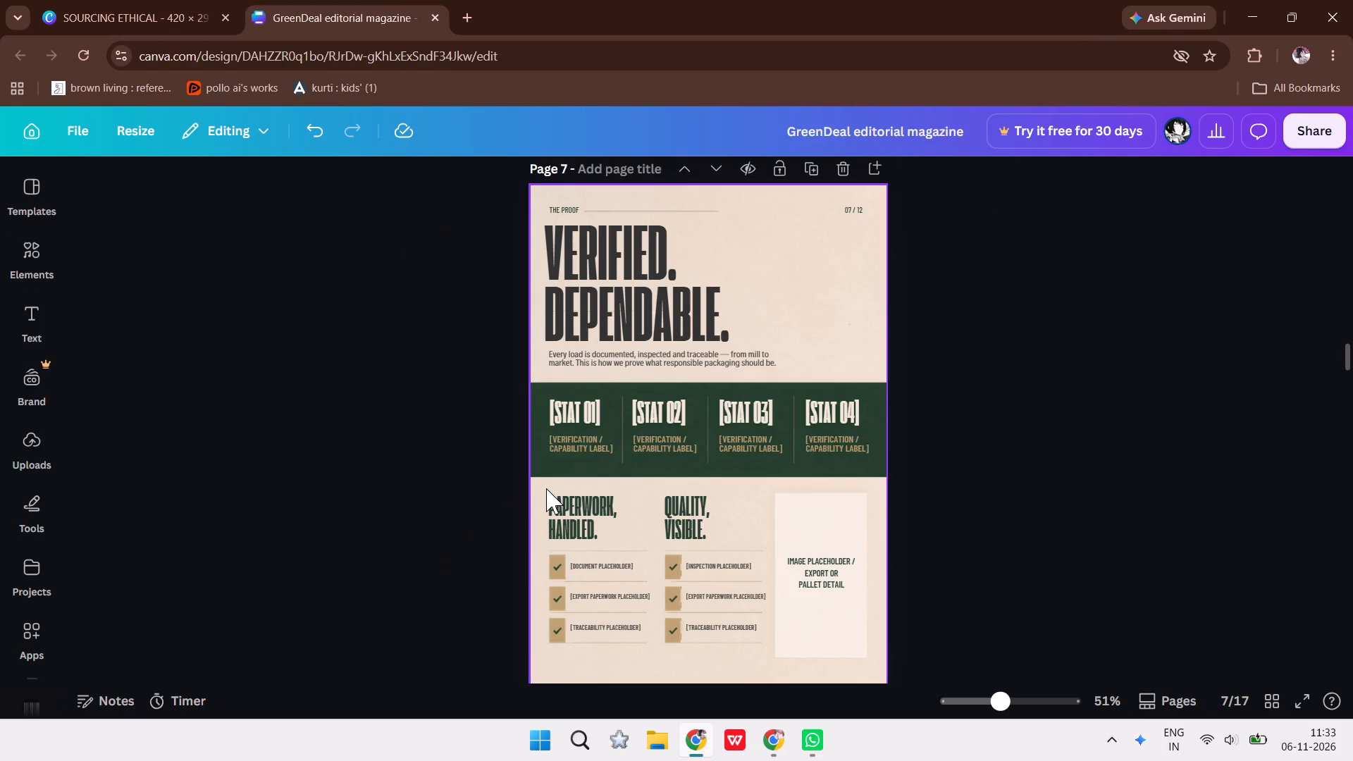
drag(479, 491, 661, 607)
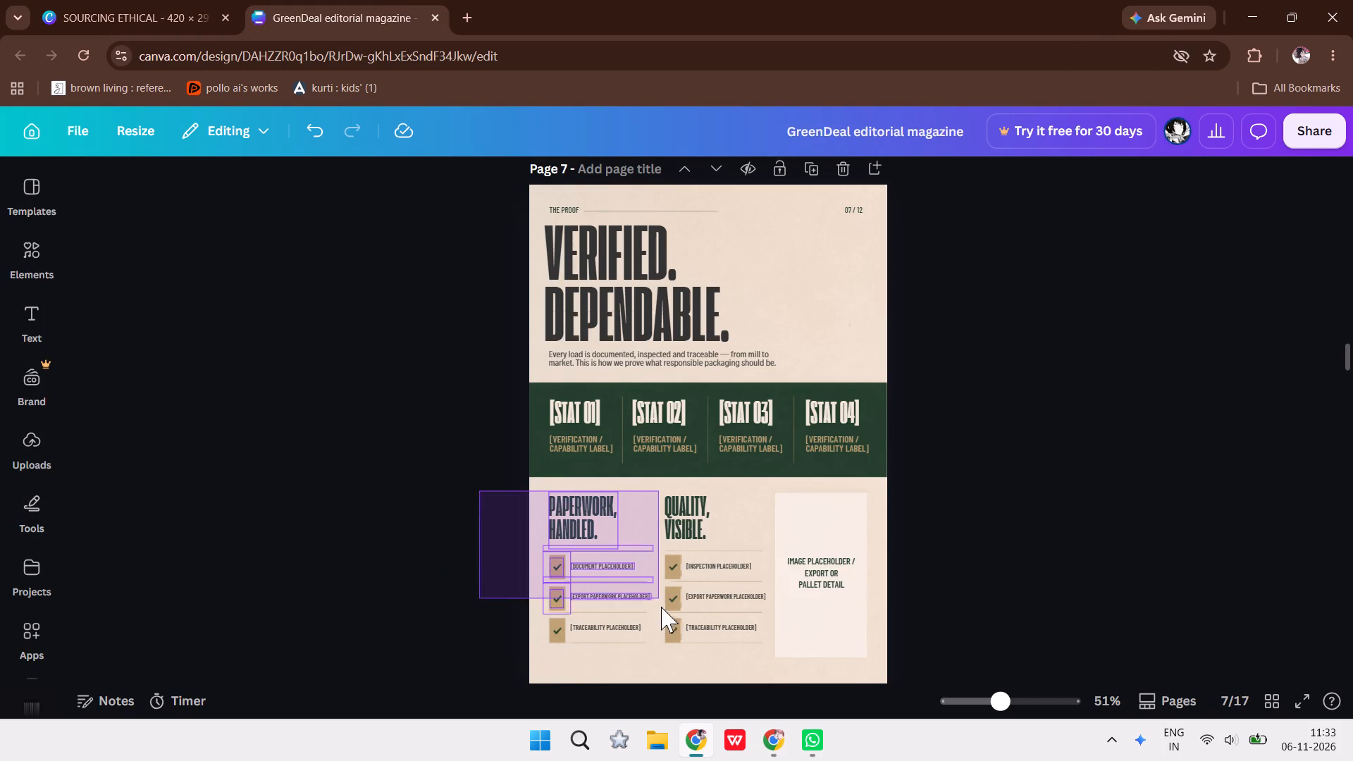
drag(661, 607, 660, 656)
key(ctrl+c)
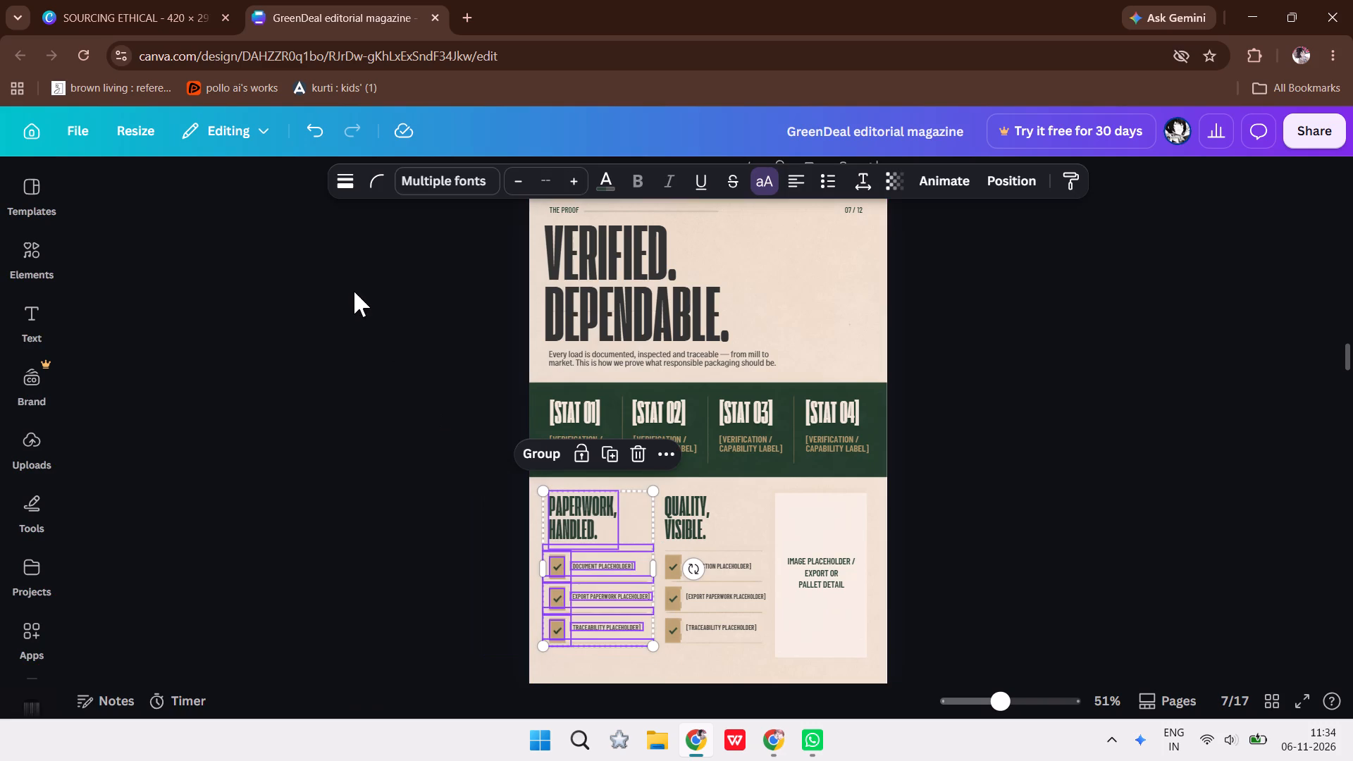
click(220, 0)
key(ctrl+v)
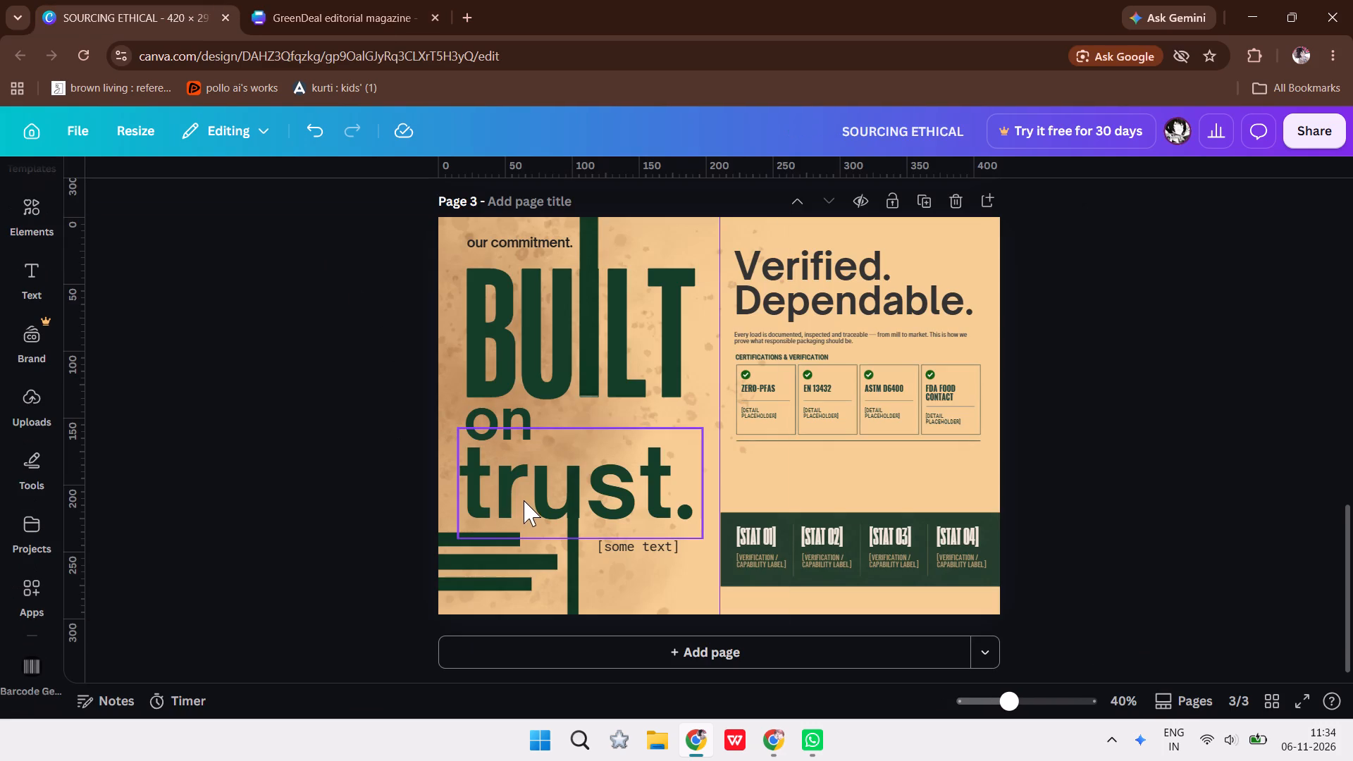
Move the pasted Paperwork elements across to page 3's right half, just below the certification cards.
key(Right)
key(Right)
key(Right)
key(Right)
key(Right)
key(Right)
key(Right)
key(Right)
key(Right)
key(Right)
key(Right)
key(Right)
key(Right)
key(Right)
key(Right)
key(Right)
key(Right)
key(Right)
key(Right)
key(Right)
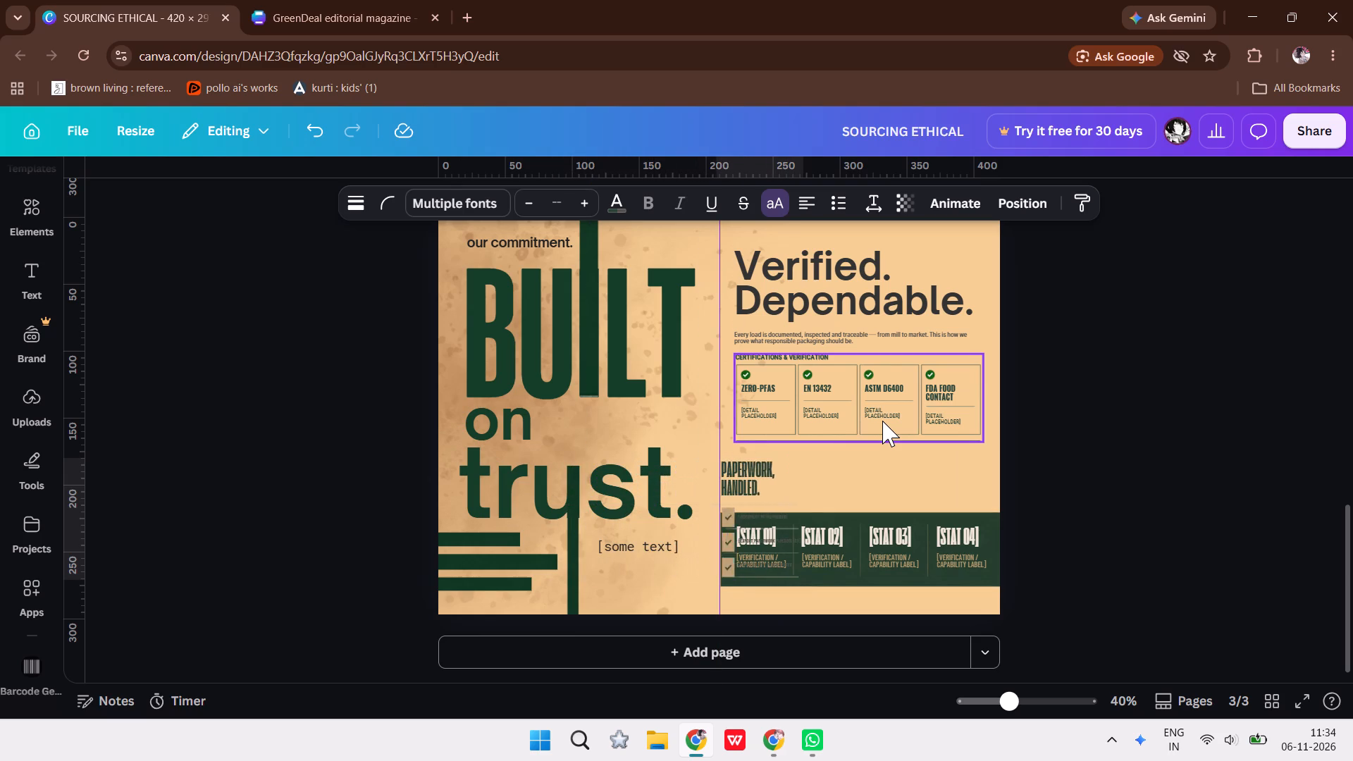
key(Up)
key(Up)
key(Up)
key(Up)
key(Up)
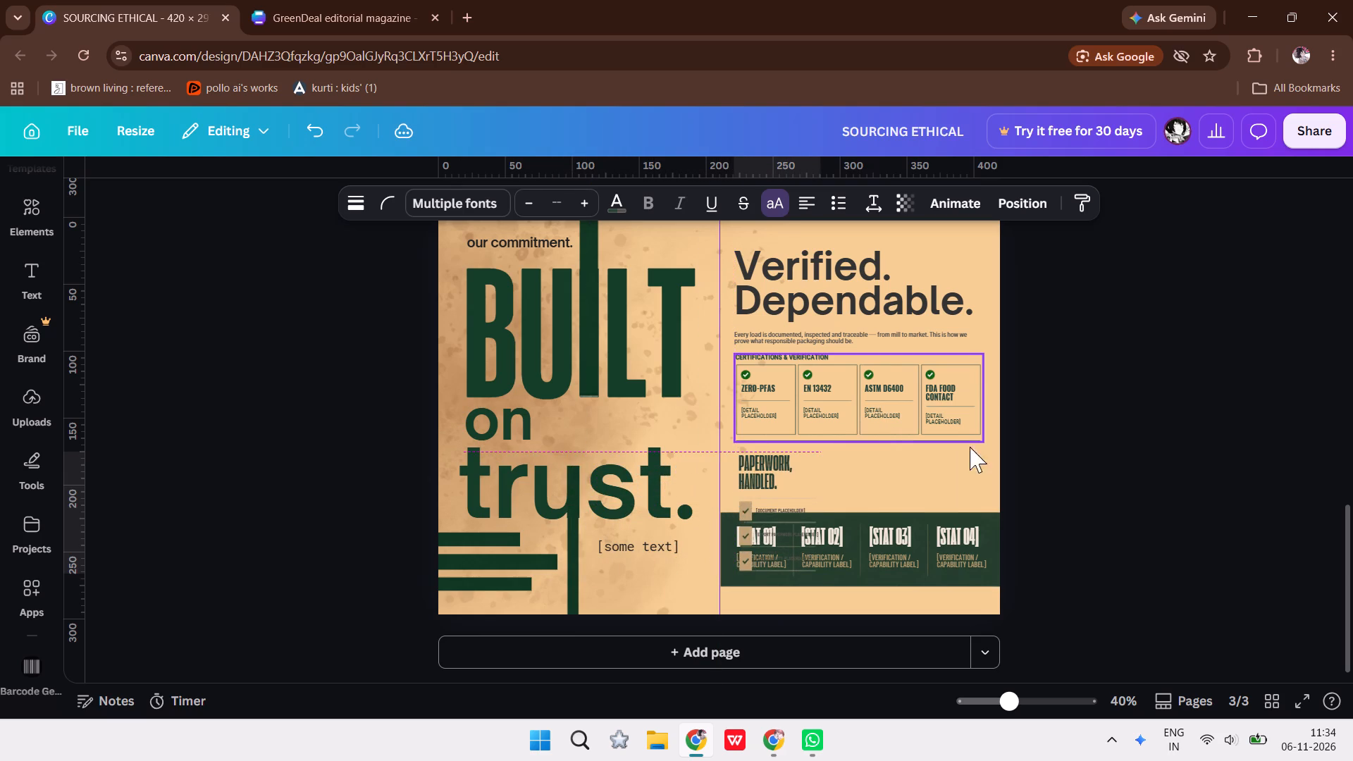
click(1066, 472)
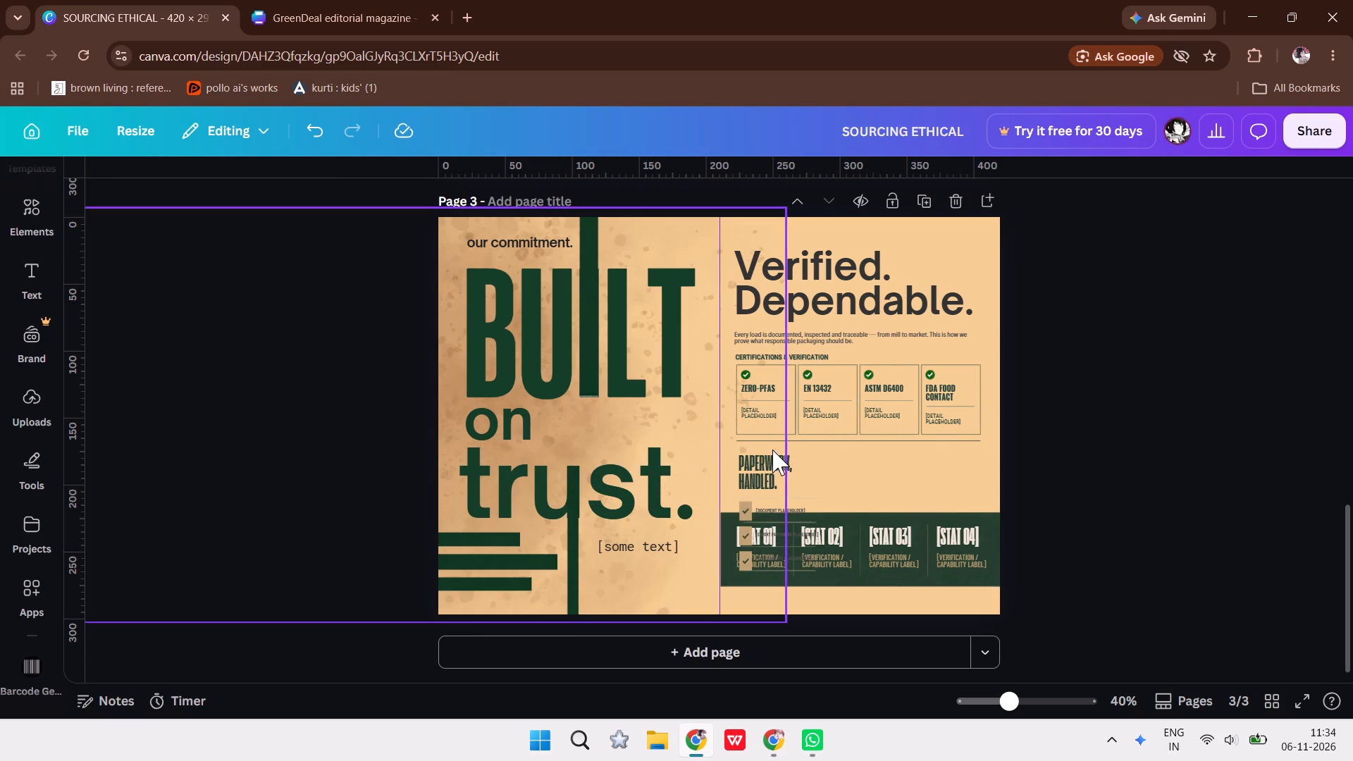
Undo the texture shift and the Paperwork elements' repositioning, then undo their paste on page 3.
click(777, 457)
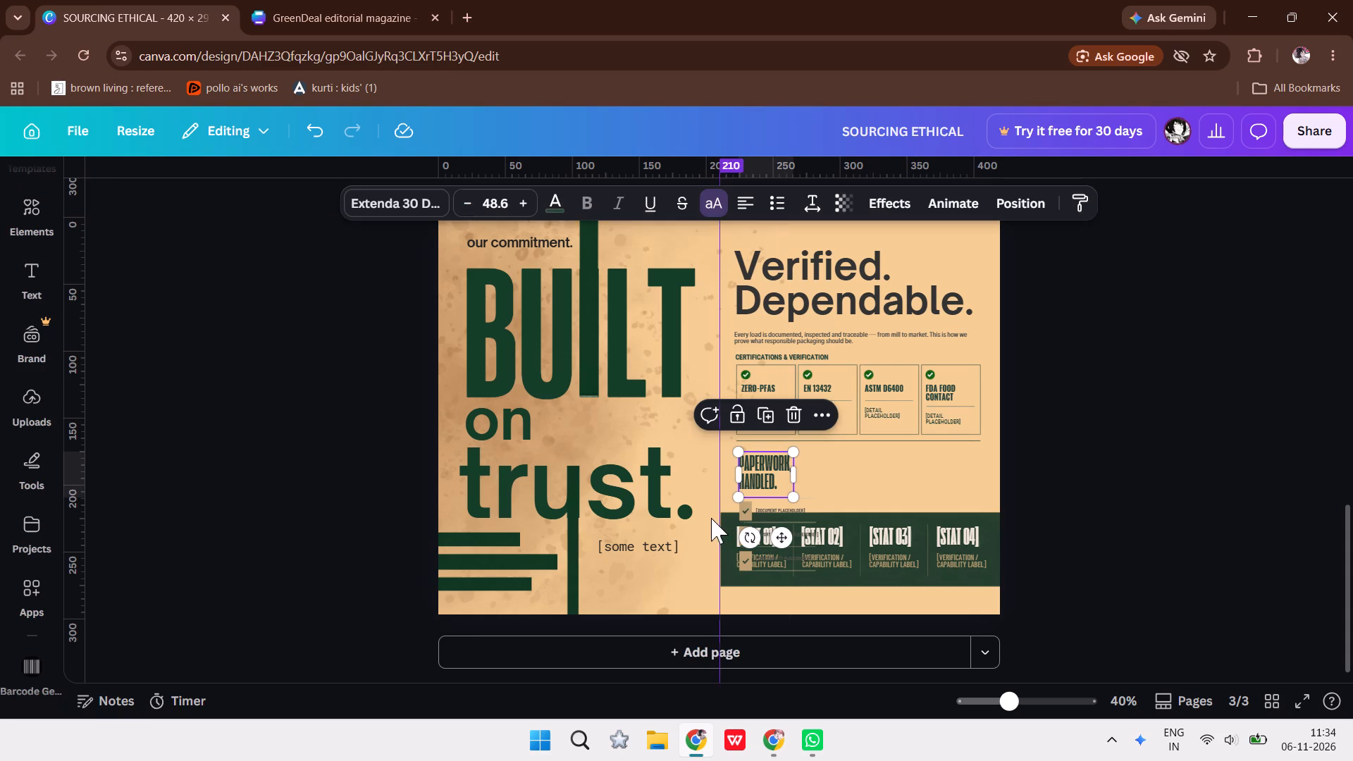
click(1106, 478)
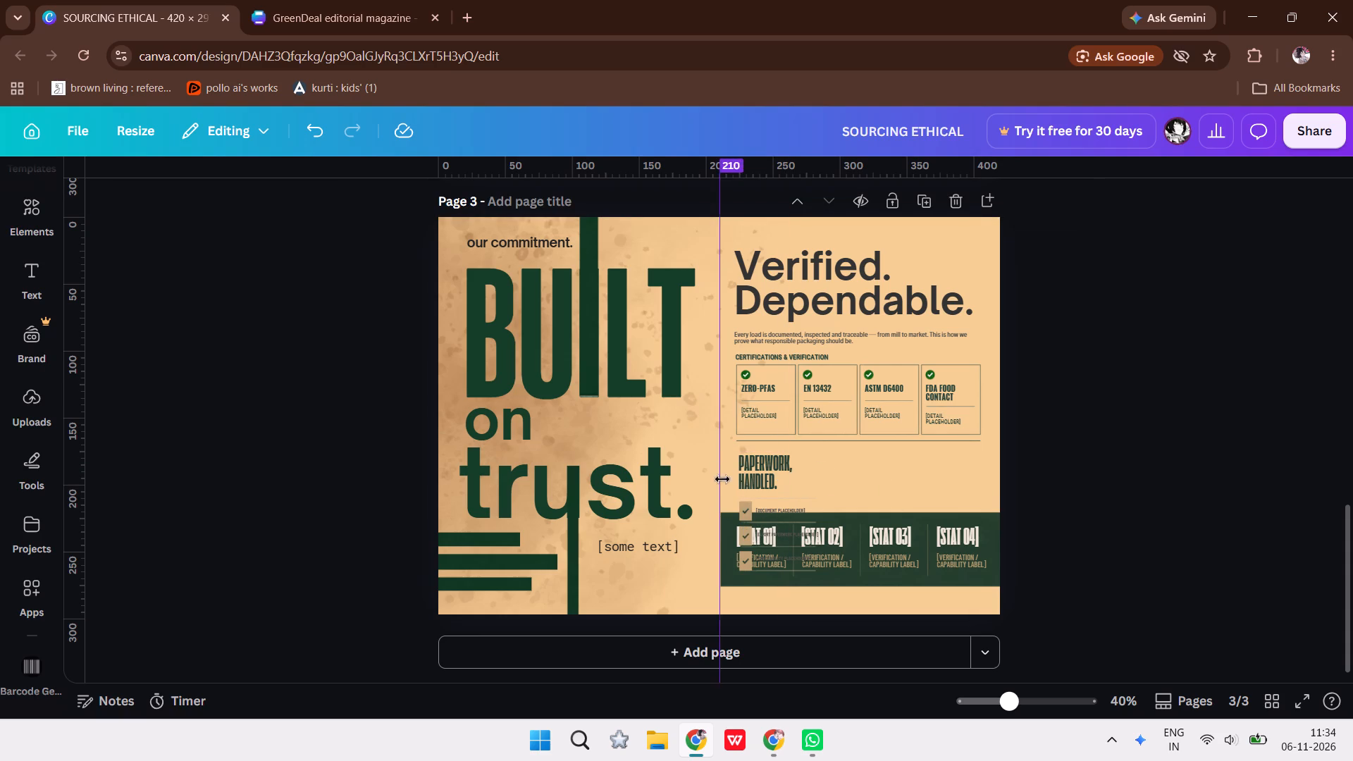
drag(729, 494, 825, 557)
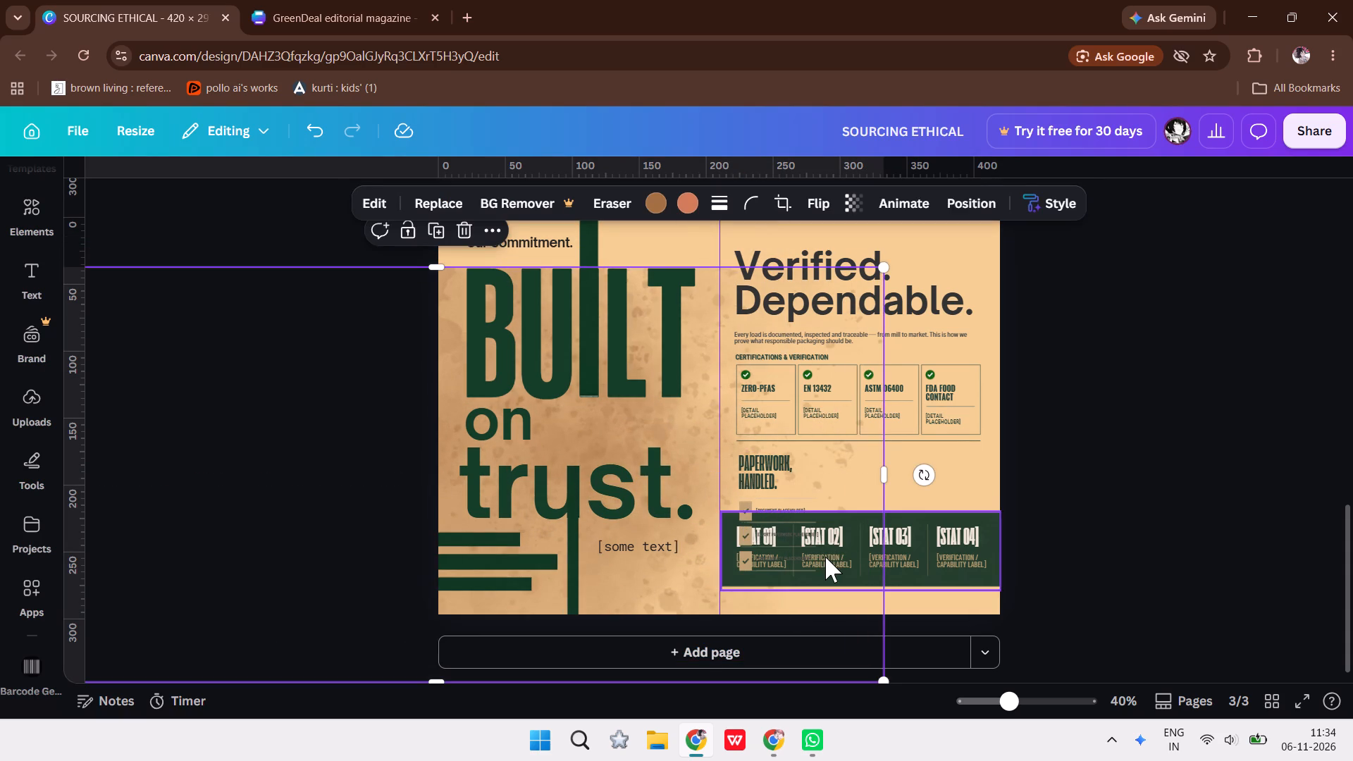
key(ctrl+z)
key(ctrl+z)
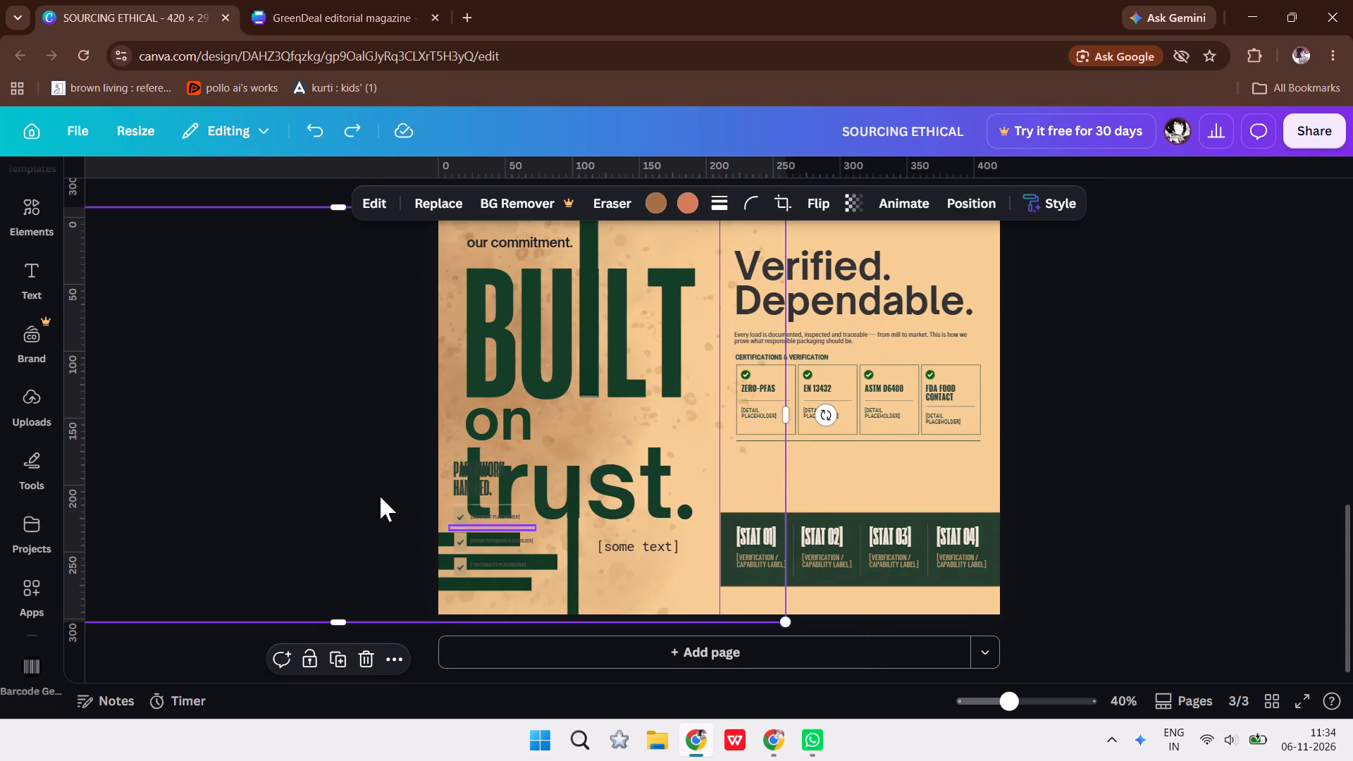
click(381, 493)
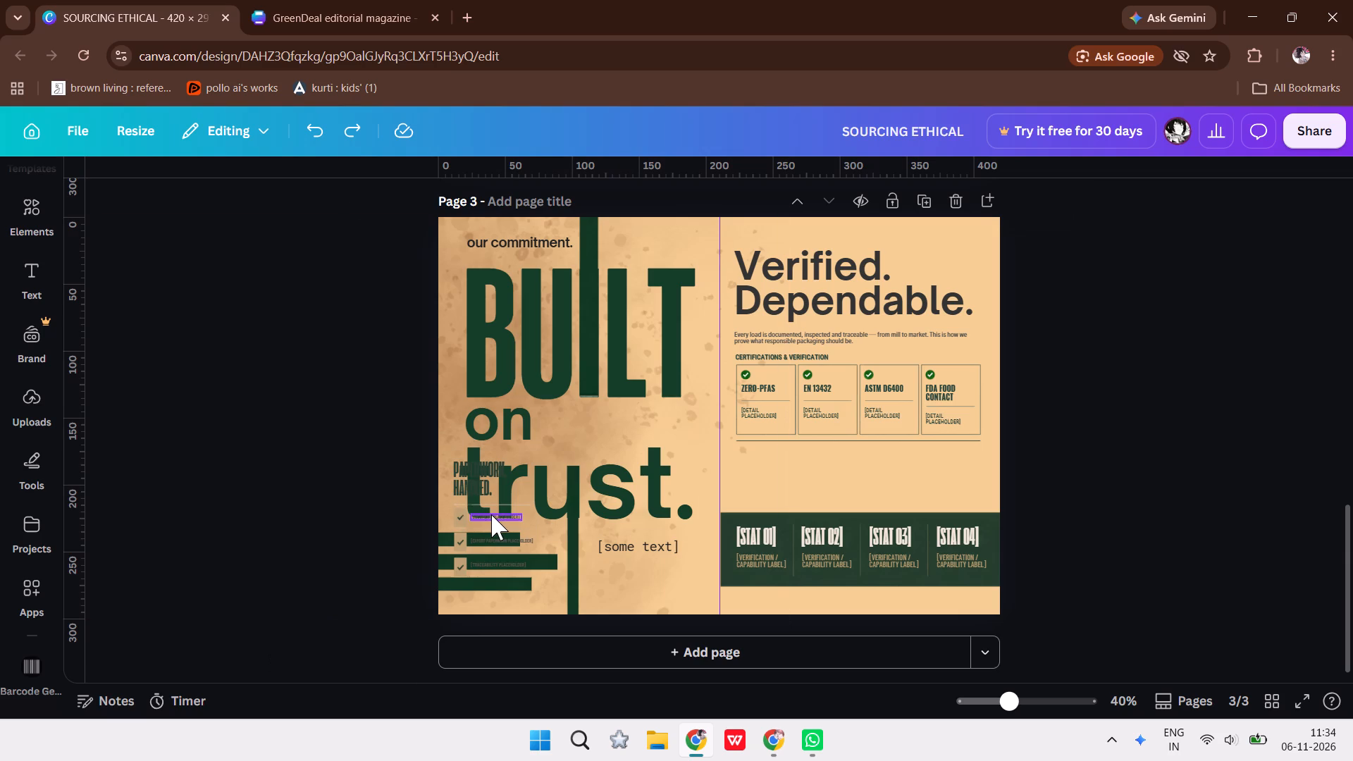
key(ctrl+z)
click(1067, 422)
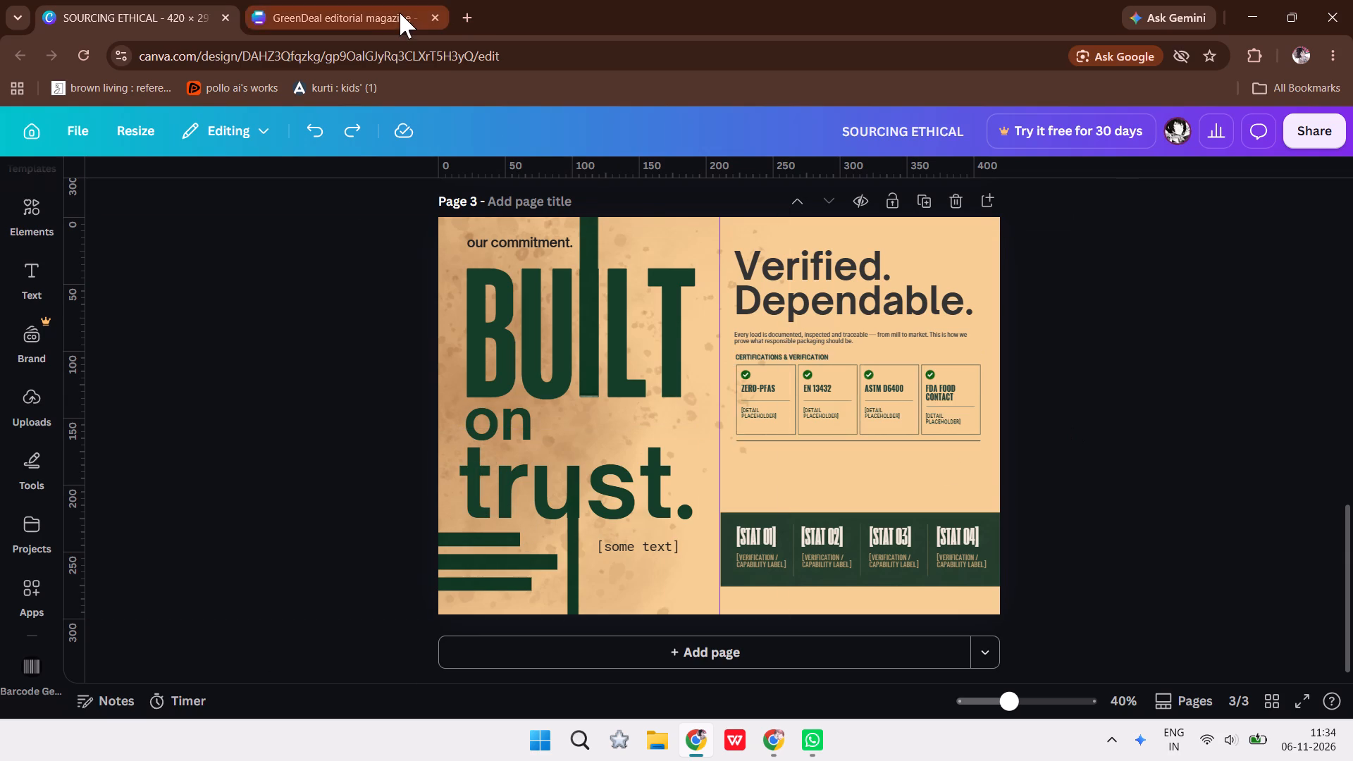
Group the "Paperwork, Handled." heading with its checklist in the GreenDeal magazine, and paste the group into SOURCING ETHICAL page 3.
click(400, 13)
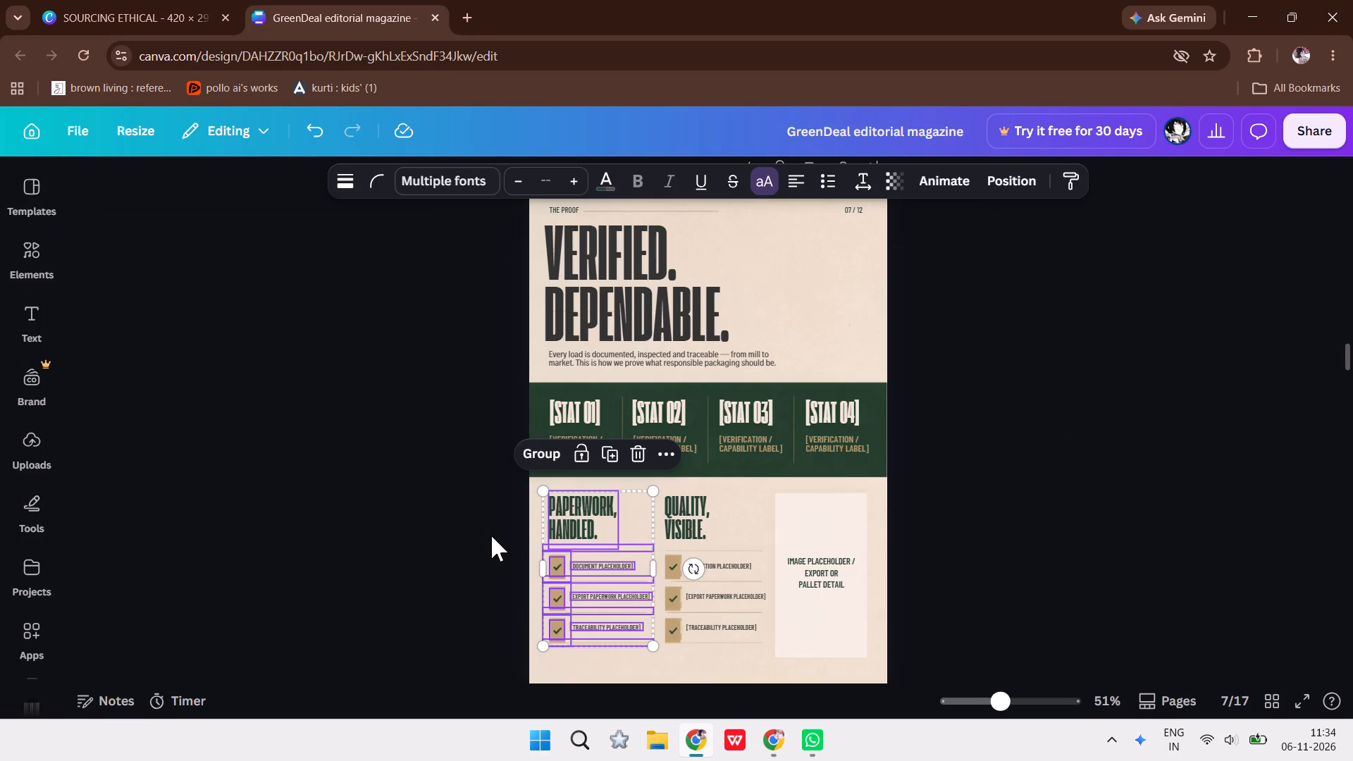
key(ctrl+g)
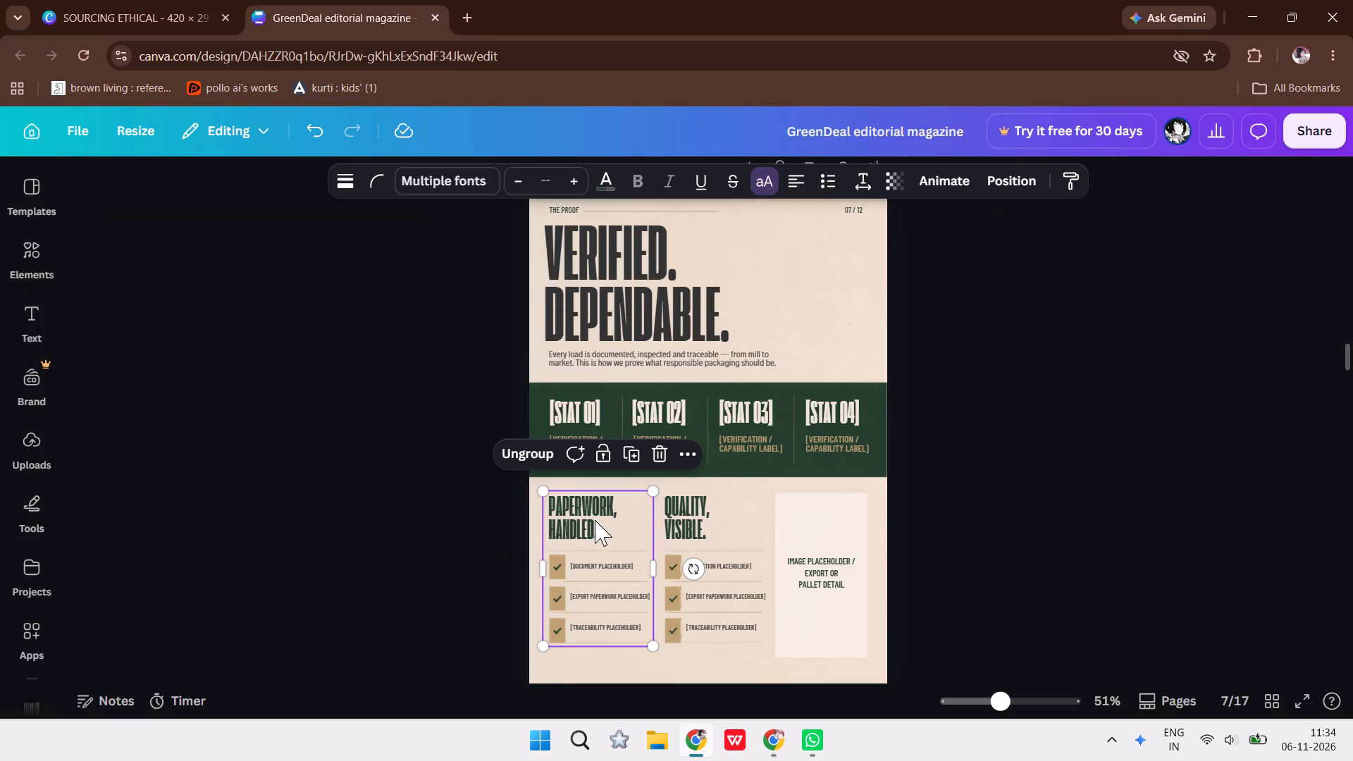
key(ctrl+c)
click(189, 0)
key(ctrl+v)
Move the pasted Paperwork group across to page 3's right half and up over the first two certification cards.
key(Right)
key(Right)
key(Right)
key(Right)
key(Right)
key(Right)
key(Right)
key(Right)
key(Right)
key(Right)
key(Right)
key(Right)
key(Right)
key(Right)
key(Right)
key(Right)
key(Right)
key(Right)
key(Right)
key(Right)
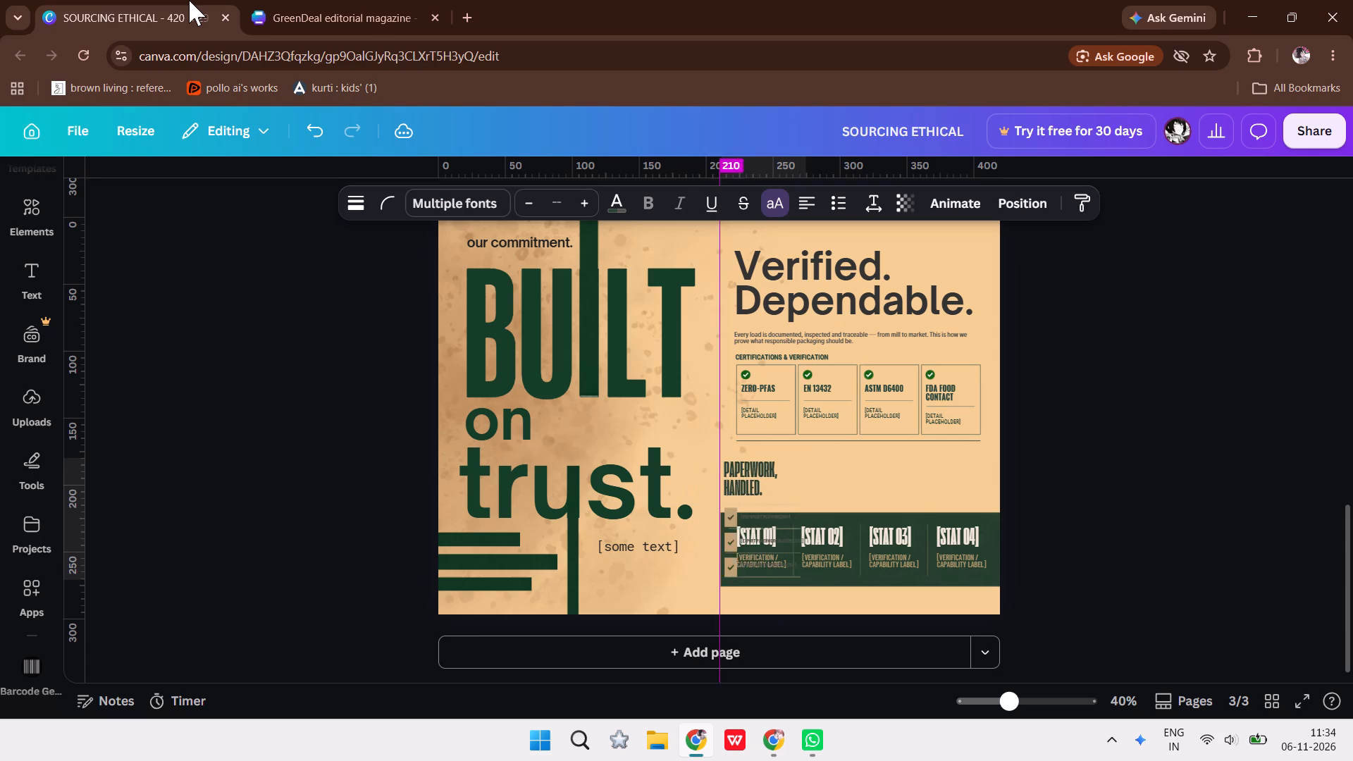
key(Up)
key(Up)
key(Up)
key(Up)
key(Up)
key(Up)
key(Up)
key(Up)
key(Up)
key(Up)
key(Up)
key(Up)
key(Up)
key(Up)
key(Up)
key(Up)
key(Up)
key(Up)
key(Up)
key(Up)
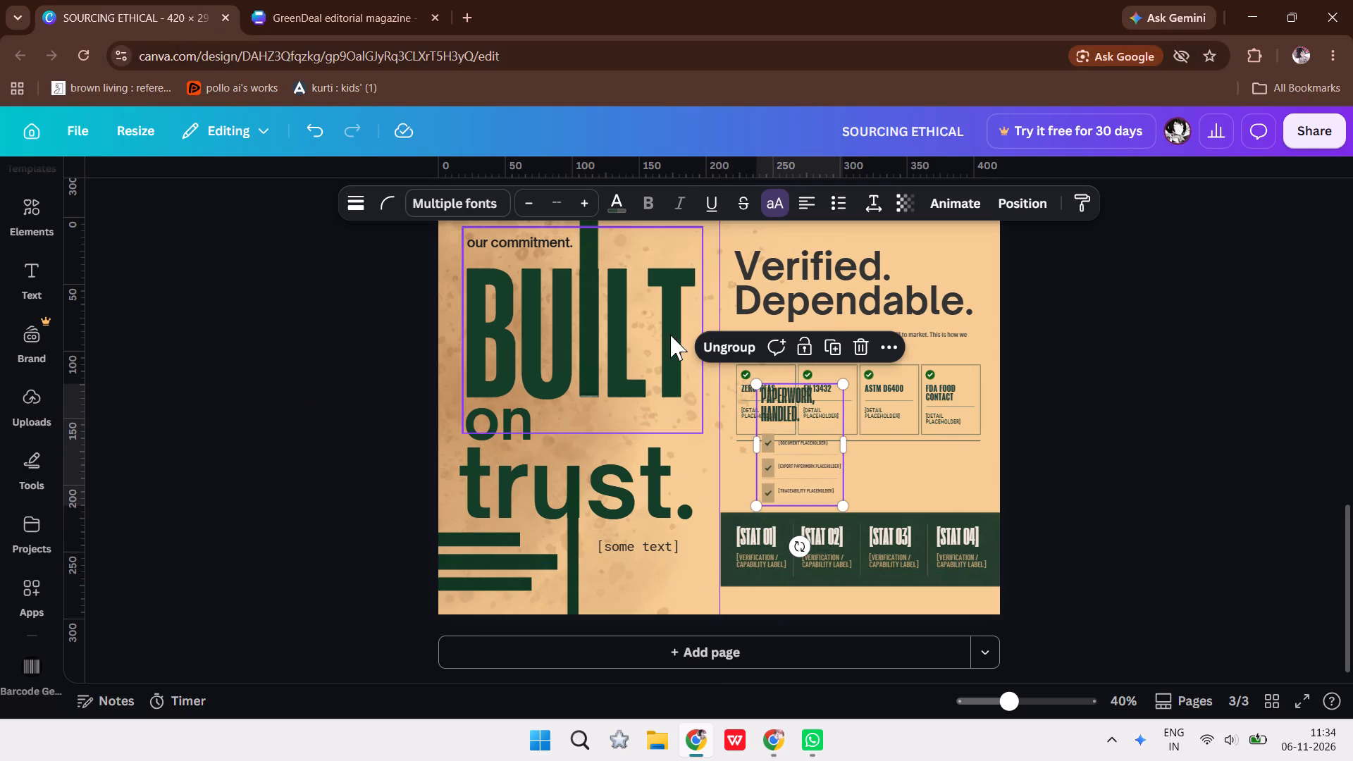
Shrink the Paperwork group to about half its size and place it between the certification cards and the stats band.
drag(841, 503, 798, 444)
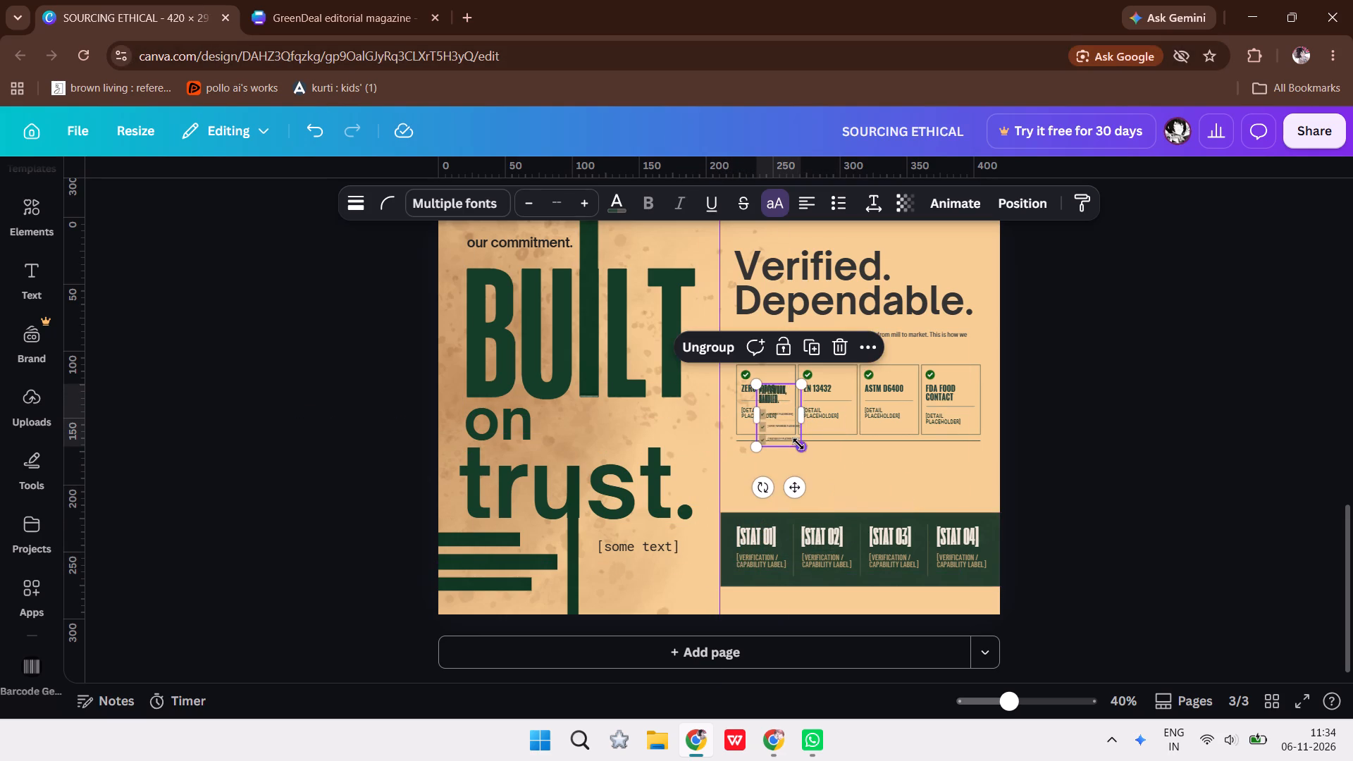
drag(769, 414, 761, 485)
click(761, 485)
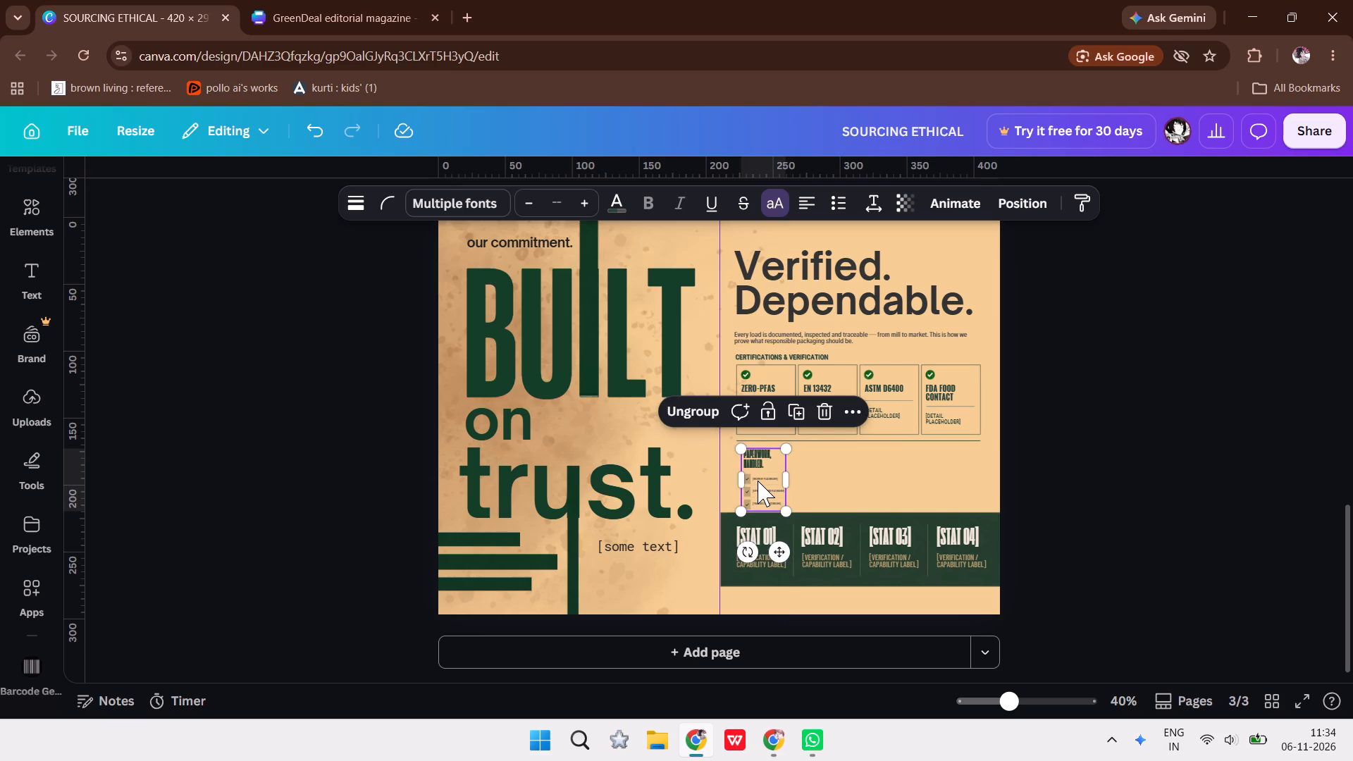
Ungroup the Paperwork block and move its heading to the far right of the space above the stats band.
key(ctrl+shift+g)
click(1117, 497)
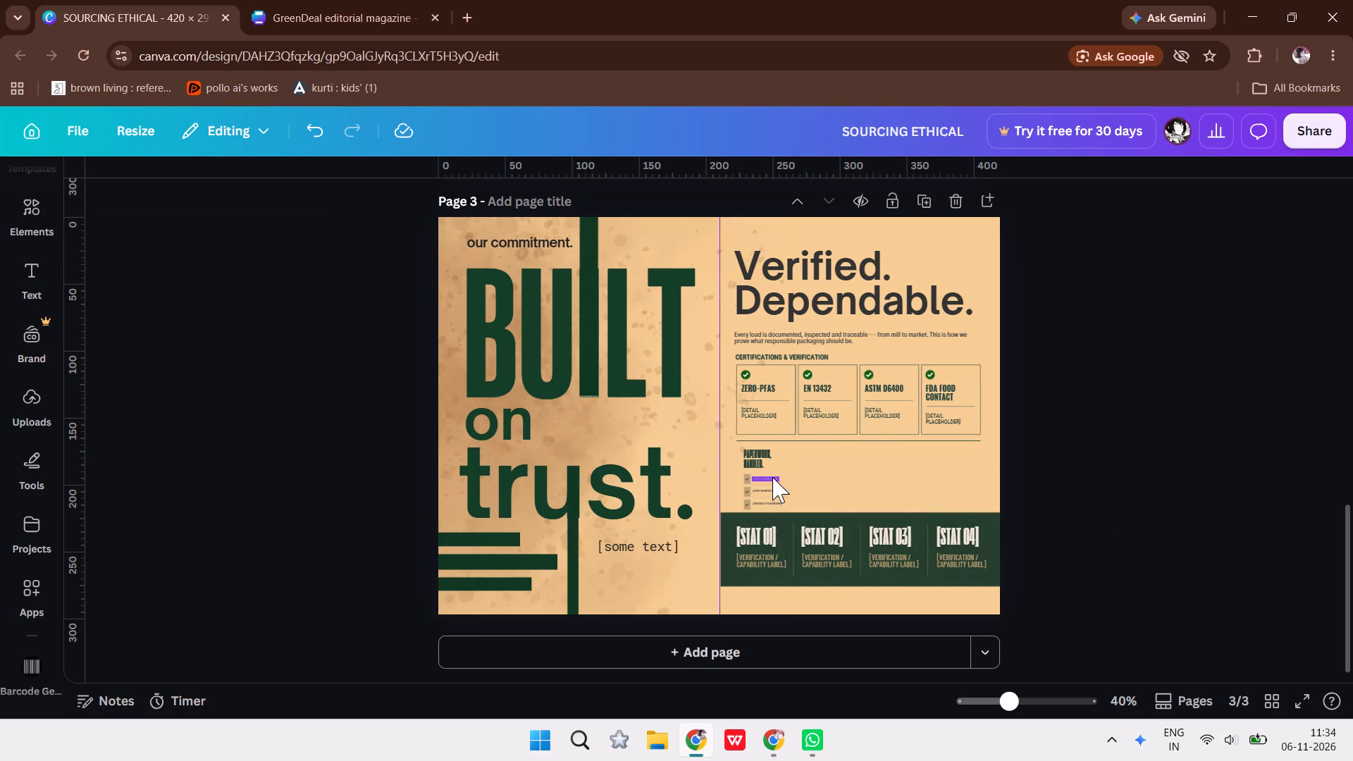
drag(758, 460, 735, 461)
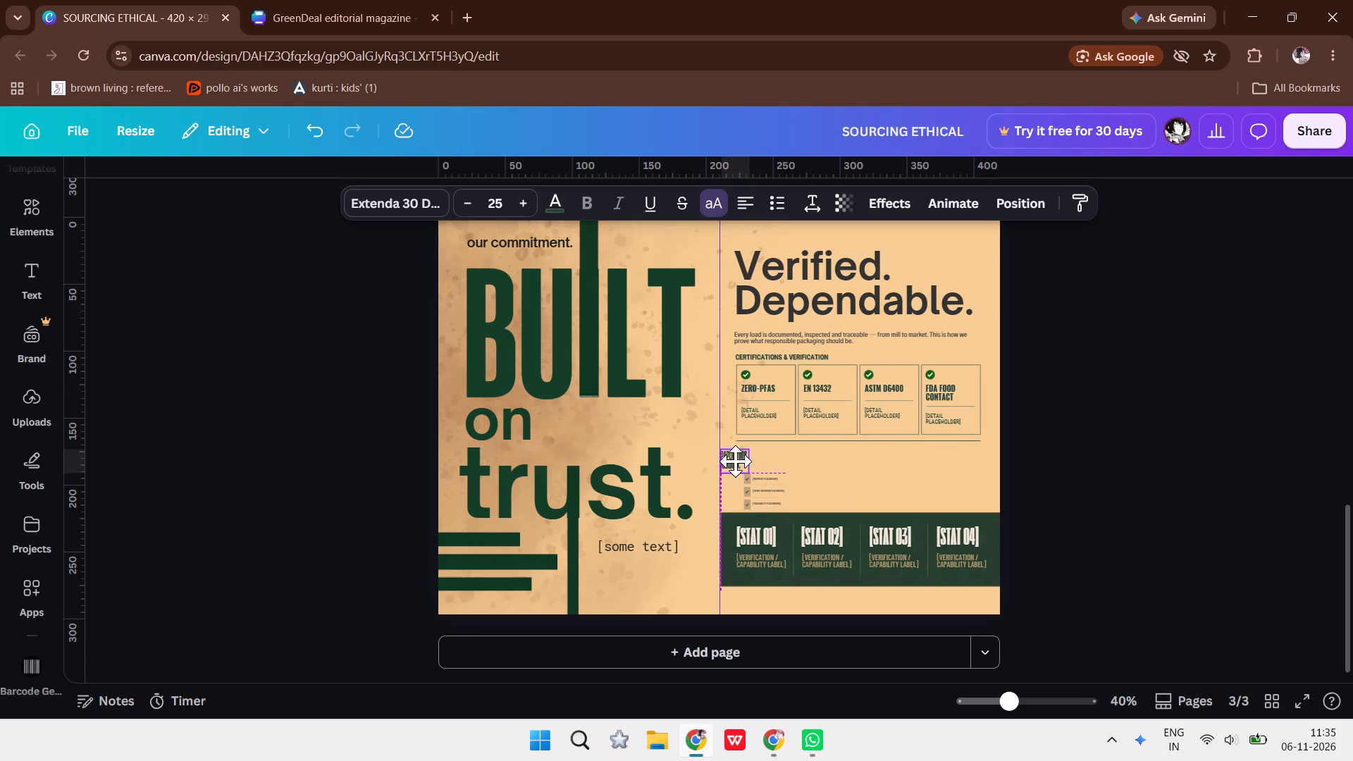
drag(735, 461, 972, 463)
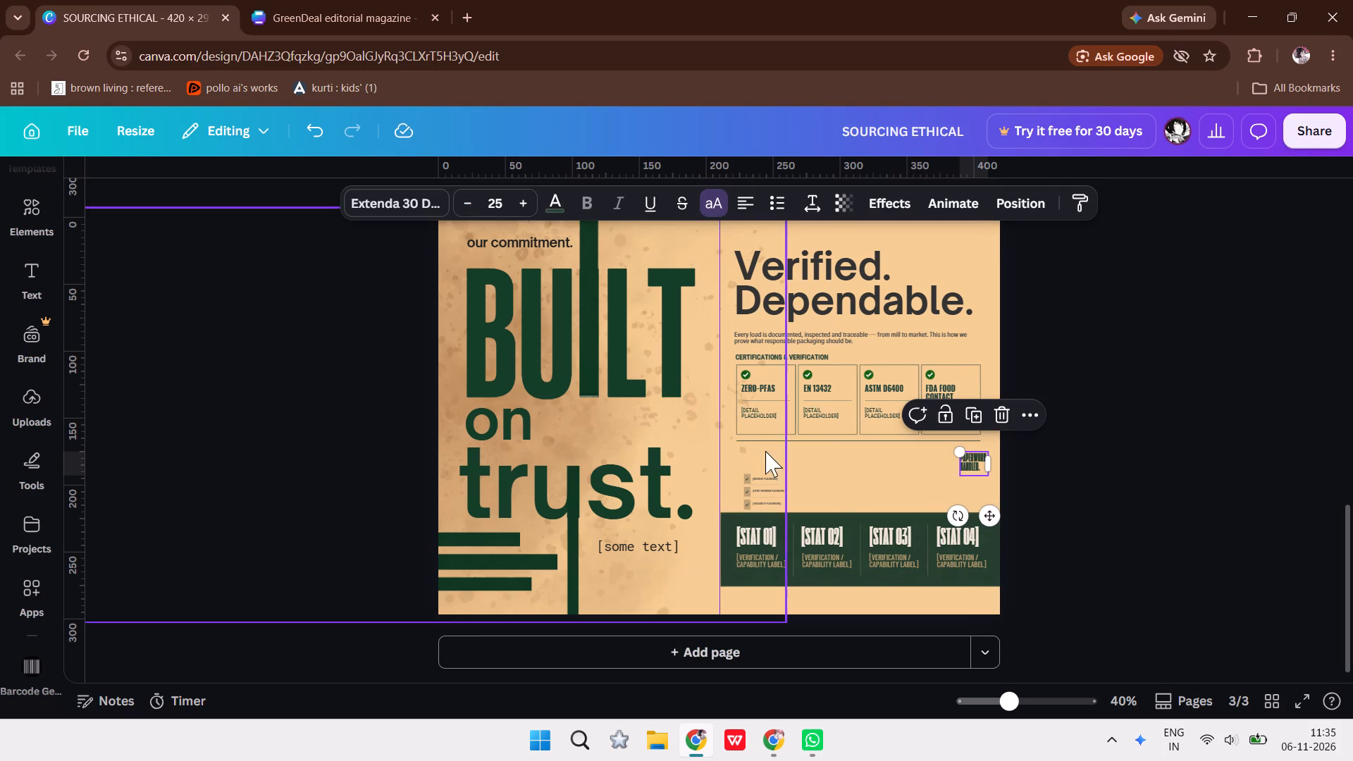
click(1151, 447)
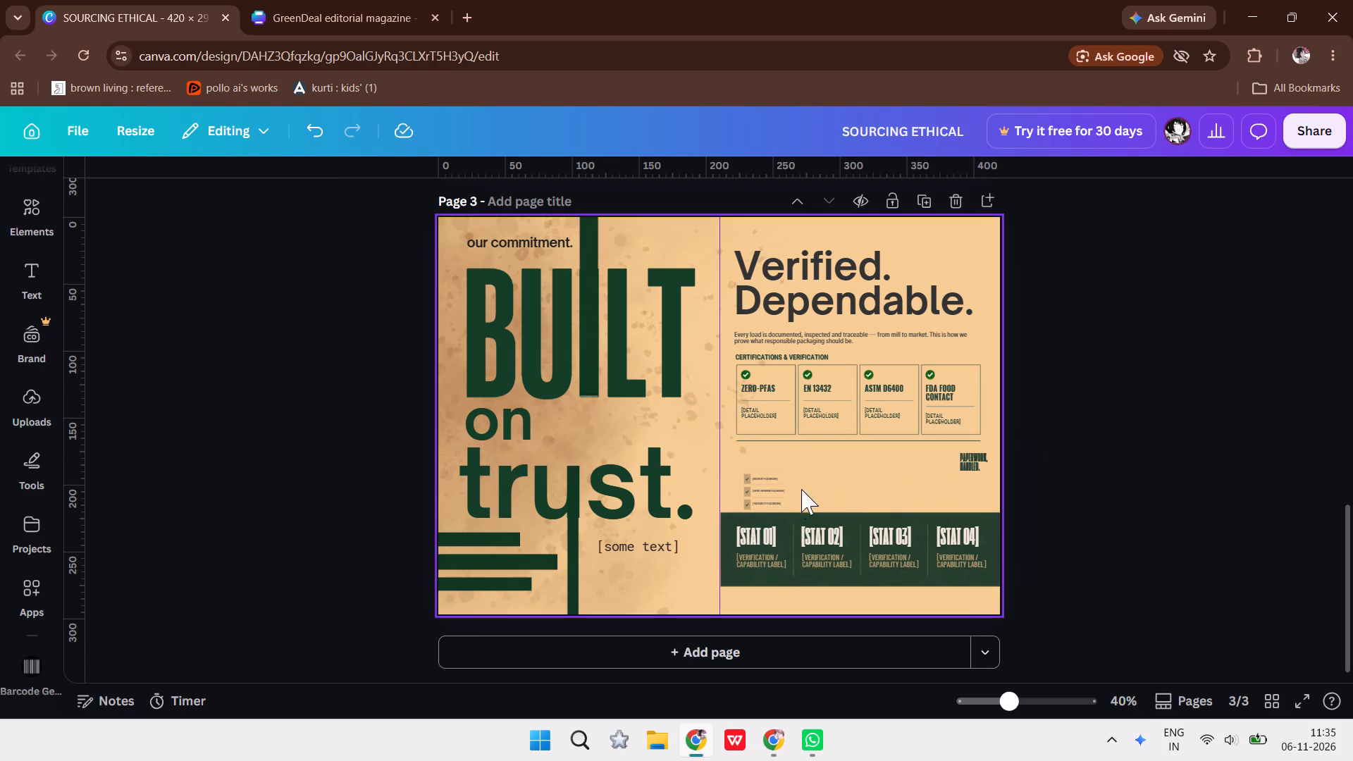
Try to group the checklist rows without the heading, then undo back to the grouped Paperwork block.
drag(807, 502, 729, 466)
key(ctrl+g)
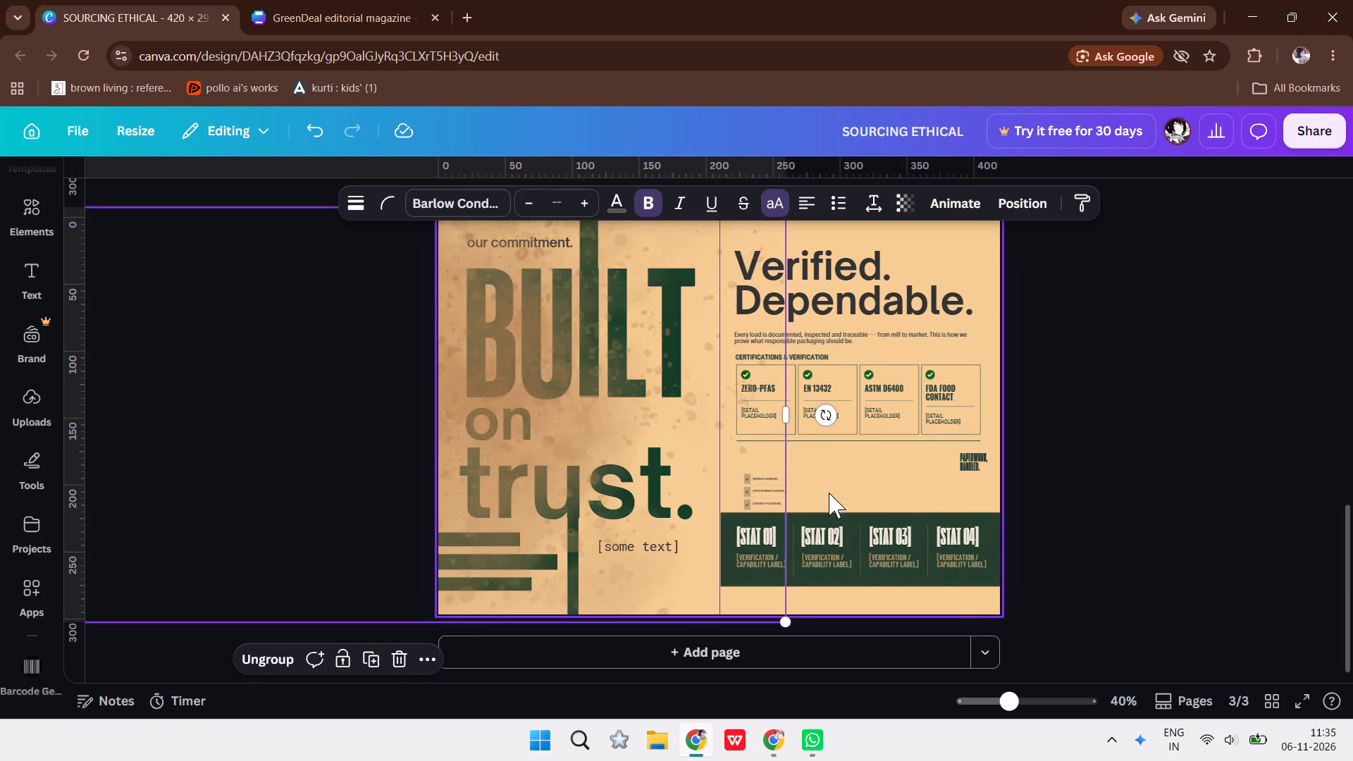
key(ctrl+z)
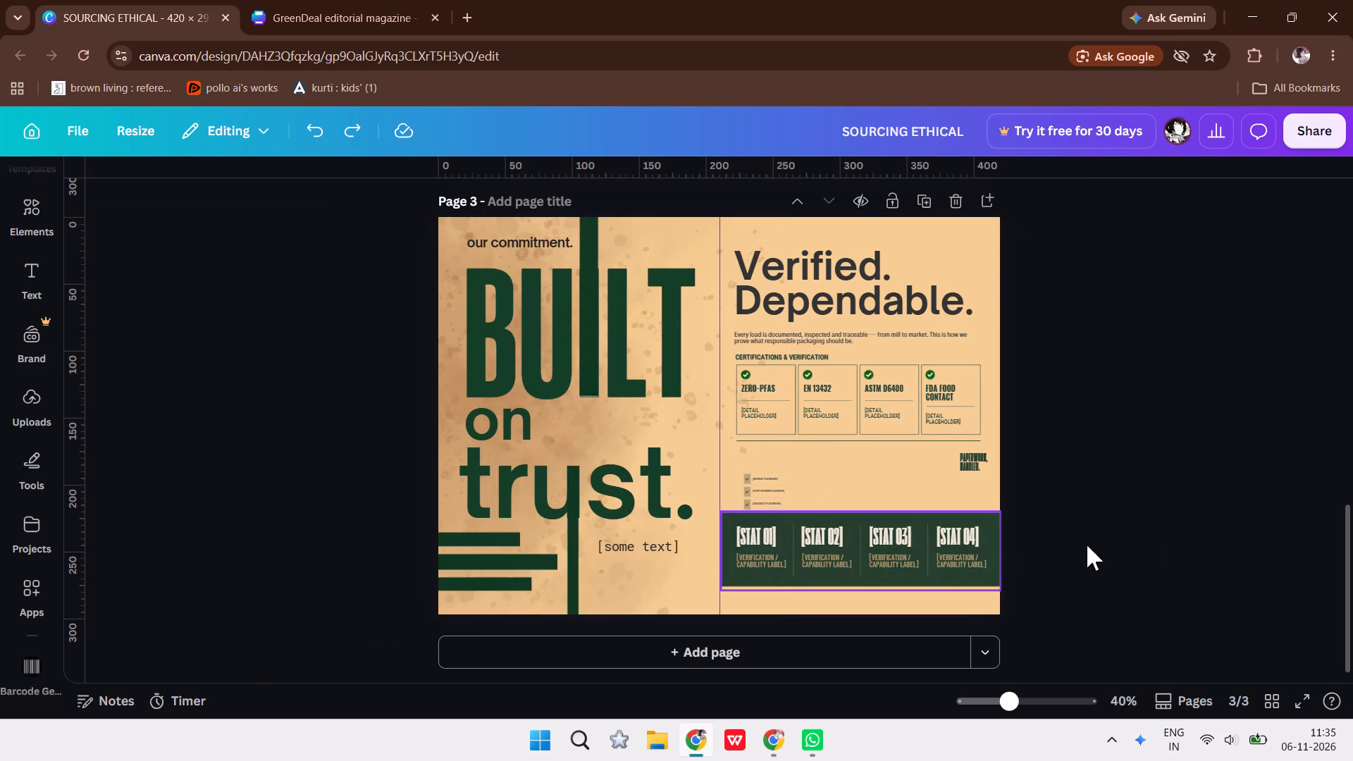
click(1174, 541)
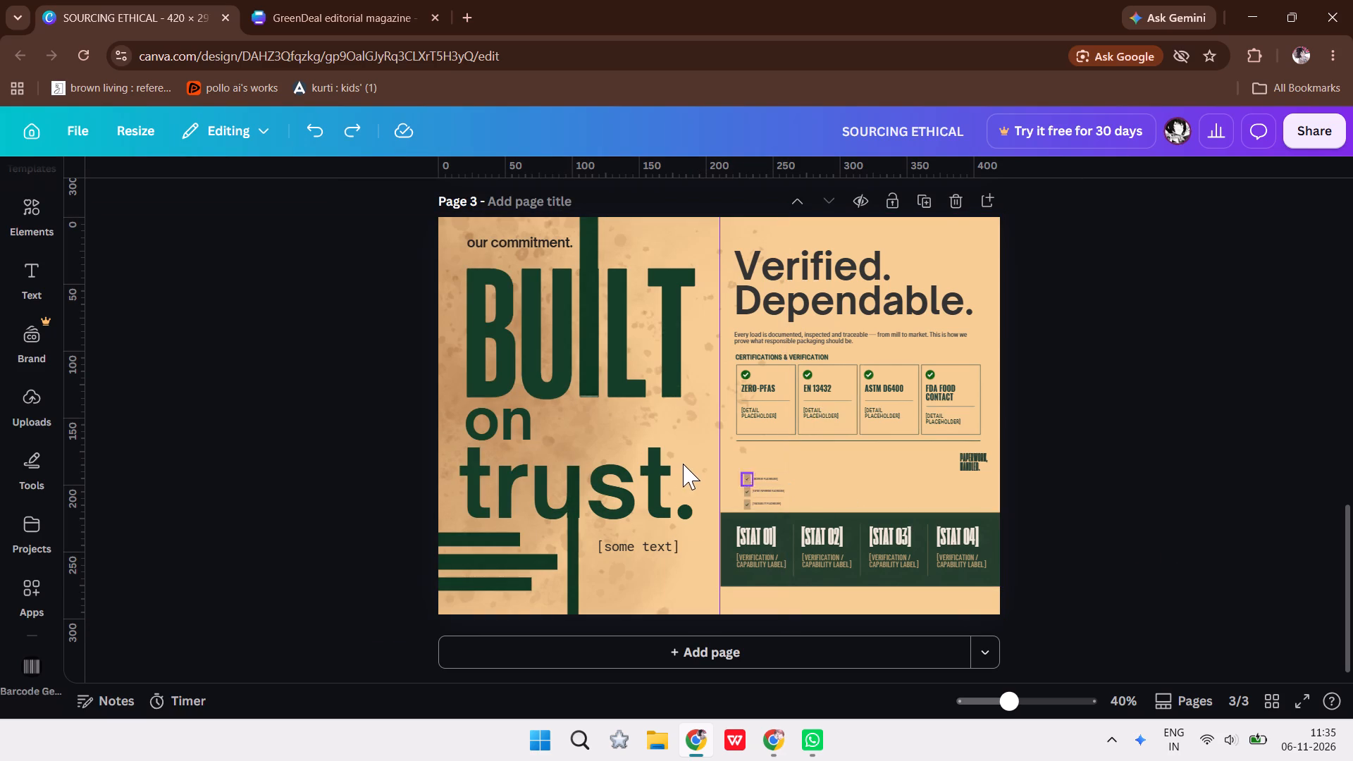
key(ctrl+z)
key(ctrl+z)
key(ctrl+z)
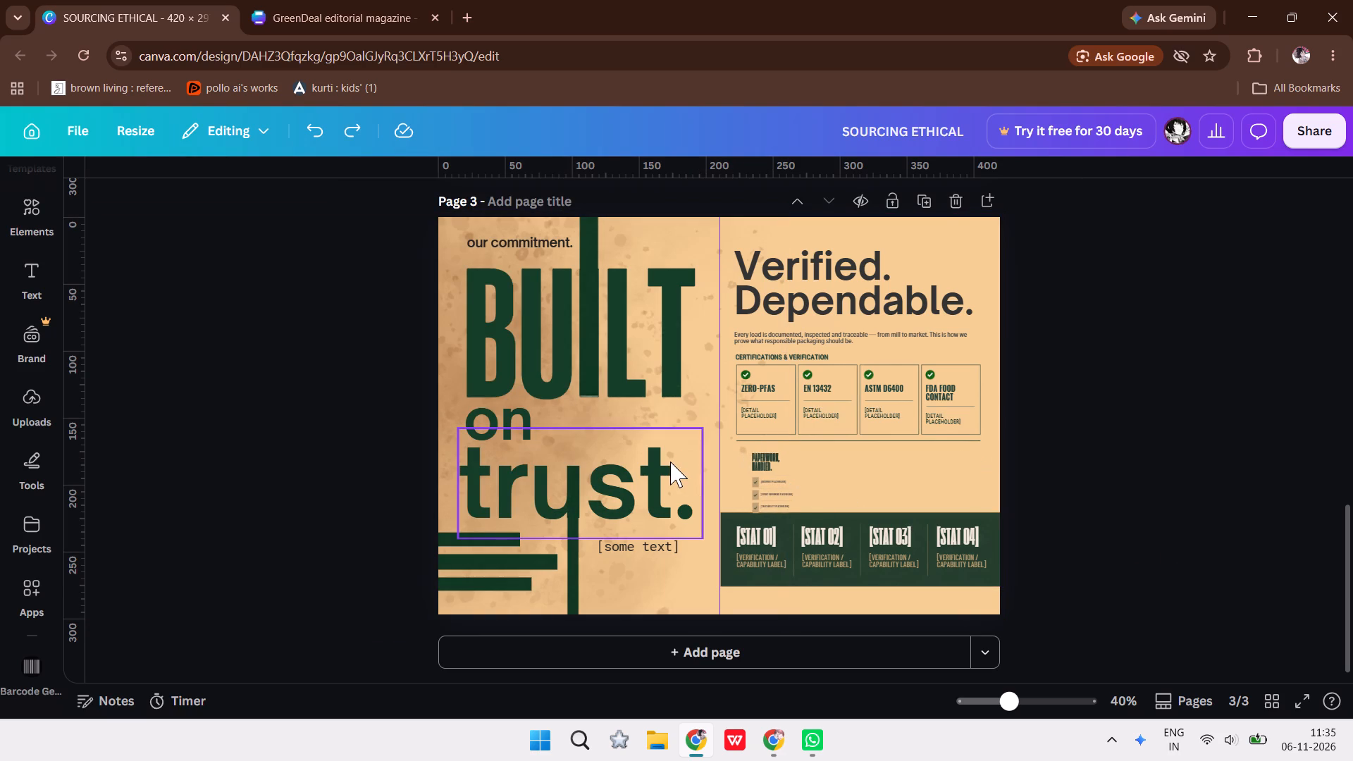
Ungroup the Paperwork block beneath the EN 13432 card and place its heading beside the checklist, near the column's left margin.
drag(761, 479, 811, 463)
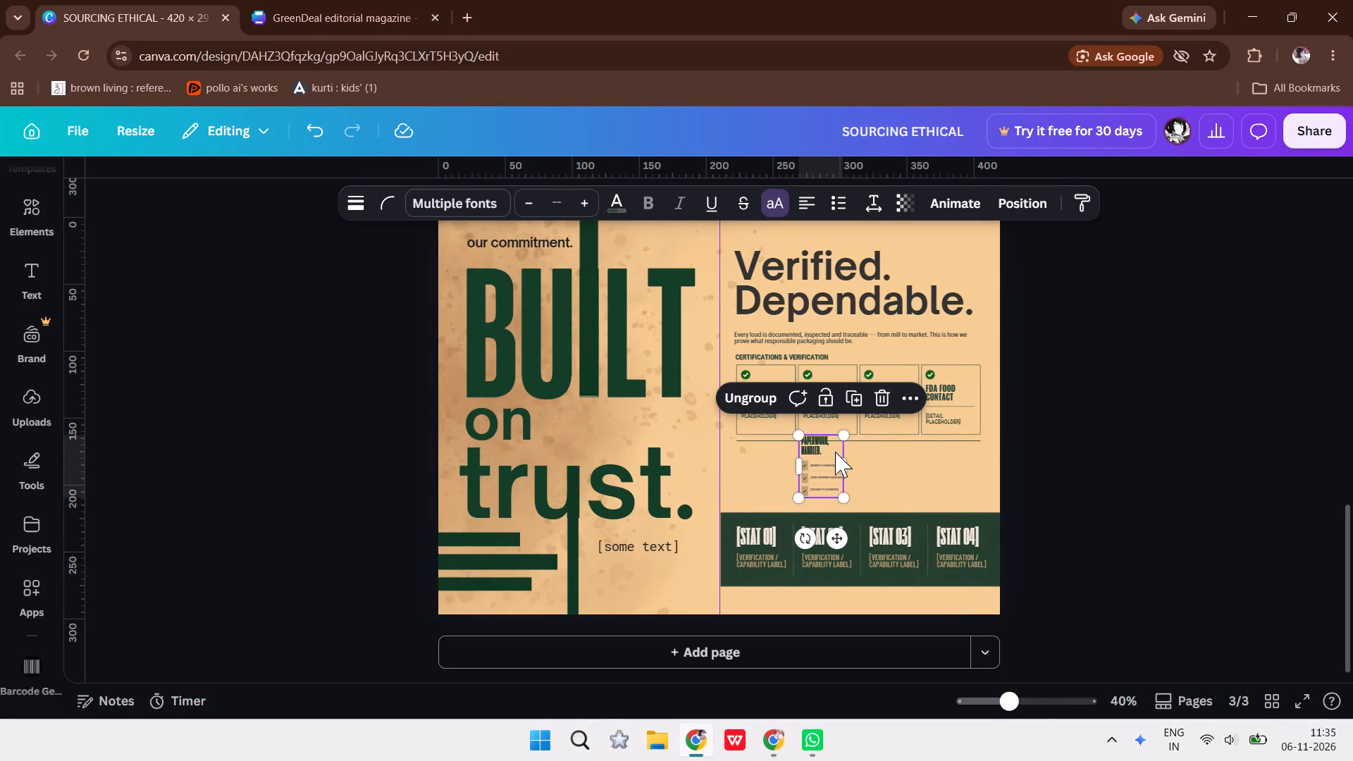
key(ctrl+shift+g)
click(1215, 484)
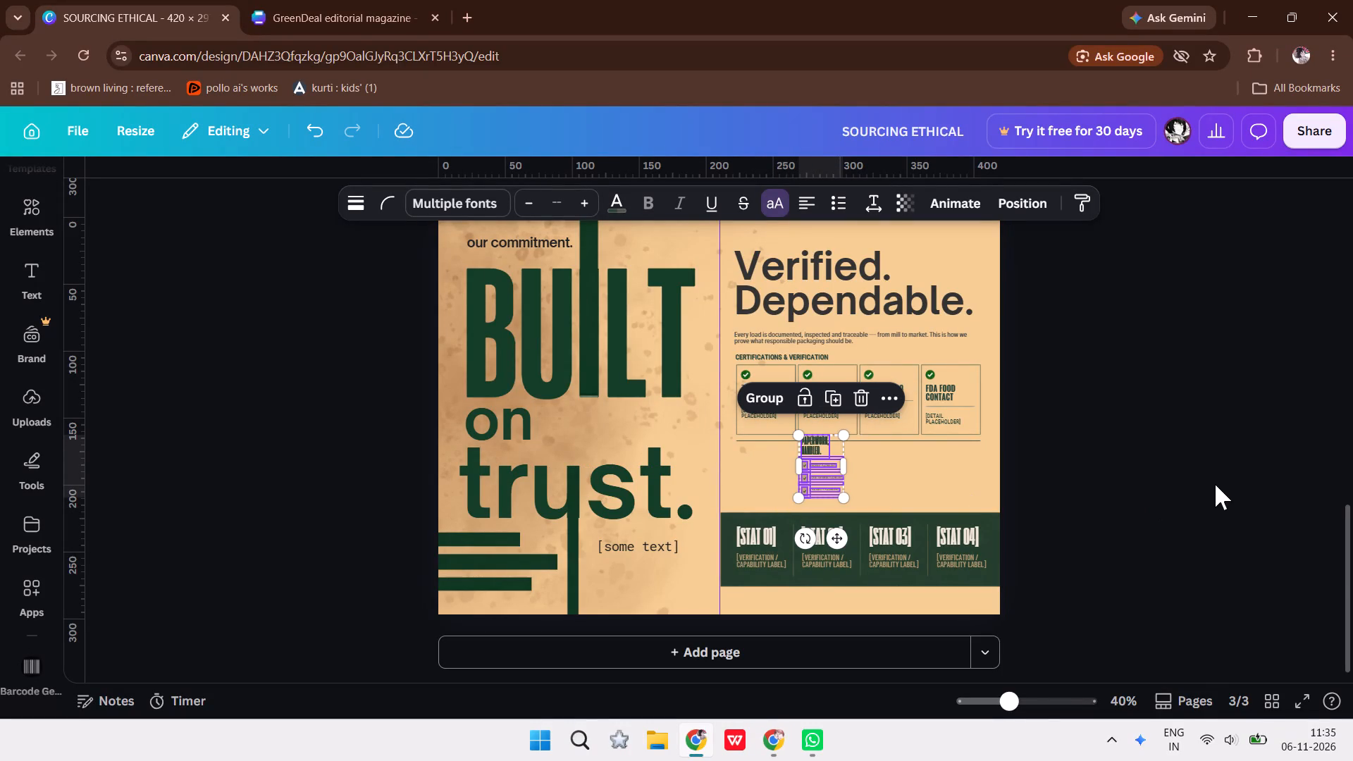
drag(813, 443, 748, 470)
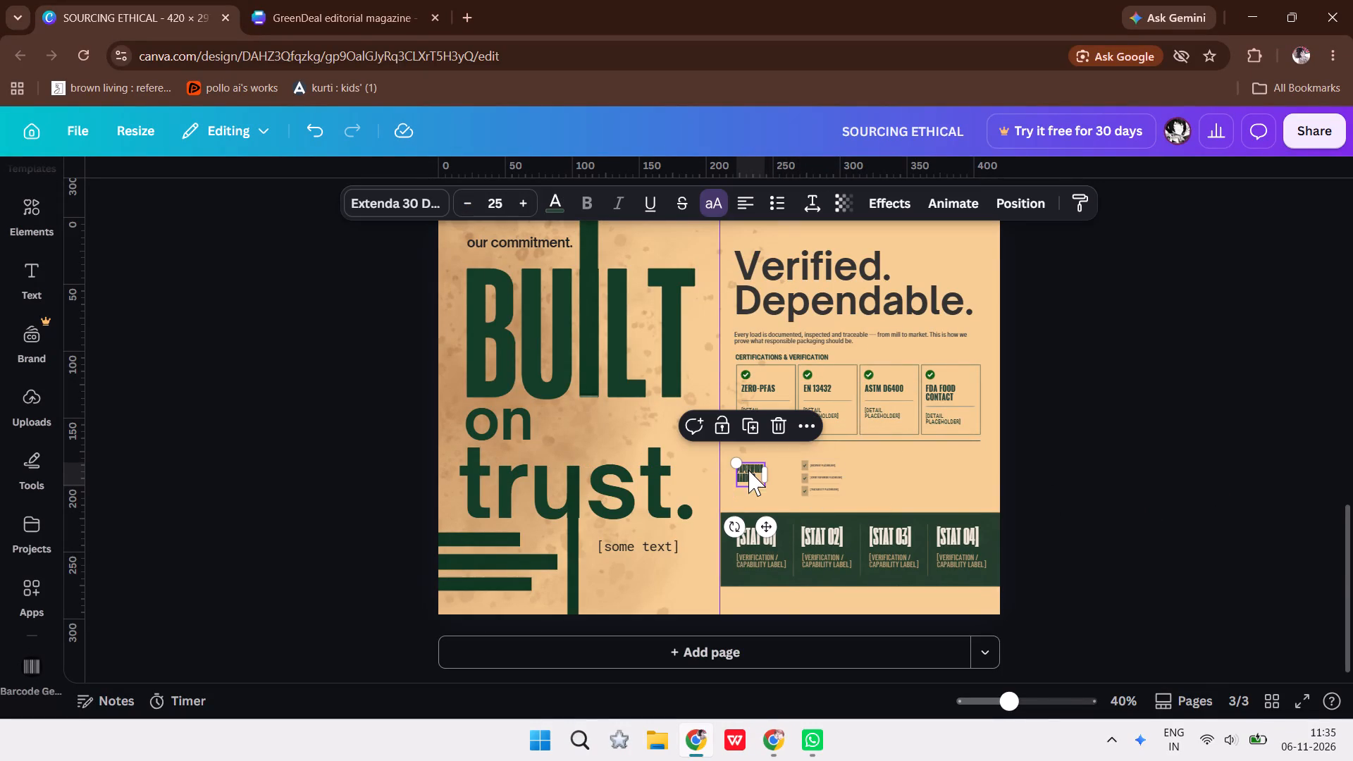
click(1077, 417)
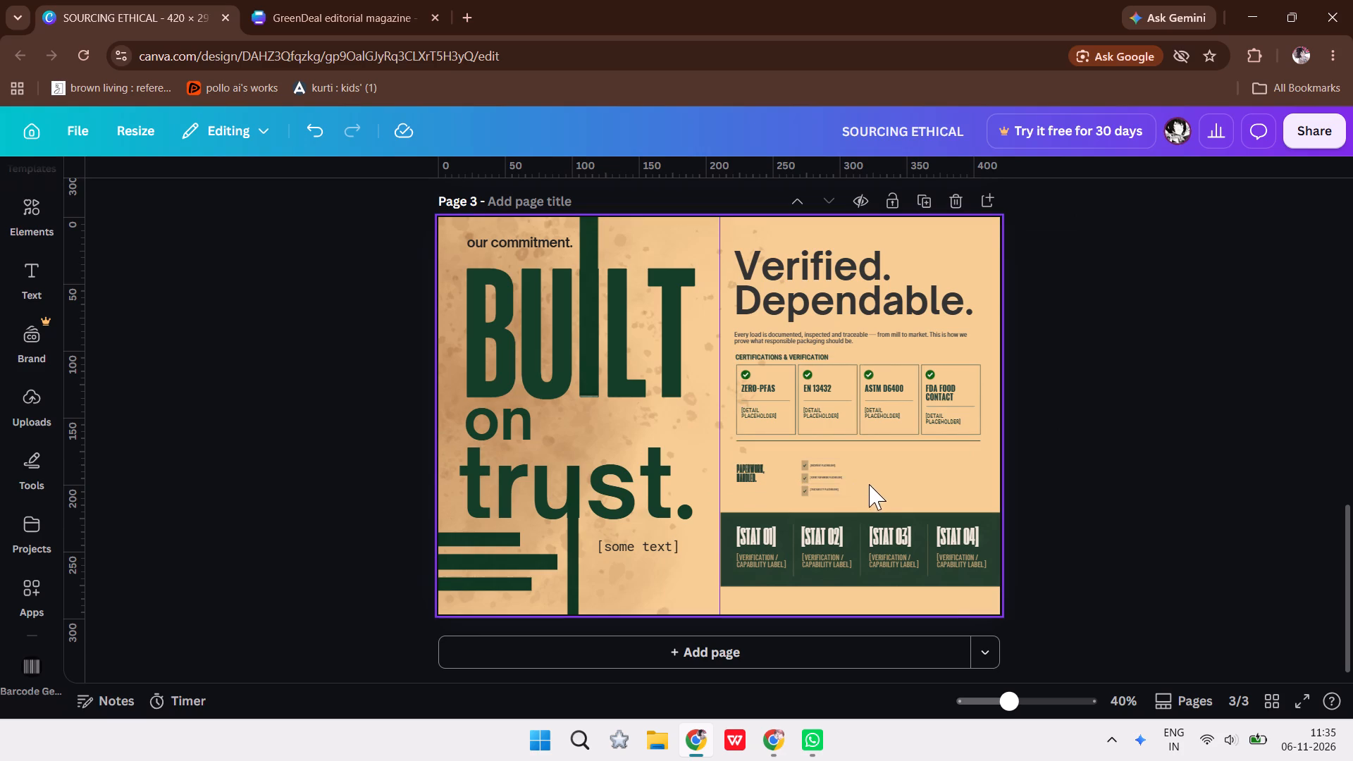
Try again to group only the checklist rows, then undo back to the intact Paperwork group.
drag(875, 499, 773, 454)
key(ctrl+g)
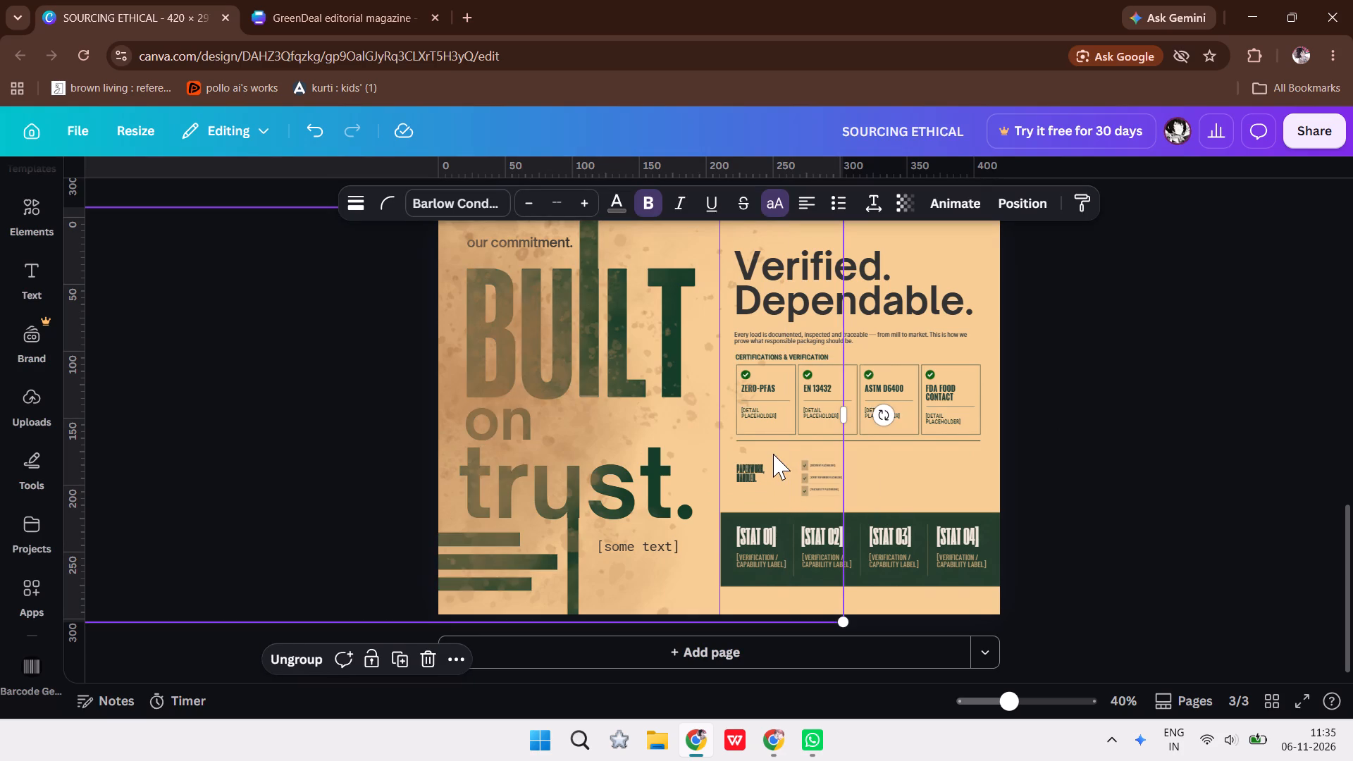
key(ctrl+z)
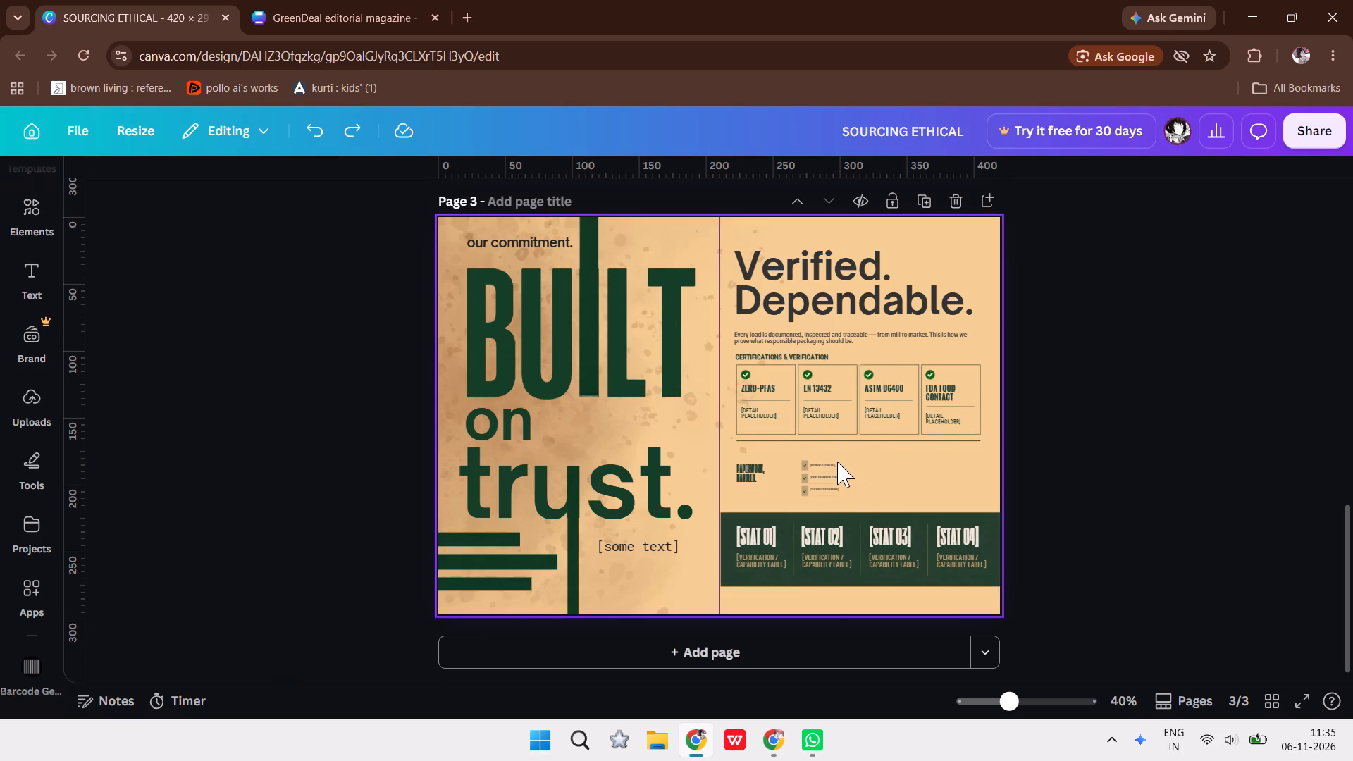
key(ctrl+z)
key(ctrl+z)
Move the Paperwork block beneath the ASTM D6400 card and ungroup it.
drag(832, 459, 929, 478)
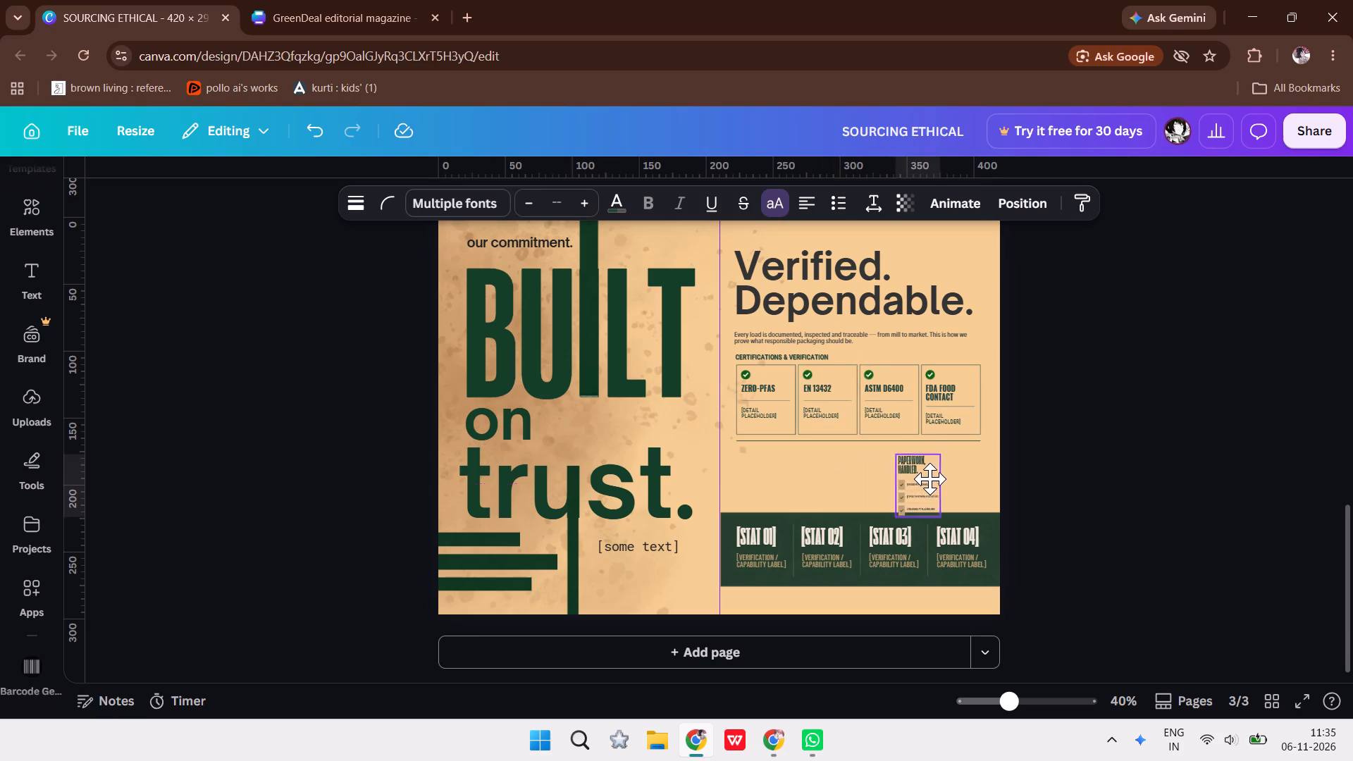
drag(929, 478, 922, 460)
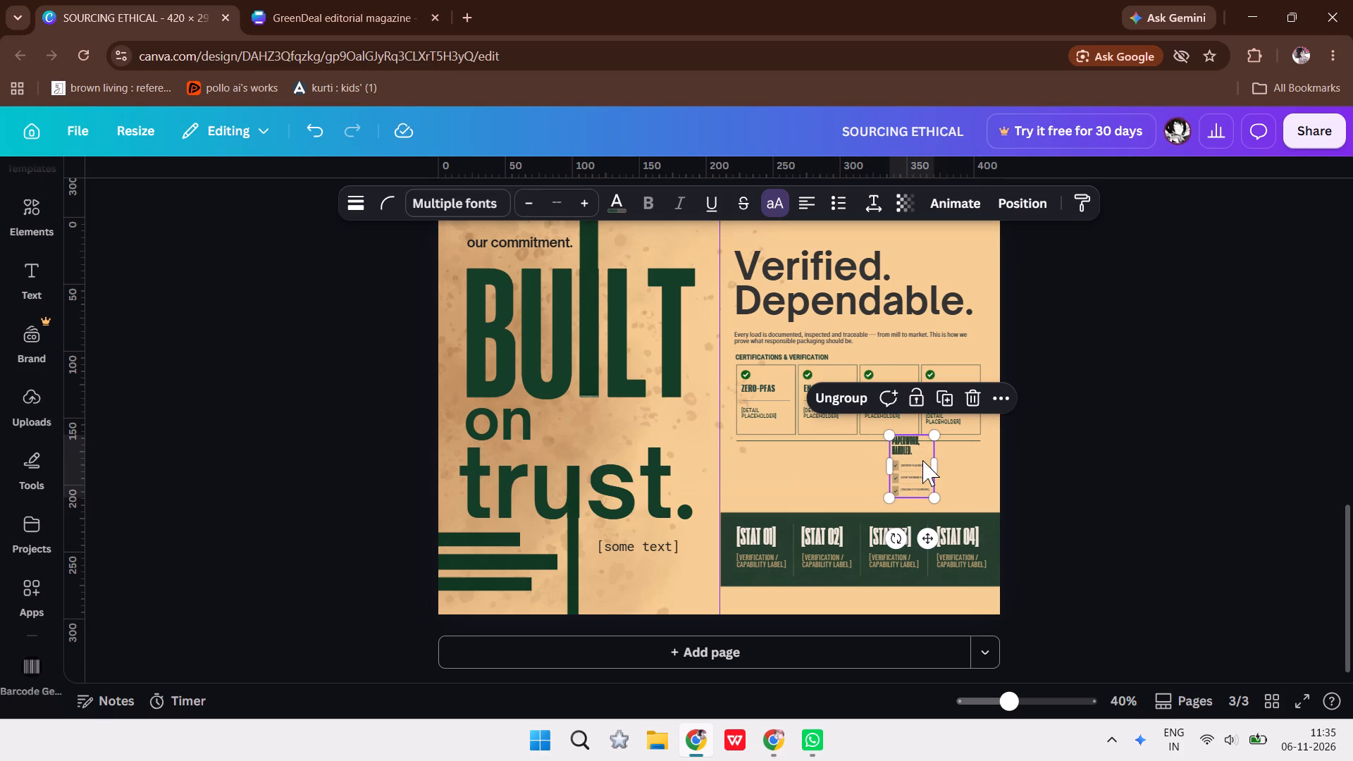
key(ctrl+shift+g)
click(1132, 491)
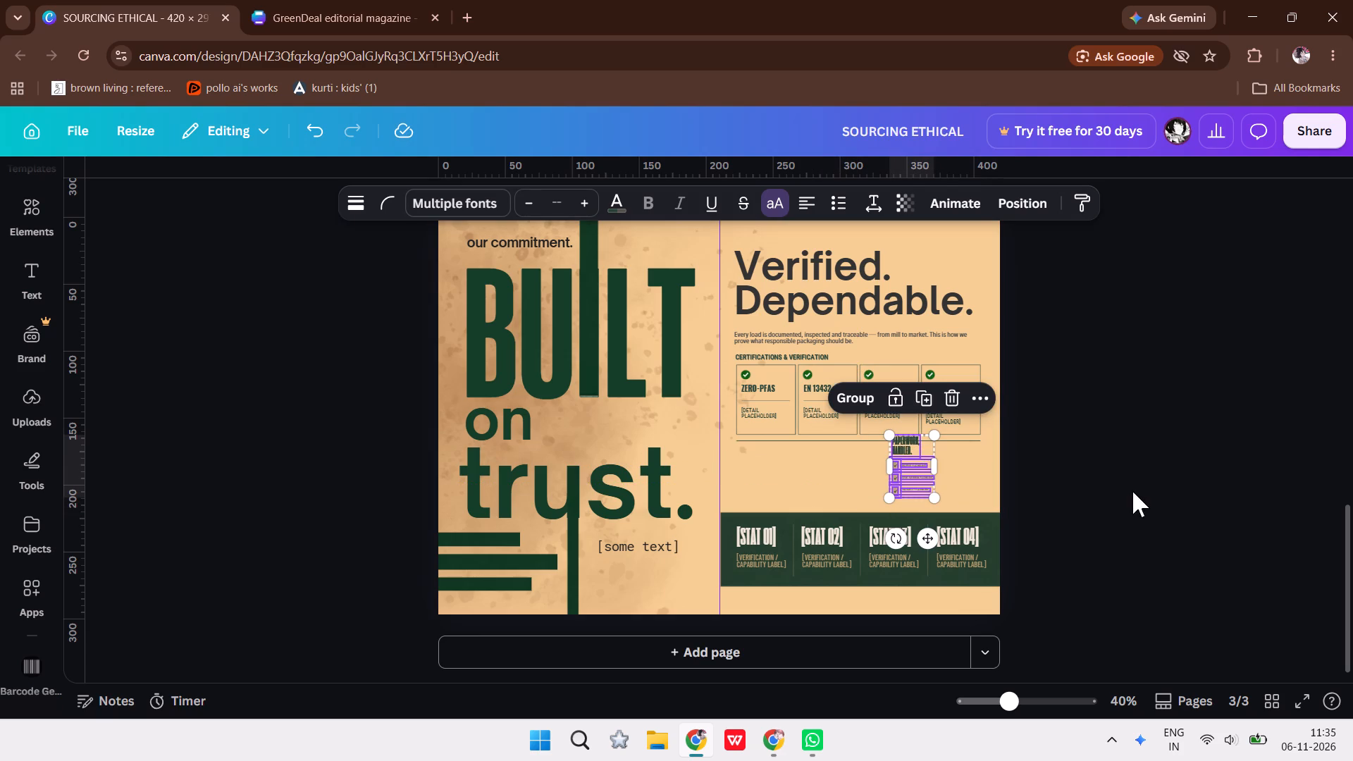
Group the three checklist rows without the heading and place them beneath the FDA Food Contact card.
drag(953, 491, 879, 463)
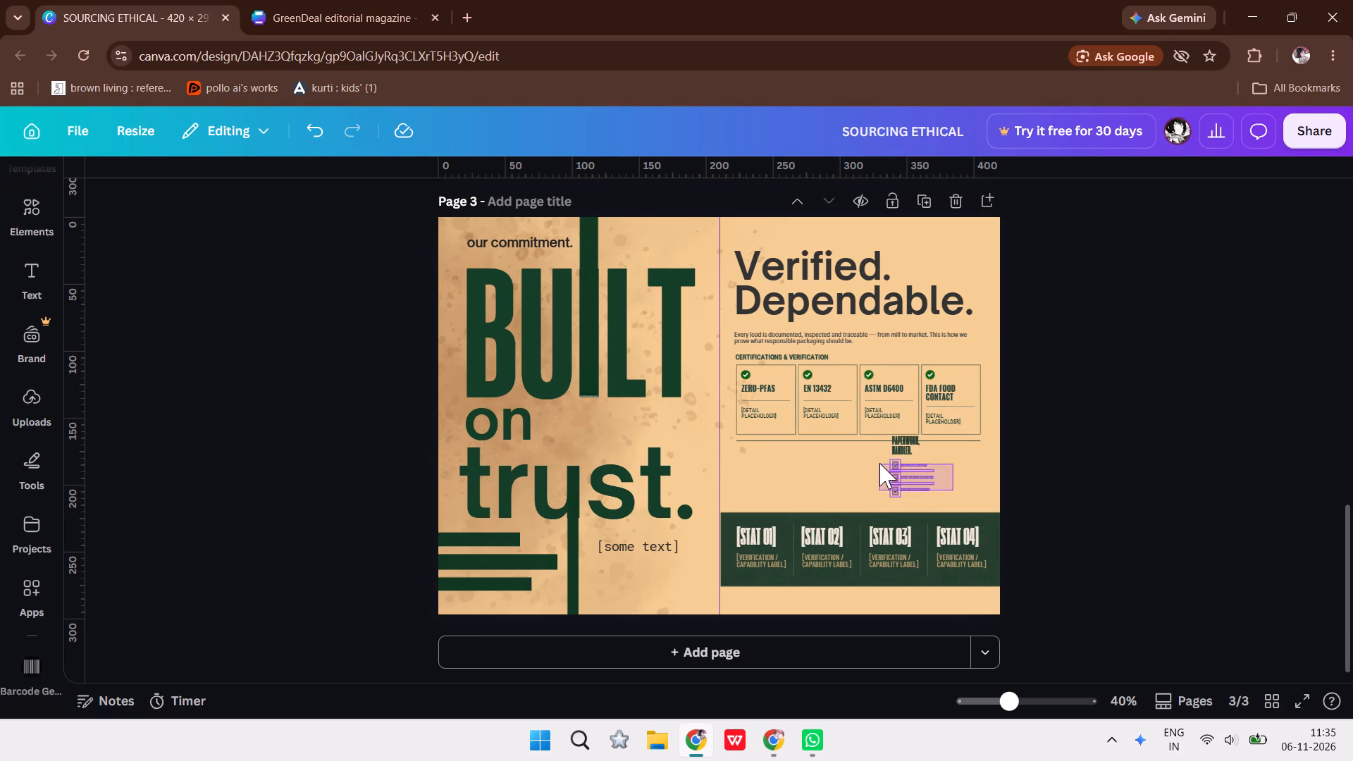
drag(879, 463, 879, 462)
key(ctrl+g)
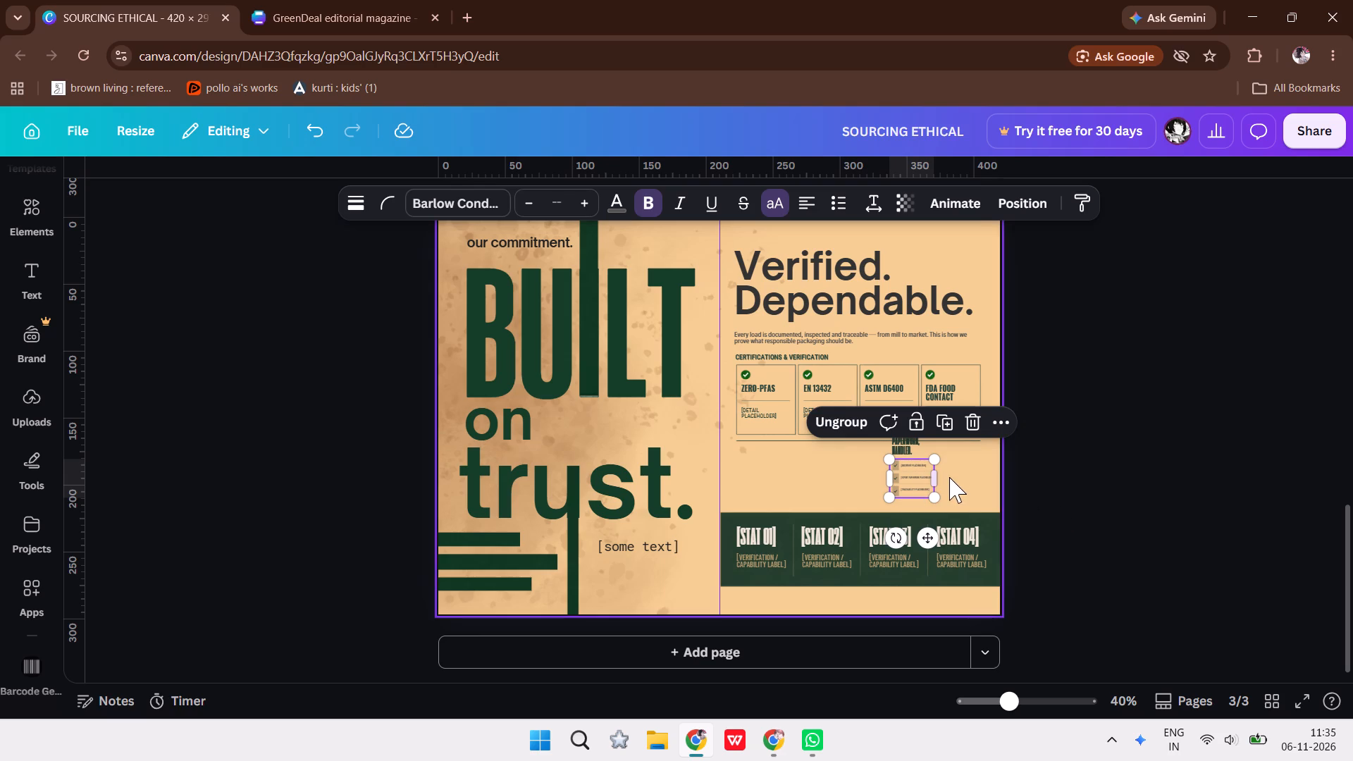
drag(917, 474, 957, 467)
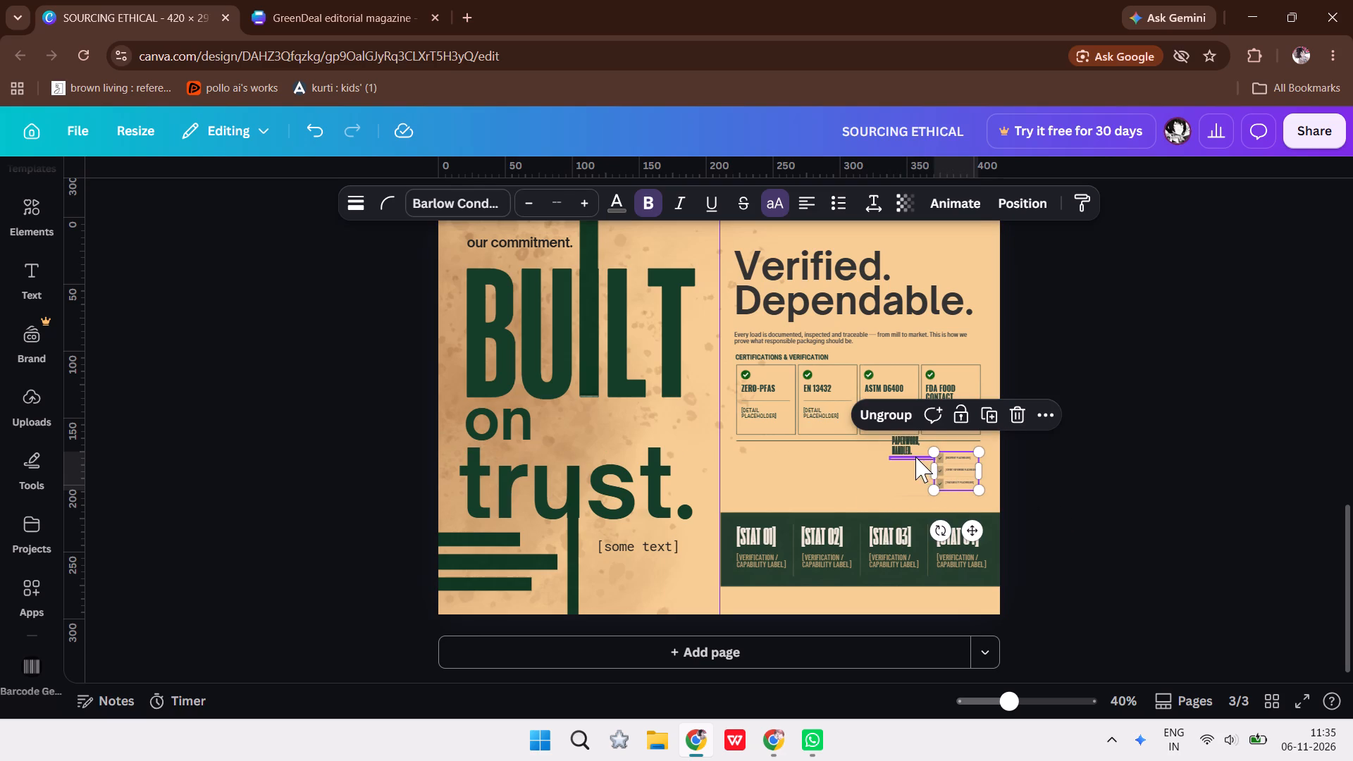
Place the "Paperwork, Handled." heading at the column's left margin, just below the divider under the ZERO-PFAS card.
drag(908, 452, 758, 474)
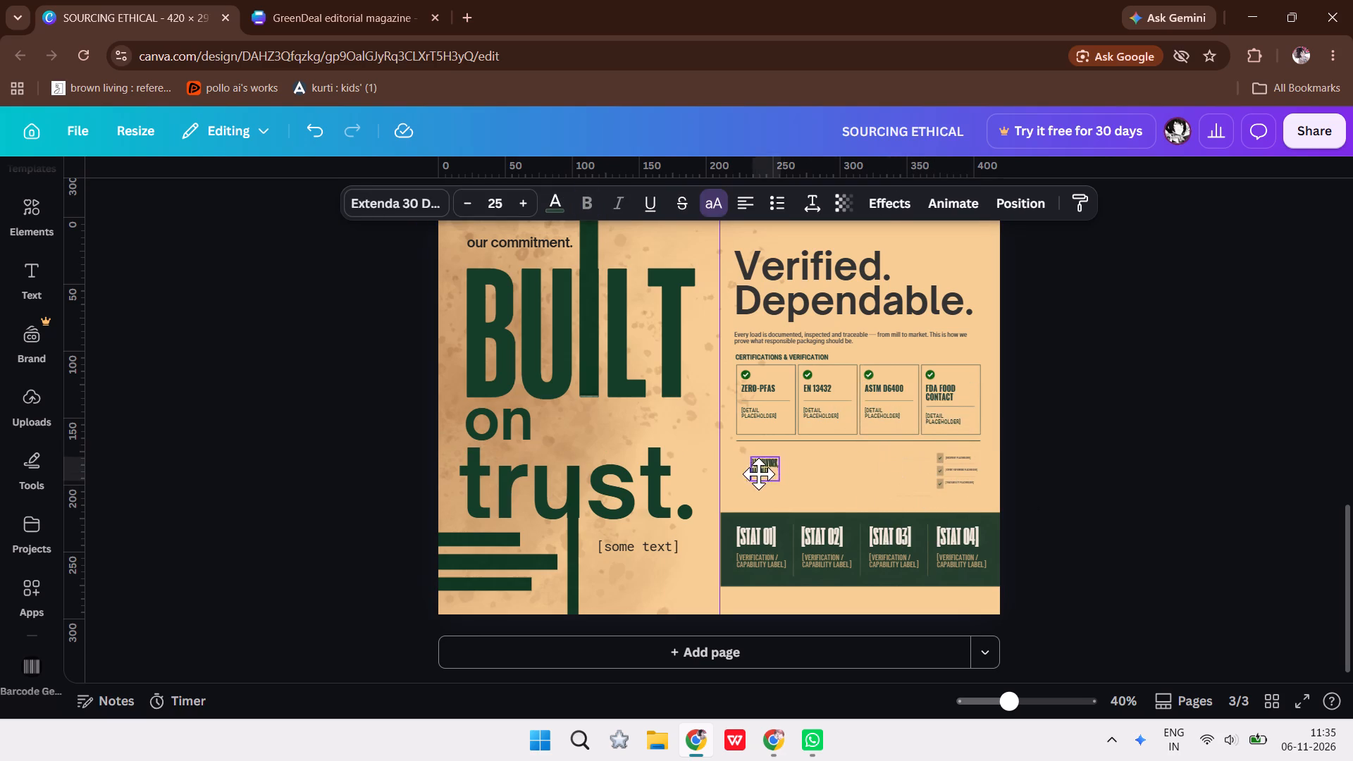
drag(758, 474, 751, 465)
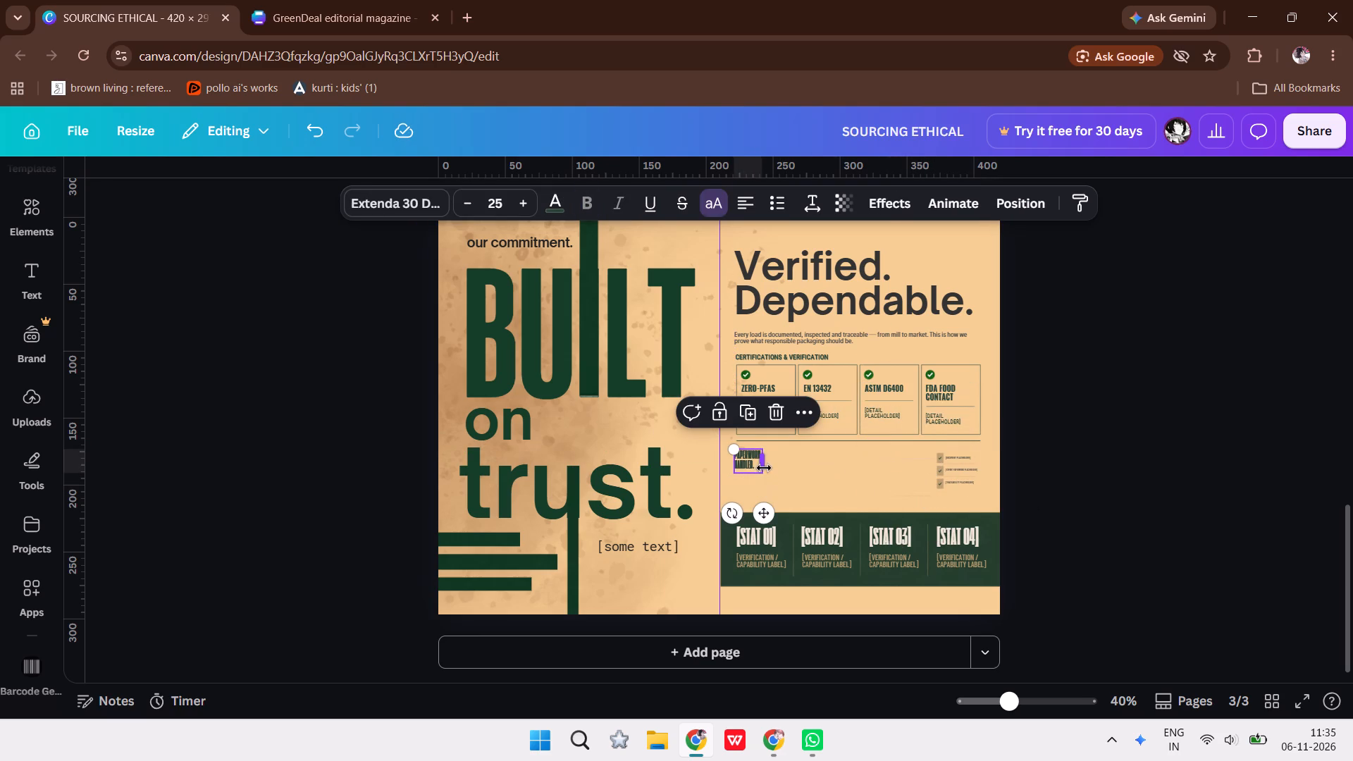
Enlarge the "Paperwork, Handled." heading to a font size of about 152 and move it onto the right-hand half of the spread.
drag(731, 449, 602, 312)
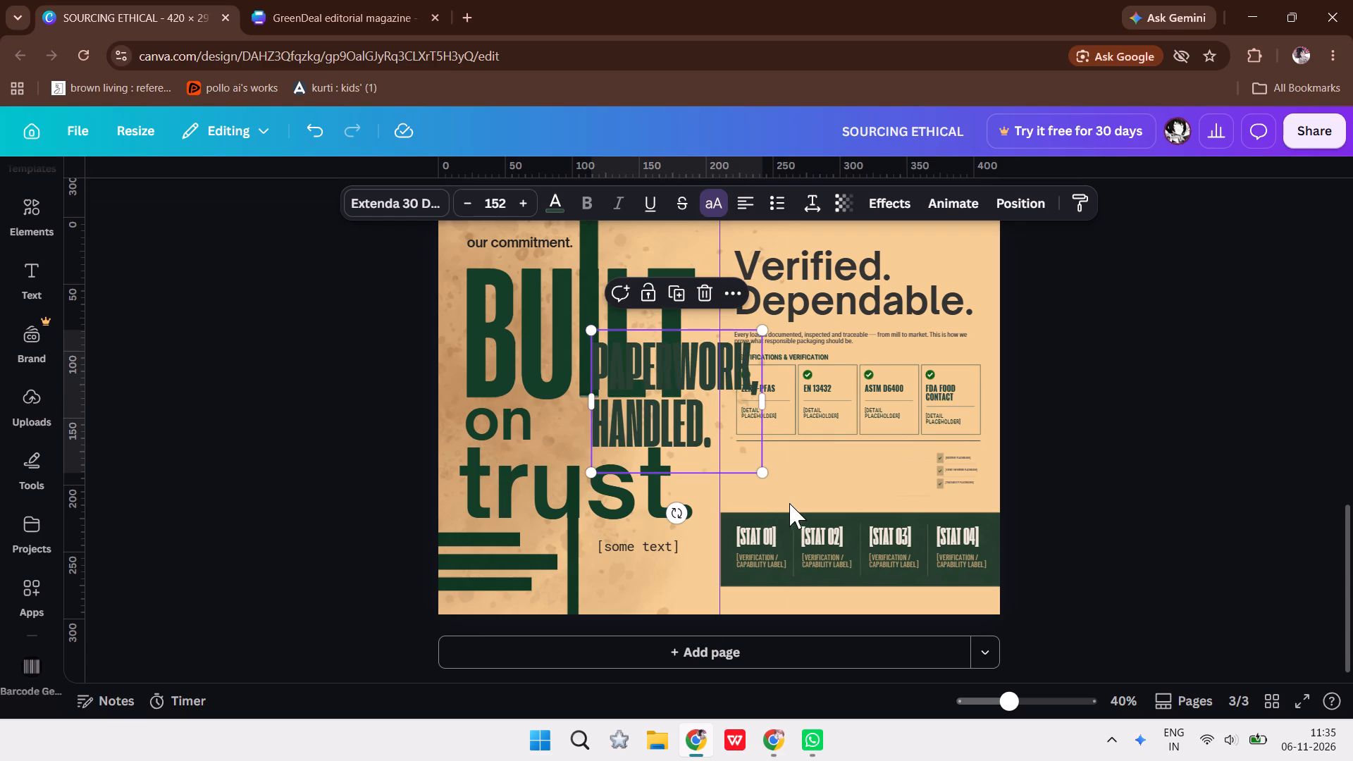
drag(715, 443, 807, 500)
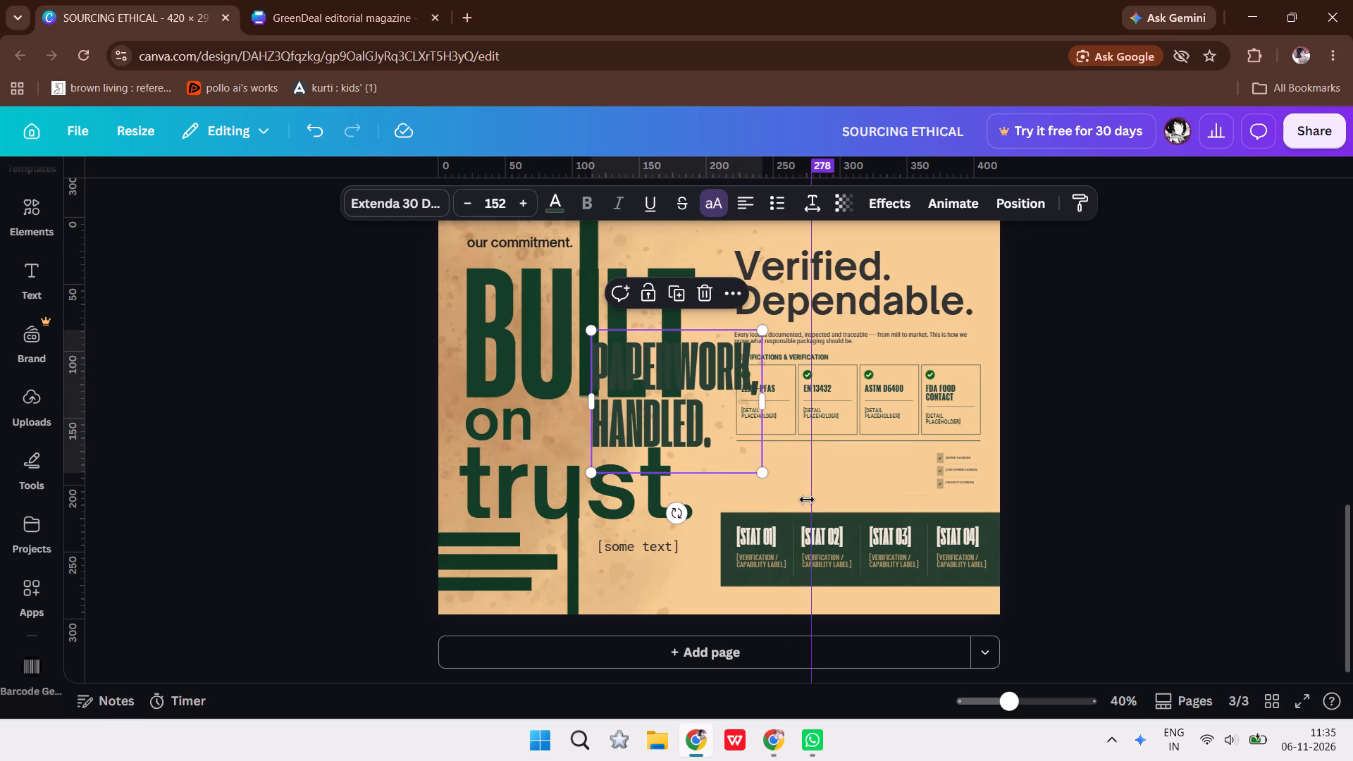
key(ctrl+z)
drag(705, 447, 800, 526)
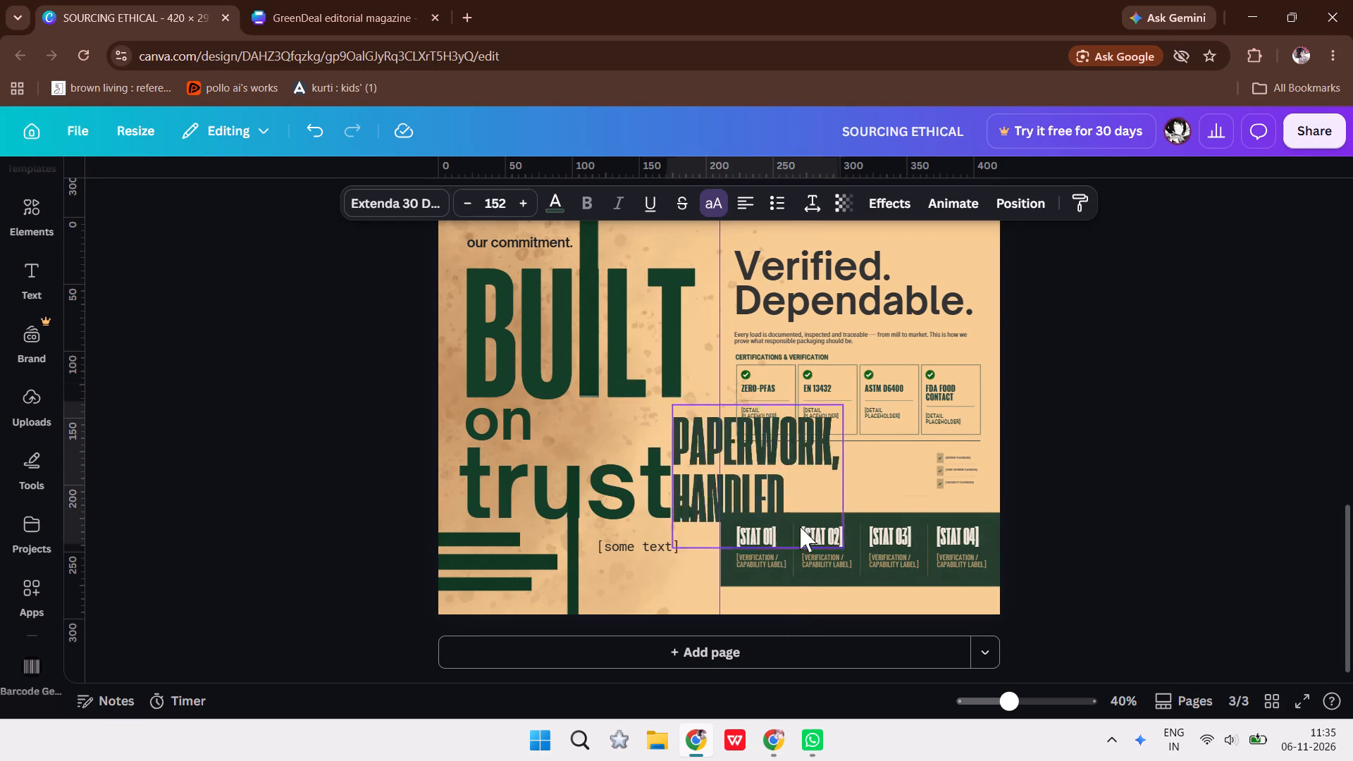
drag(800, 526, 836, 521)
Change the "Paperwork, Handled." heading's font to Open Sauce and turn off its all-caps formatting.
double_click(836, 521)
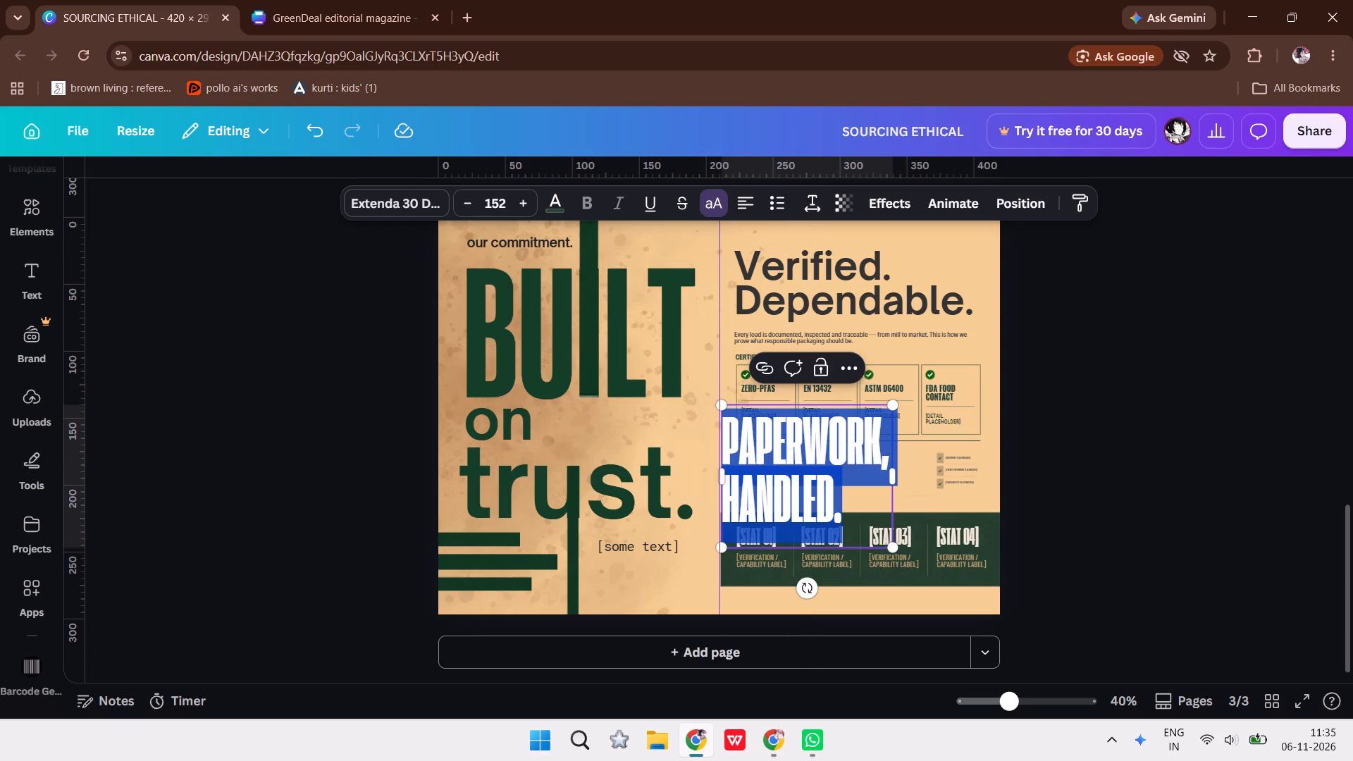
click(397, 198)
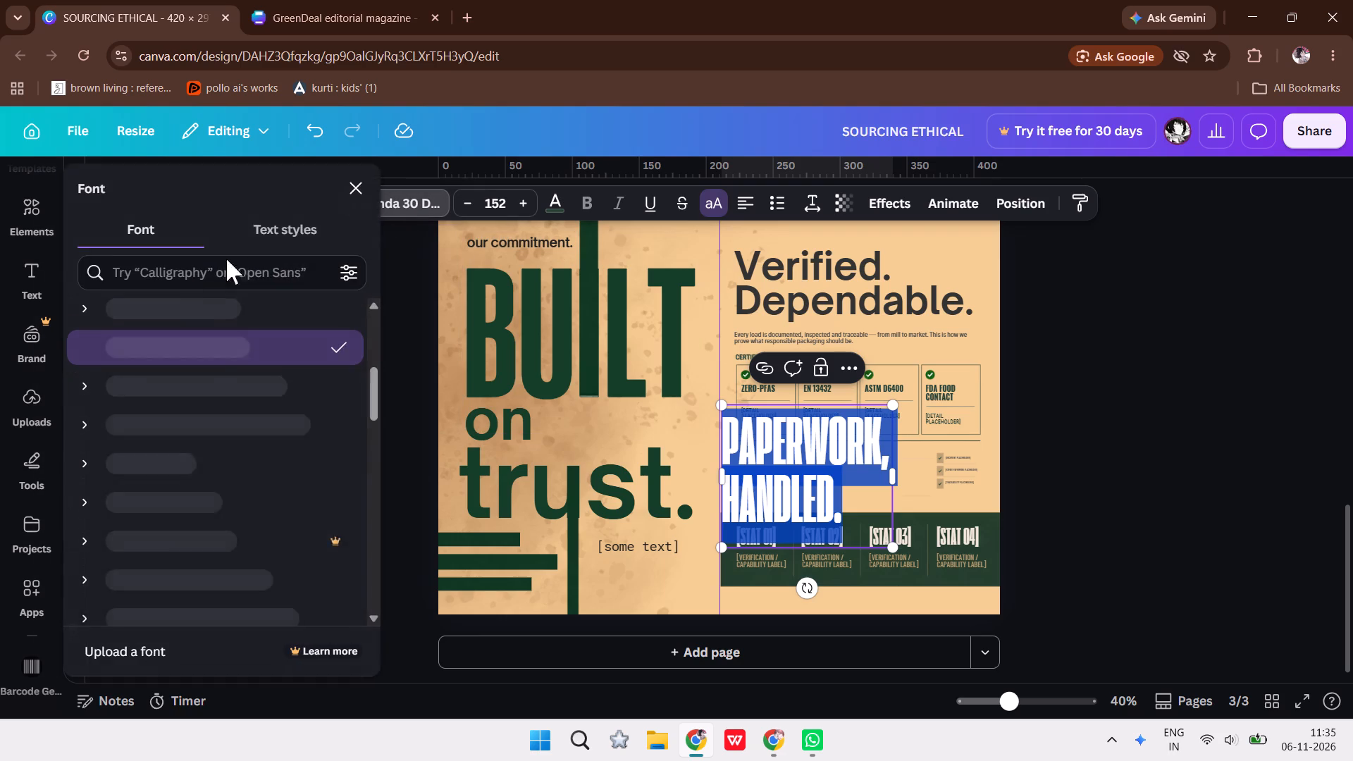
click(128, 536)
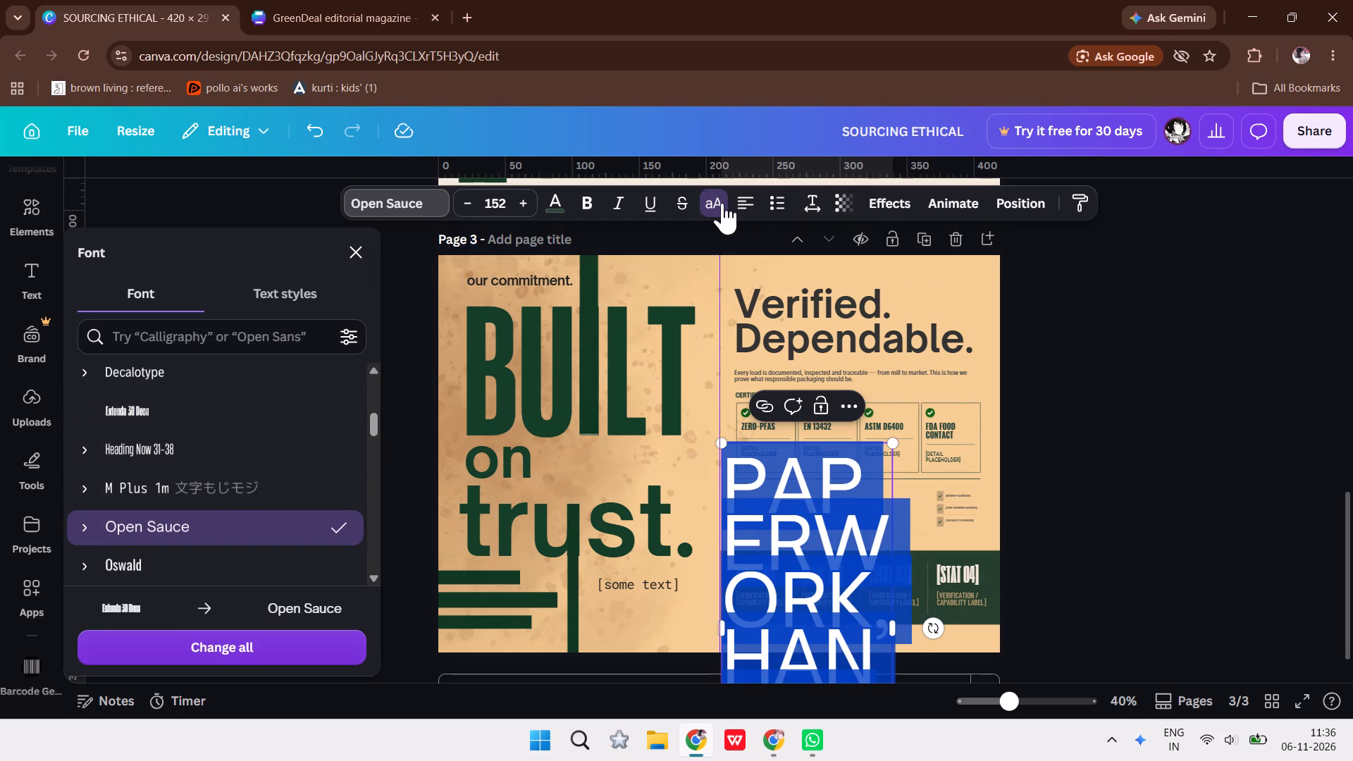
click(717, 211)
Reduce the "Paperwork, Handled." heading's font size to 18.
triple_click(474, 202)
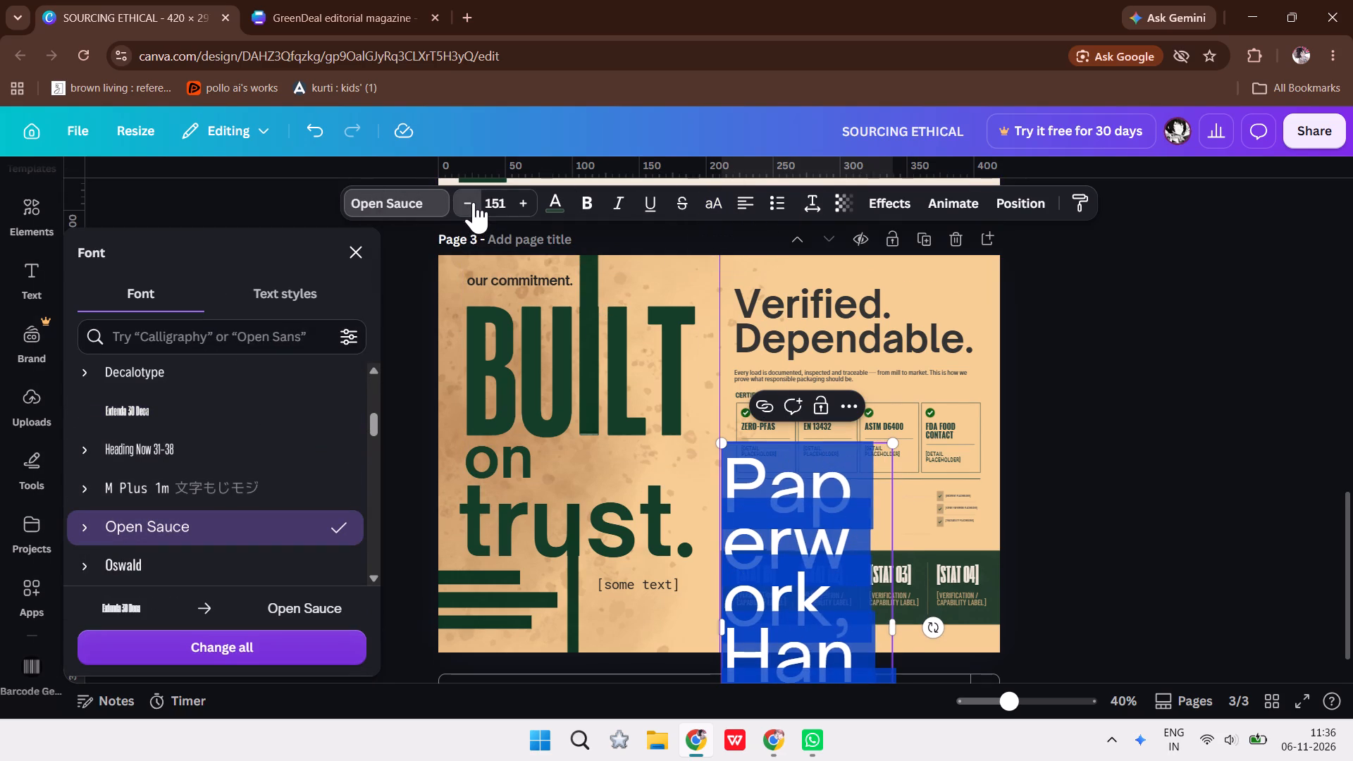
triple_click(474, 202)
click(474, 202)
click(486, 204)
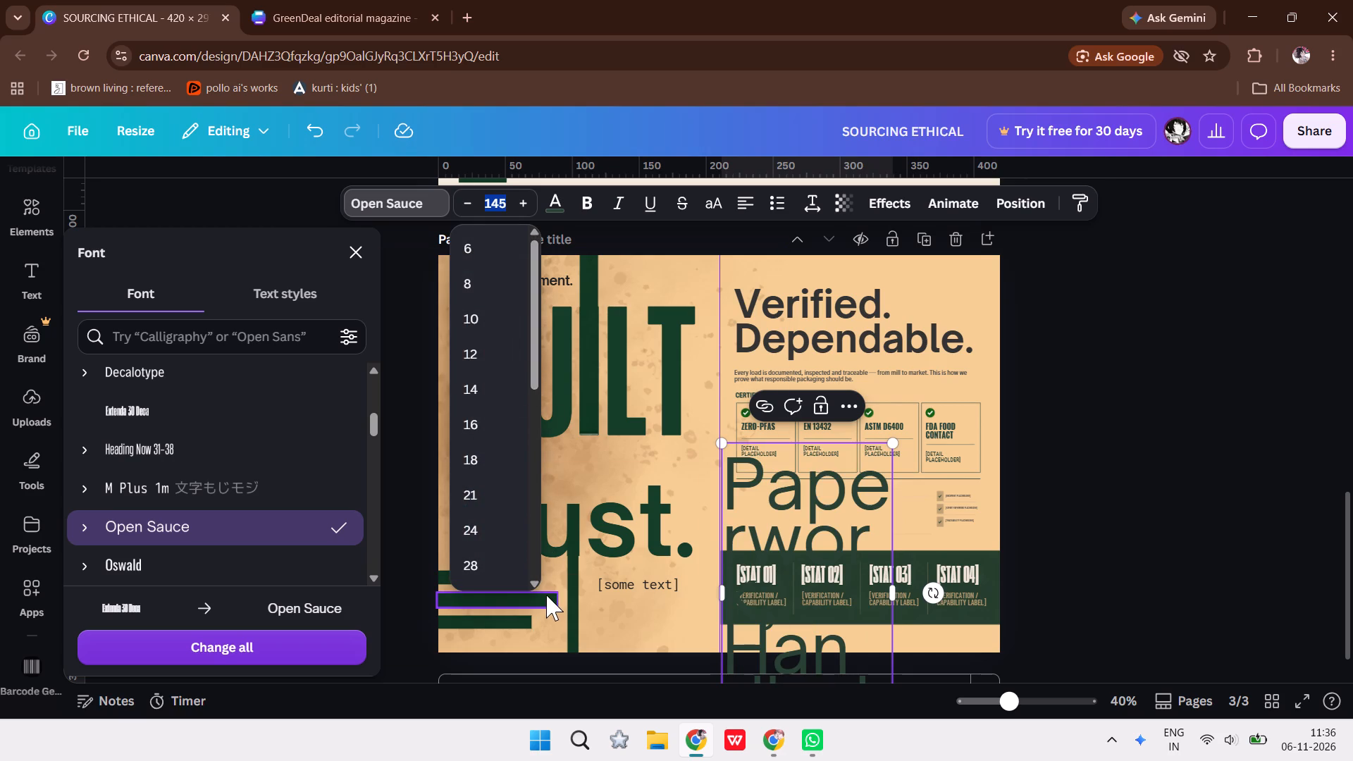
click(531, 394)
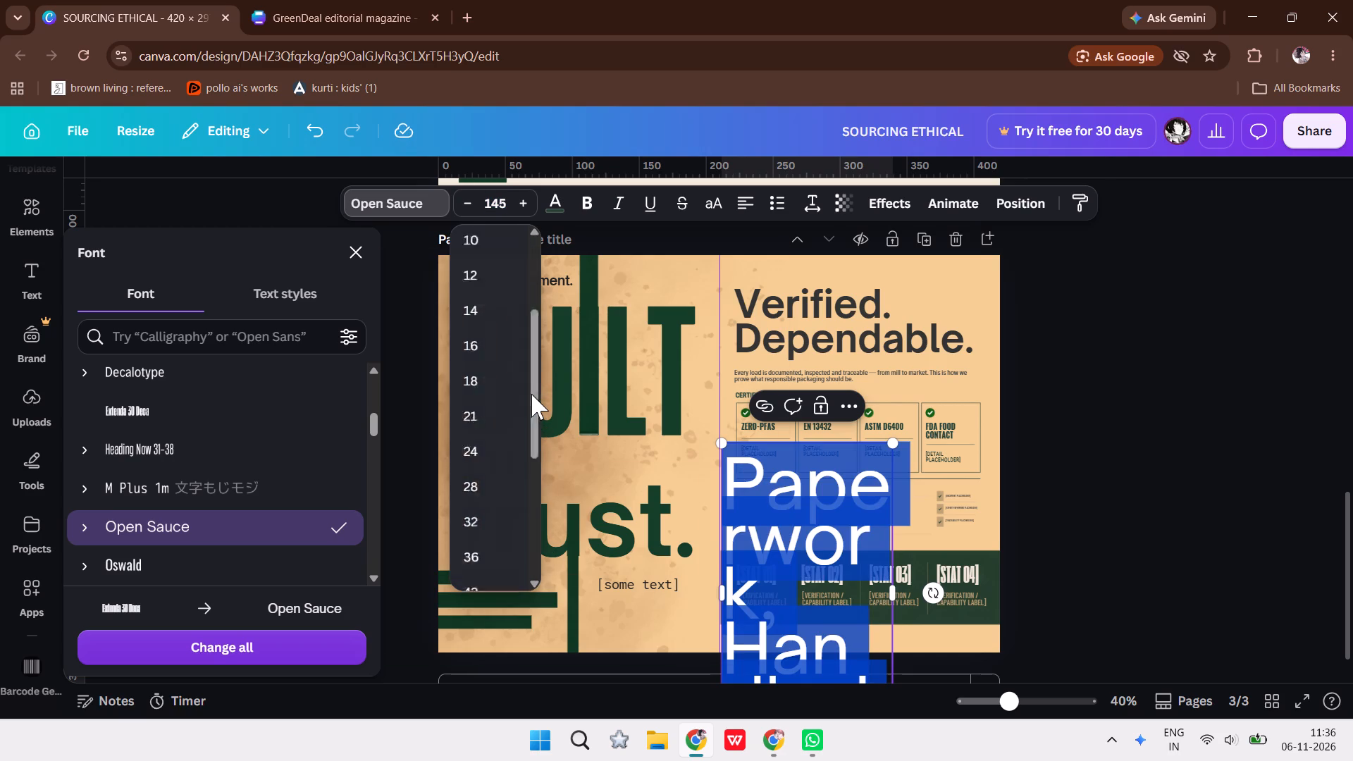
click(490, 204)
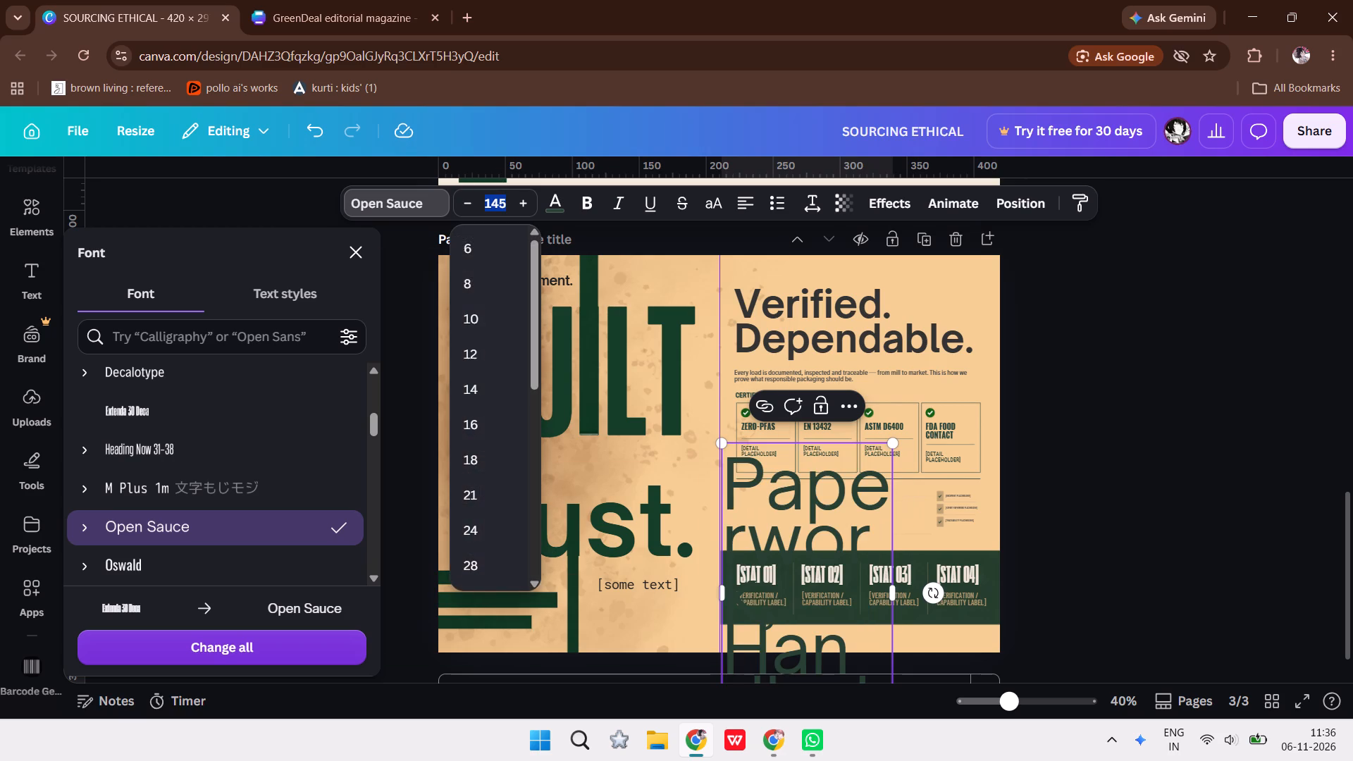
key(Down)
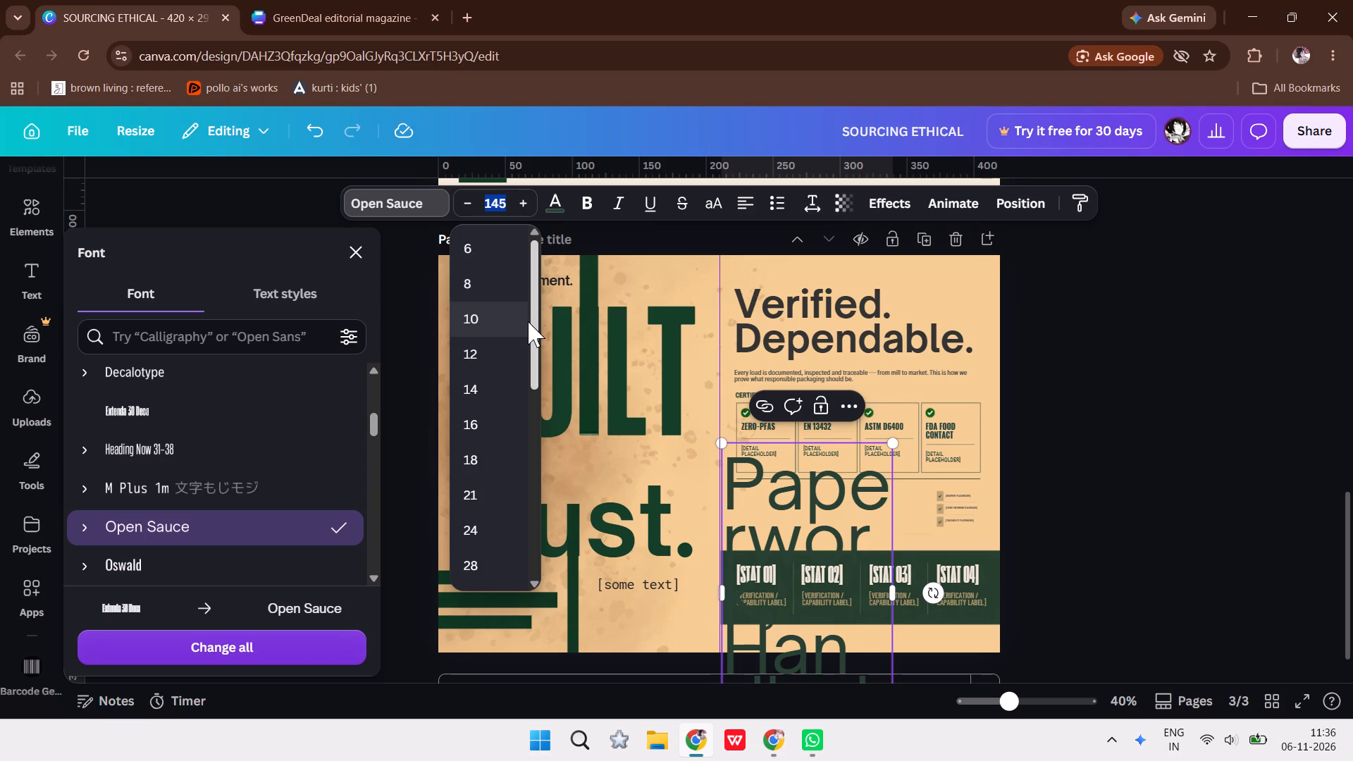
click(528, 321)
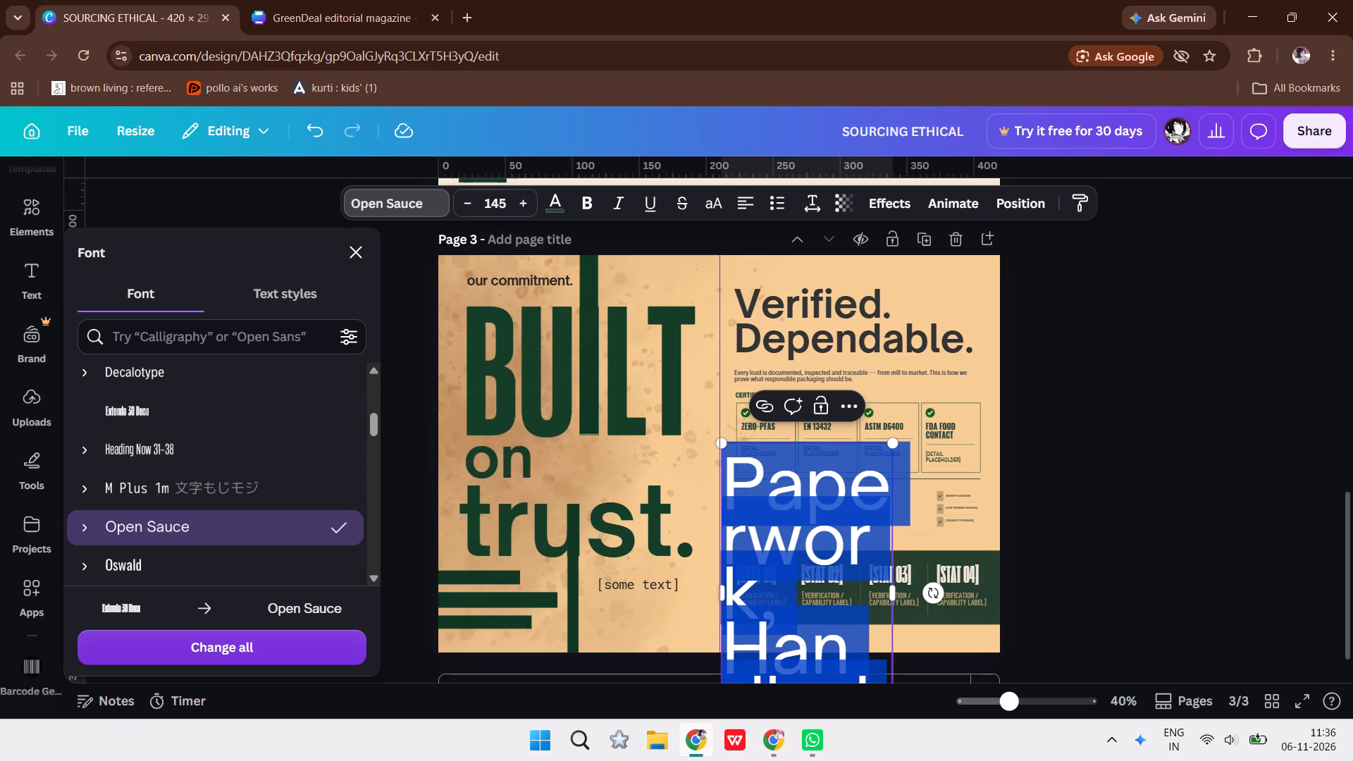
click(495, 204)
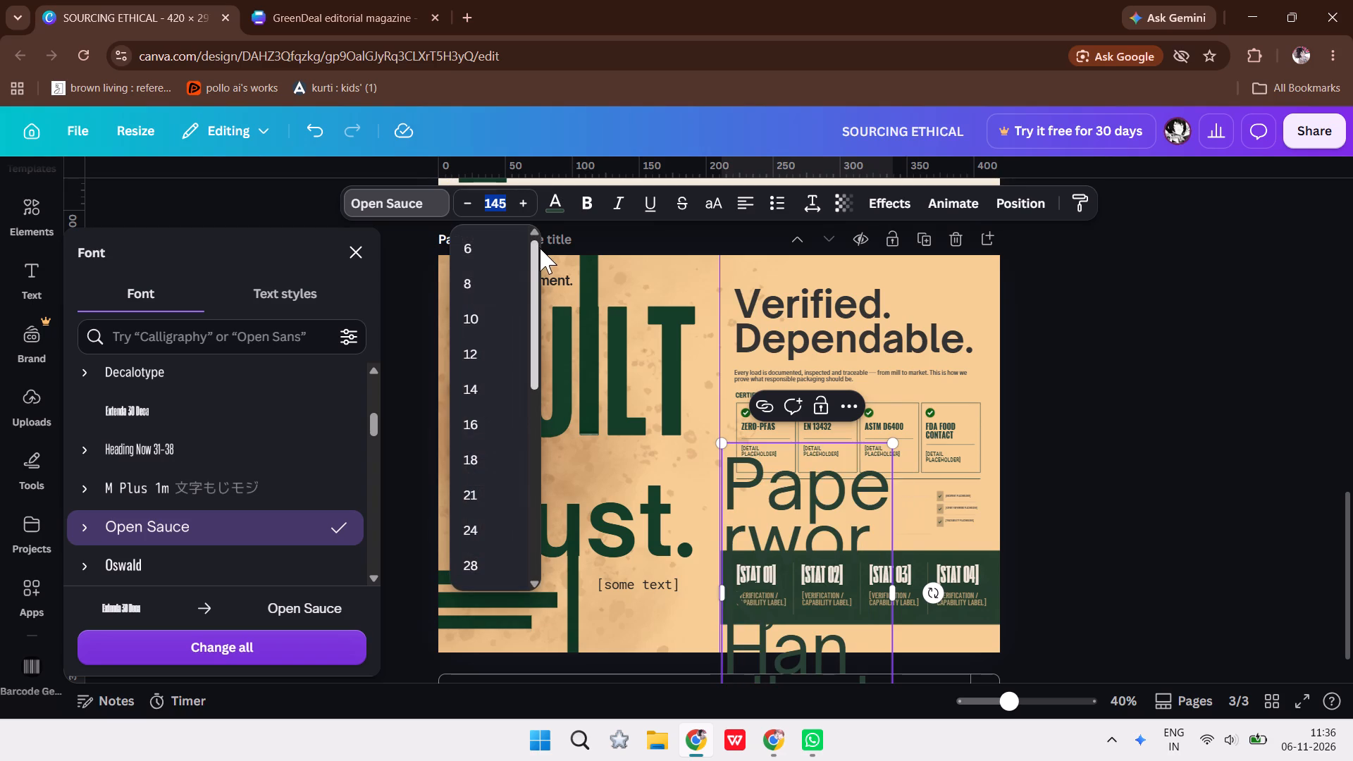
click(539, 249)
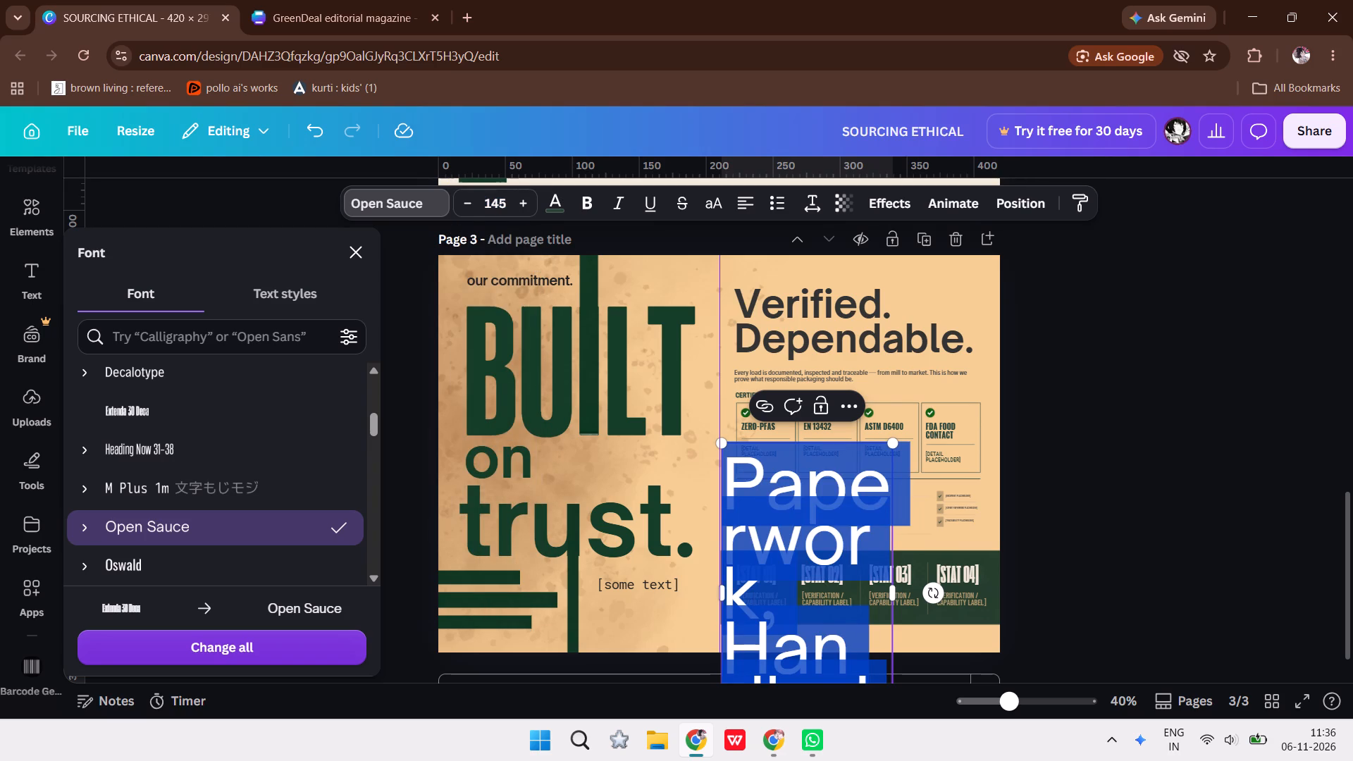
click(494, 210)
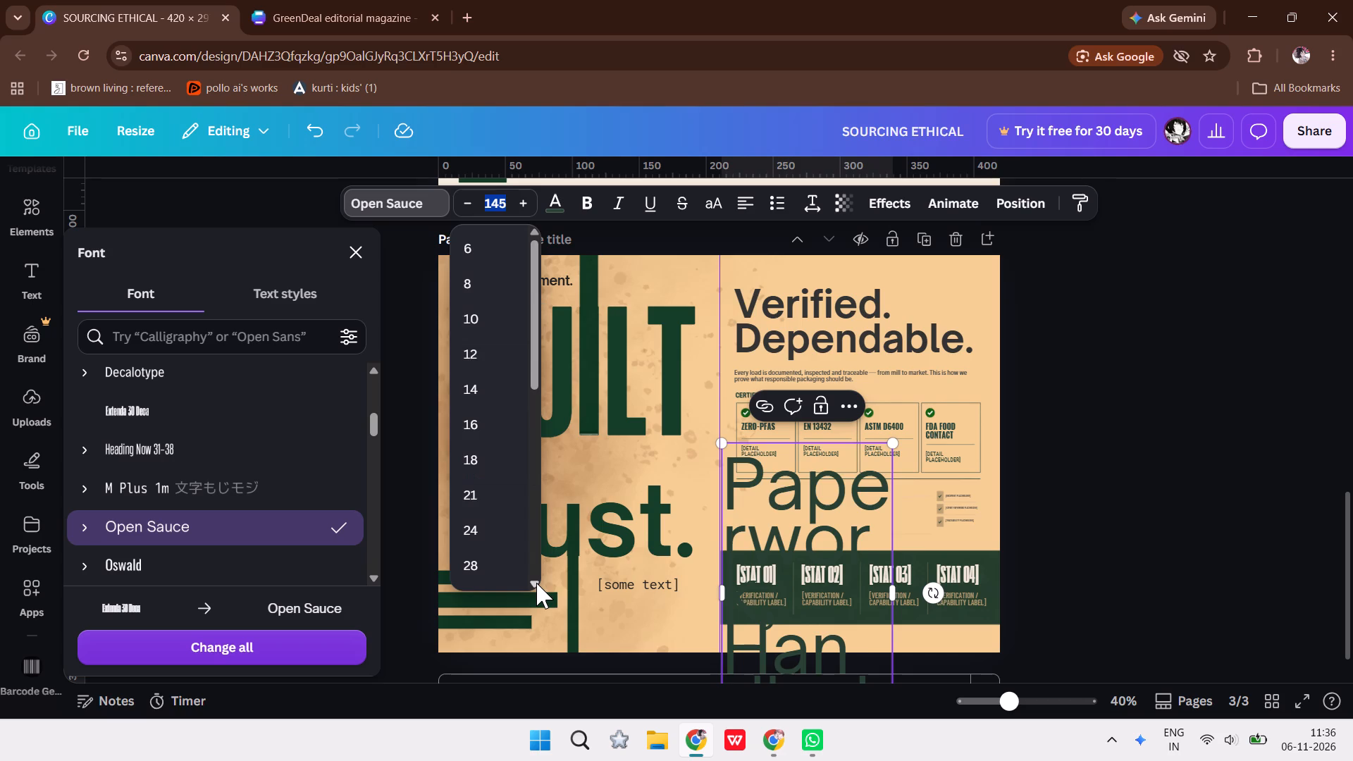
click(536, 583)
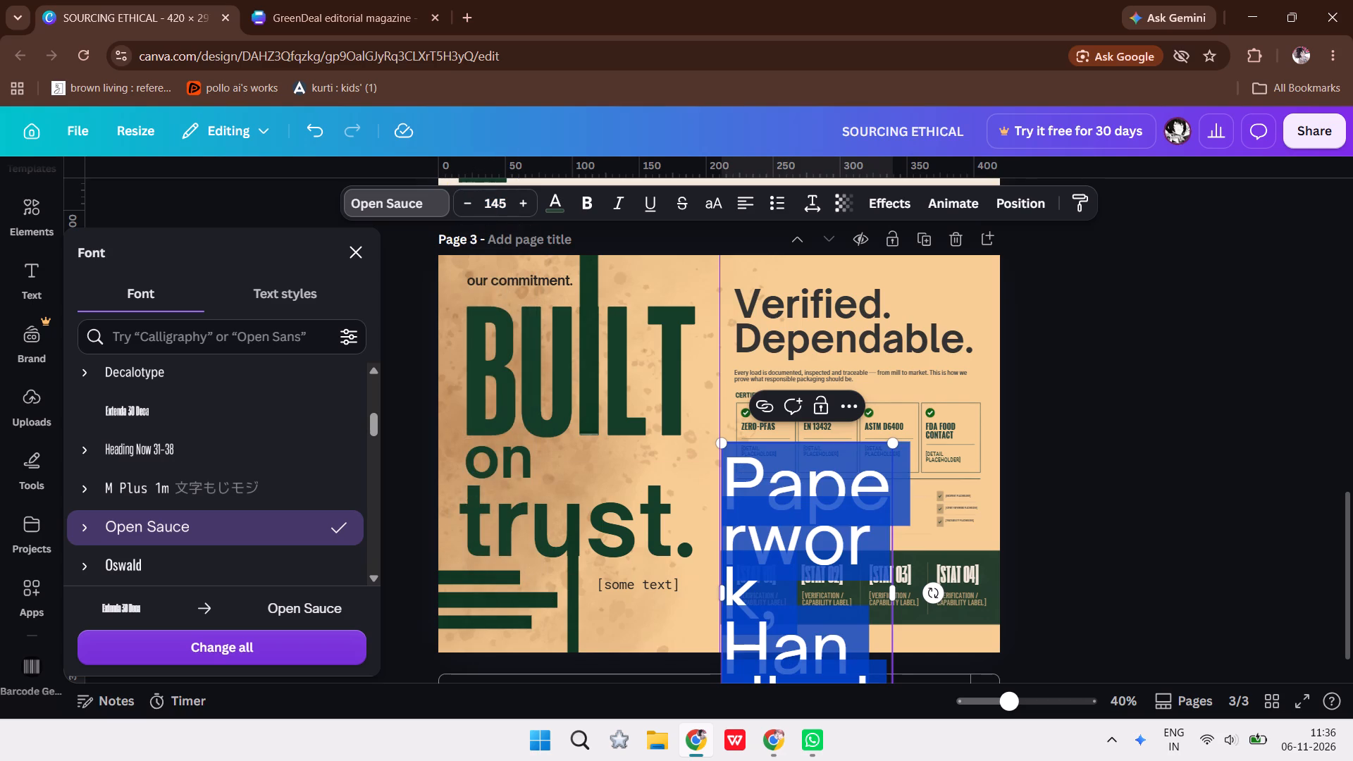
click(486, 202)
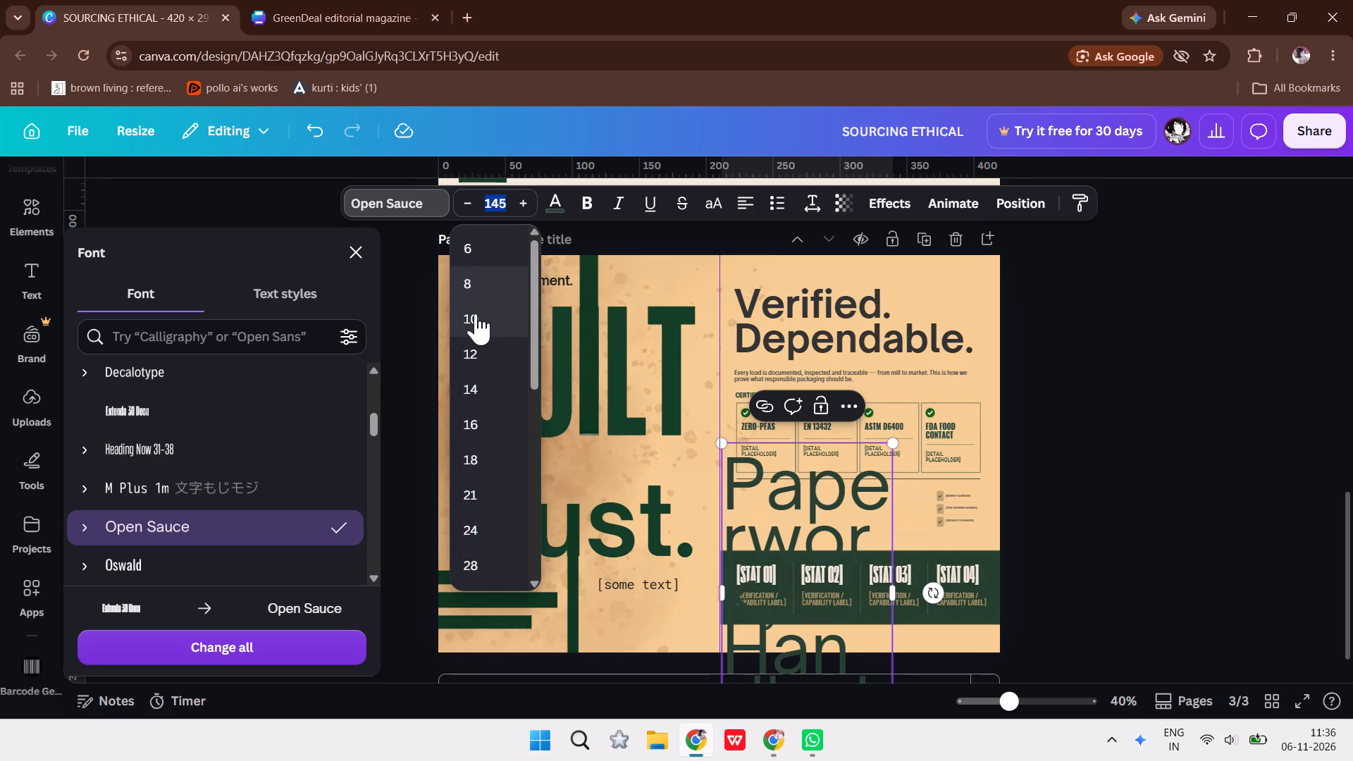
click(485, 462)
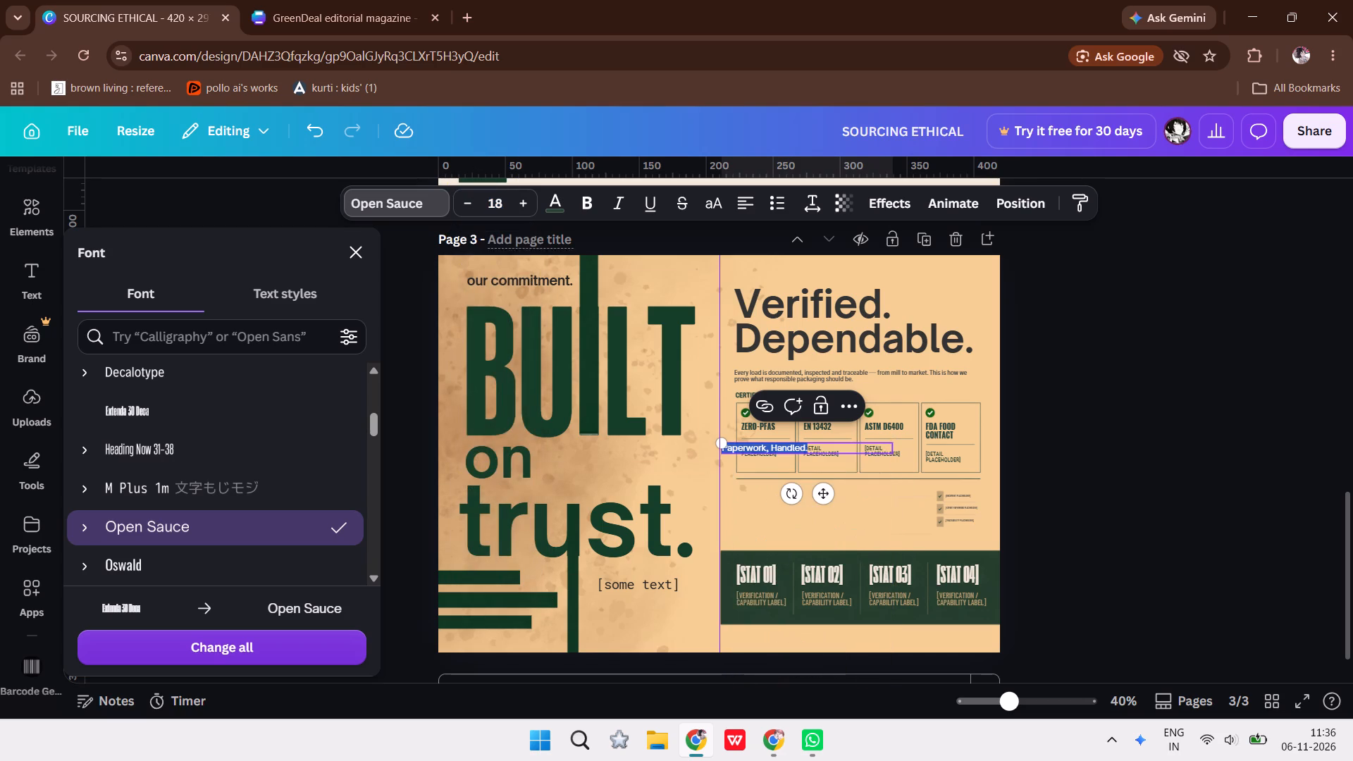
Set the "Paperwork, Handled." heading's font size to 56.
click(499, 184)
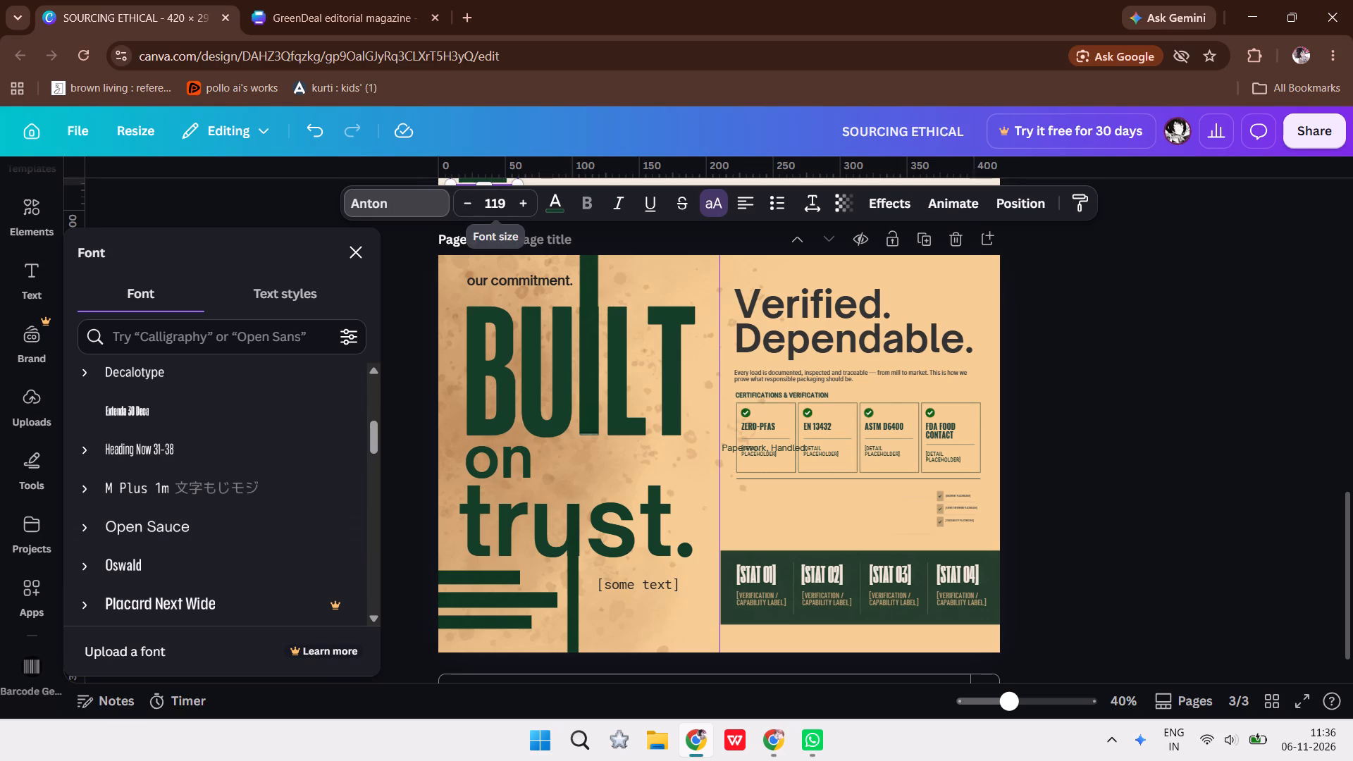
click(770, 443)
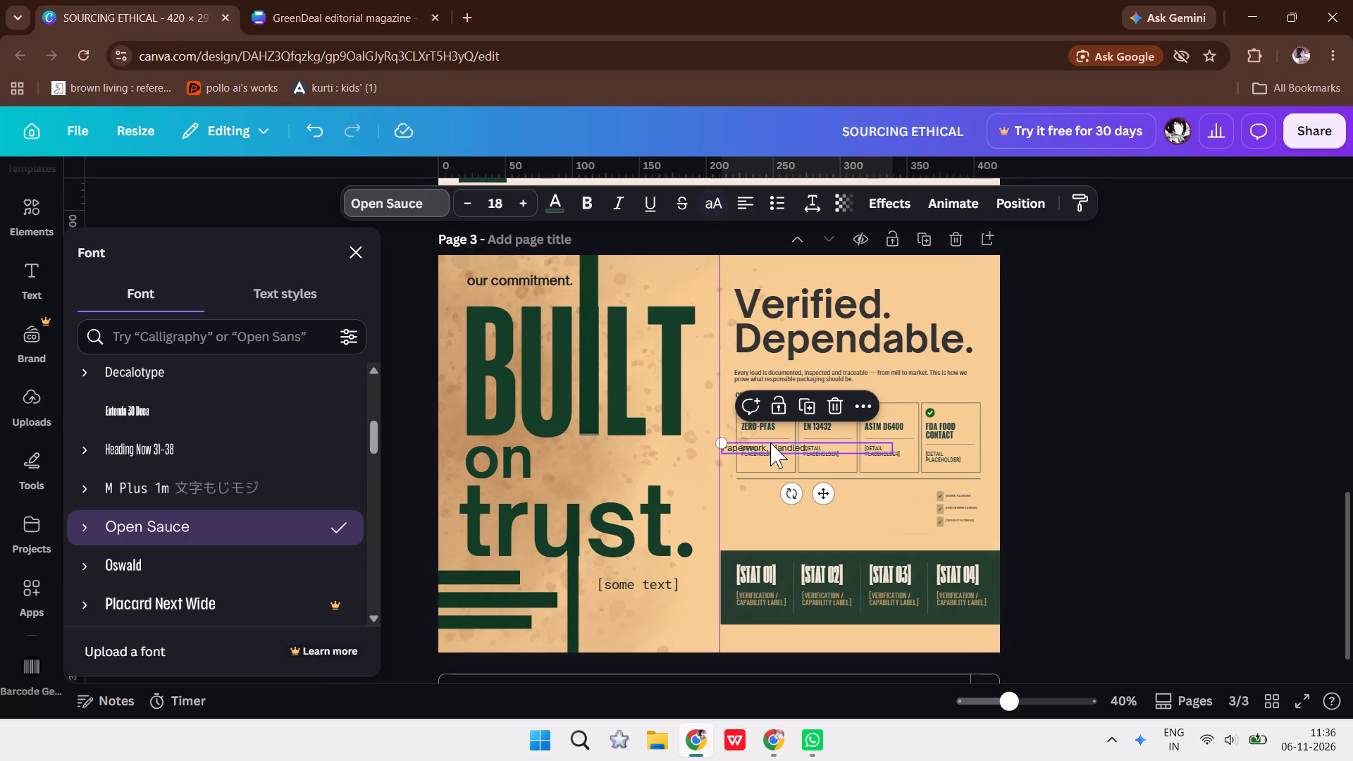
click(498, 206)
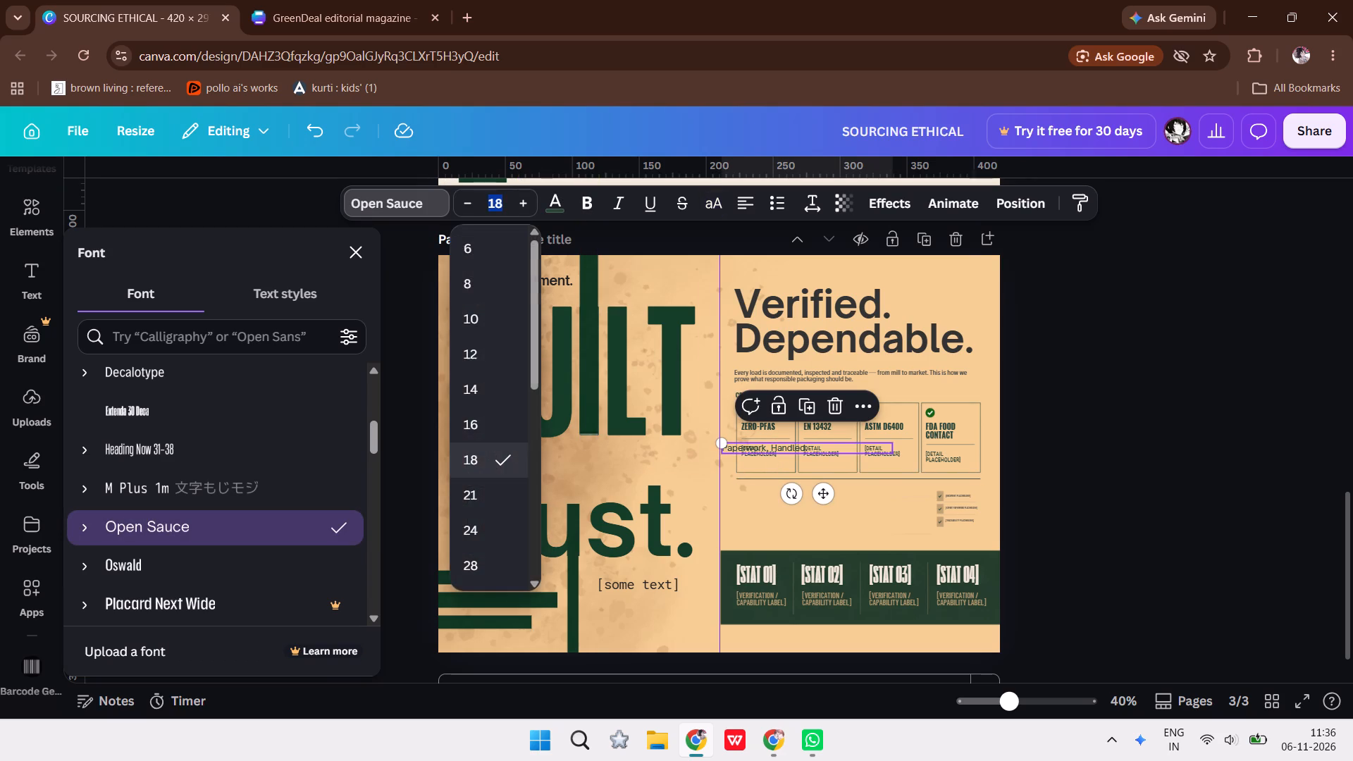
drag(535, 254, 531, 291)
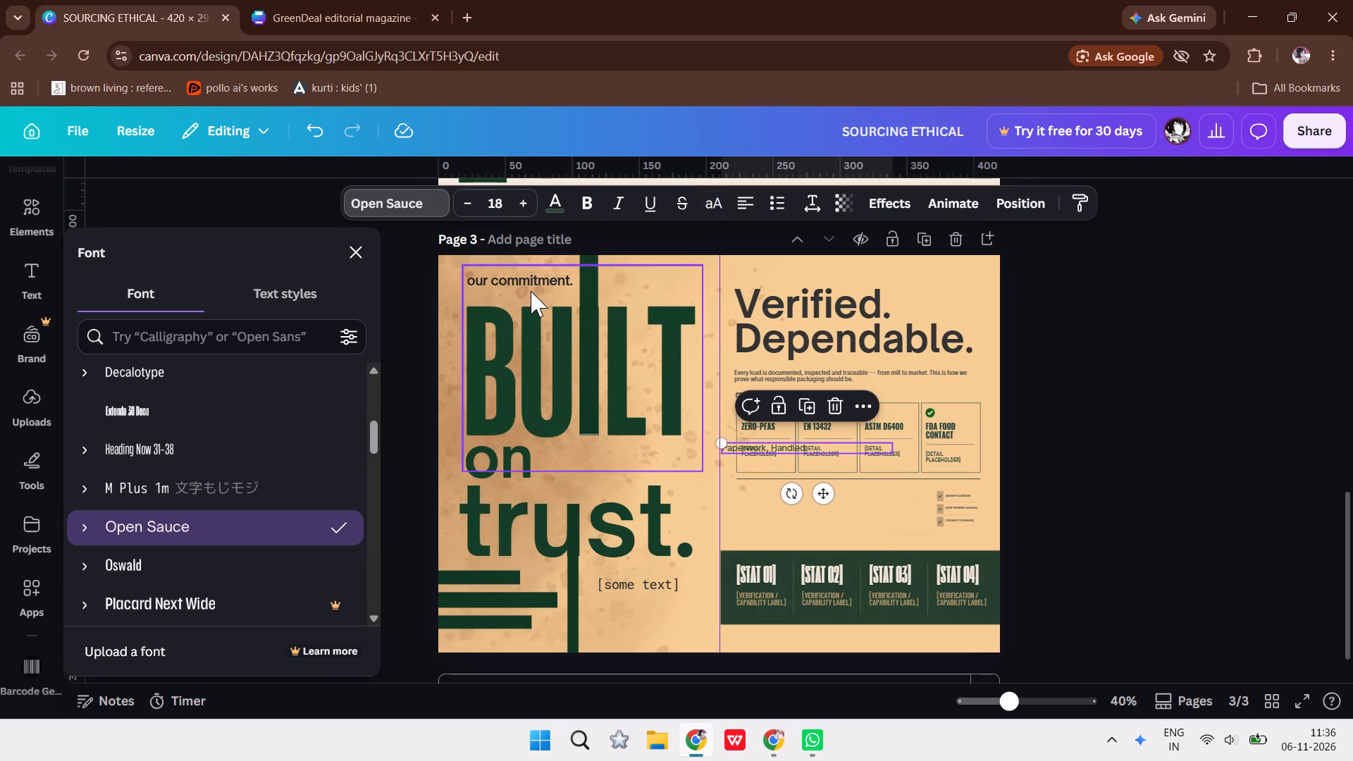
click(497, 219)
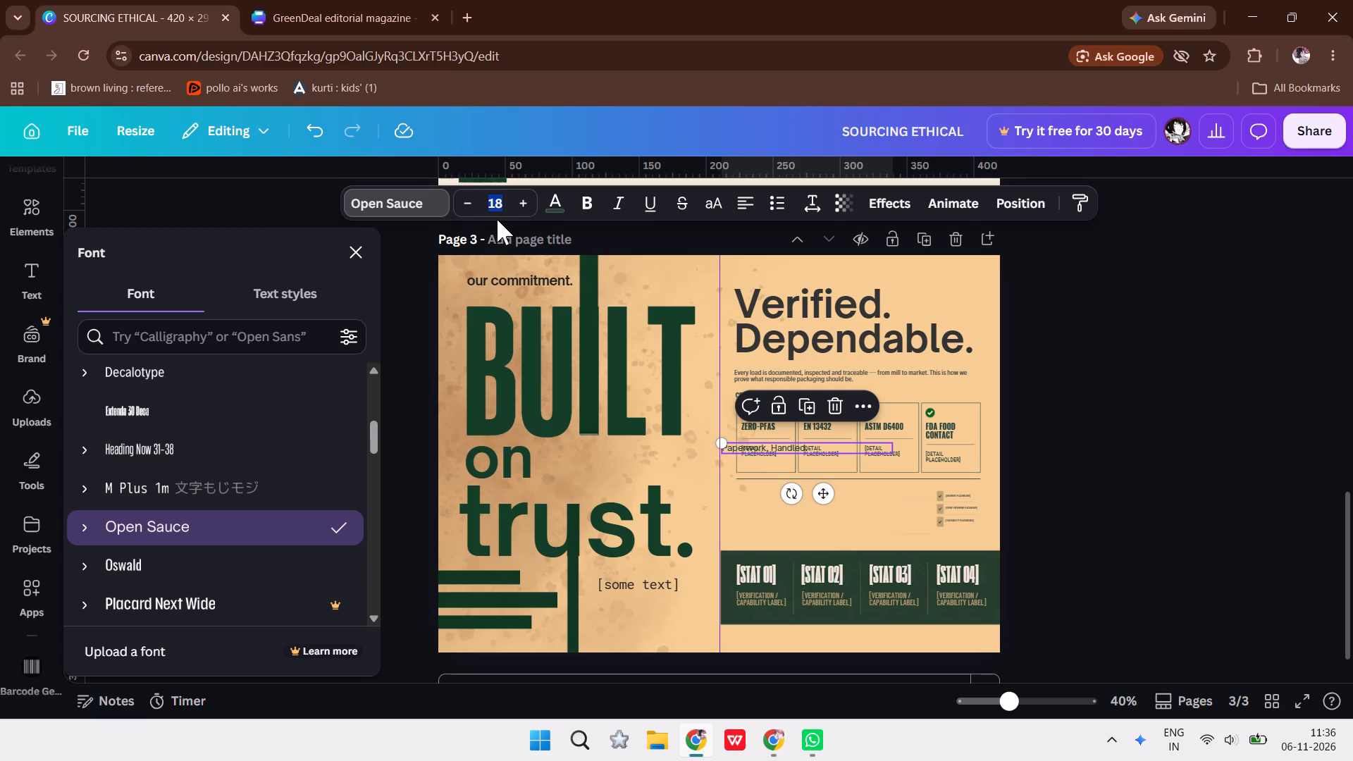
click(497, 214)
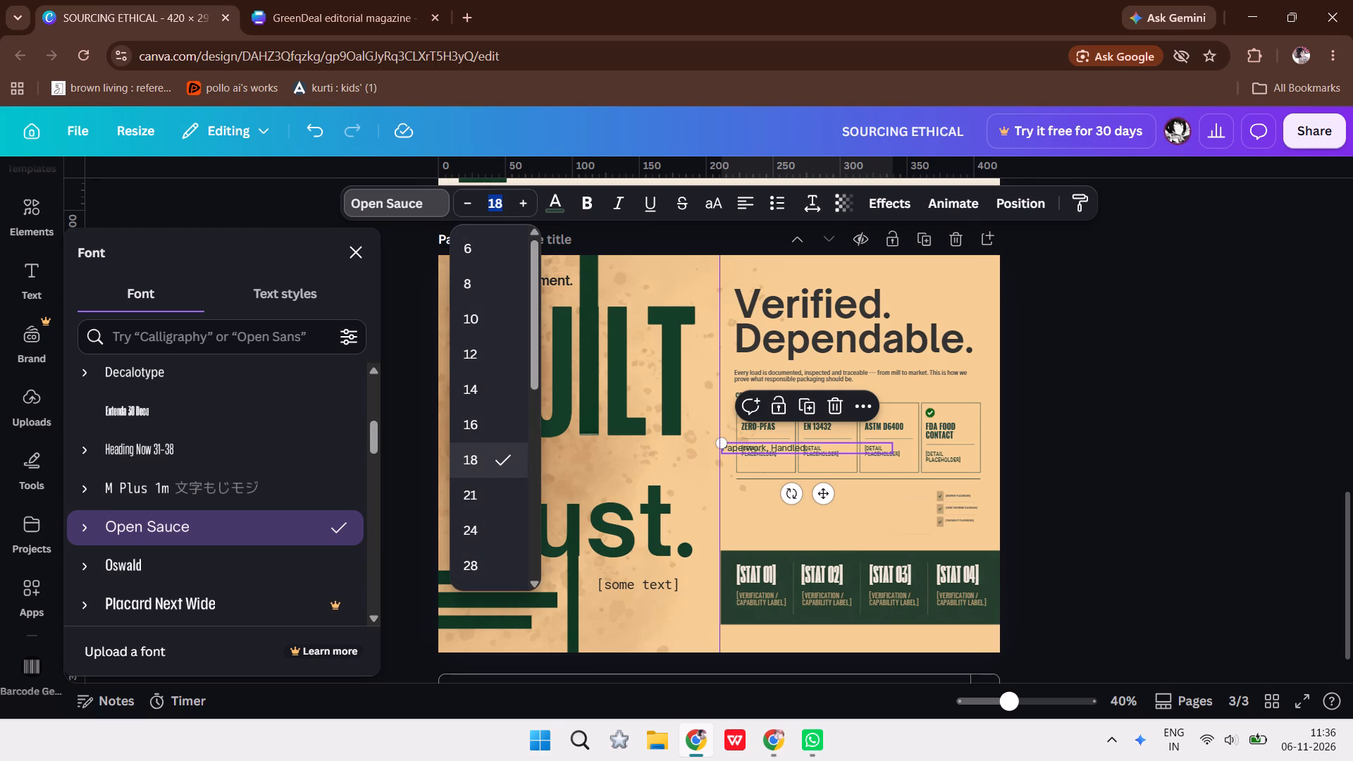
key(Down)
key(Down)
key(Down)
key(Down)
key(Down)
key(Down)
key(Down)
key(Down)
key(Down)
key(Down)
key(Down)
key(Down)
key(Down)
key(Down)
key(Down)
key(Down)
key(Down)
key(Down)
key(Down)
key(Down)
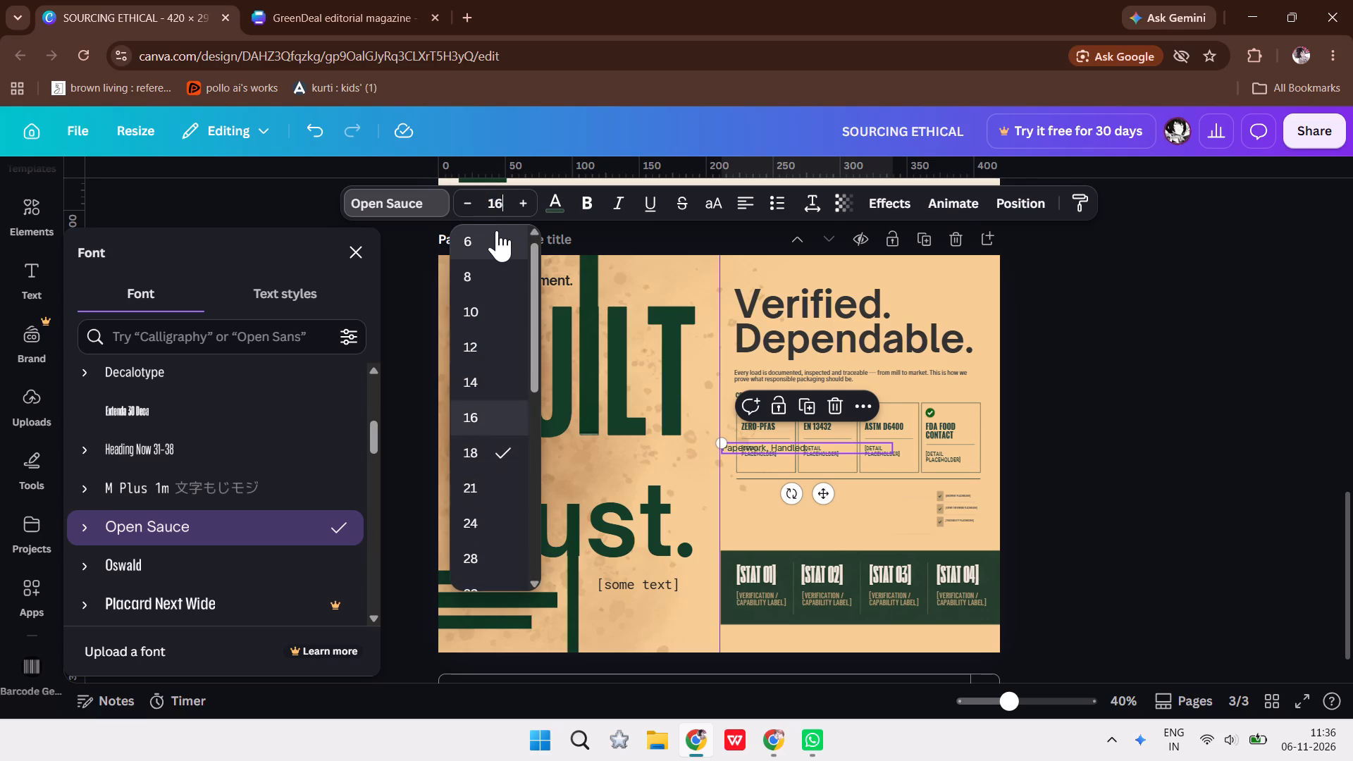
key(Down)
key(Down)
key(Down)
key(Down)
key(Down)
key(Down)
key(Down)
key(Down)
key(Down)
key(Down)
key(Down)
key(Down)
key(Down)
key(Down)
key(Down)
key(Down)
key(Down)
key(Down)
key(Down)
key(Down)
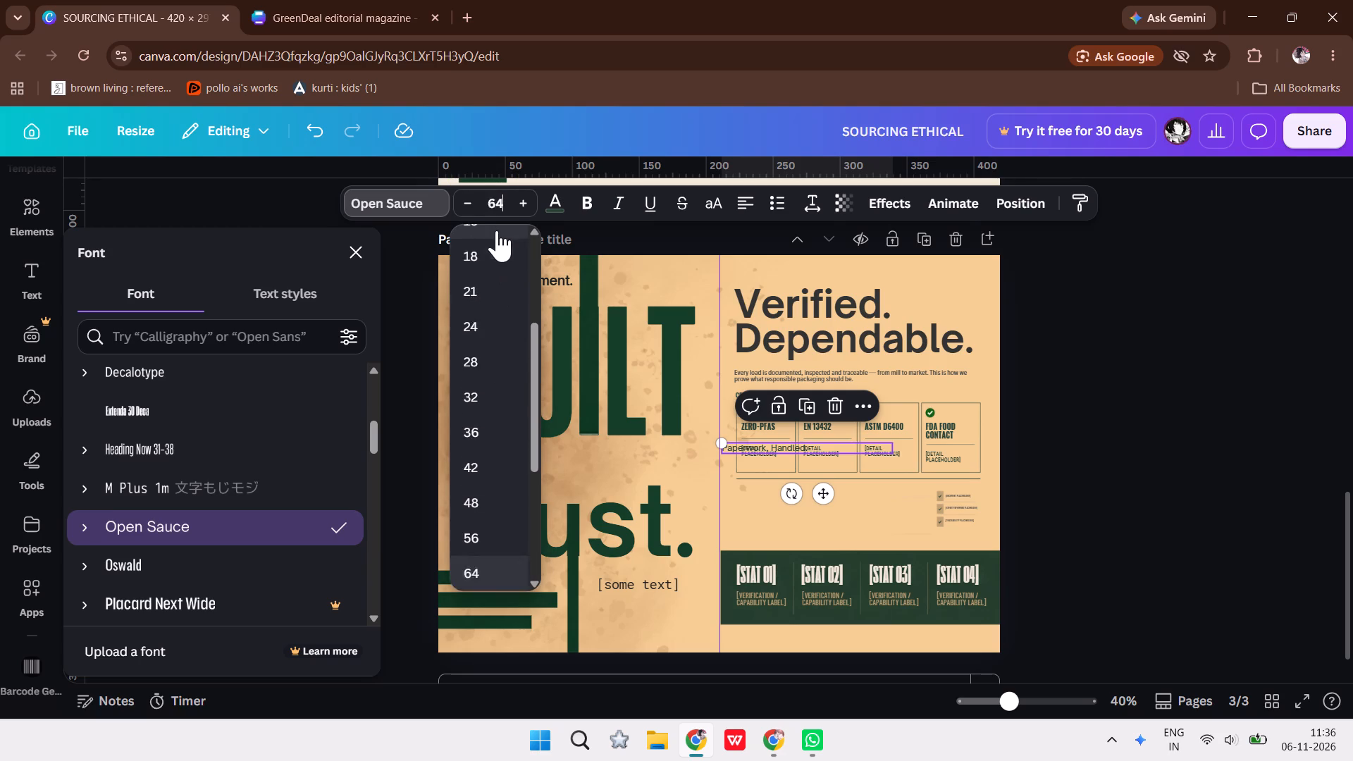
key(Down)
key(Down)
key(Down)
key(Down)
key(Down)
key(Down)
key(Down)
key(Down)
key(Down)
key(Down)
key(Down)
key(Down)
key(Down)
key(Down)
key(Down)
key(Down)
key(Down)
key(Down)
key(Down)
key(Down)
key(Down)
key(Down)
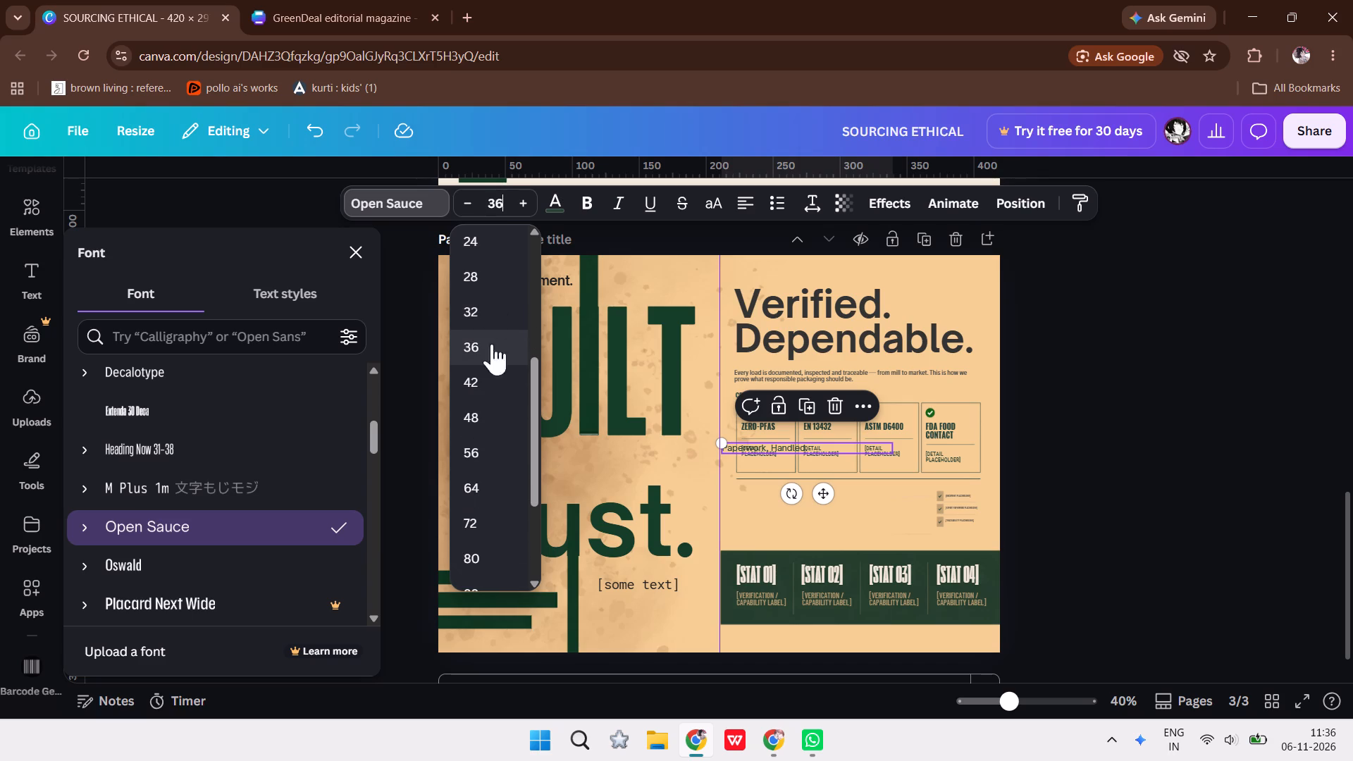
click(463, 450)
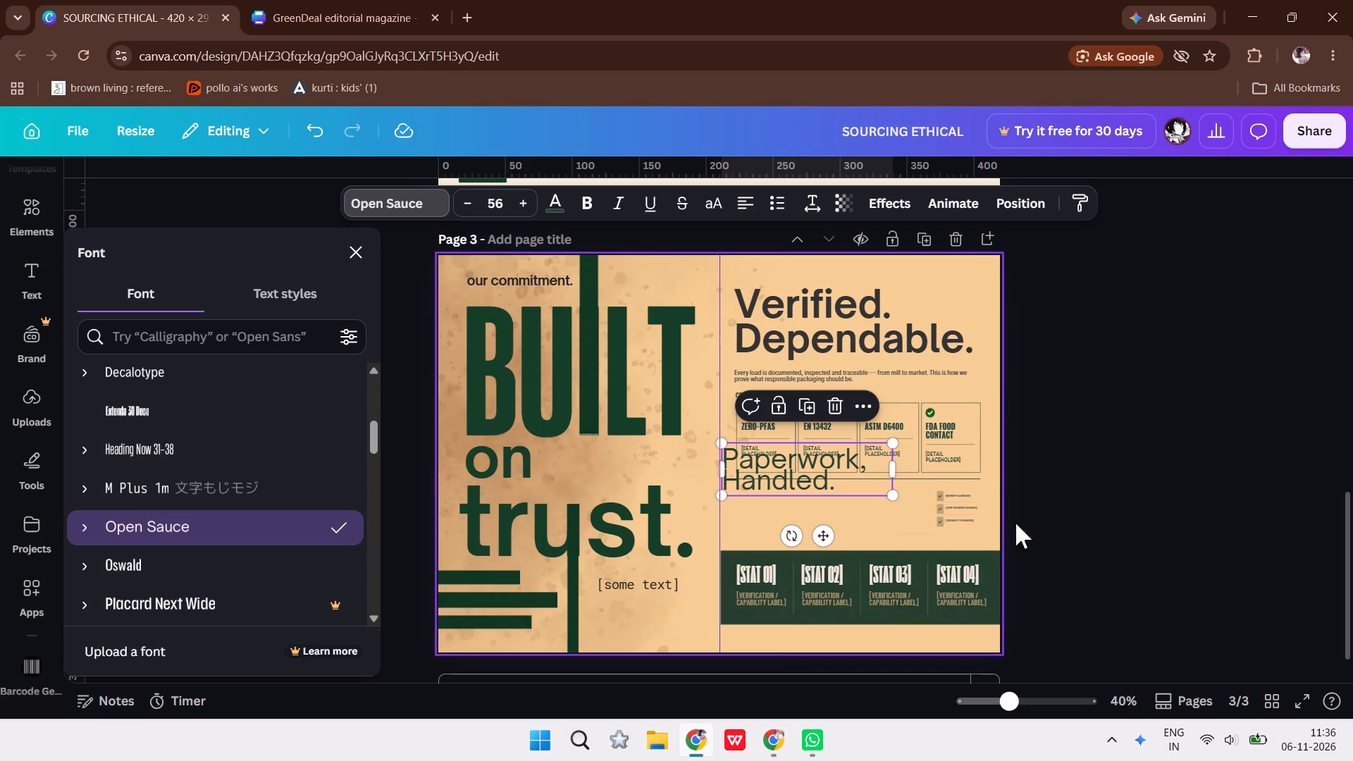
click(1130, 445)
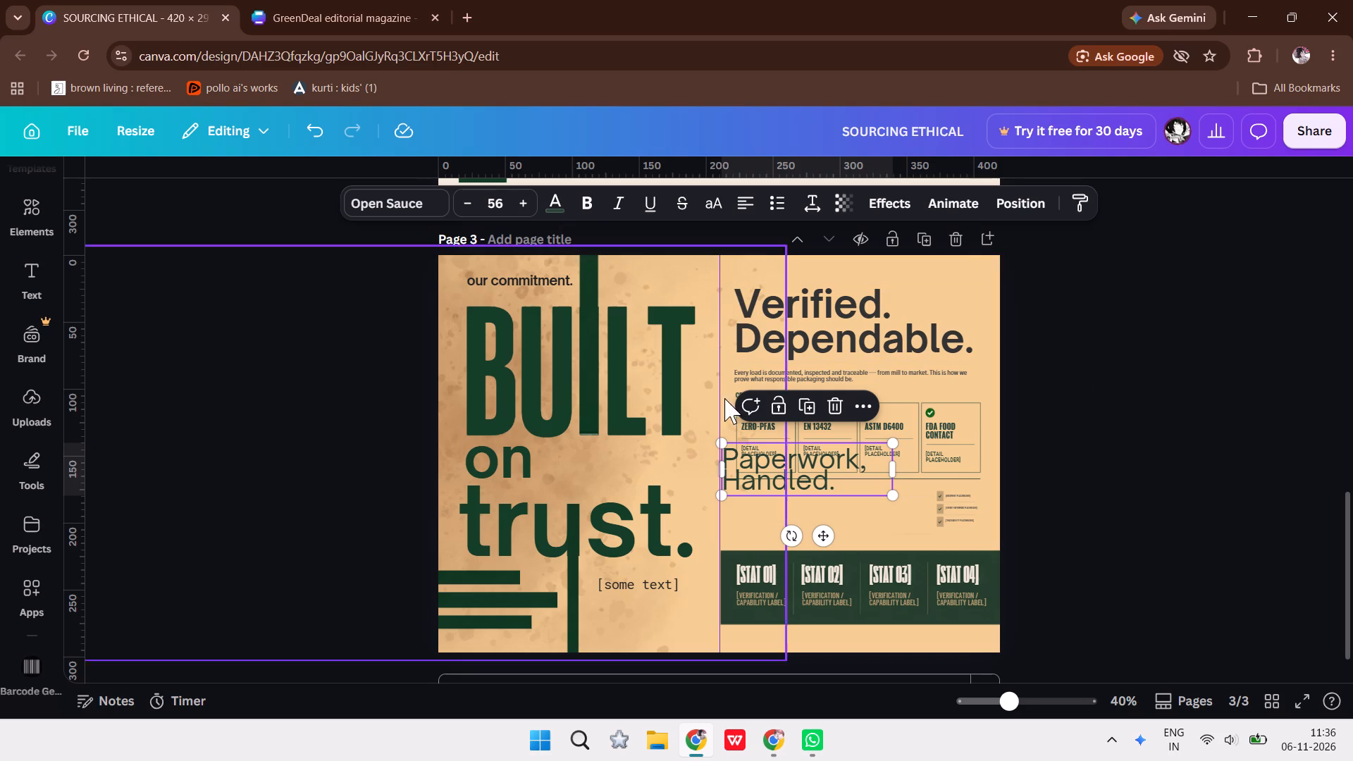
Make the "Paperwork, Handled." heading bold.
triple_click(777, 455)
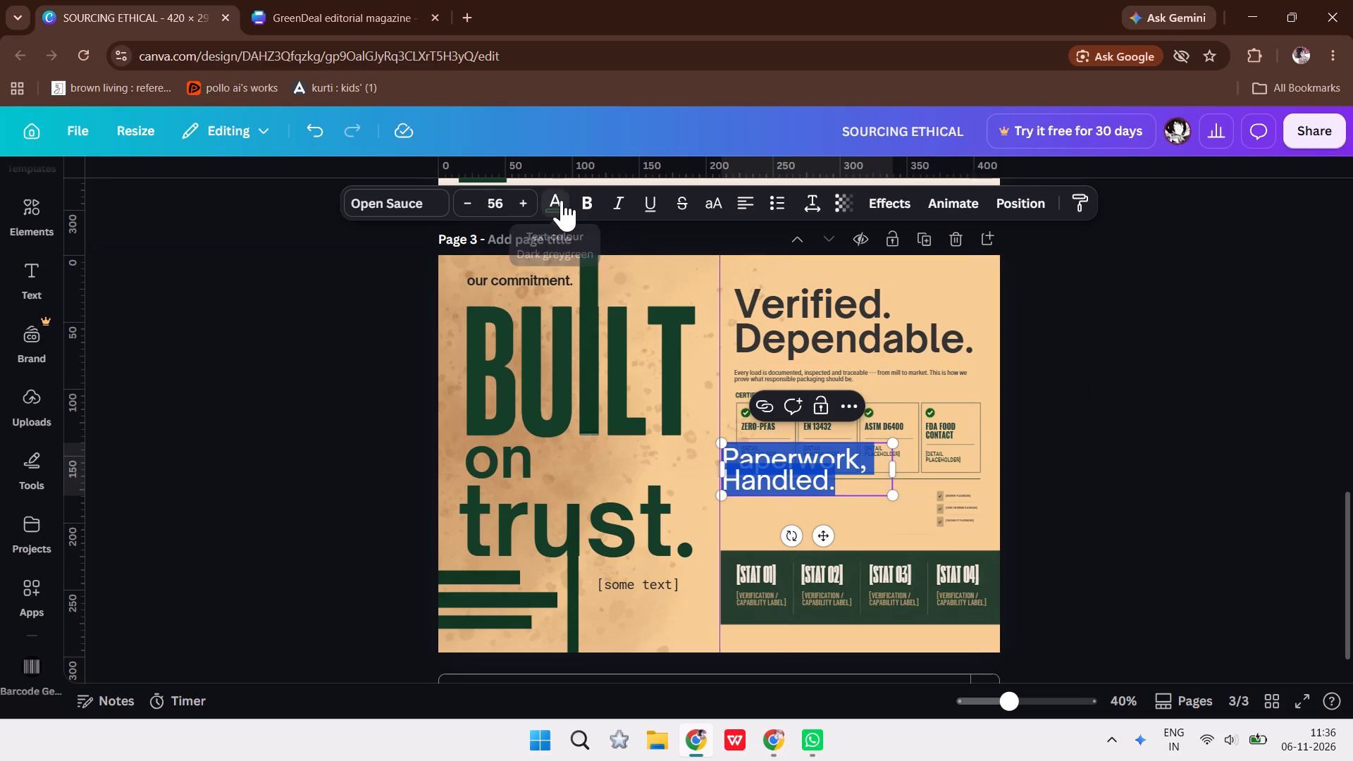
click(588, 206)
click(1173, 323)
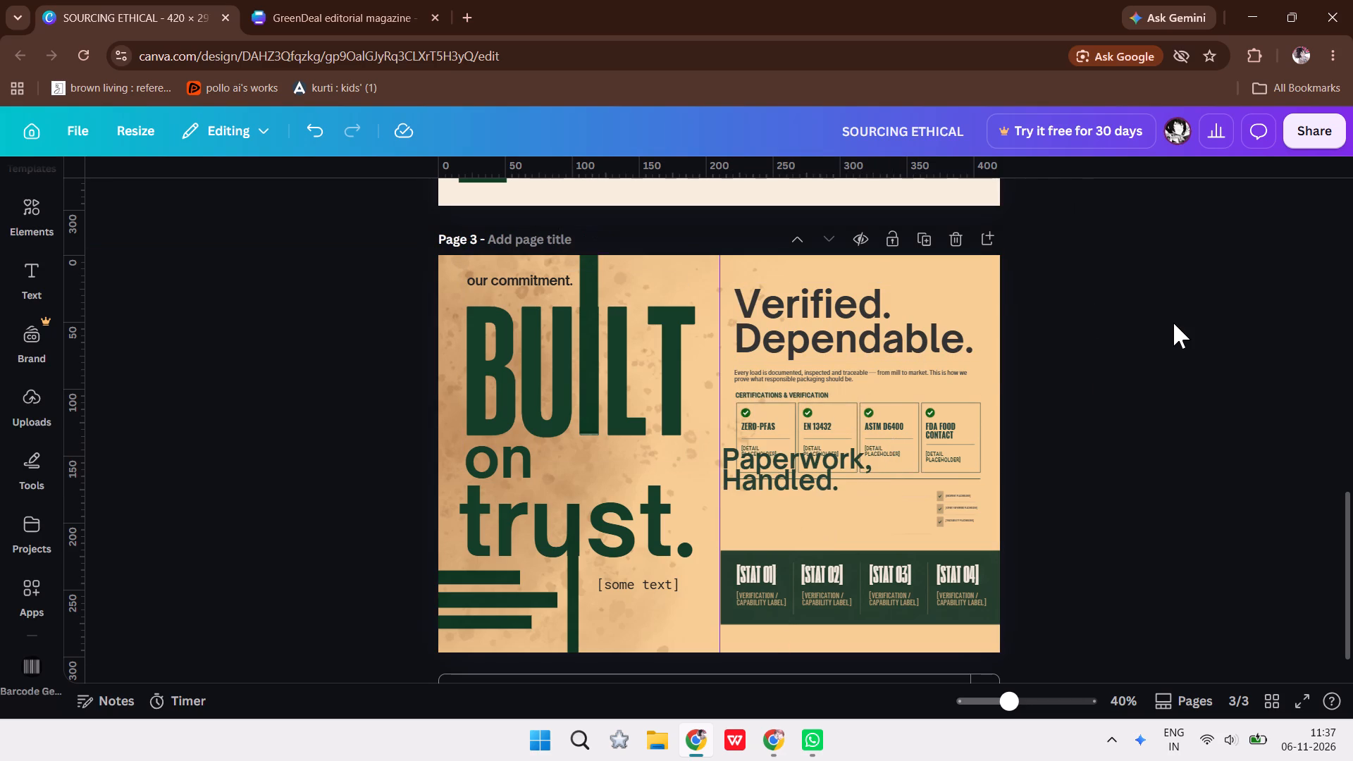
Position the "Paperwork, Handled." heading at the column's left margin between the card divider and stats band, scaling its font size to about 44.6.
drag(781, 486, 800, 526)
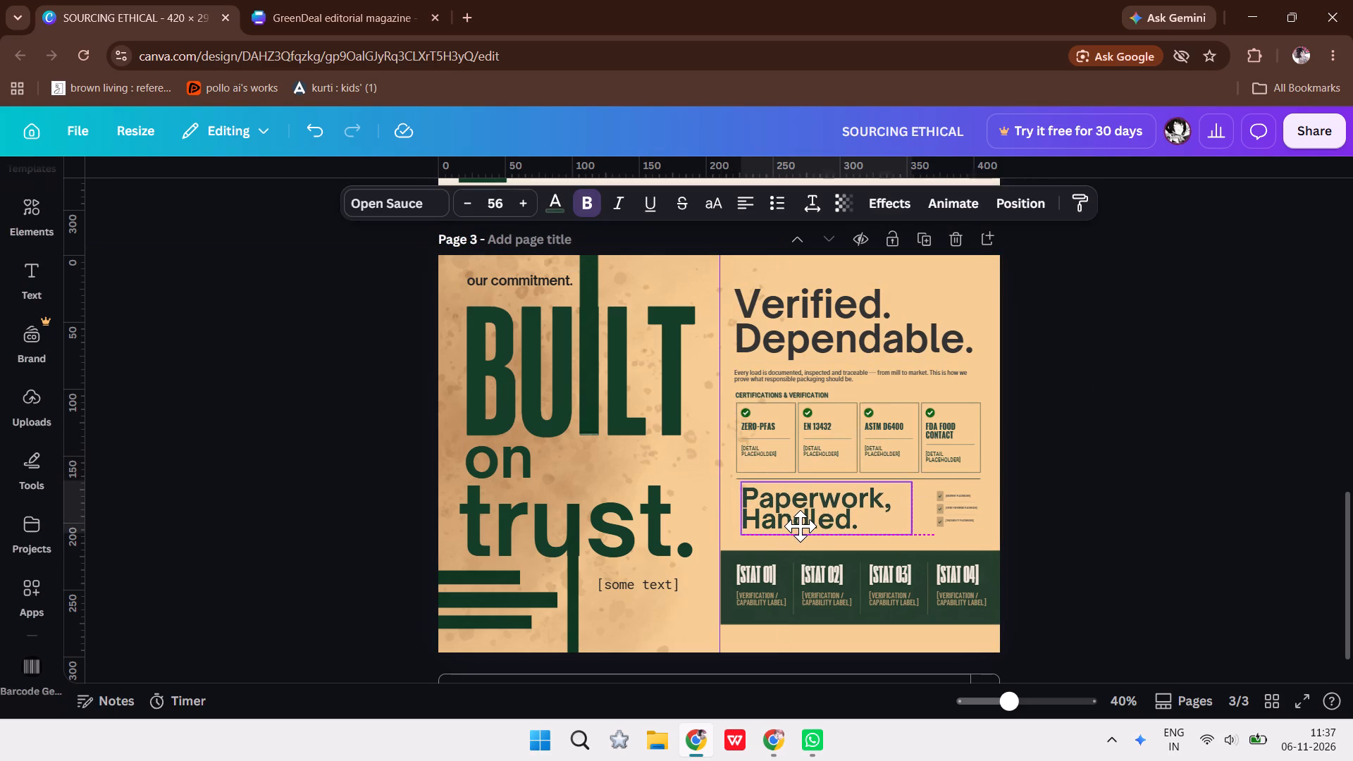
drag(800, 526, 793, 526)
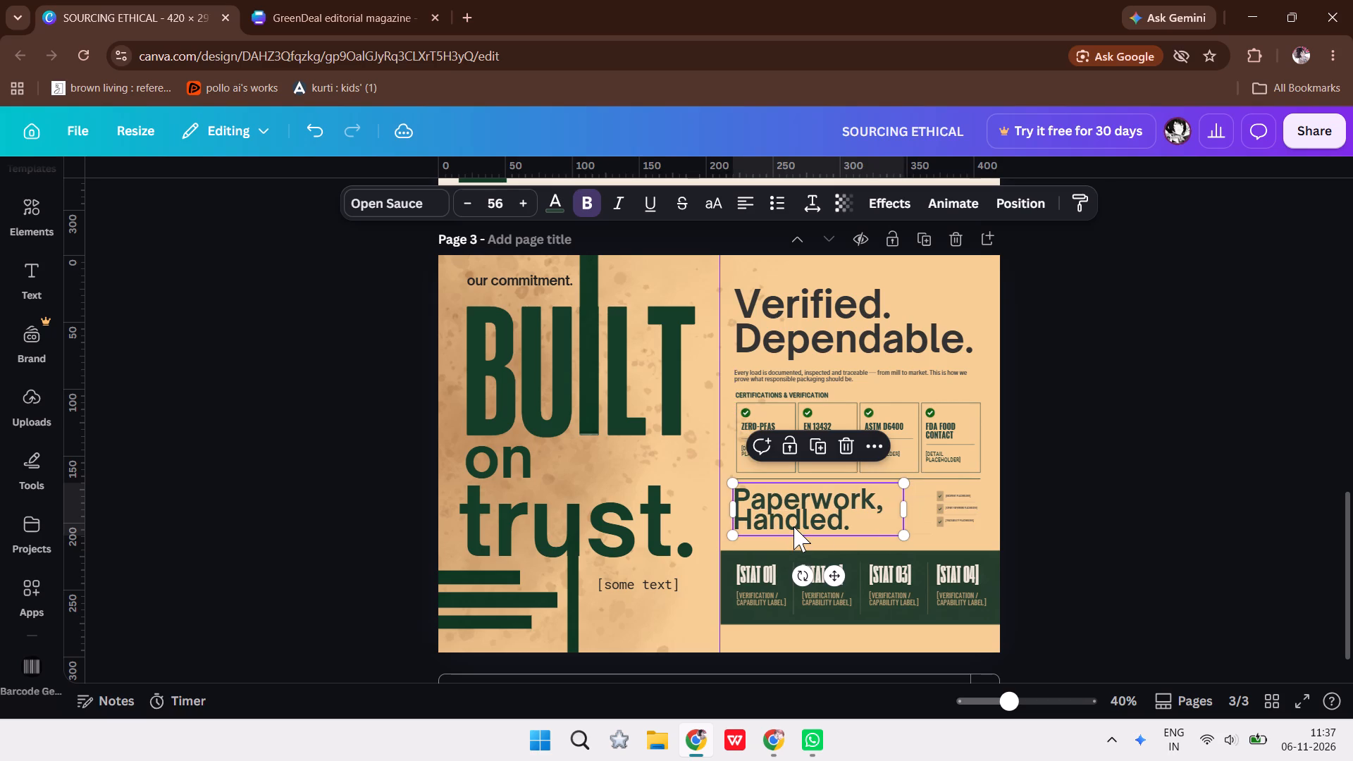
drag(904, 533, 876, 520)
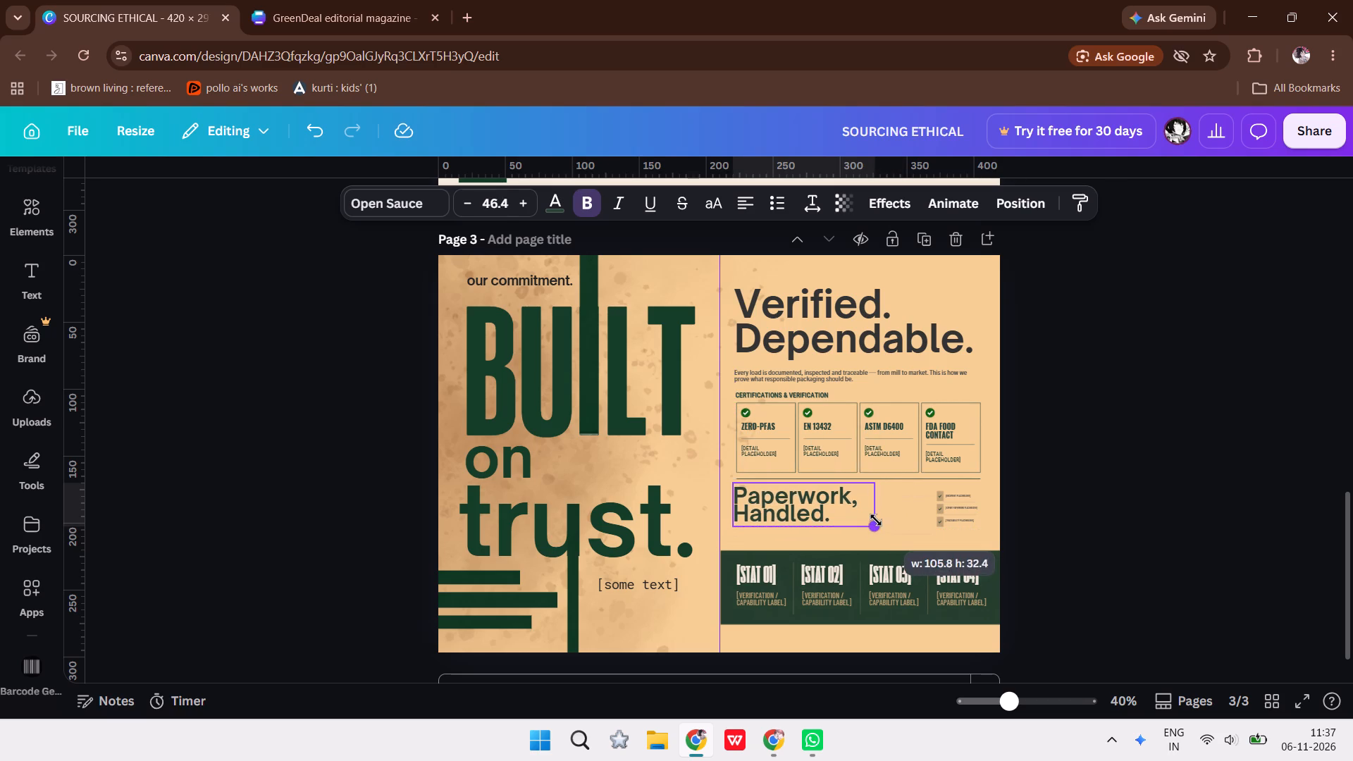
drag(876, 520, 870, 520)
click(805, 516)
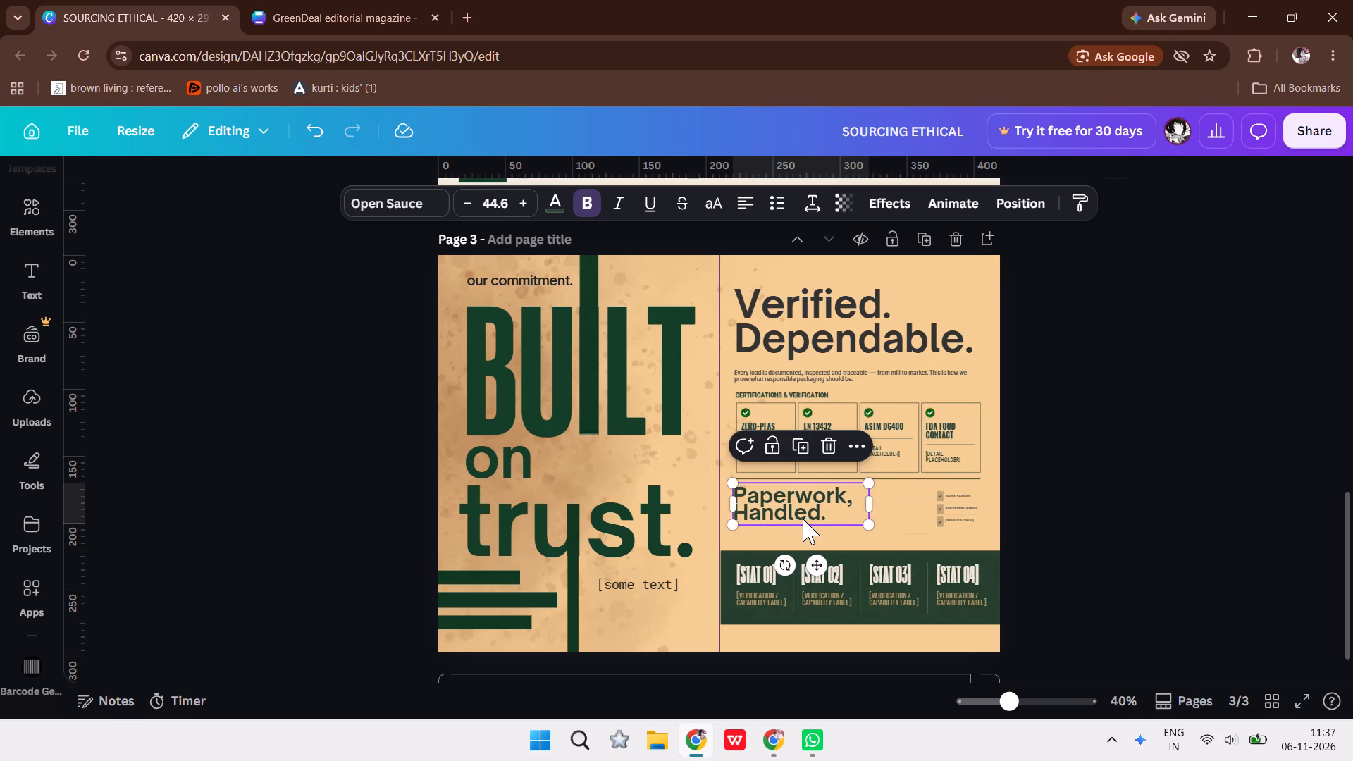
drag(803, 521, 803, 521)
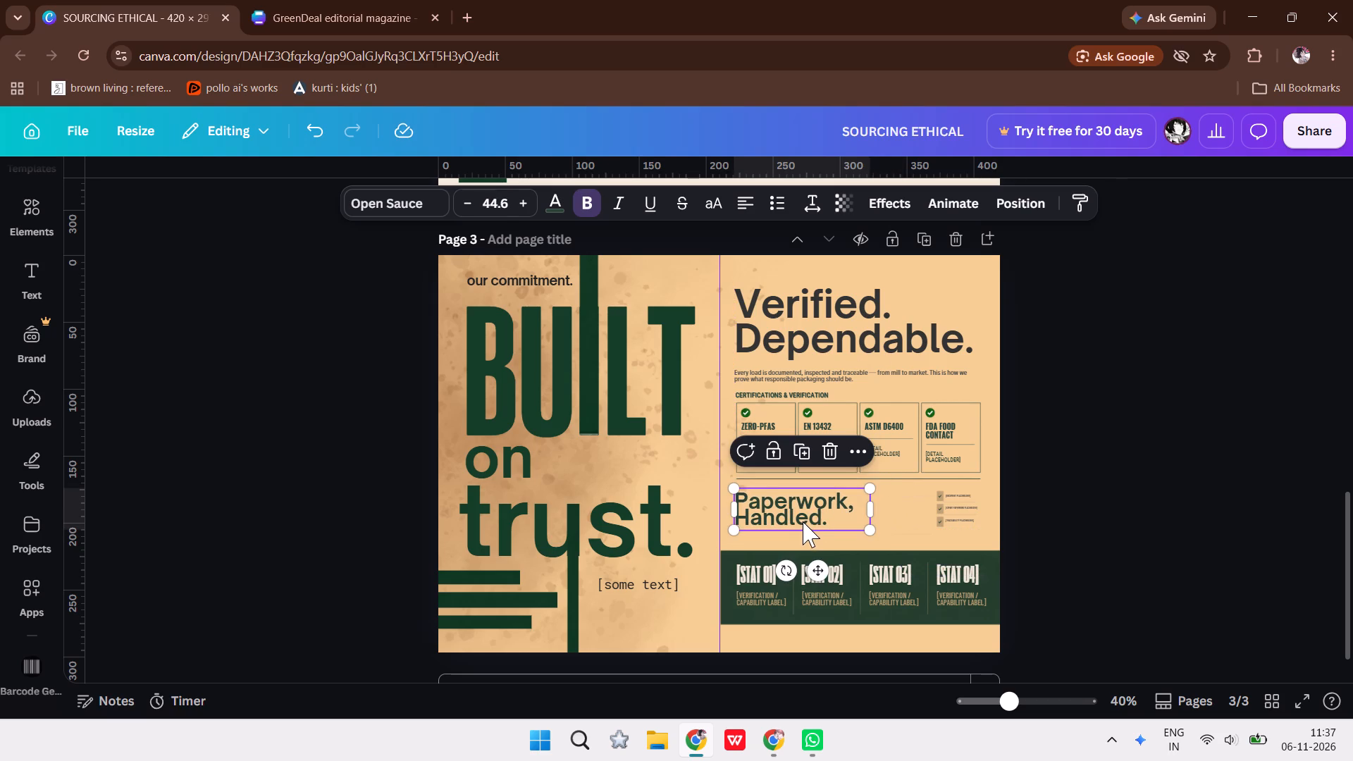
drag(803, 521, 803, 529)
key(Up)
key(Up)
key(Up)
key(Up)
key(Up)
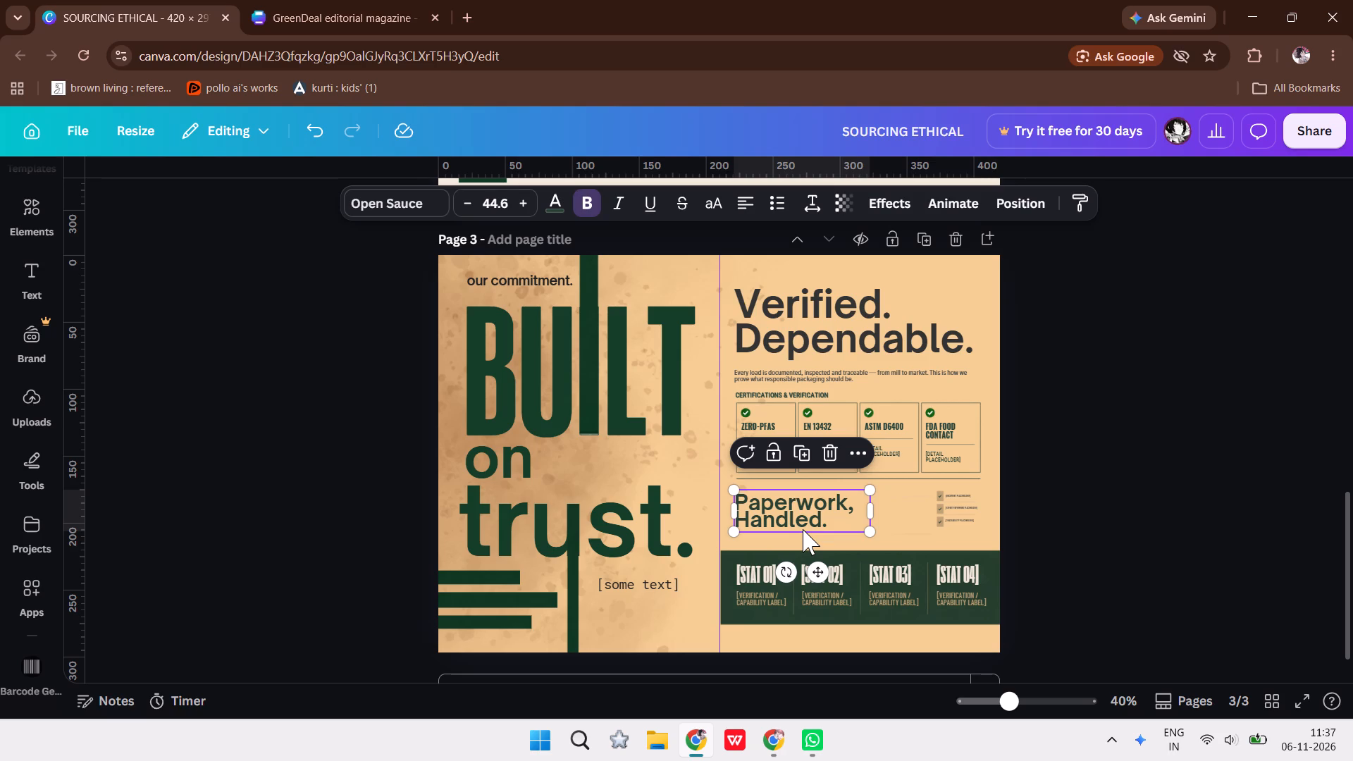
Narrow the "Paperwork, Handled." text box to fit its text, and scale the heading up to a font size of about 52.
drag(876, 506, 863, 504)
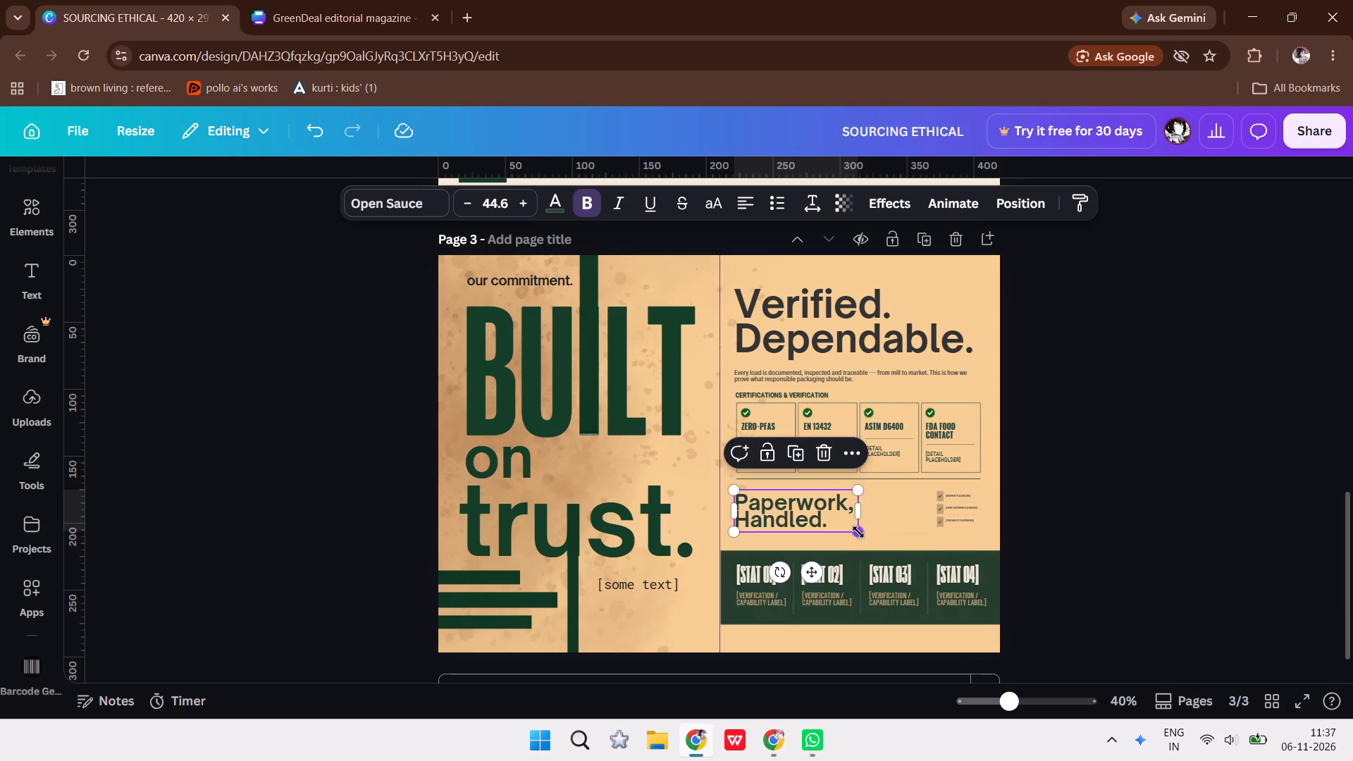
drag(858, 532, 873, 556)
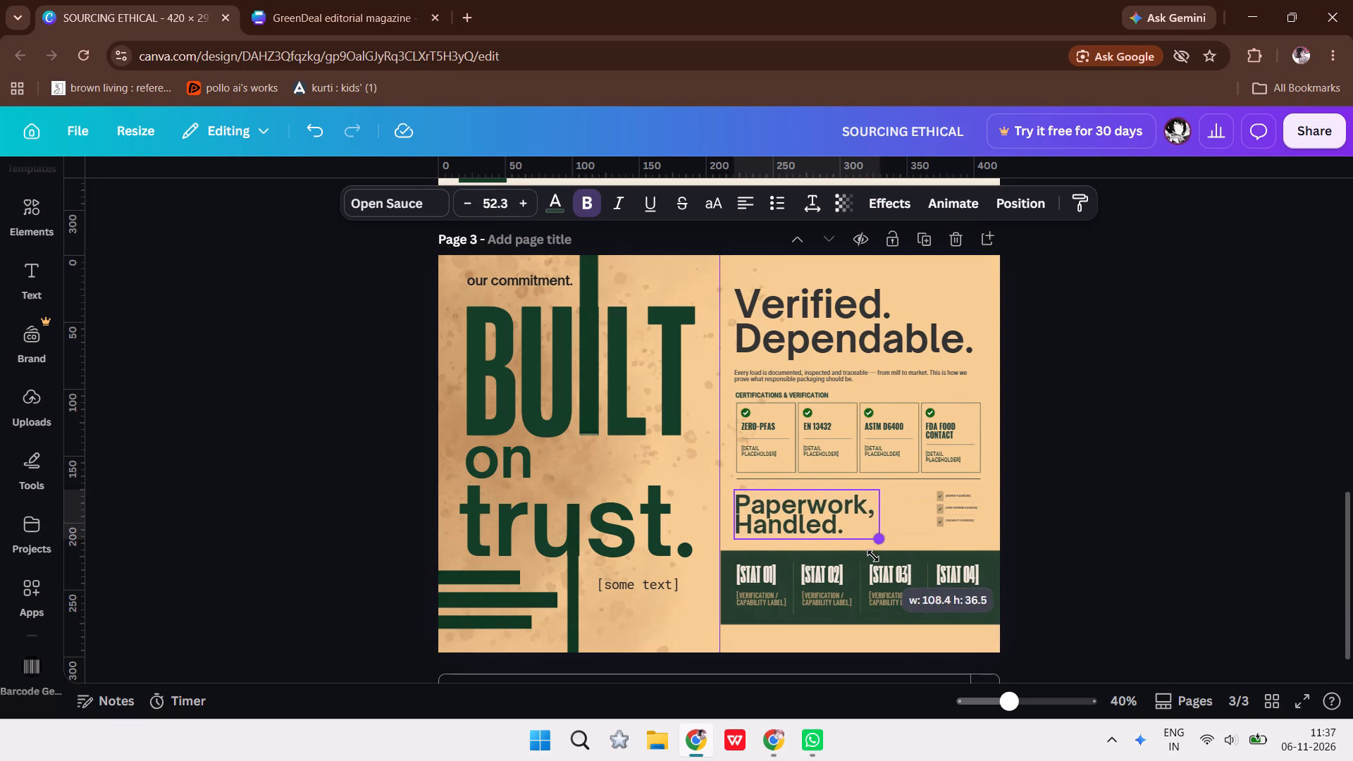
drag(873, 556, 872, 556)
click(1063, 485)
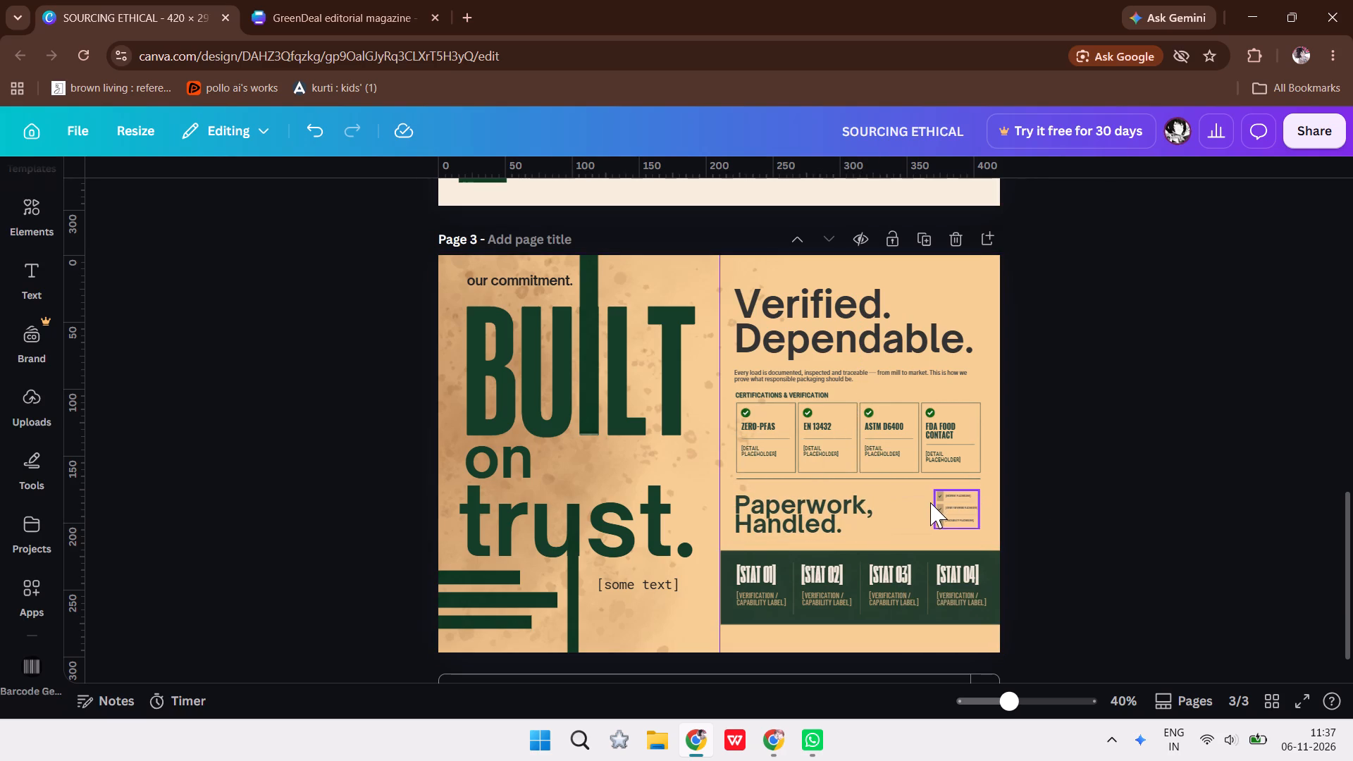
Move the checklist group directly beside the "Paperwork, Handled." heading, then widen and enlarge it.
drag(946, 495, 886, 493)
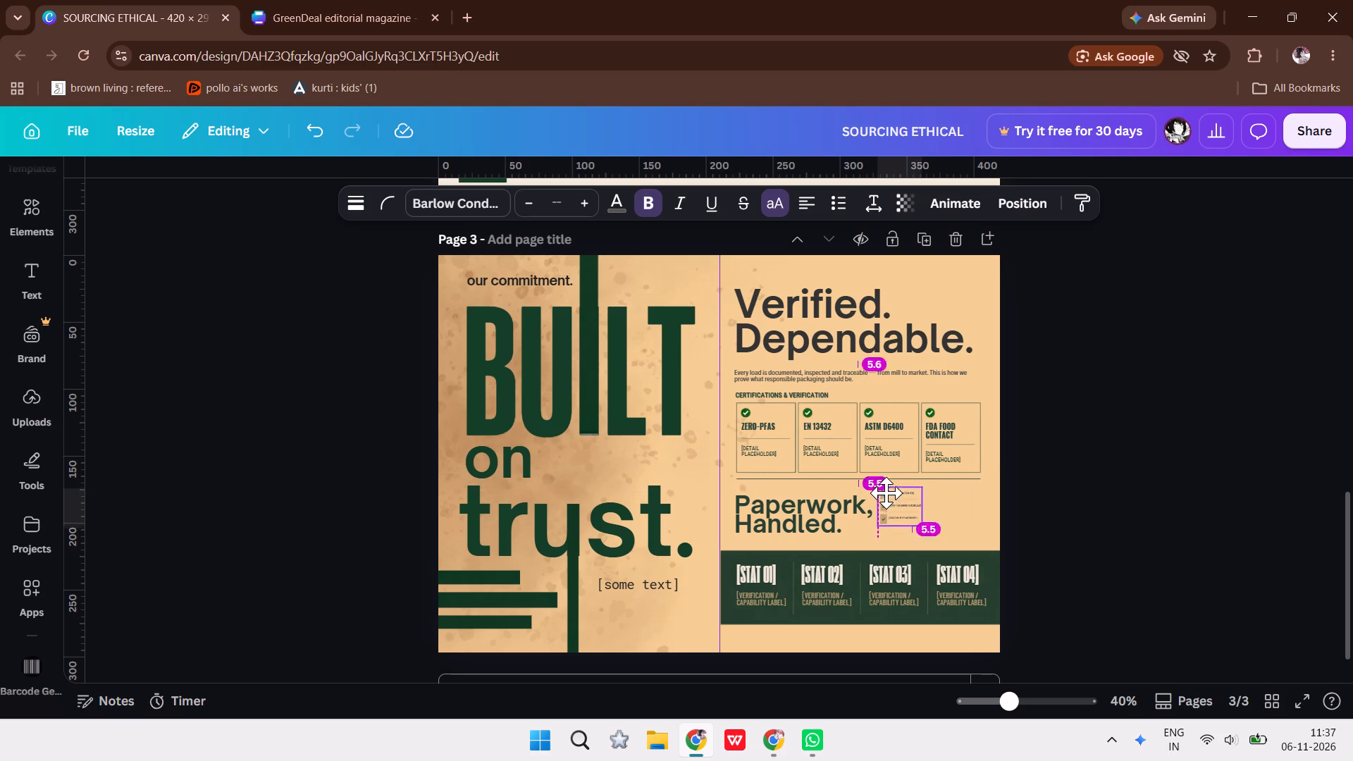
drag(924, 522, 980, 537)
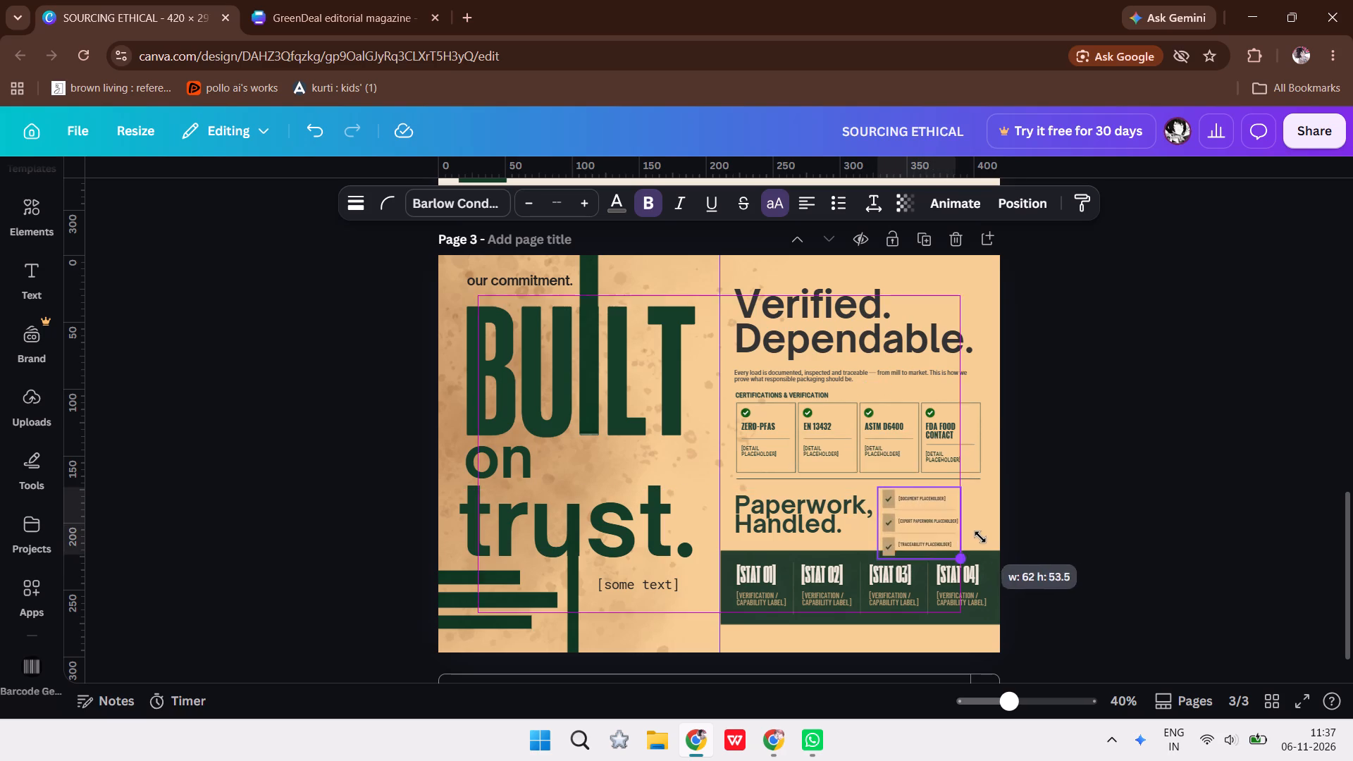
drag(980, 537, 960, 513)
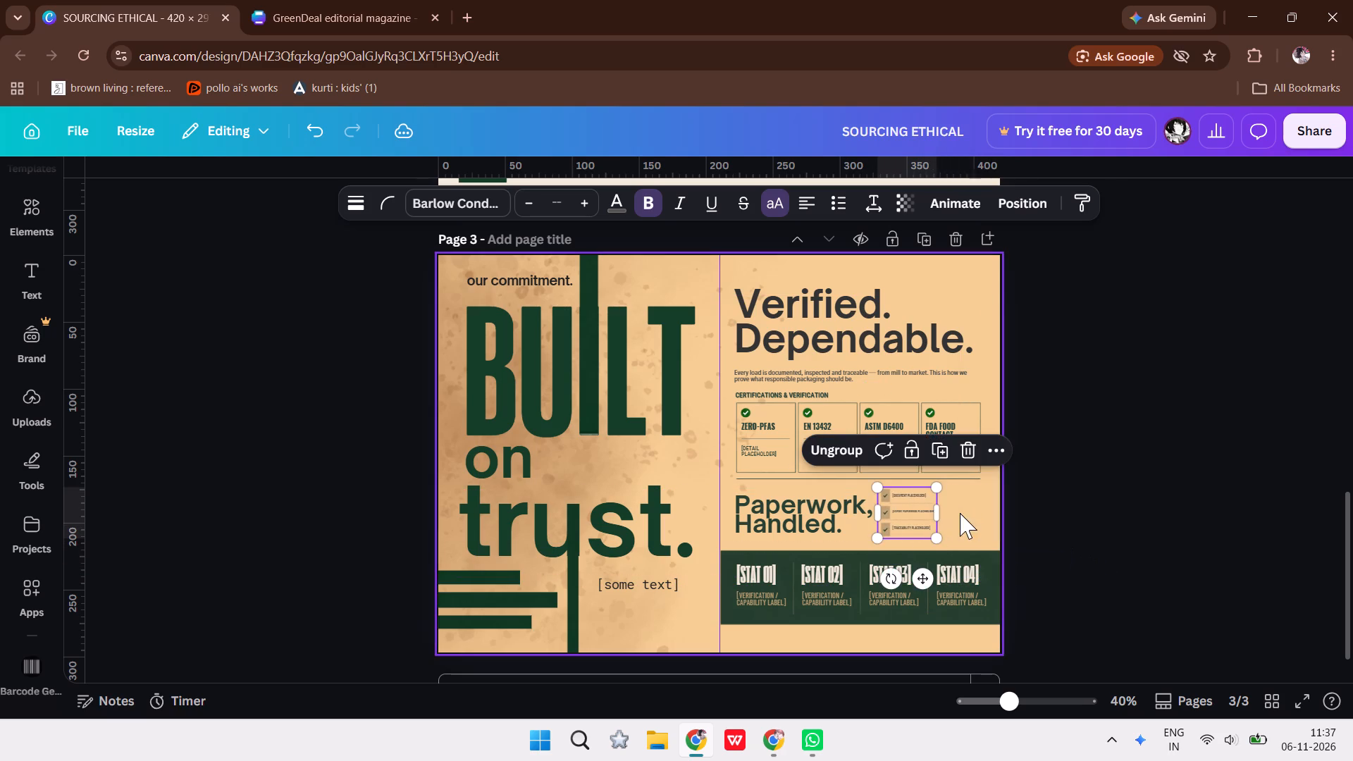
drag(939, 514, 972, 518)
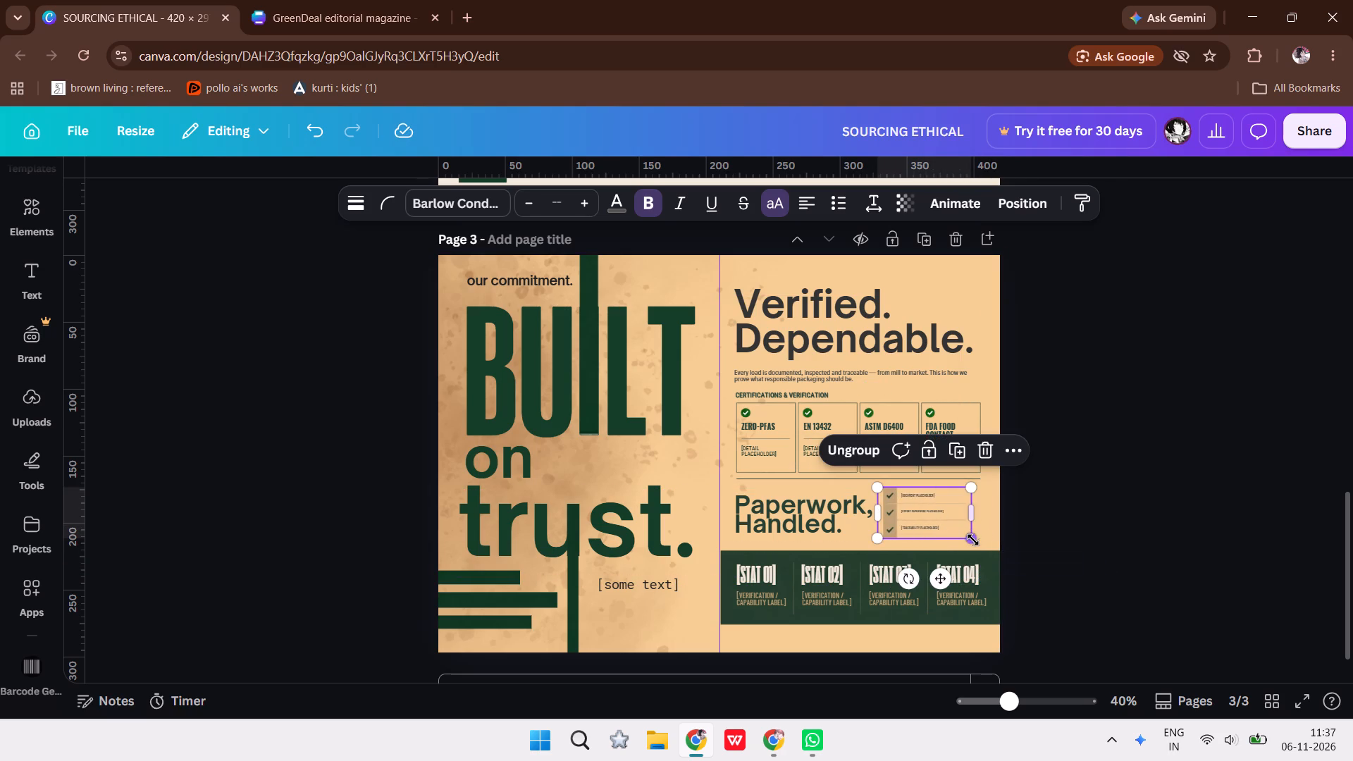
drag(973, 540, 1011, 611)
click(1108, 503)
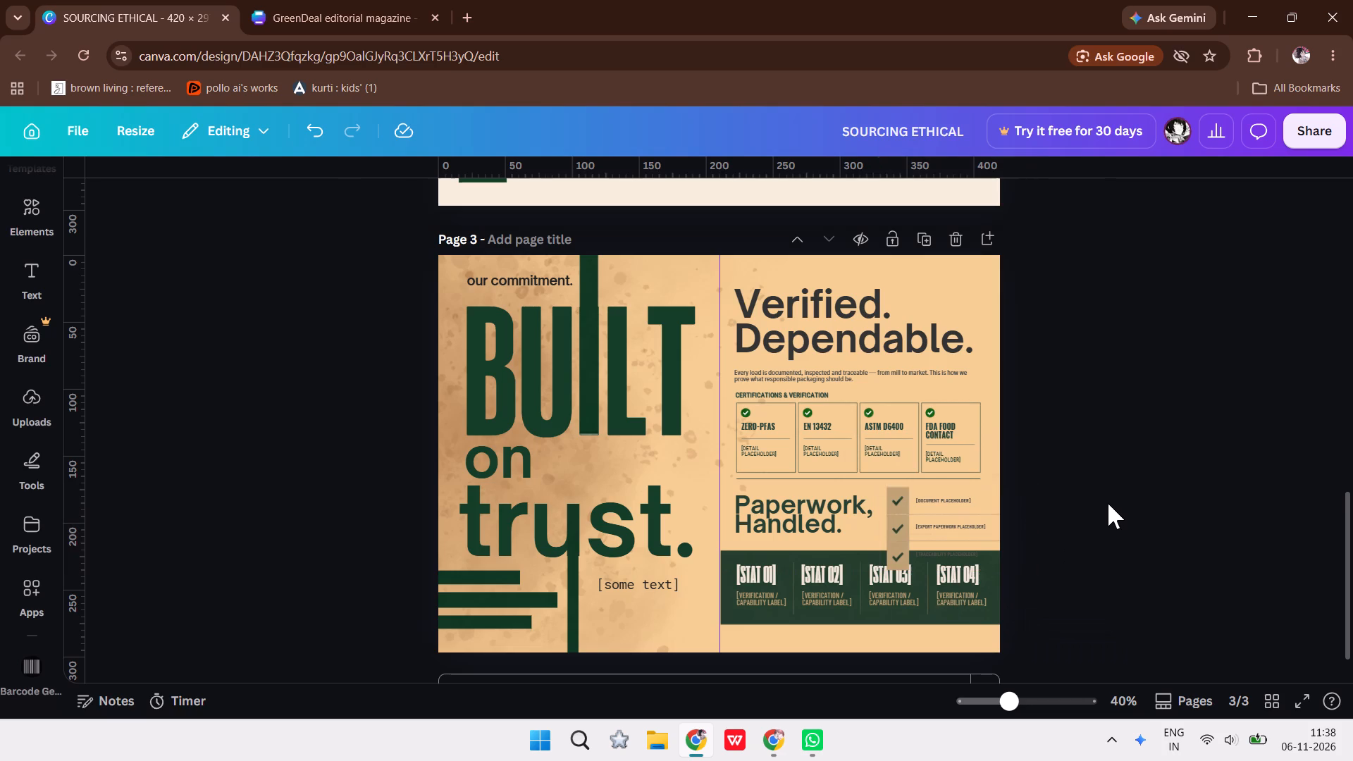
Ungroup the enlarged checklist into its separate checkmarks, labels and lines.
click(891, 497)
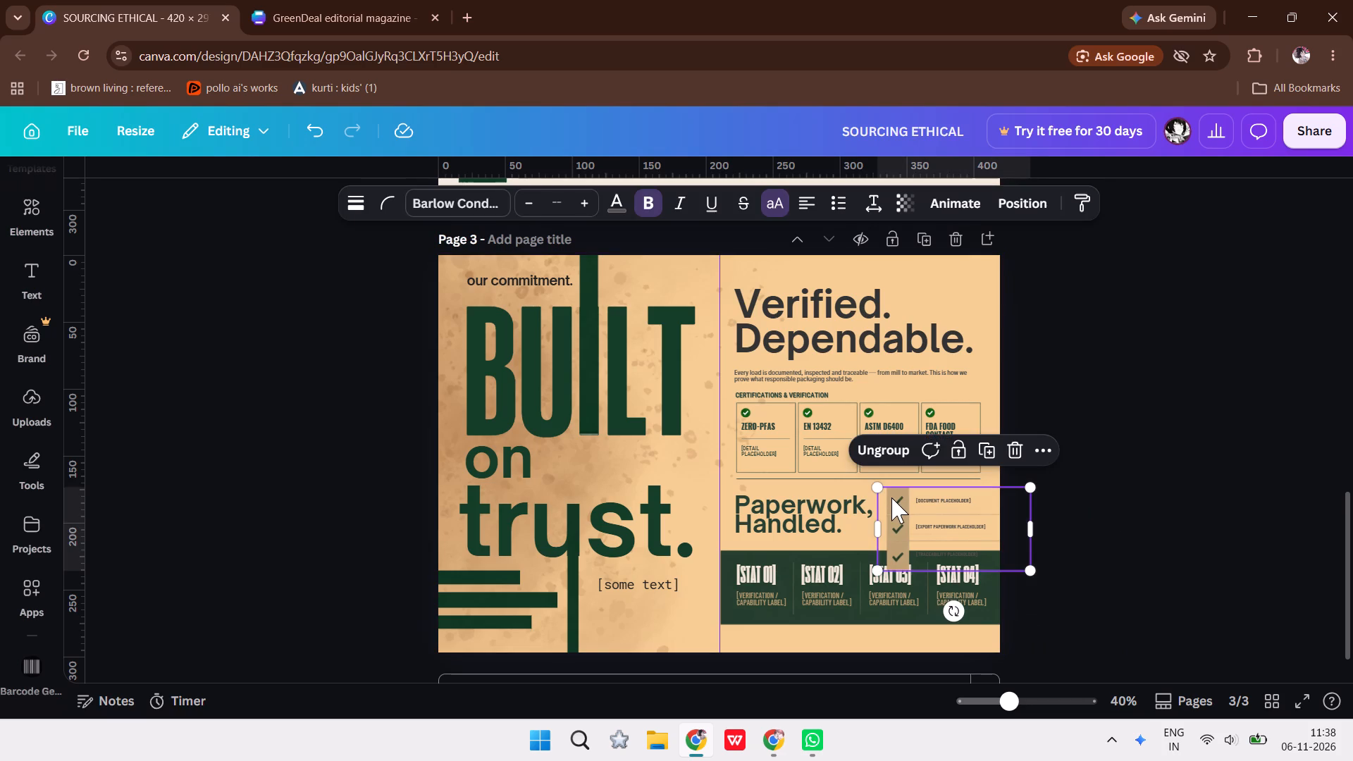
key(ctrl+shift+g)
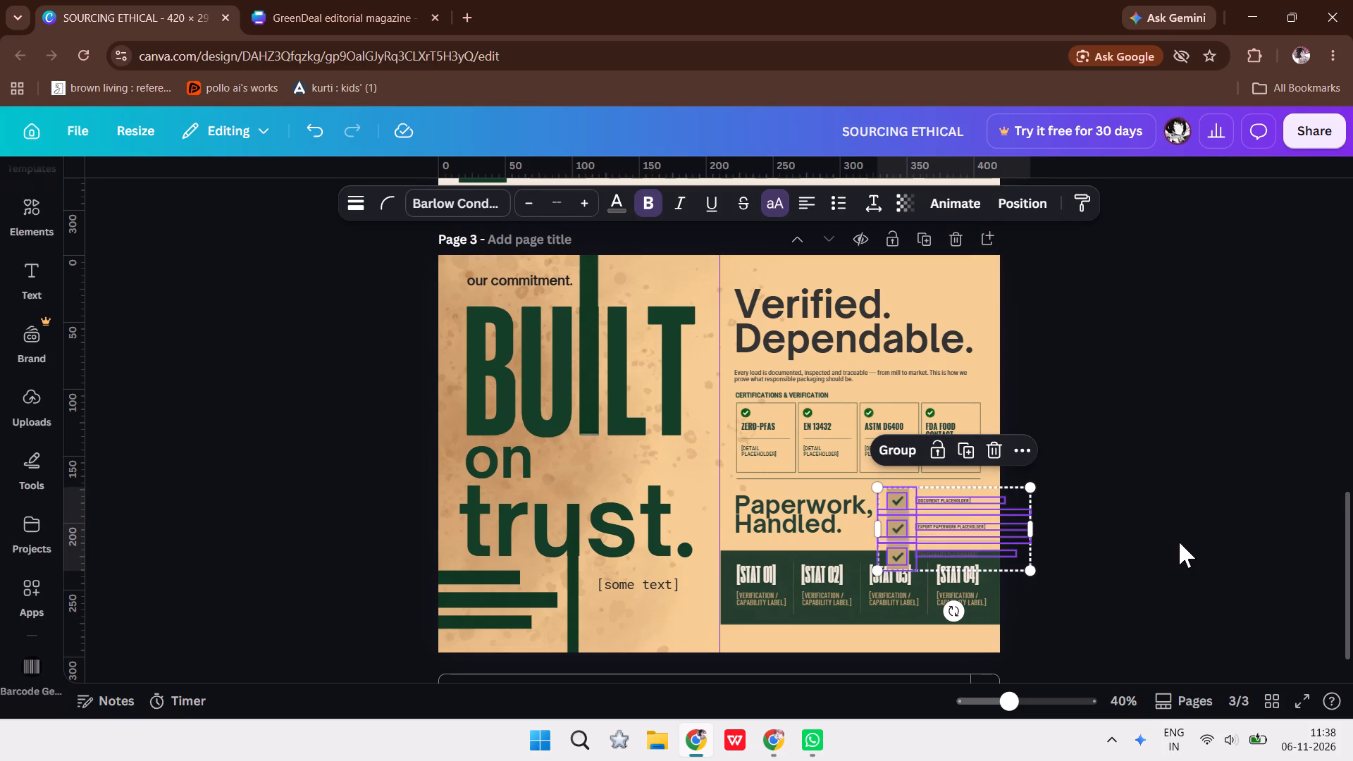
click(1179, 542)
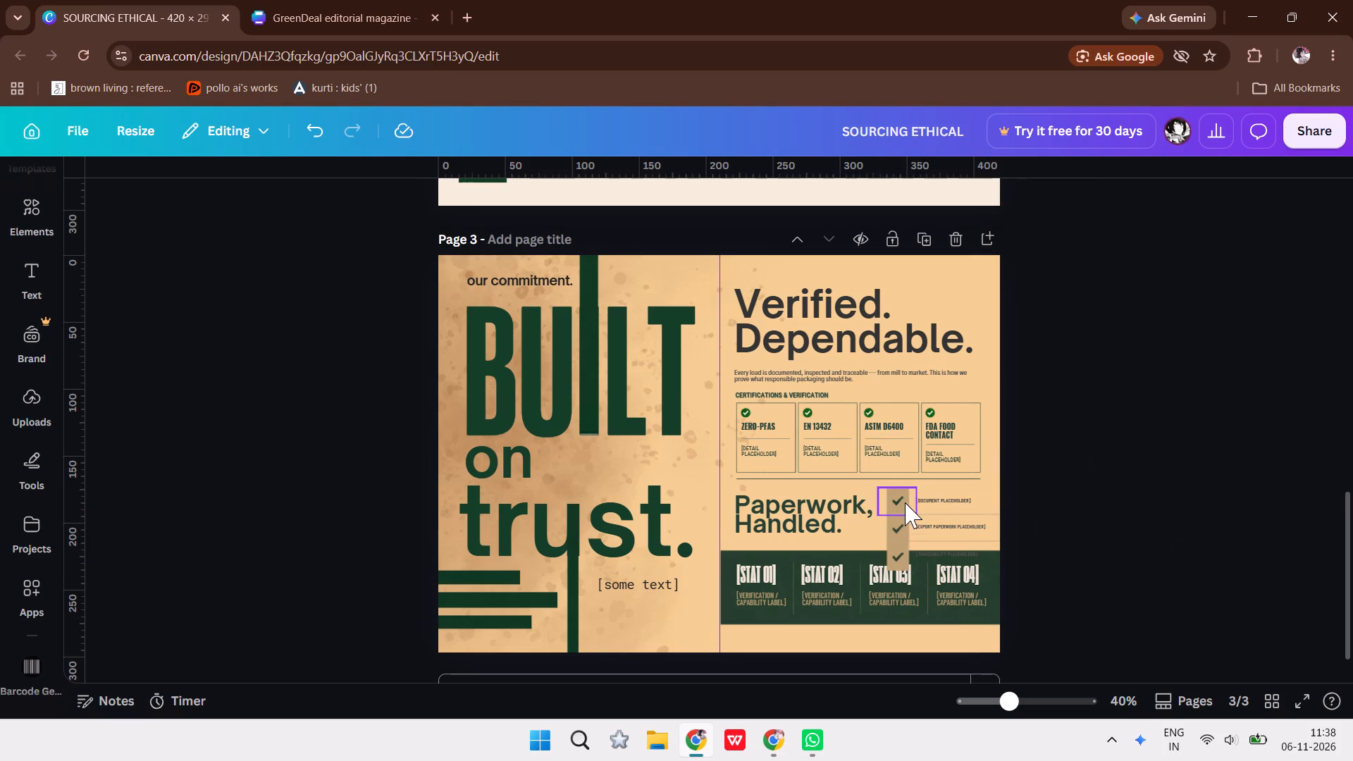
Group the first checklist row's checkmark with its tan box.
click(909, 506)
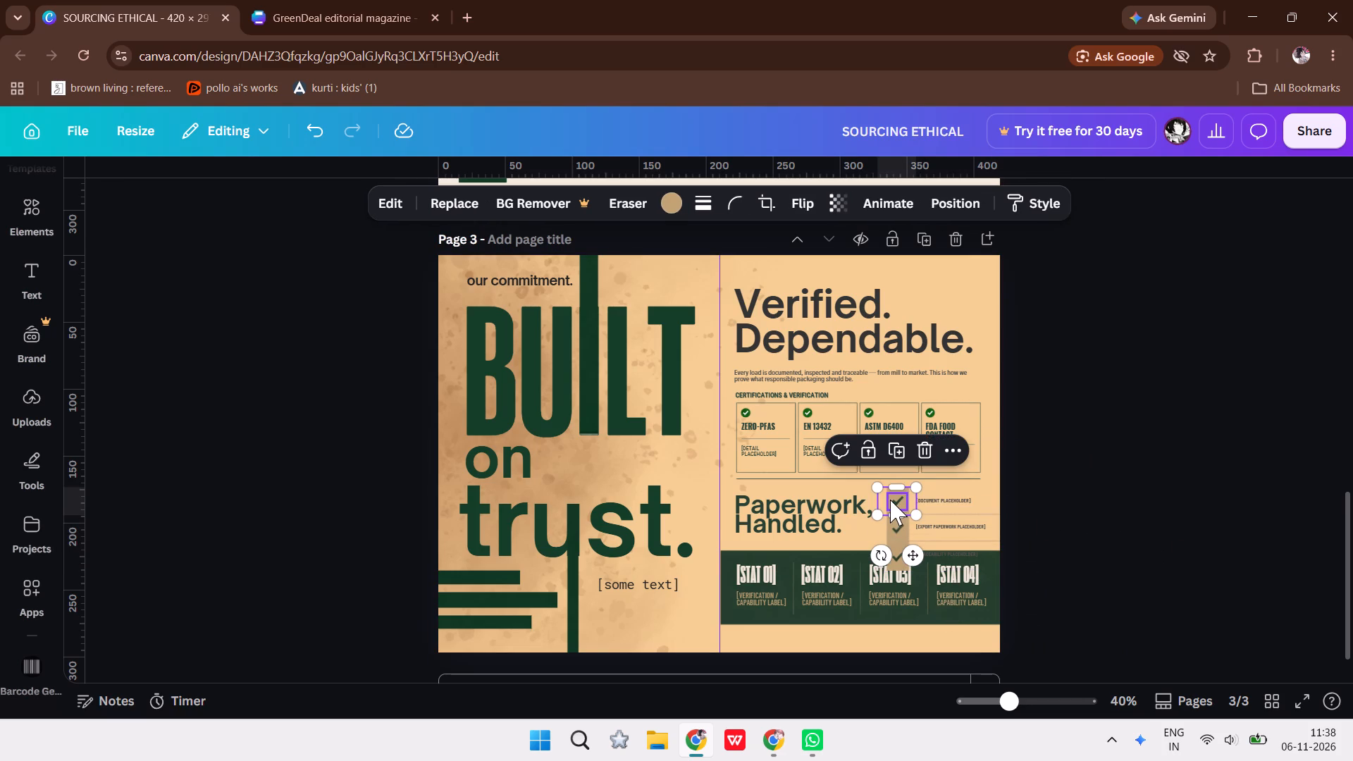
shift+click(896, 502)
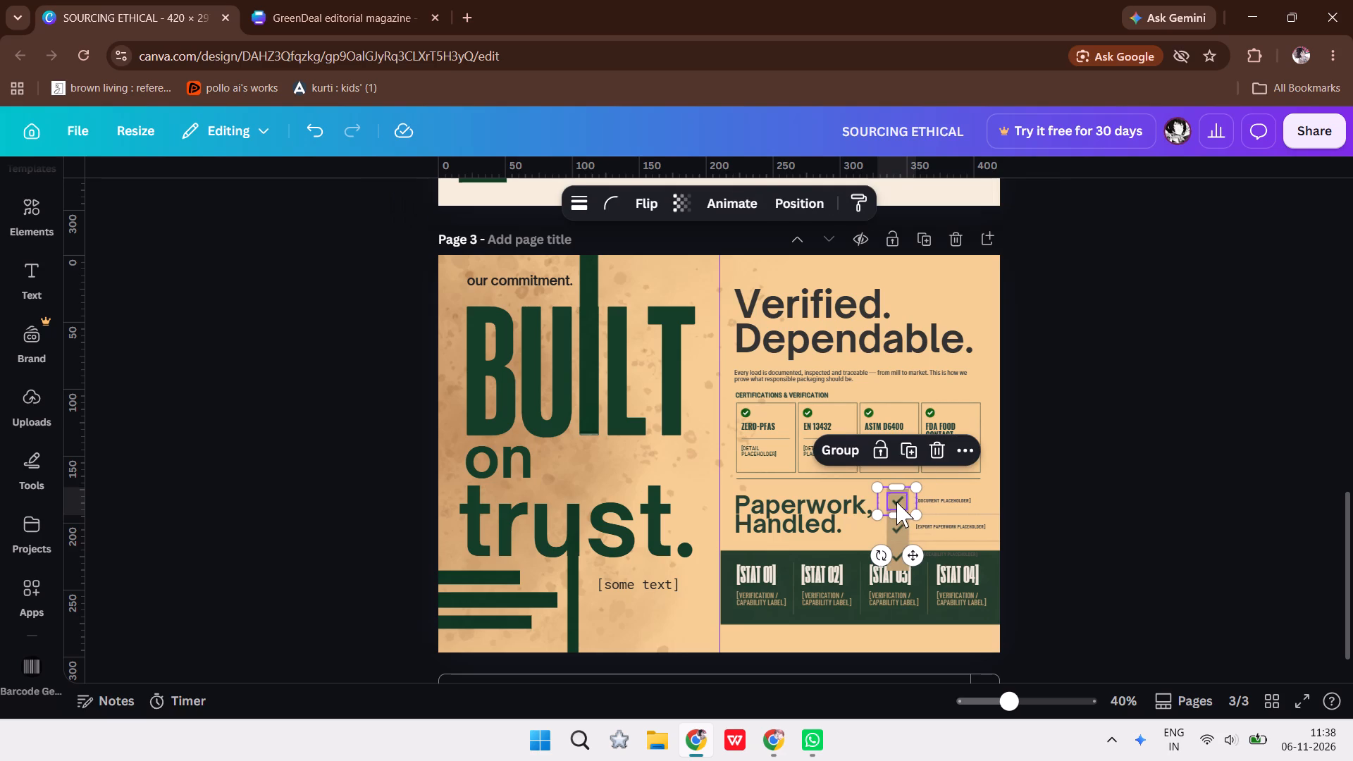
key(ctrl+g)
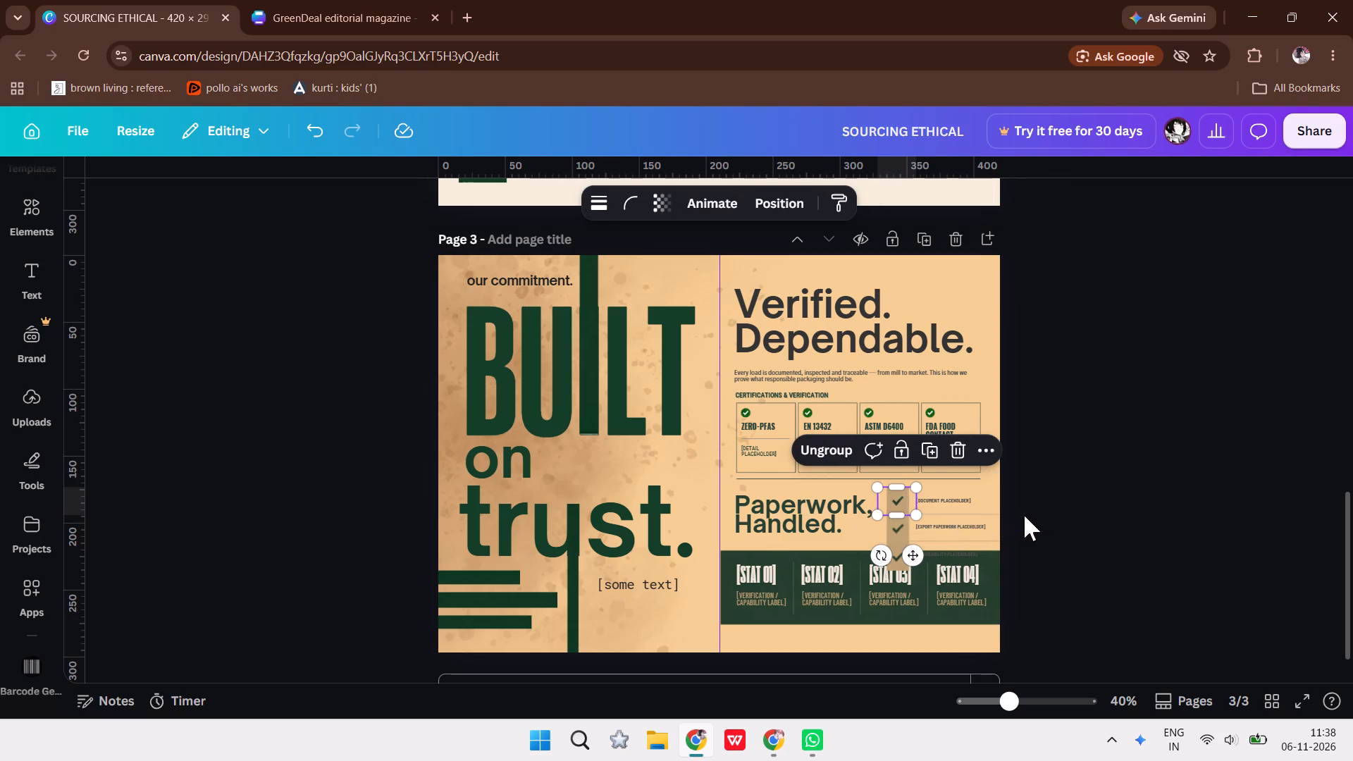
click(1060, 516)
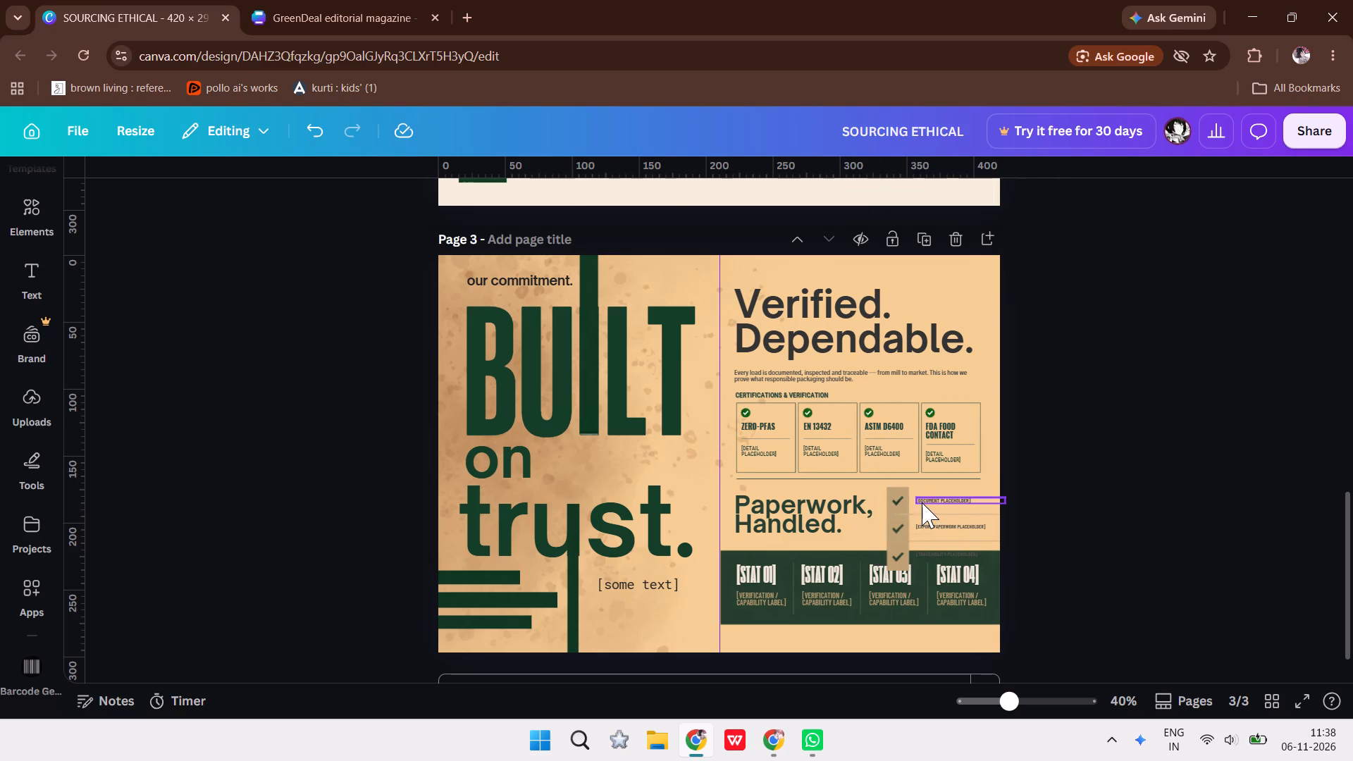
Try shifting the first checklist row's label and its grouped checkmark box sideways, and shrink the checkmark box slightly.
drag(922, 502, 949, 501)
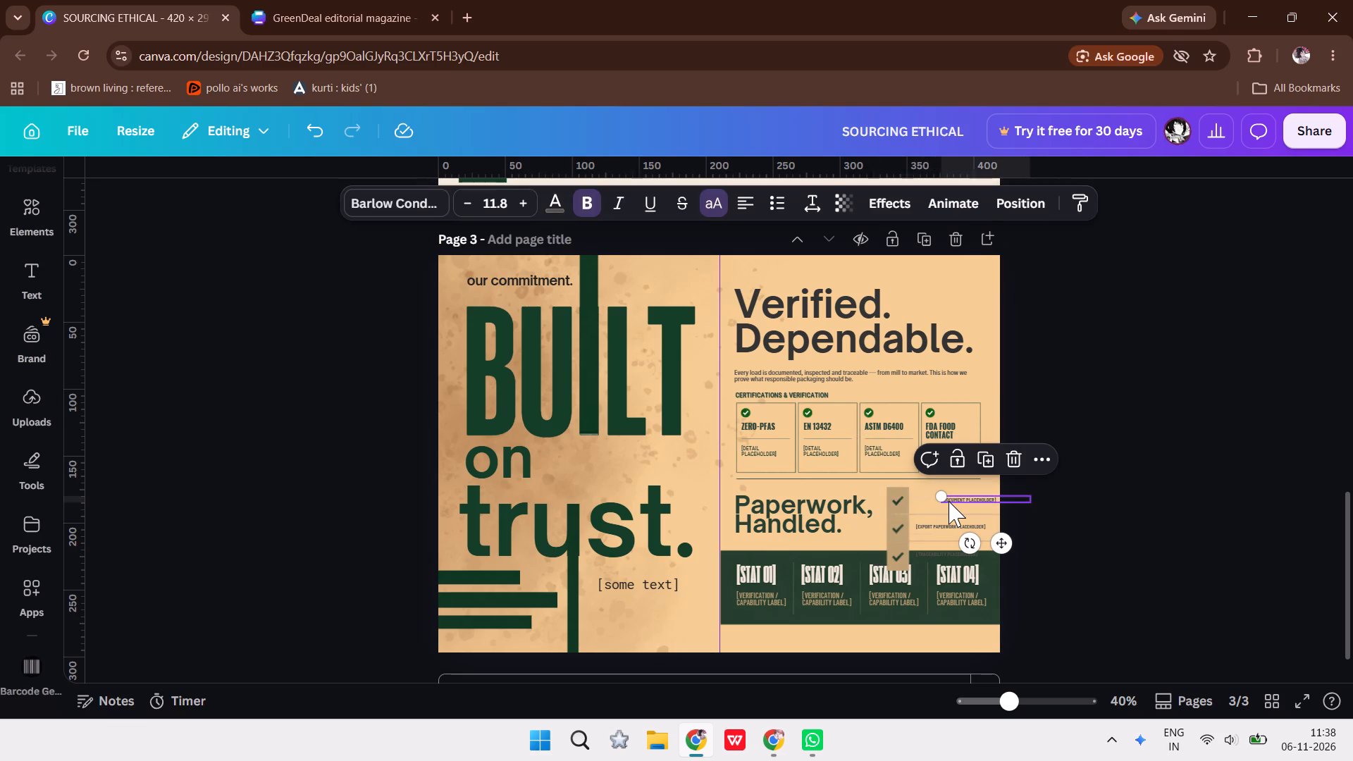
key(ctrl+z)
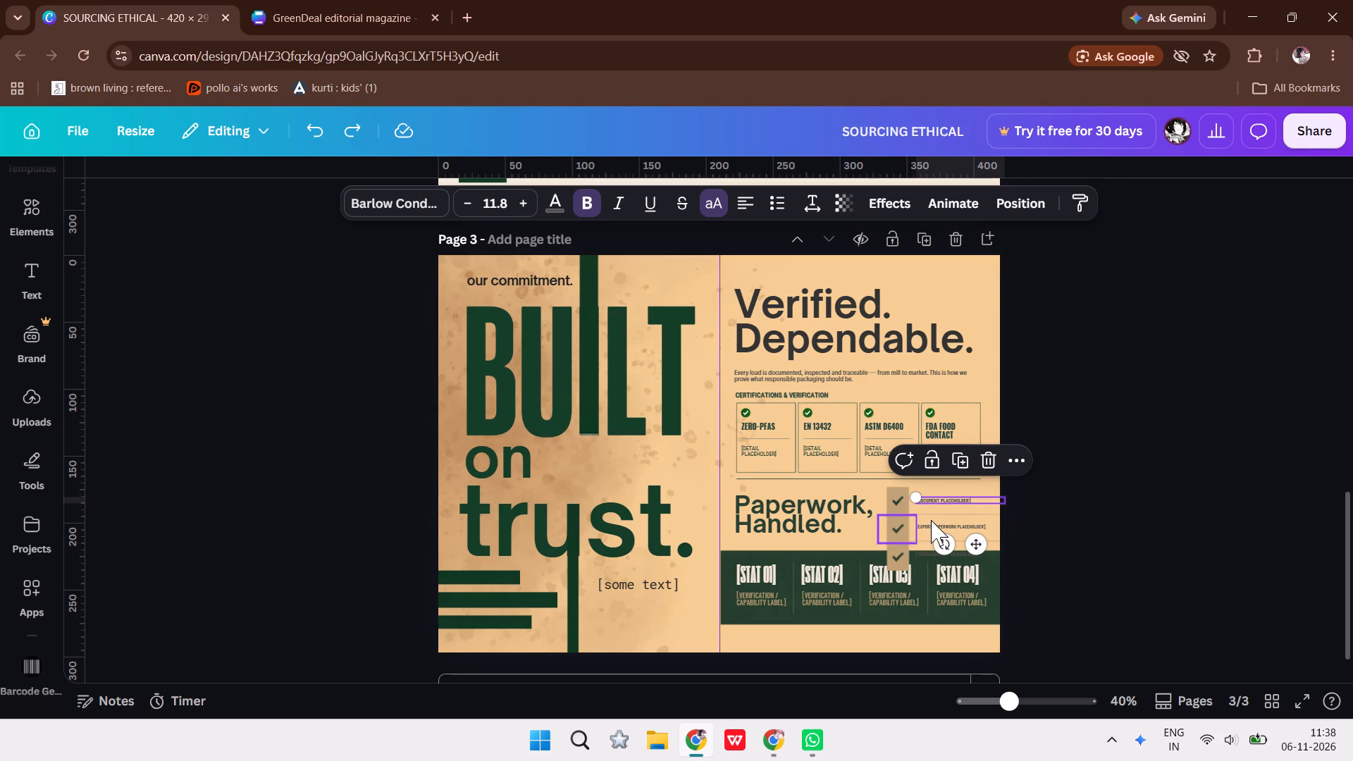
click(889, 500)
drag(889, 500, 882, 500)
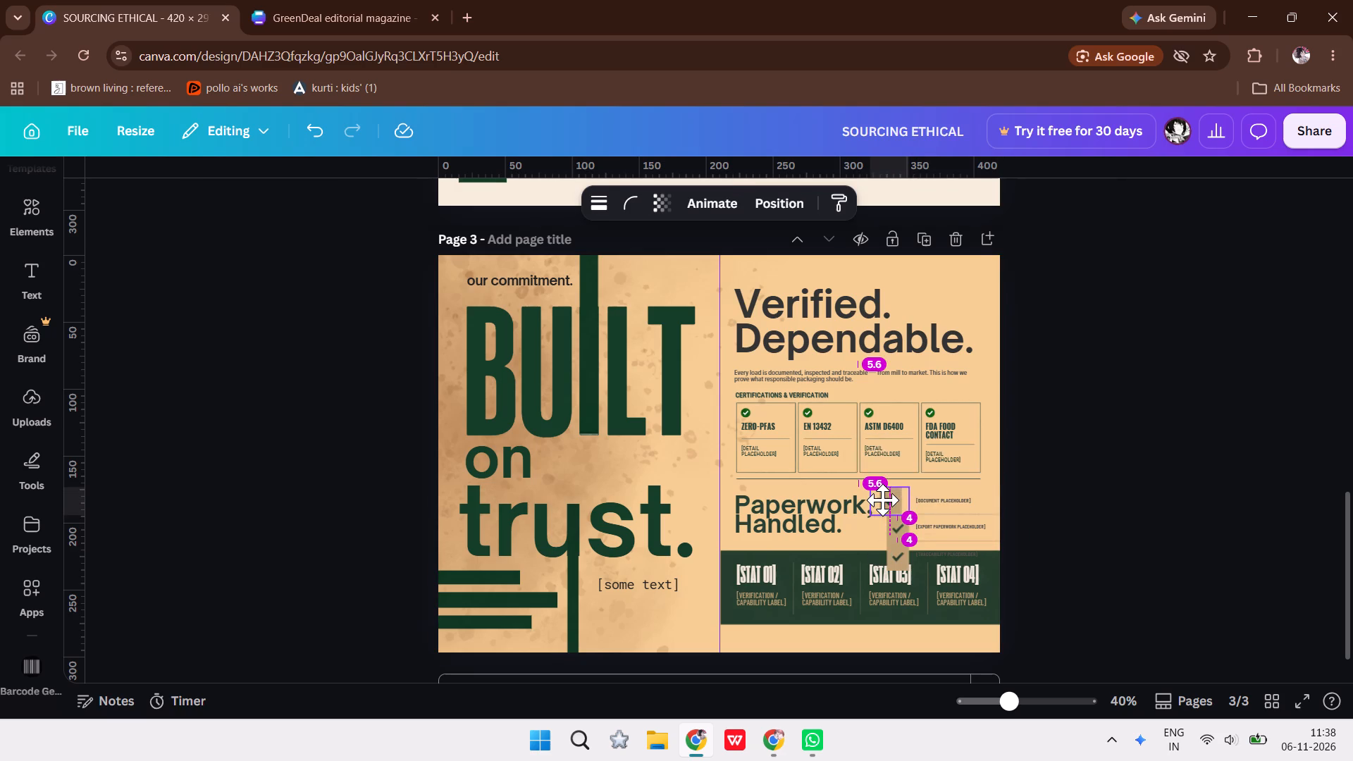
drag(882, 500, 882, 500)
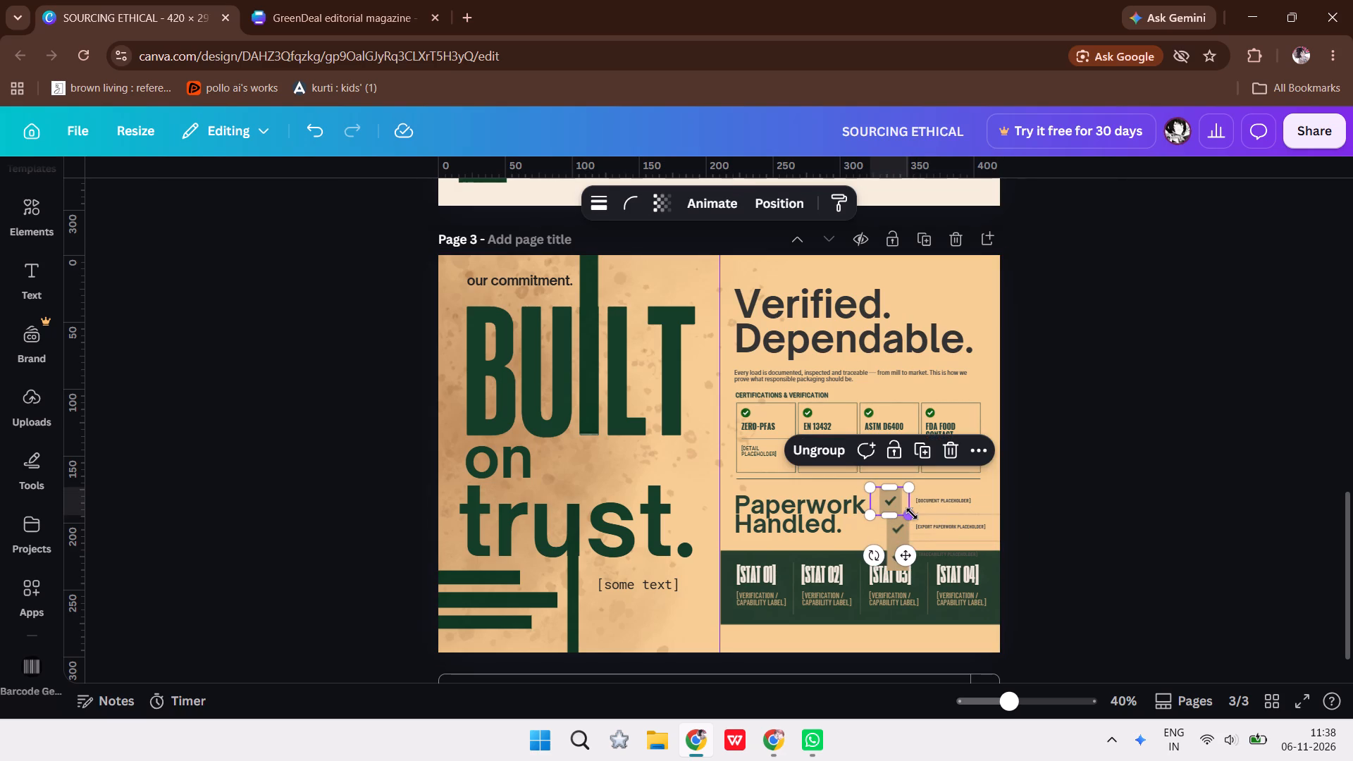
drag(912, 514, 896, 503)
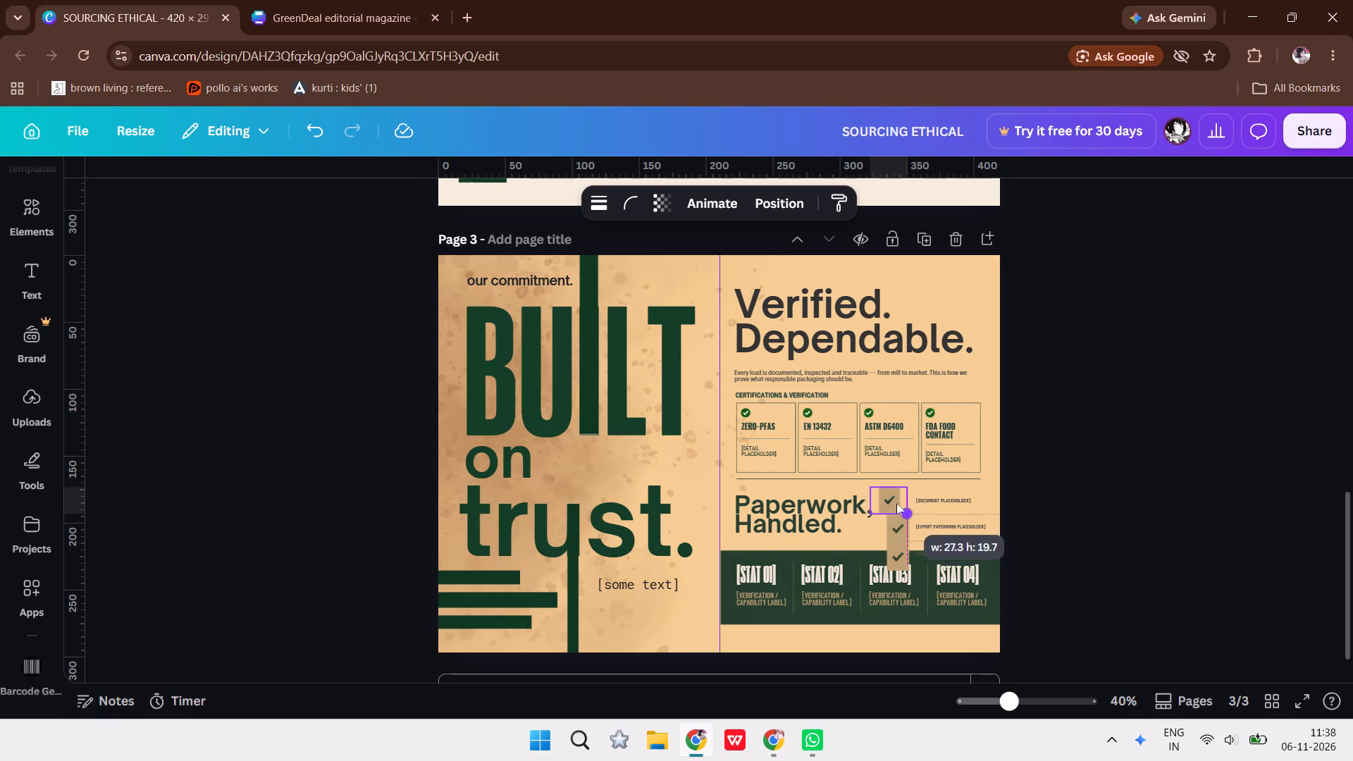
Scale the "Paperwork, Handled." heading down to a font size of about 46 and nudge it slightly downward.
click(791, 530)
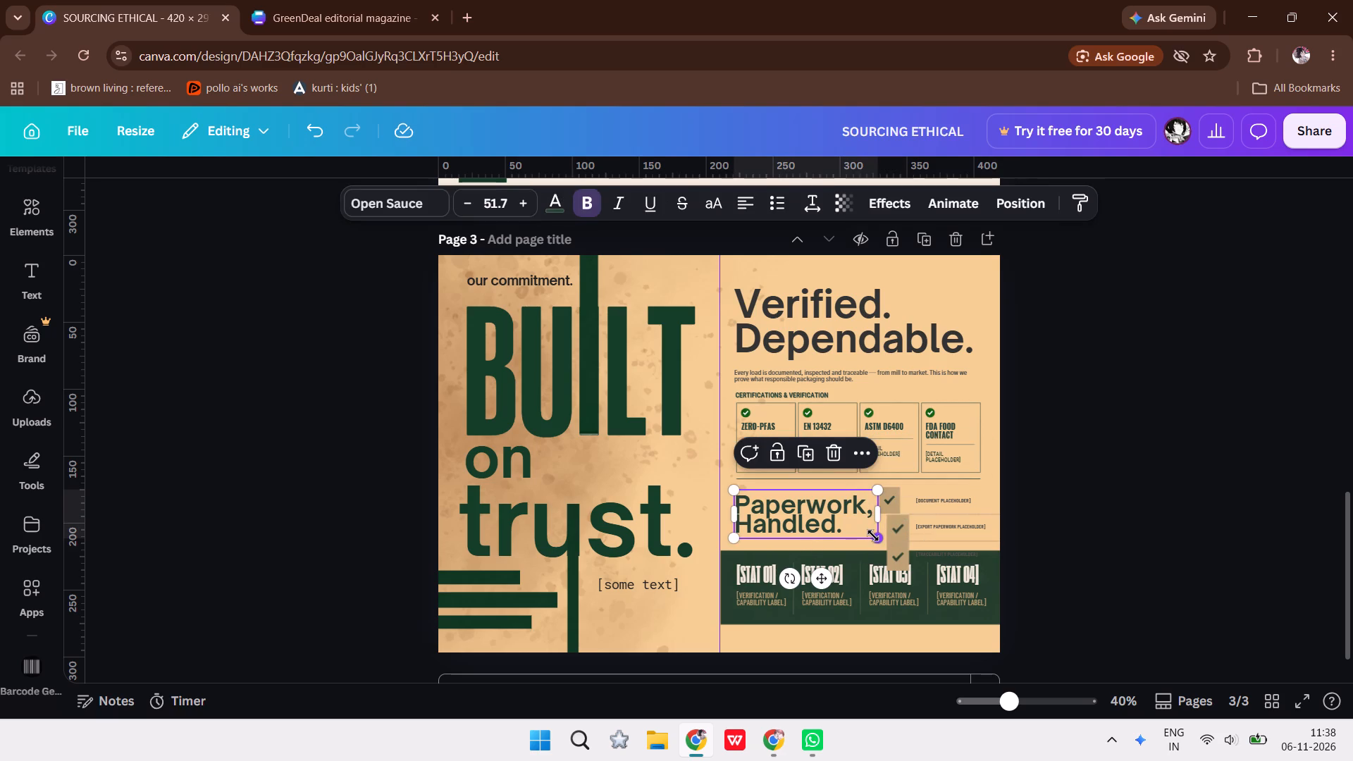
drag(873, 536, 858, 533)
key(Down)
key(Down)
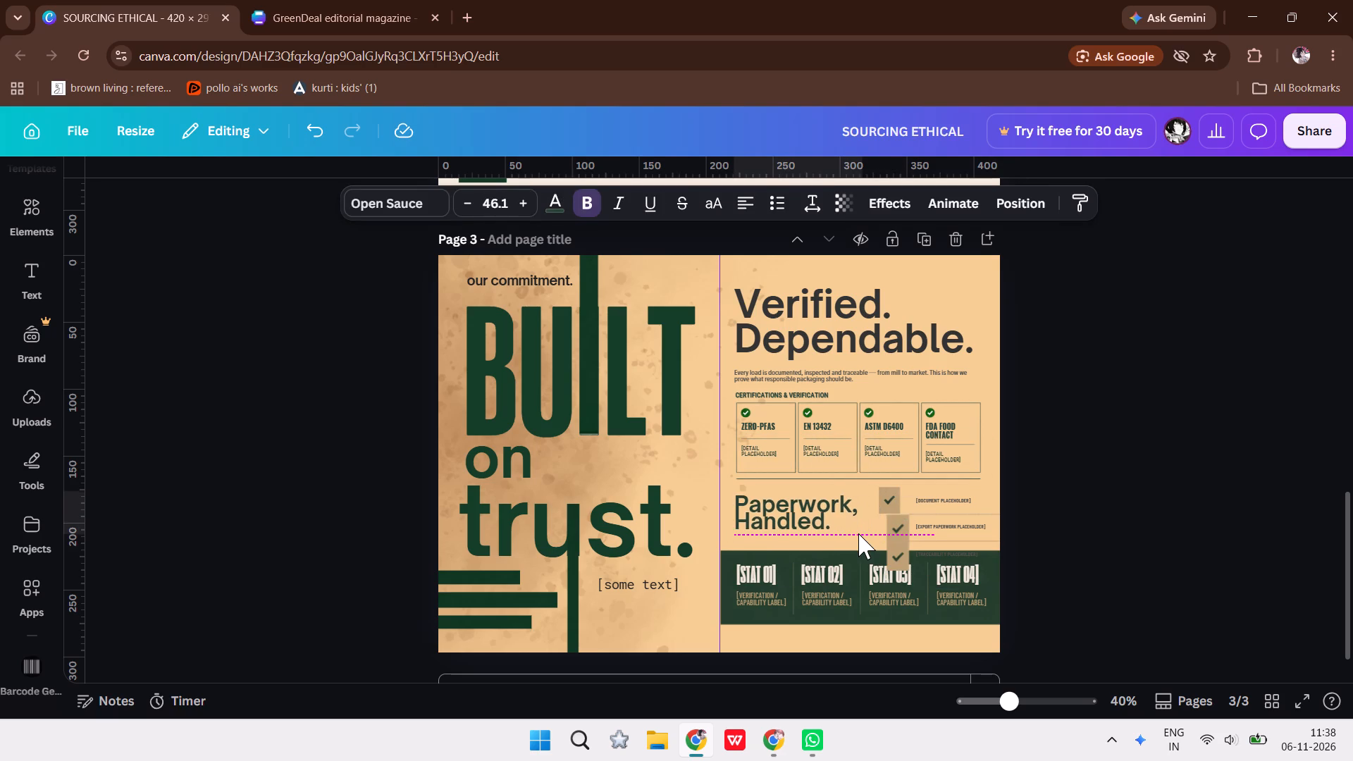
click(1018, 492)
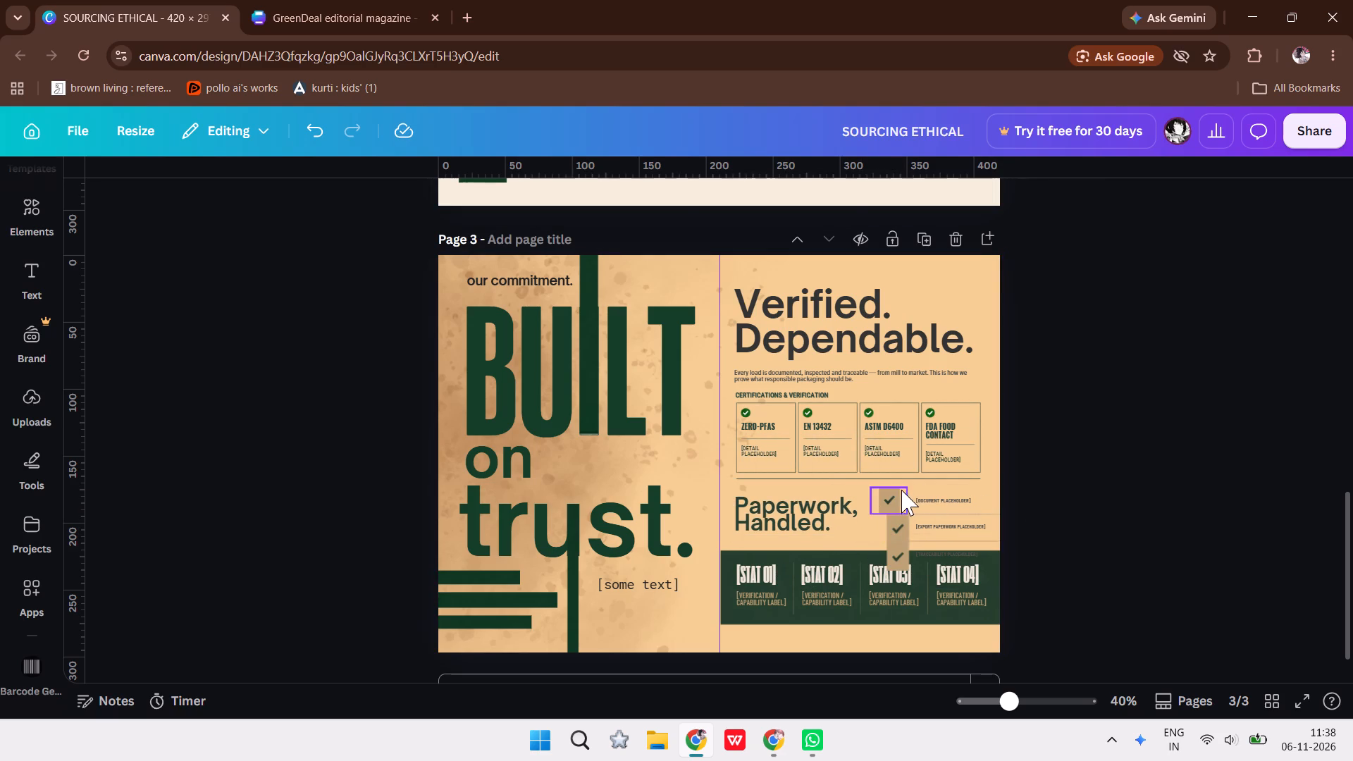
Delete the first checklist row beside the "Paperwork, Handled." heading: its checkmark box, divider line and document label.
click(896, 491)
key(BackSpace)
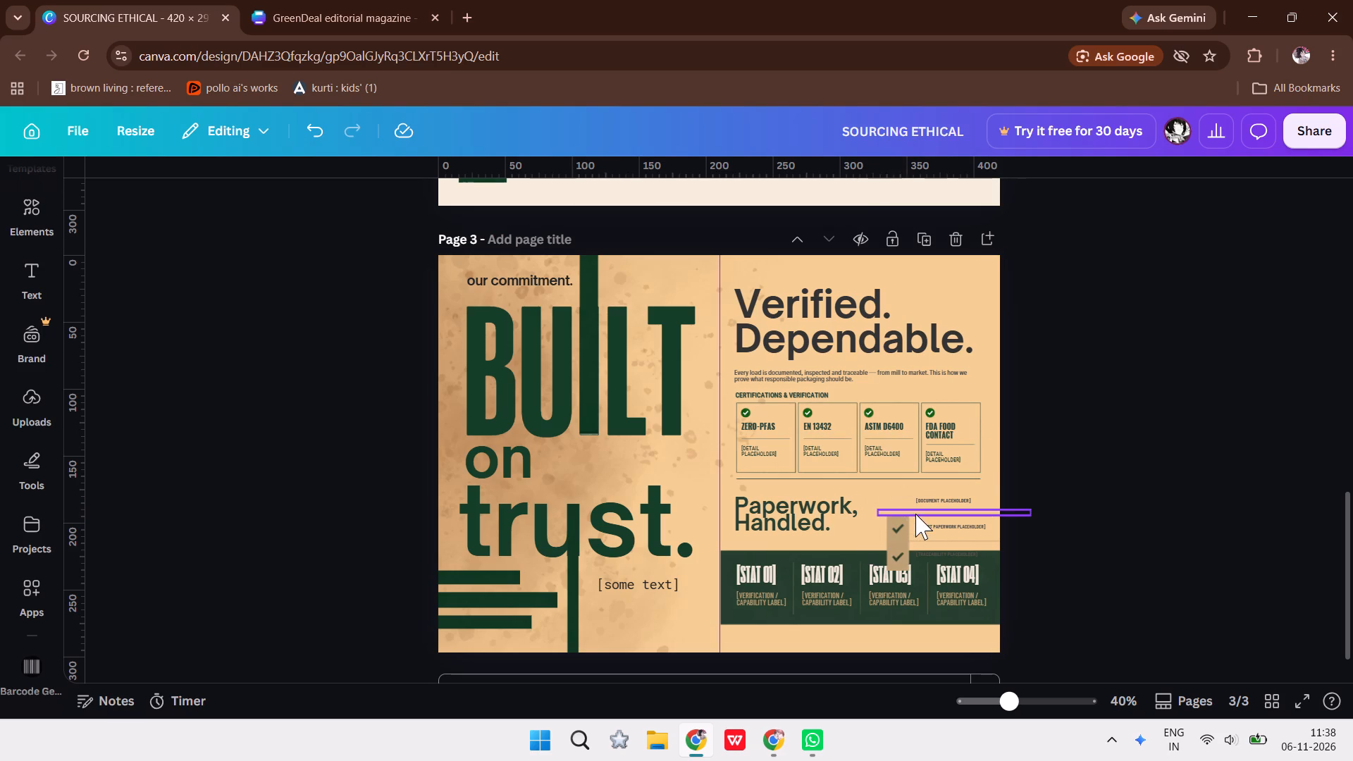
click(915, 514)
key(BackSpace)
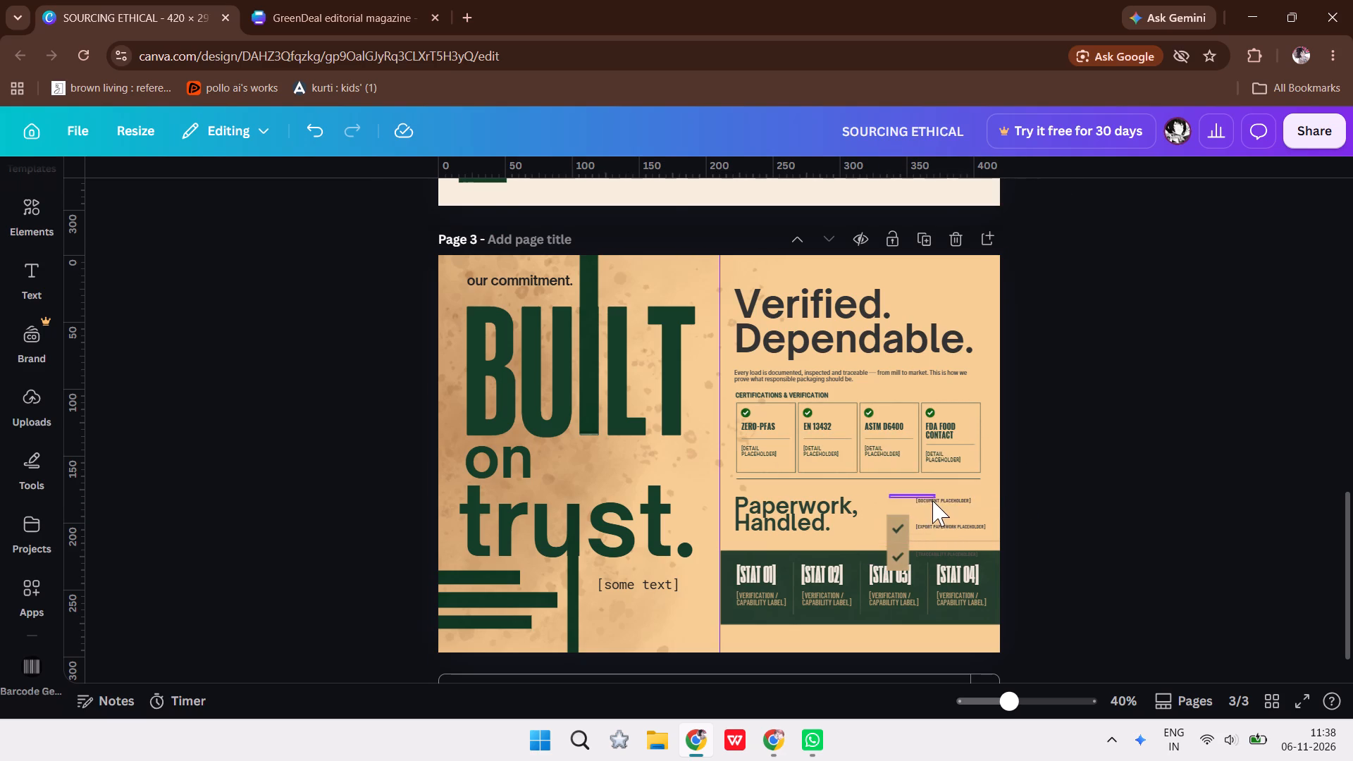
click(932, 501)
key(BackSpace)
Delete the remaining checklist pieces: the export paperwork label, tan boxes, checkmarks and divider line.
click(925, 521)
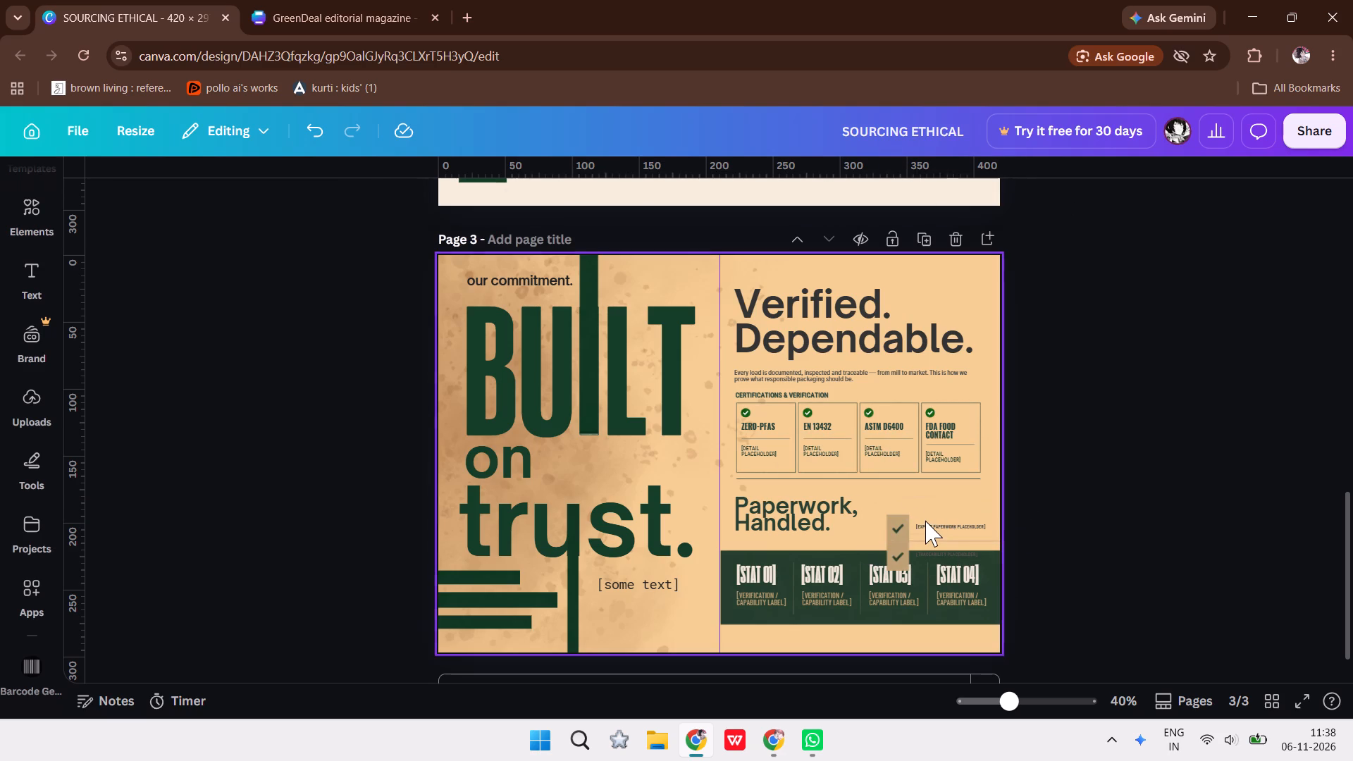
click(928, 525)
key(BackSpace)
click(883, 530)
key(BackSpace)
click(898, 556)
key(BackSpace)
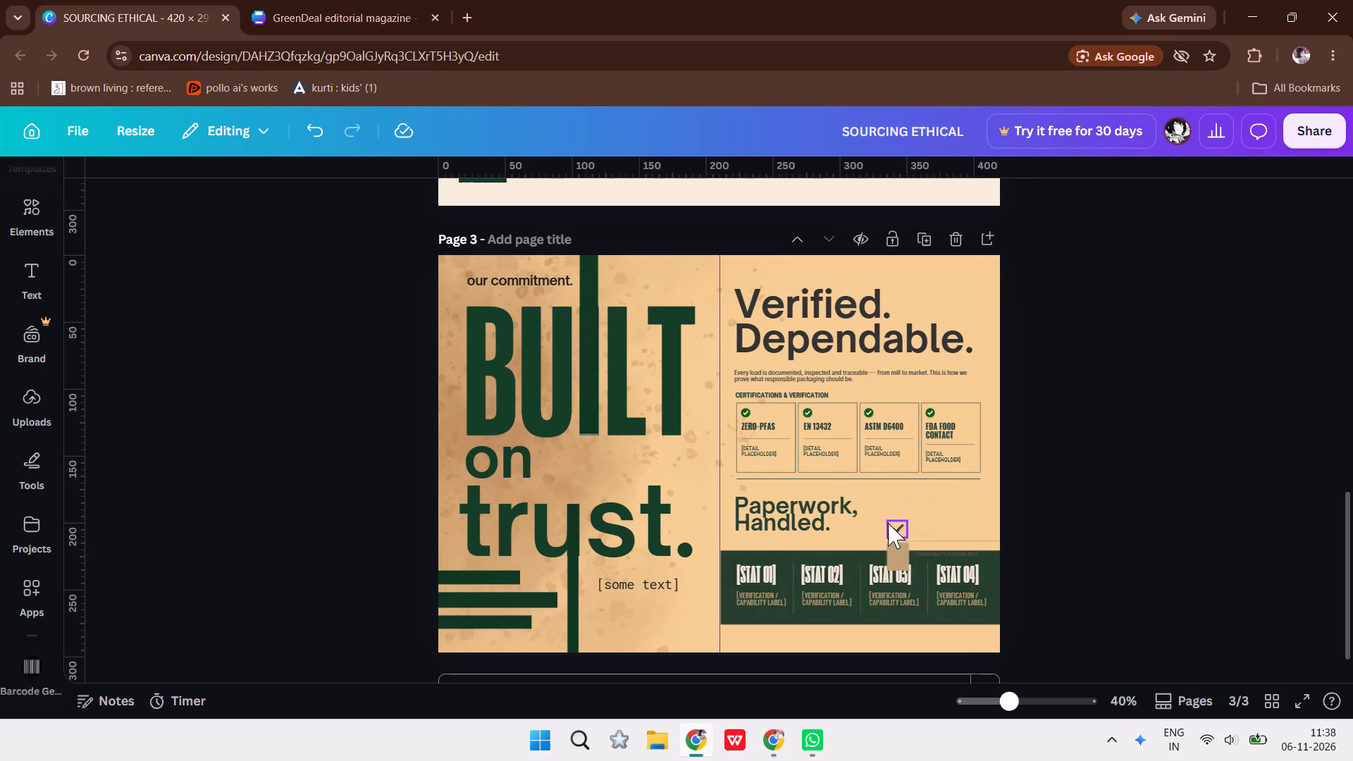
key(BackSpace)
click(895, 539)
key(BackSpace)
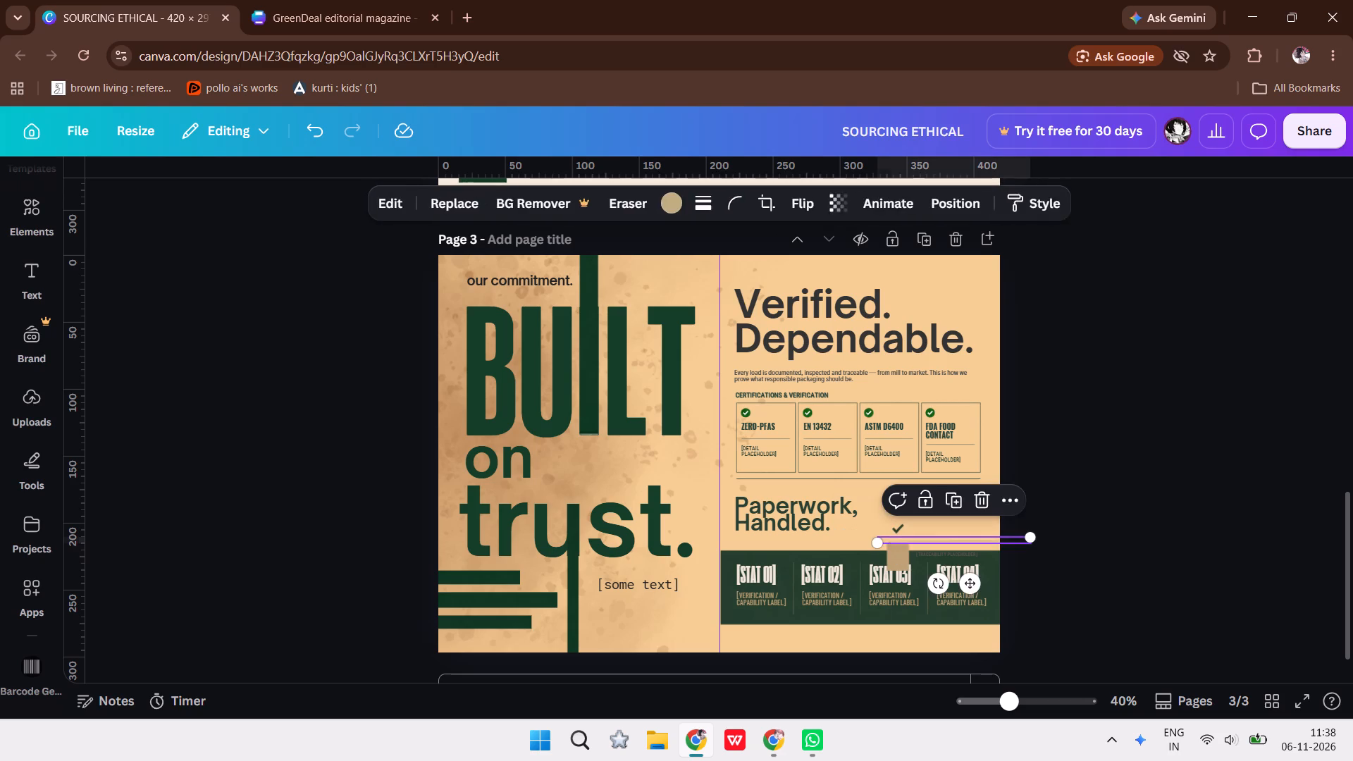
click(895, 562)
key(BackSpace)
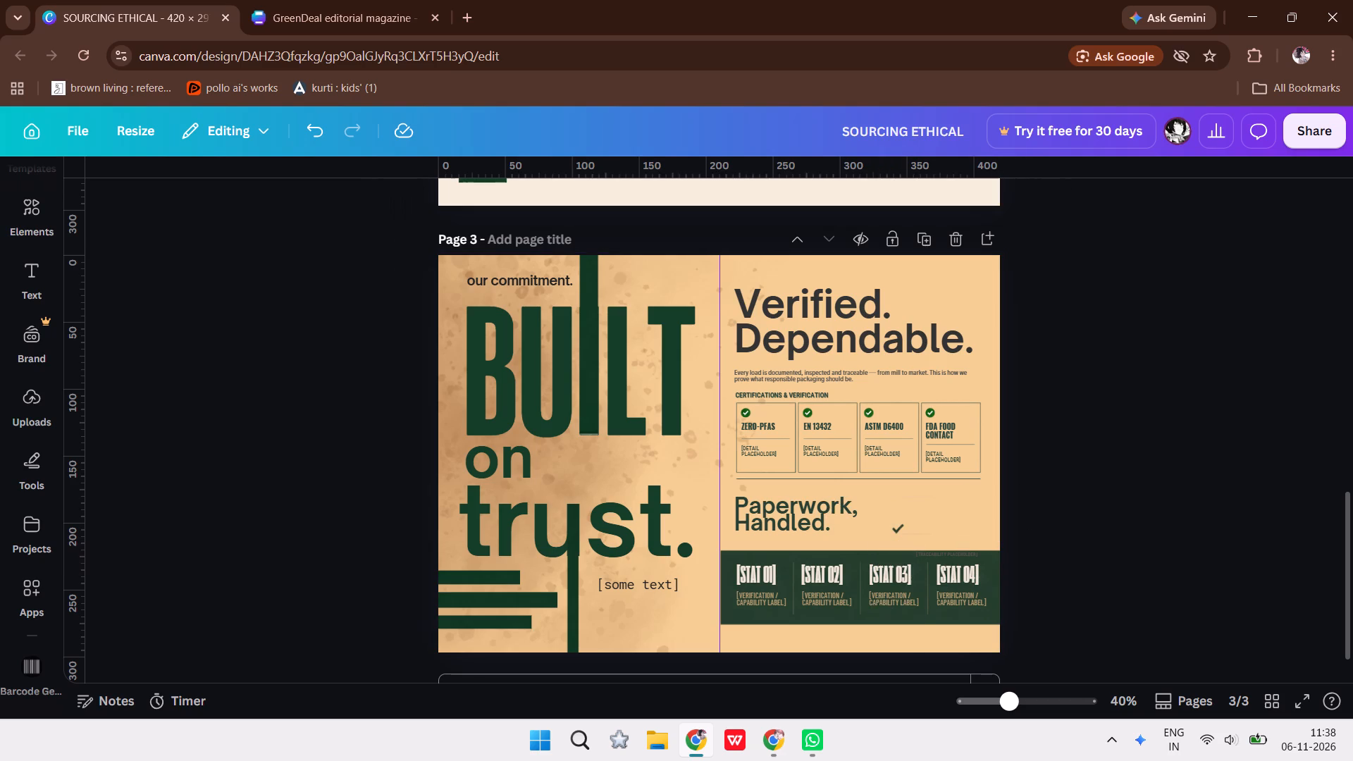
click(889, 533)
key(BackSpace)
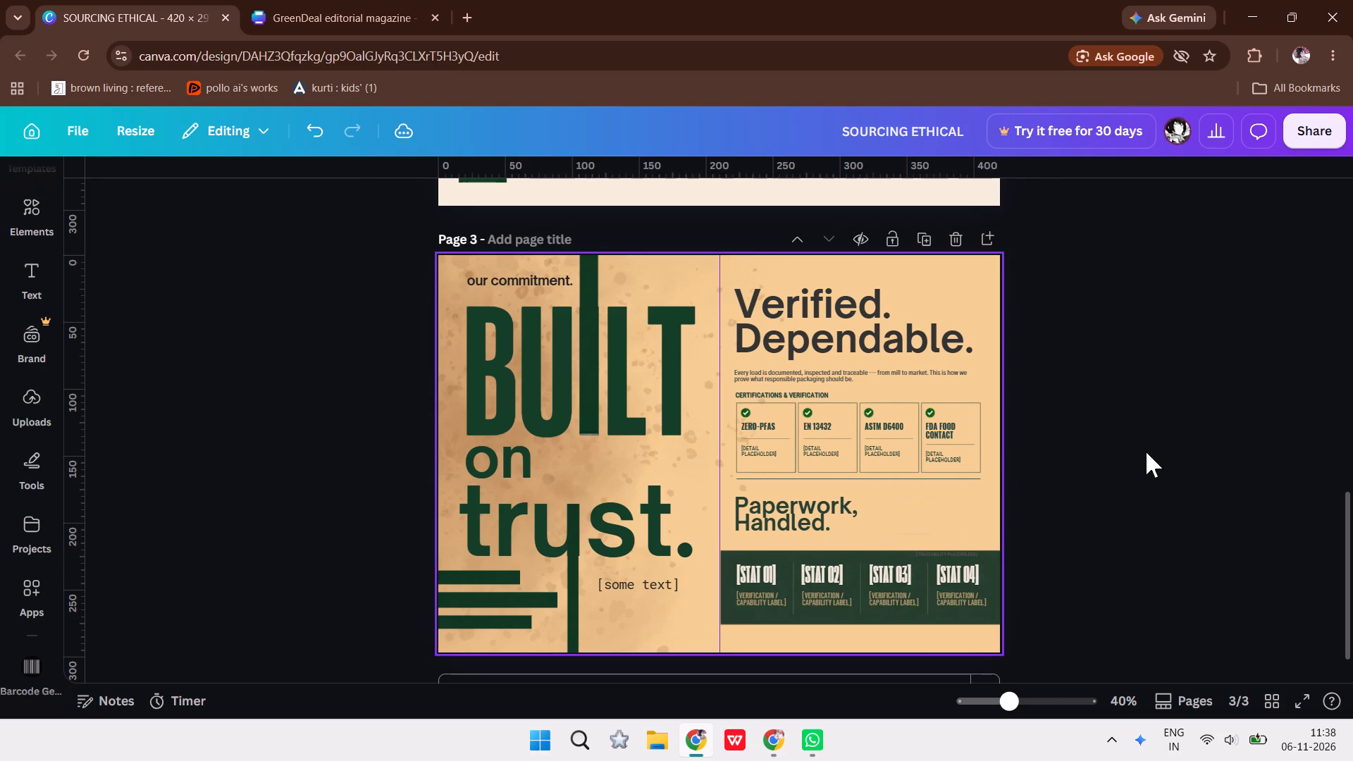
click(1146, 452)
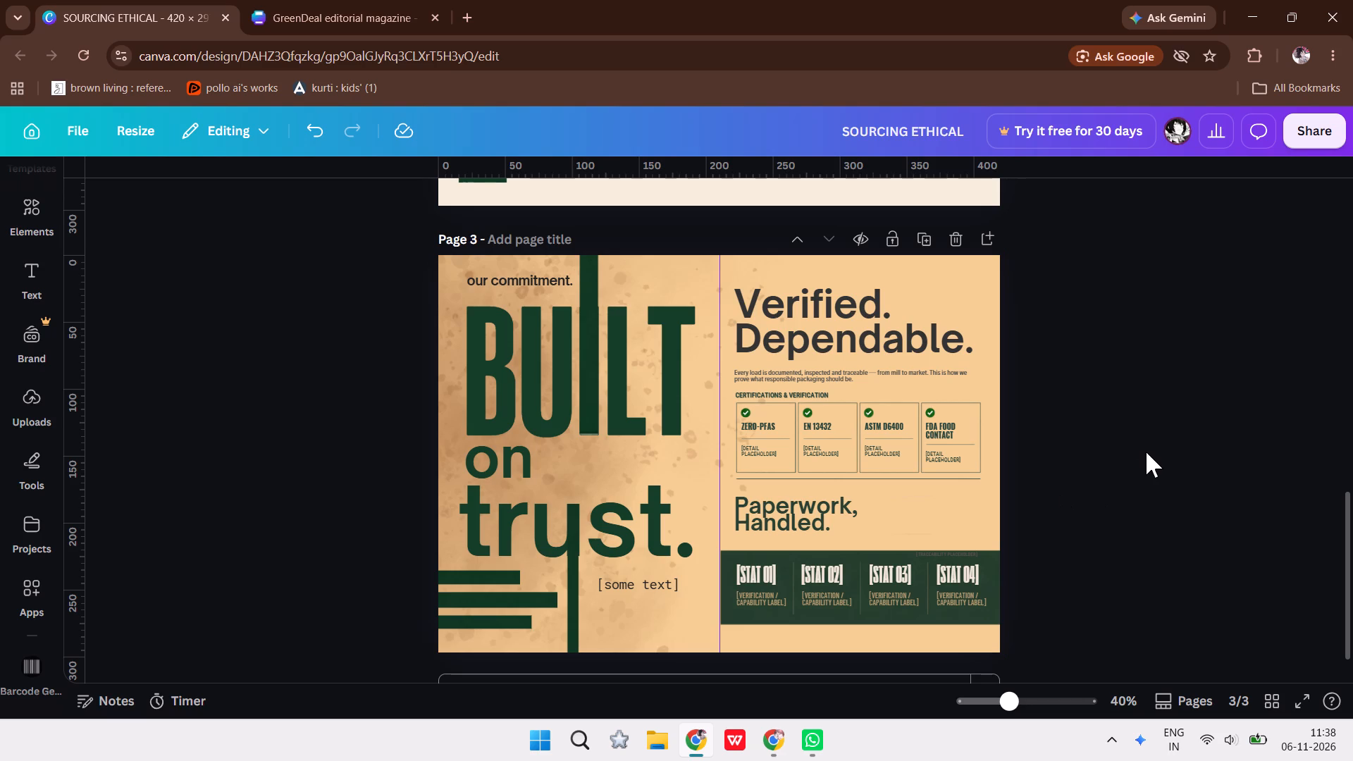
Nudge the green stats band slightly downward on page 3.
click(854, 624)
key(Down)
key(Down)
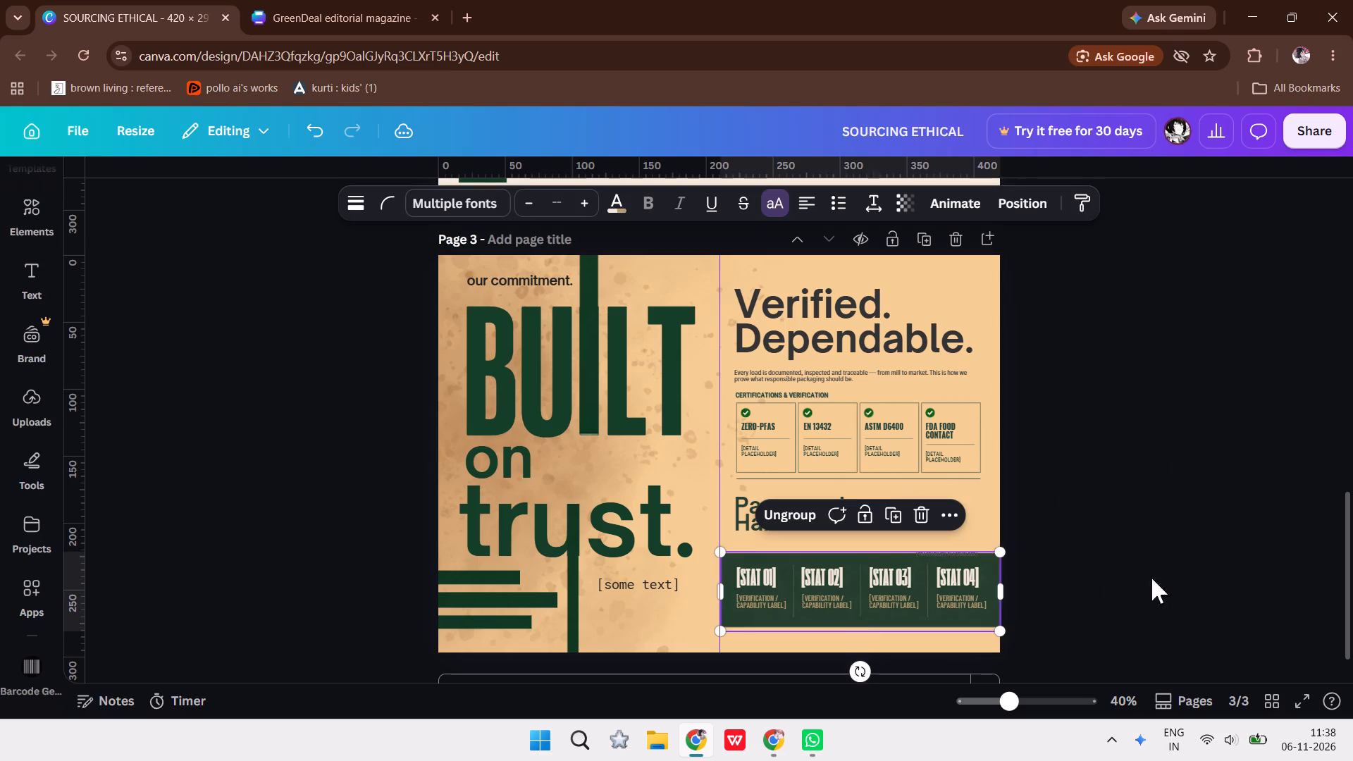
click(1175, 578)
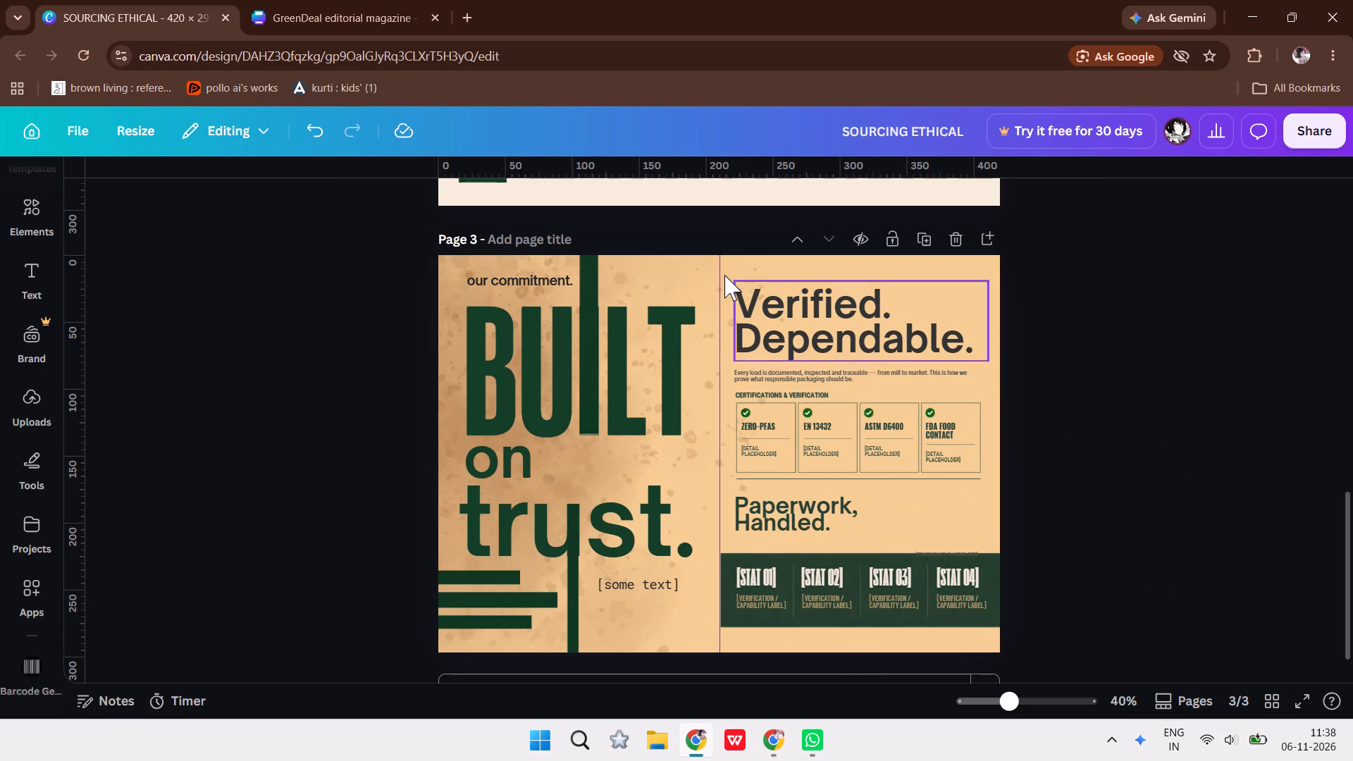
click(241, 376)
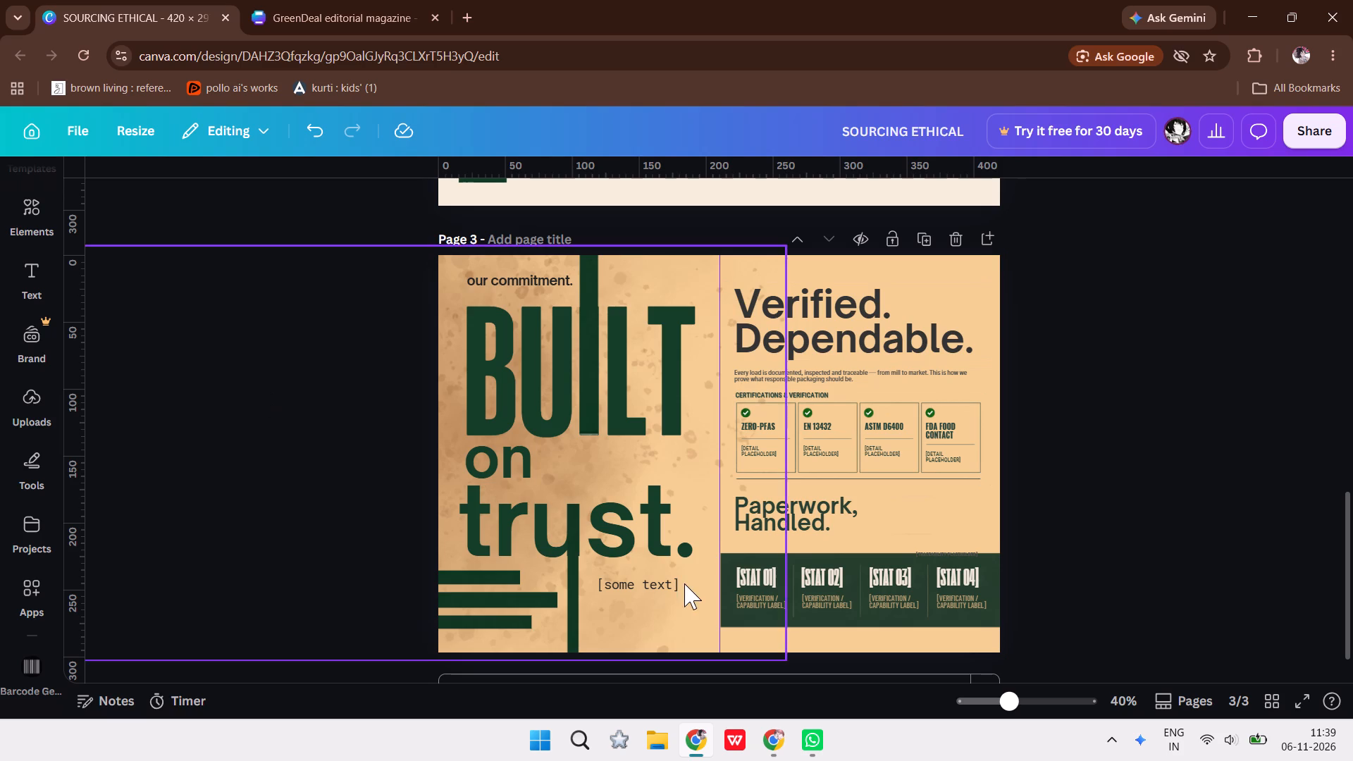
Nudge the green stats band slightly upward and align its inner edge with the 210 mm fold guide.
click(755, 583)
key(Right)
key(Up)
key(Up)
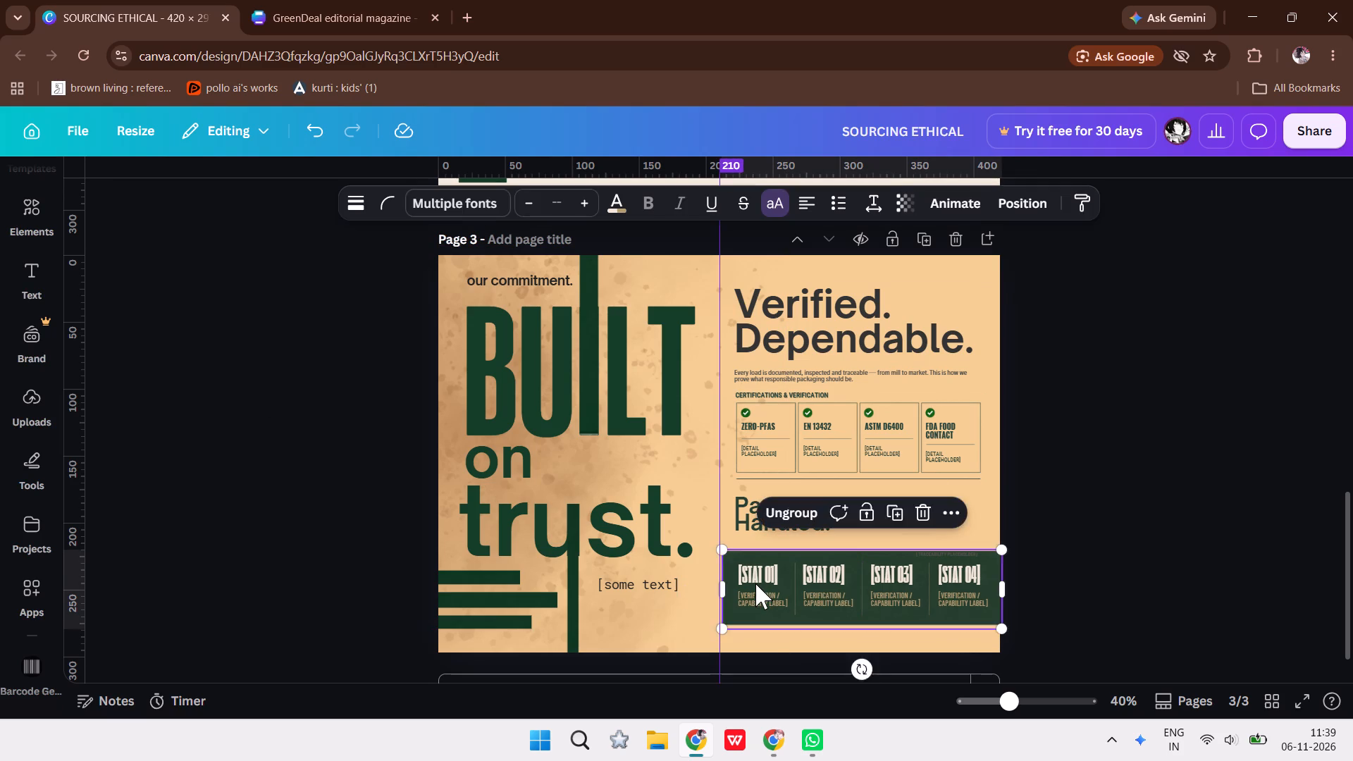
key(Left)
key(Left)
key(Insert)
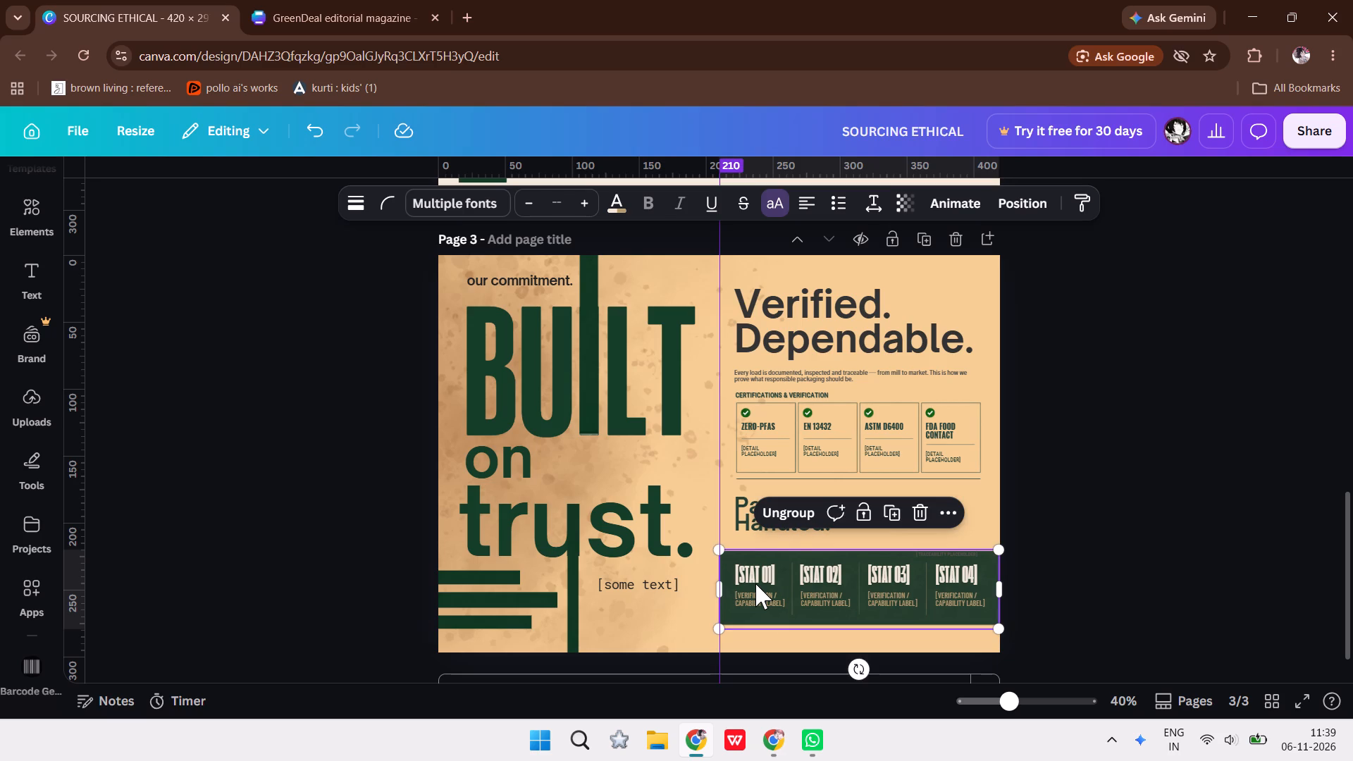
key(Up)
key(Up)
key(Insert)
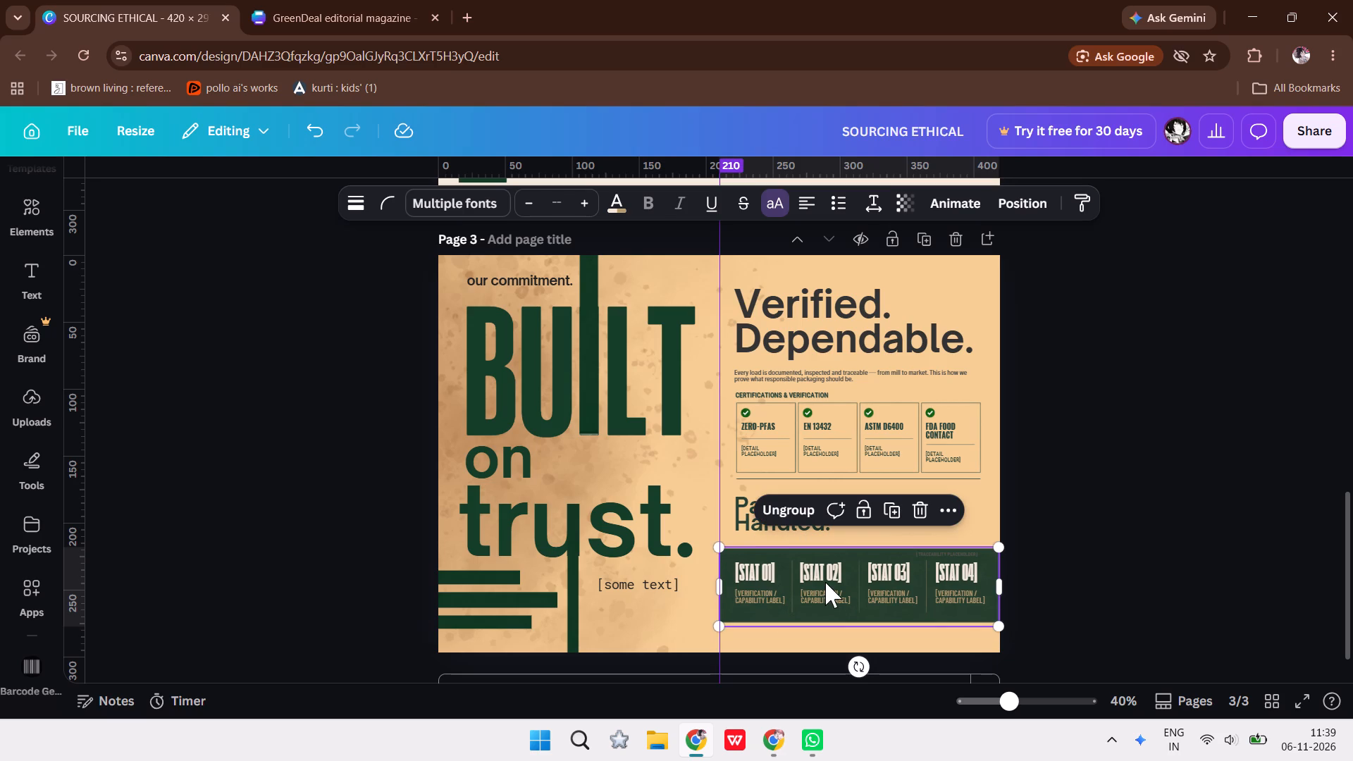
key(Insert)
key(Right)
key(Right)
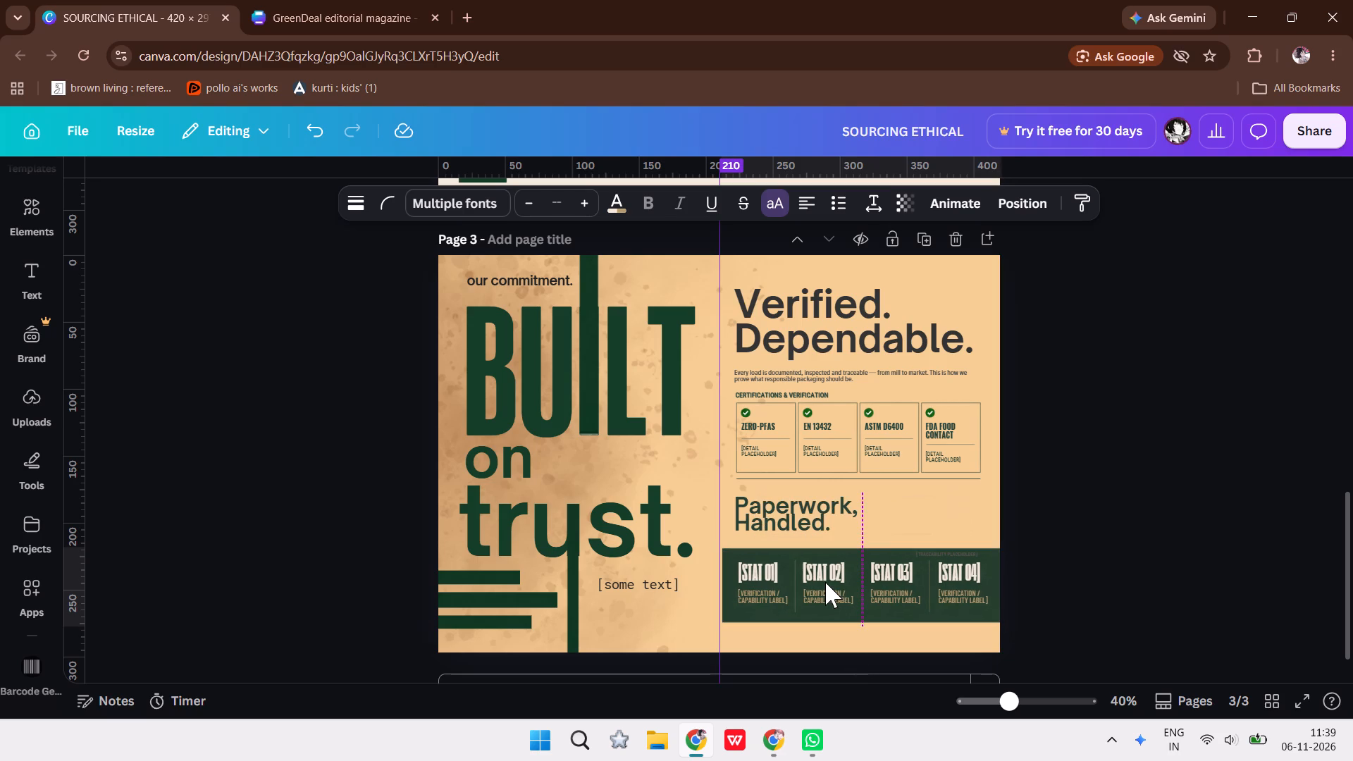
key(Left)
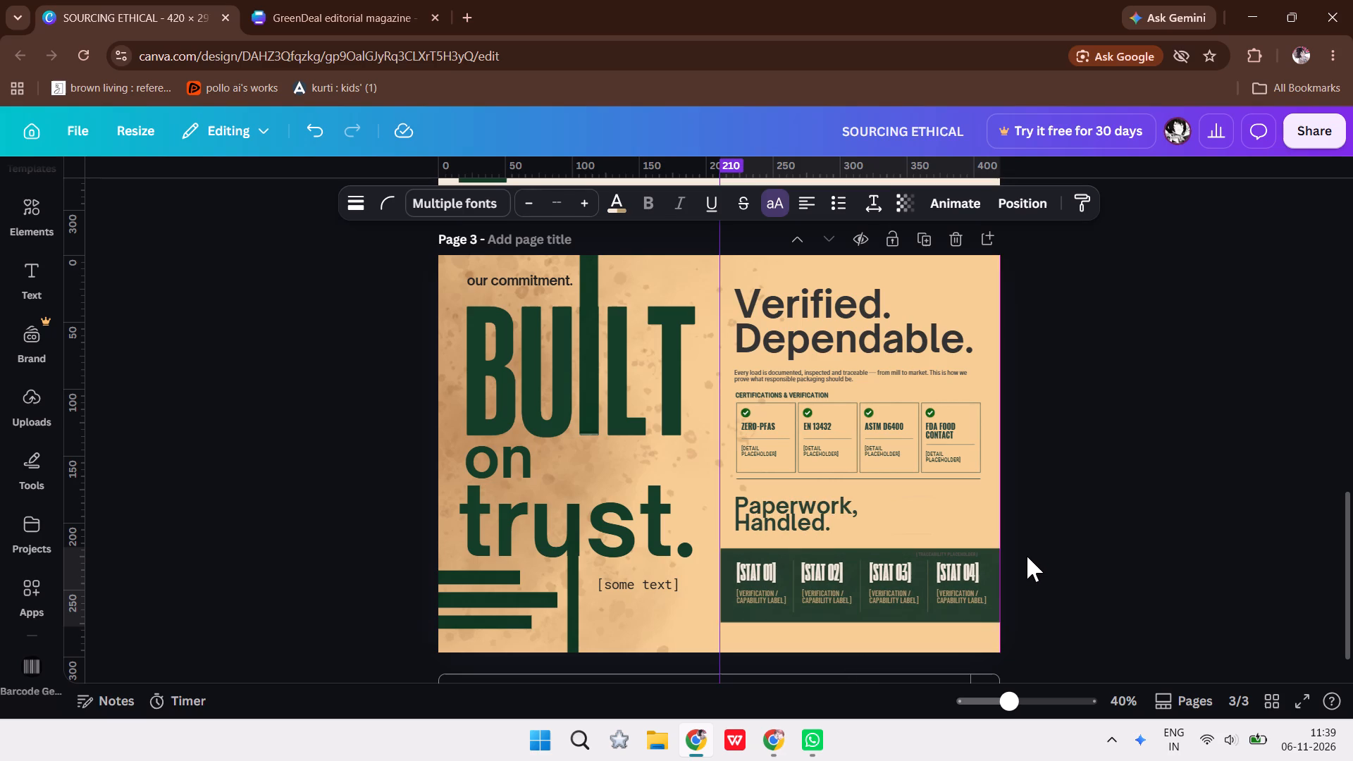
click(1027, 556)
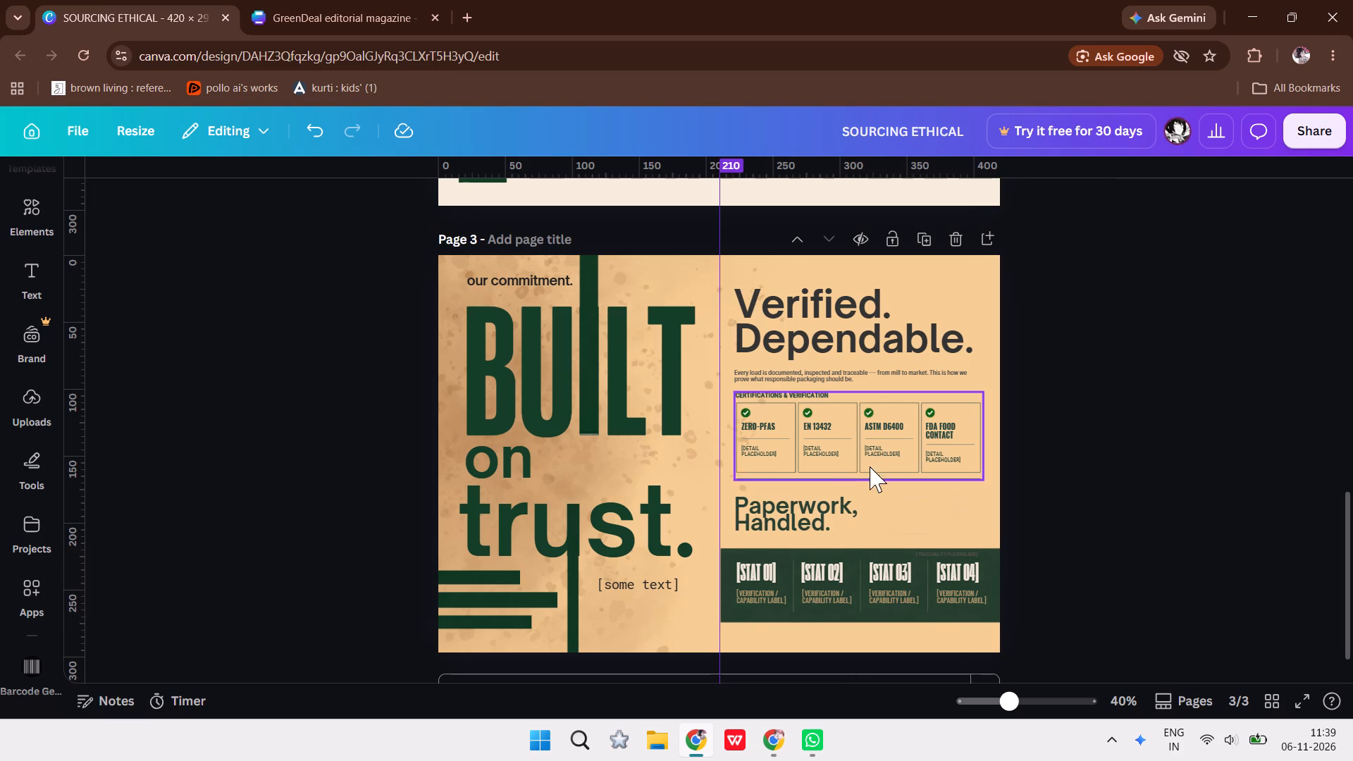
Nudge the "Verified. Dependable." heading upward on page 3.
click(891, 311)
key(Up)
key(Up)
key(Up)
key(Up)
key(Up)
key(Up)
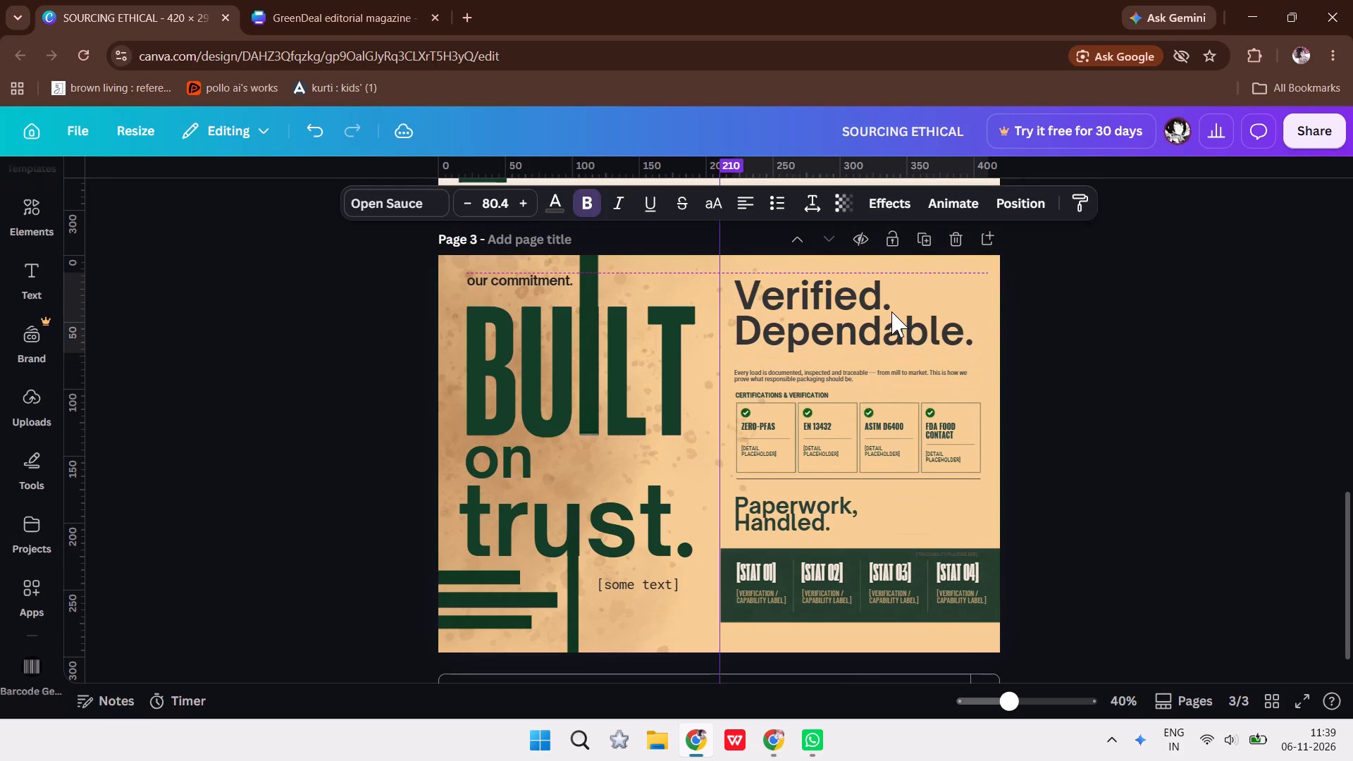
Nudge the intro paragraph upward so it sits closer beneath the "Verified. Dependable." heading.
click(805, 378)
key(Up)
key(Up)
key(Up)
key(Up)
key(Up)
key(Up)
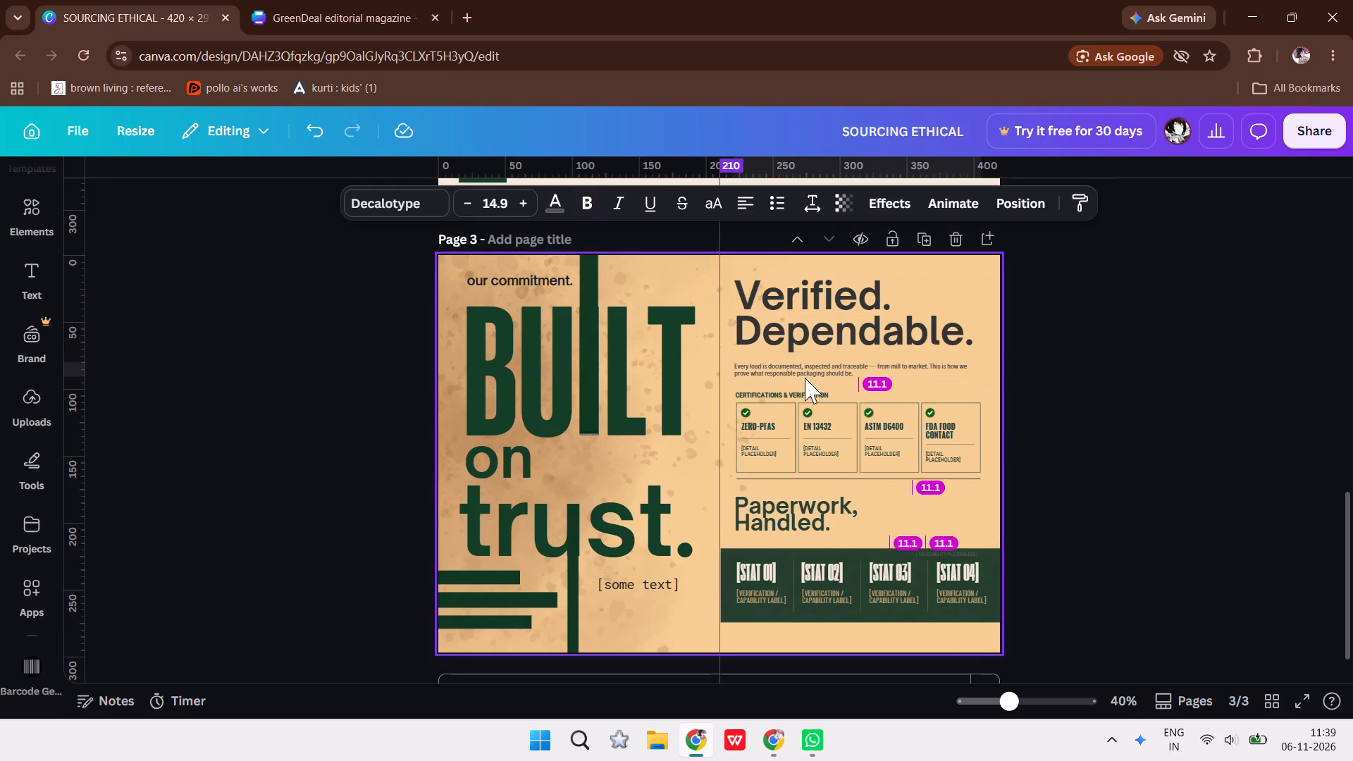
key(Up)
key(Up)
key(Up)
Nudge the Certifications & Verification card group upward beneath the intro paragraph.
click(816, 424)
key(Up)
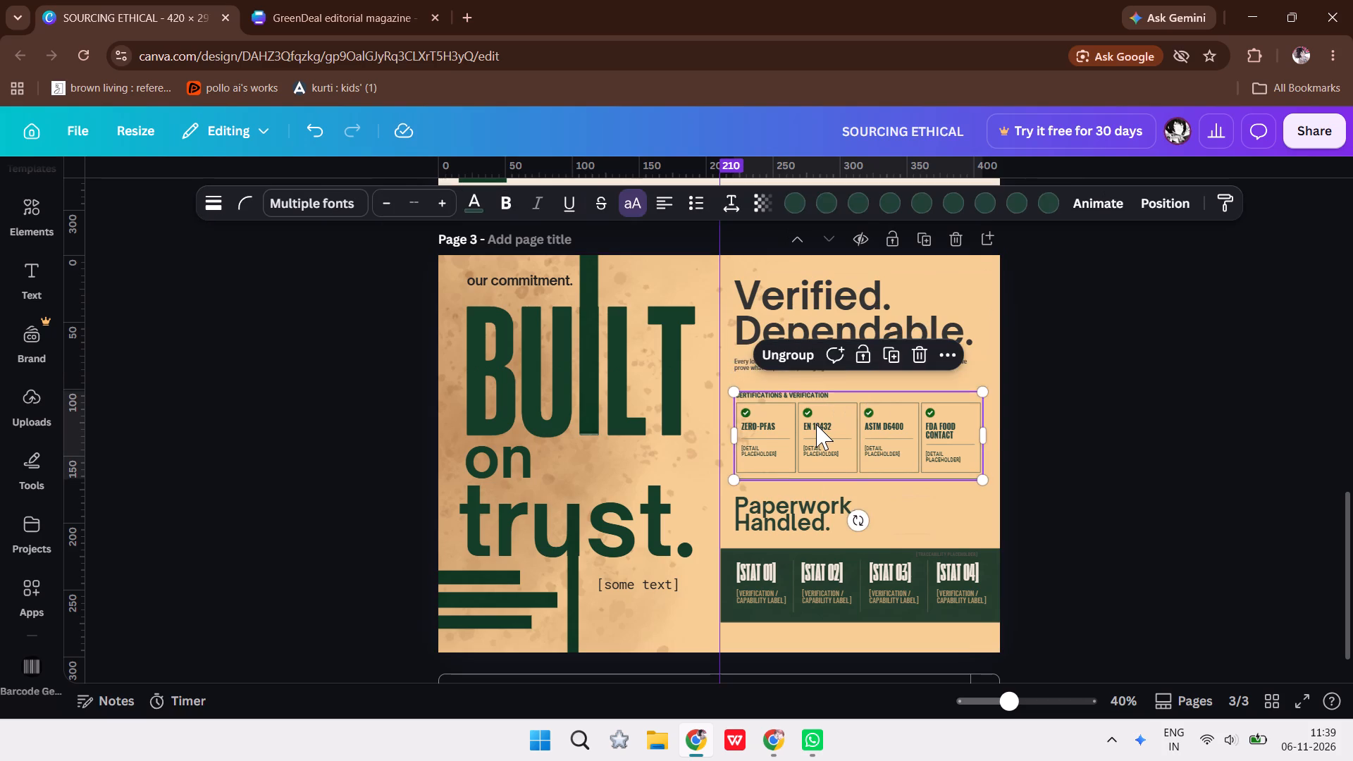
key(Up)
key(Up)
key(Up)
key(Up)
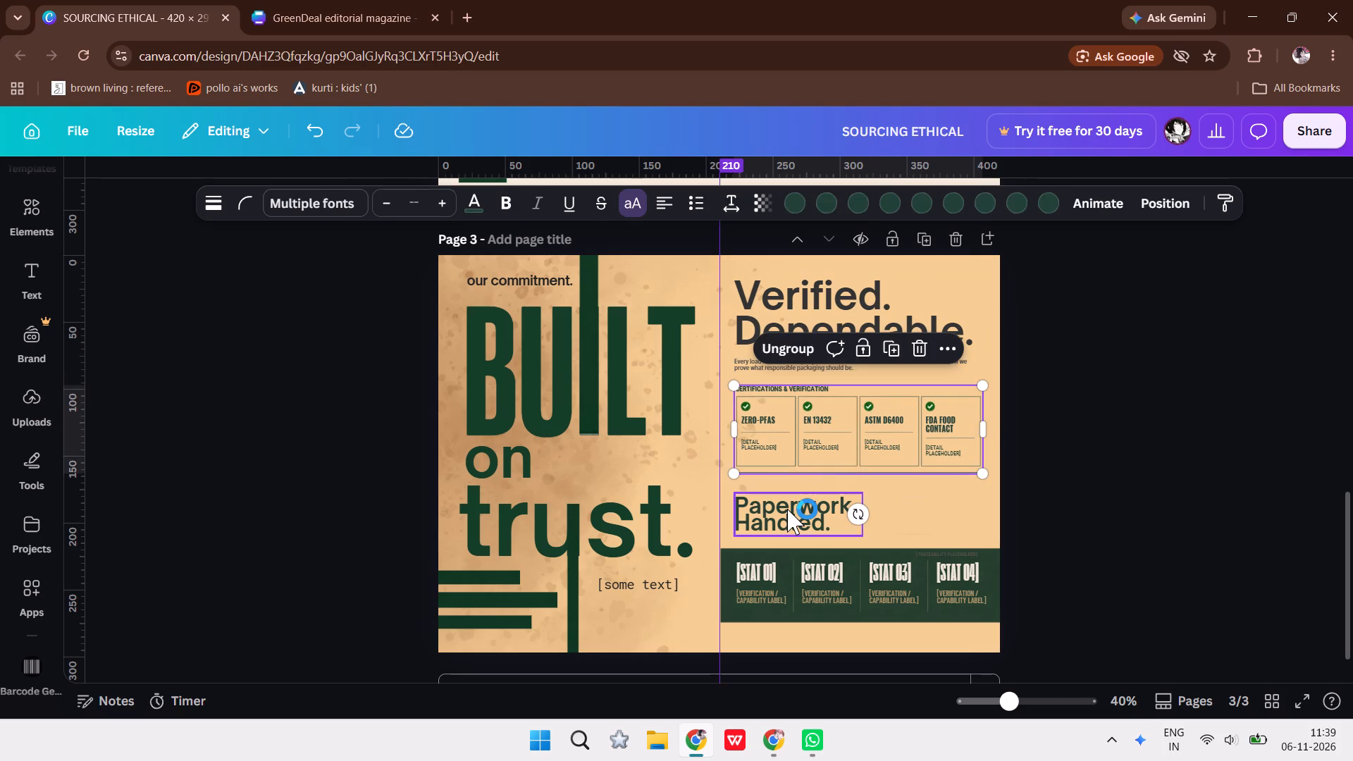
Nudge the "Paperwork, Handled." heading upward beneath the certification cards.
click(786, 509)
key(Up)
key(Up)
key(Up)
key(Up)
key(Up)
key(Up)
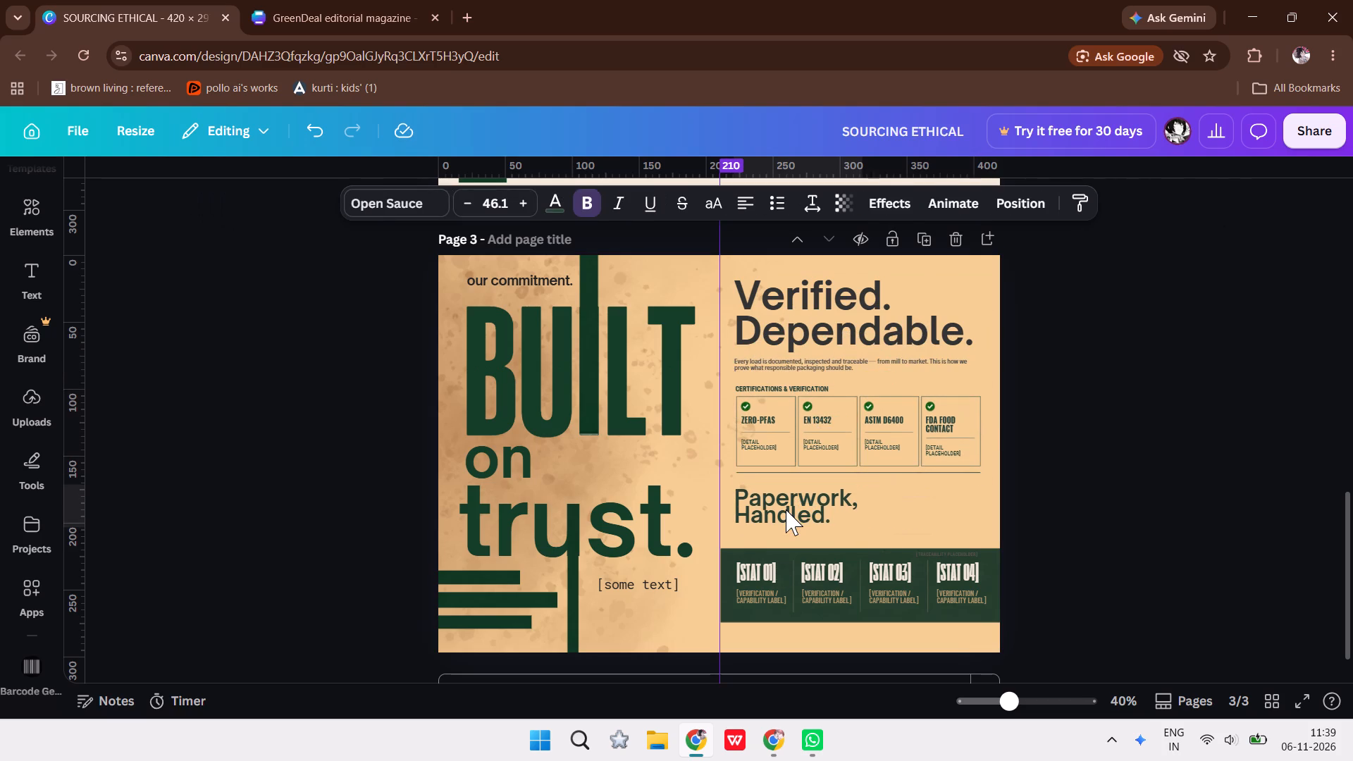
Nudge the green stats band upward beneath the "Paperwork, Handled." heading.
click(805, 553)
key(Up)
key(Up)
key(Up)
key(Up)
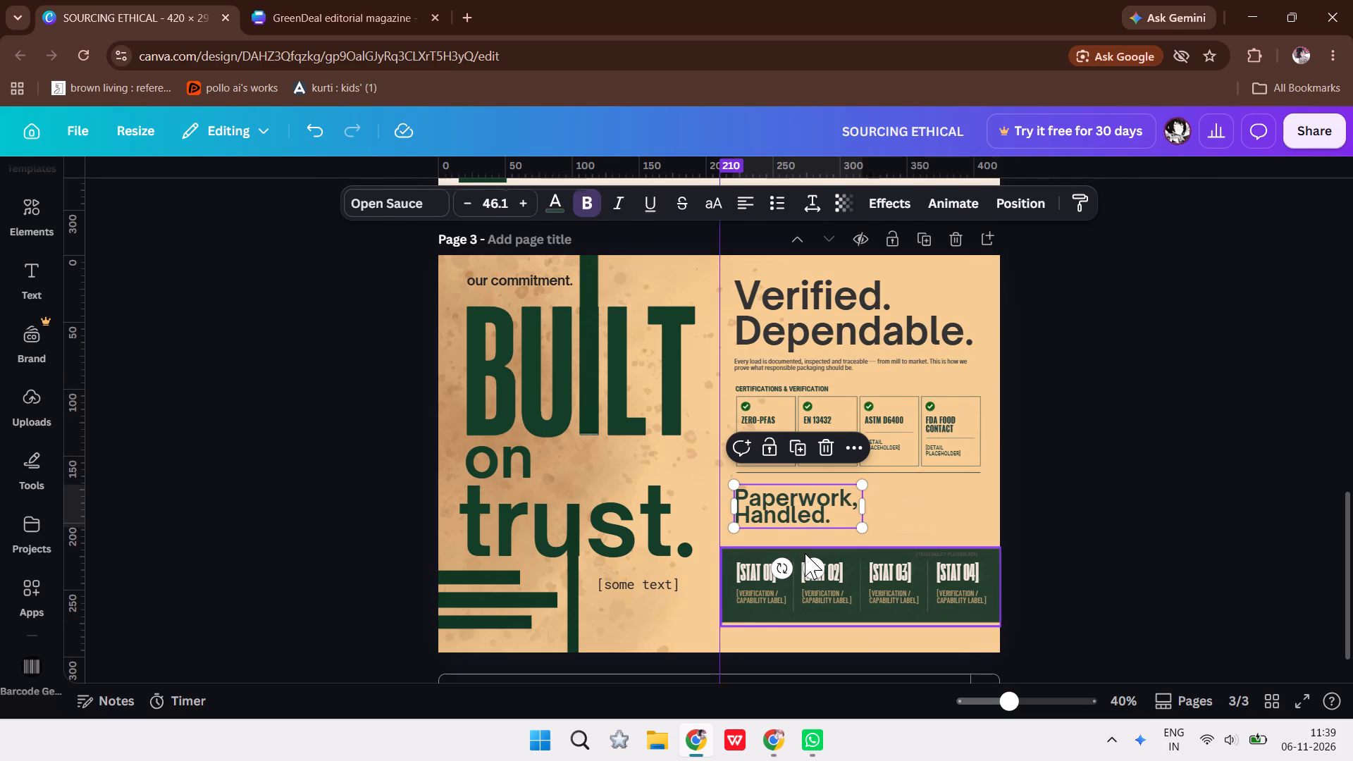
key(Down)
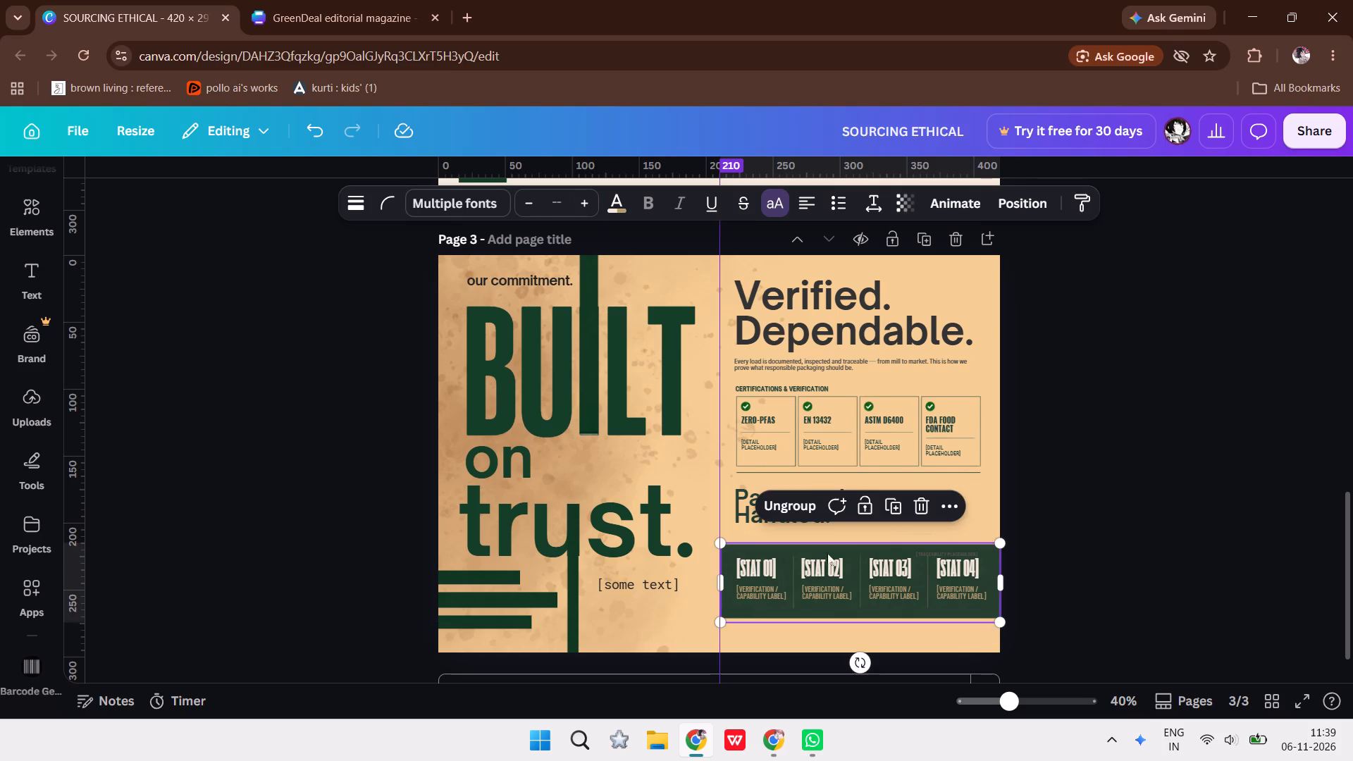
click(1135, 592)
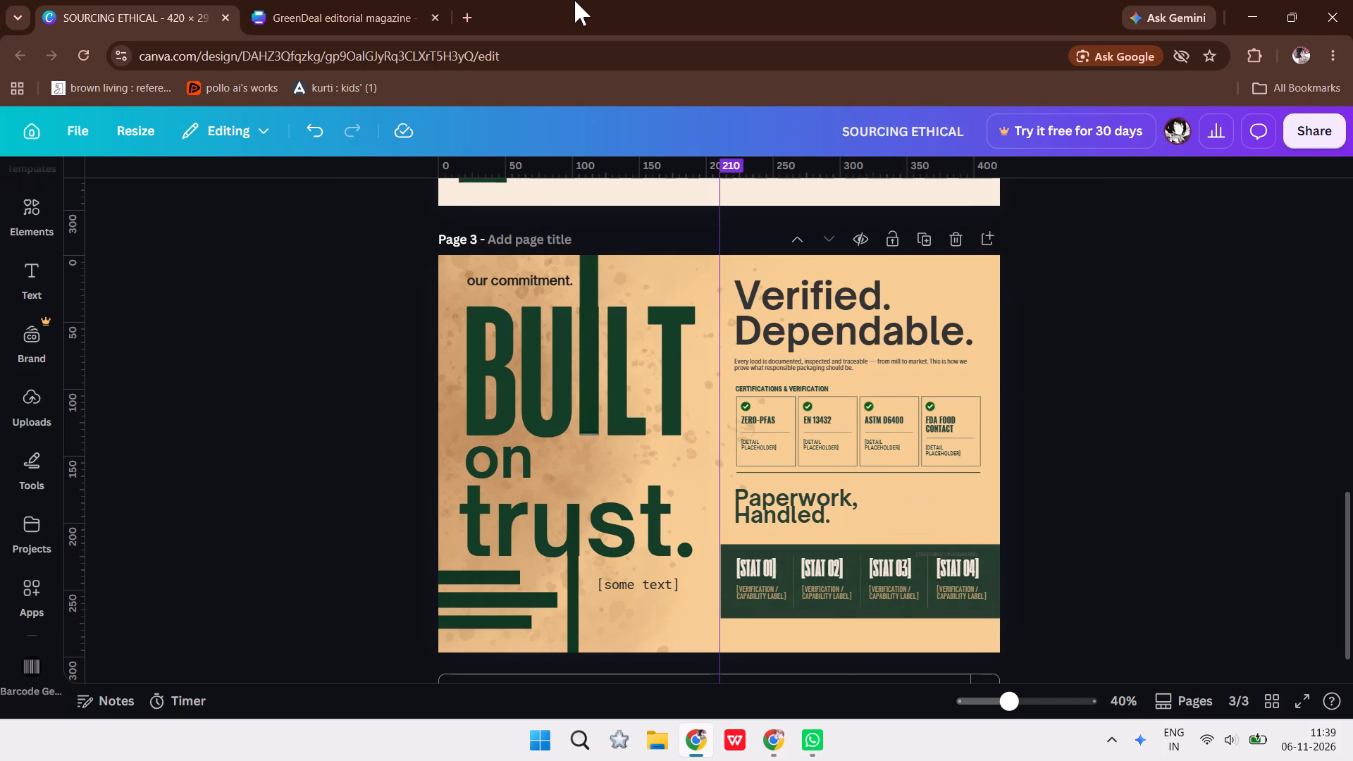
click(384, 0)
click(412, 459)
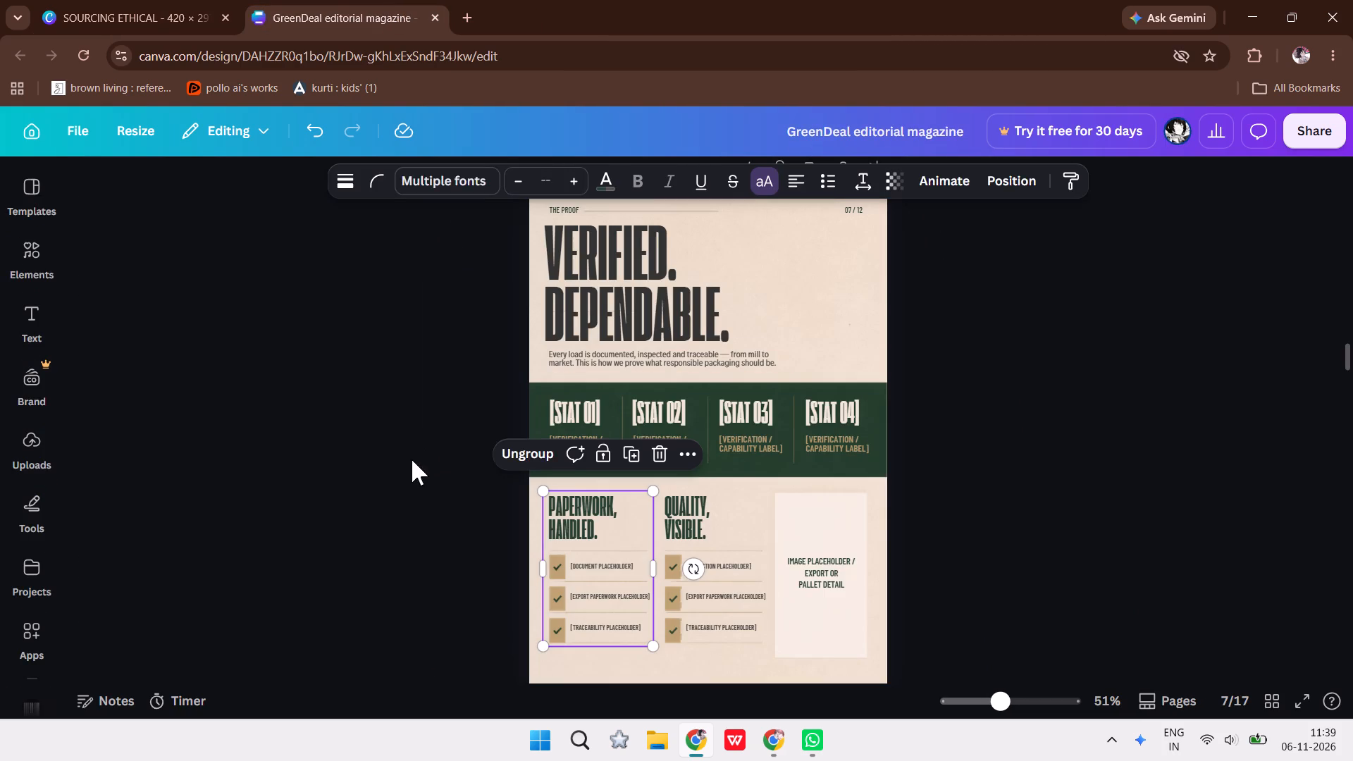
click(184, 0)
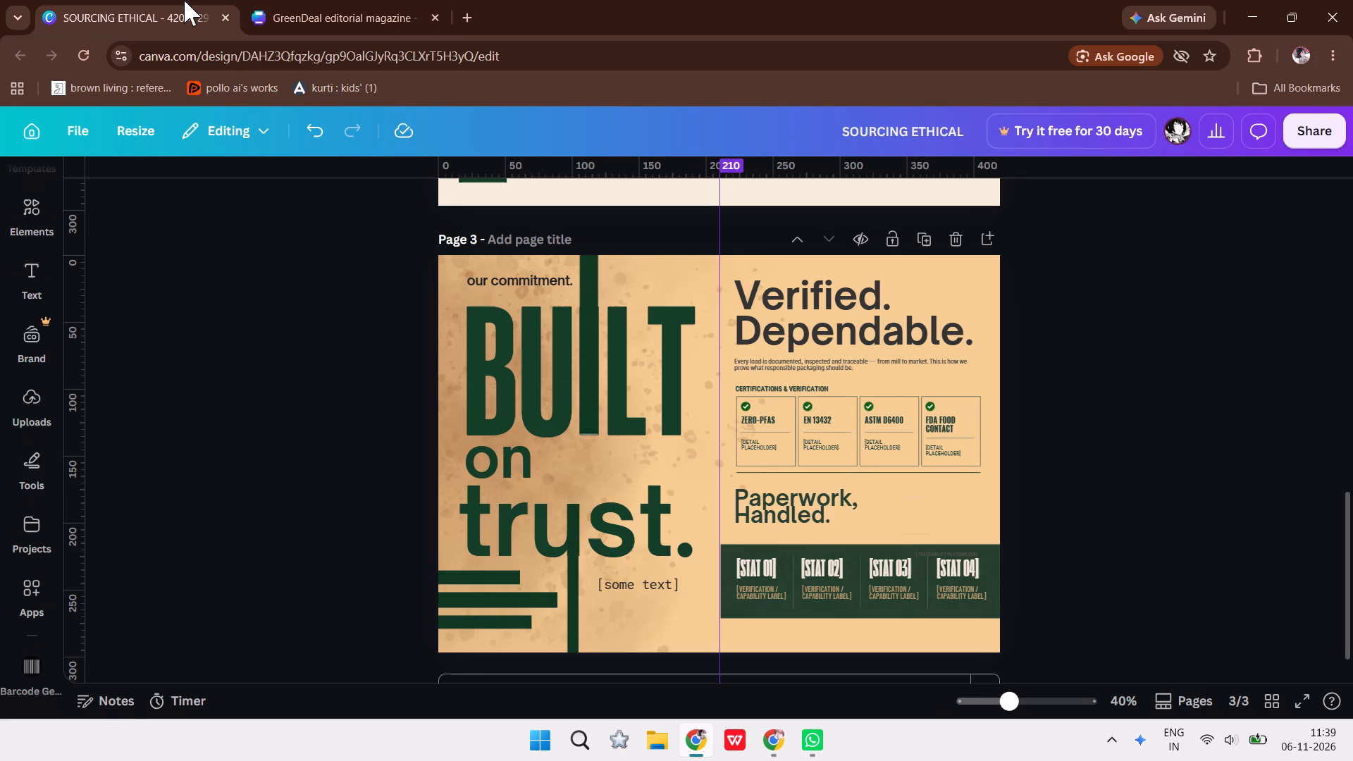
Delete the stray thin tan line beside the "Paperwork, Handled." heading on page 3.
click(910, 495)
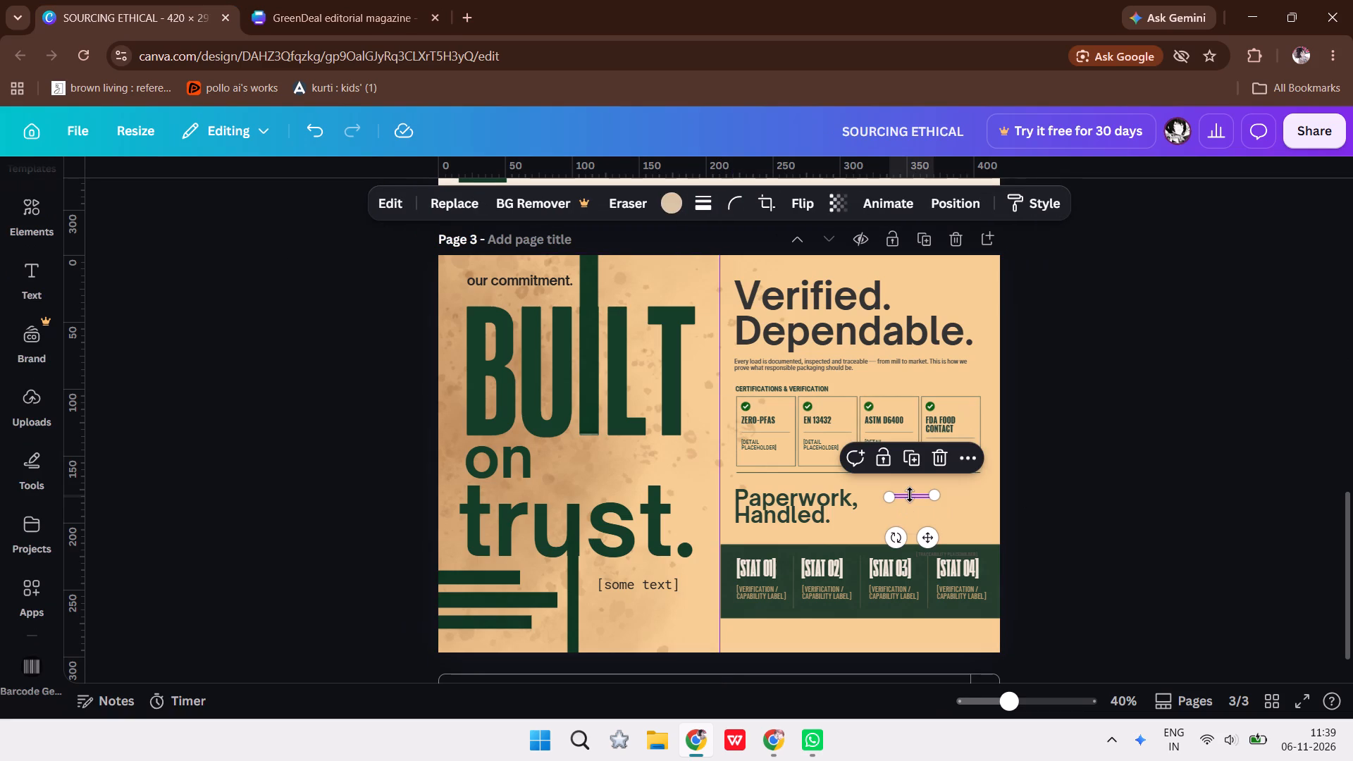
drag(910, 495, 901, 474)
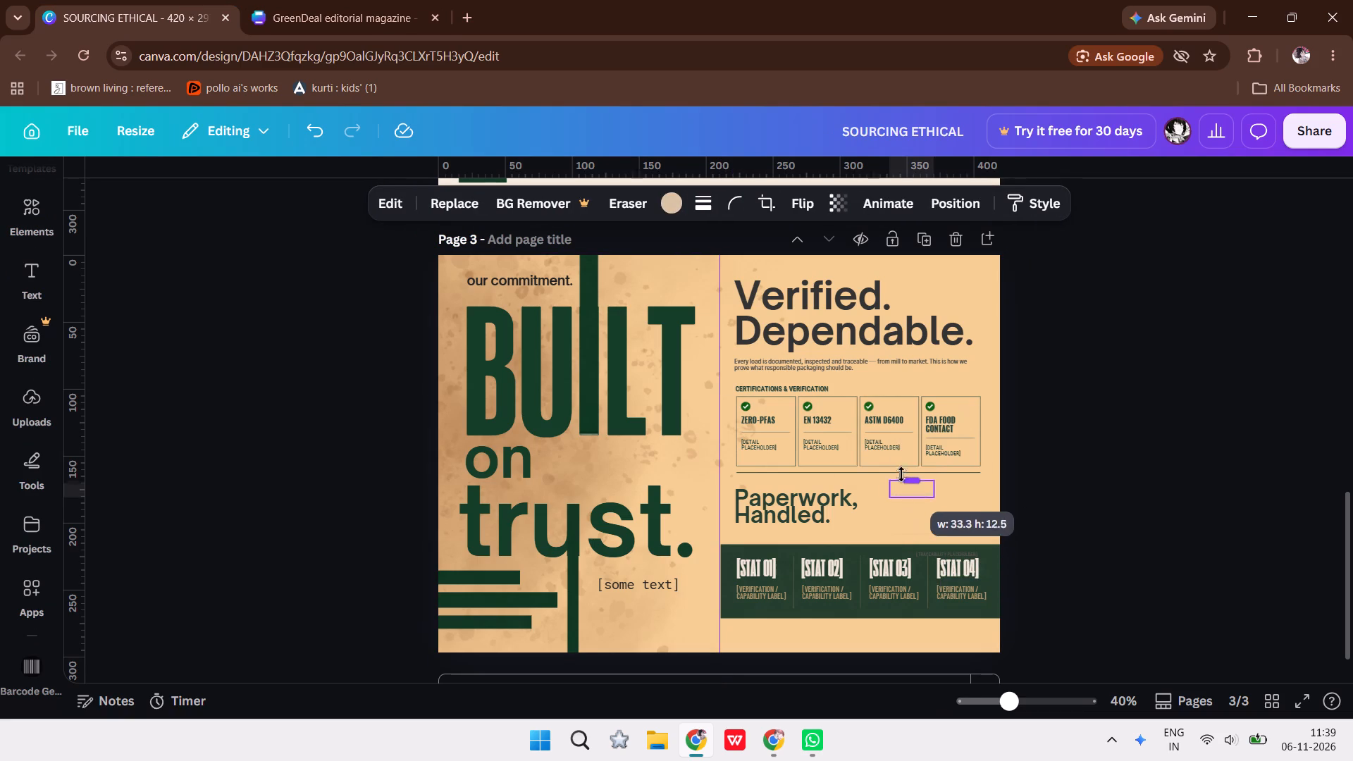
drag(901, 474, 898, 452)
key(BackSpace)
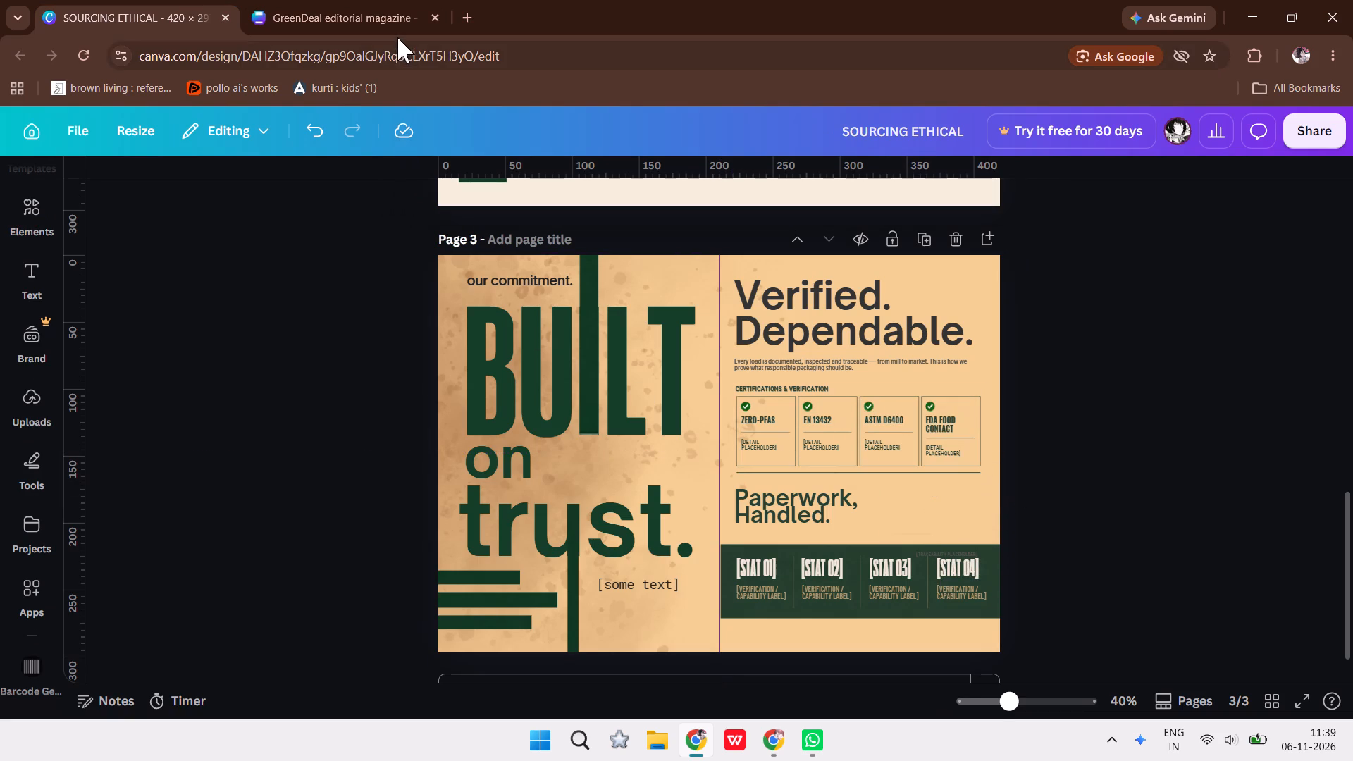
In the GreenDeal editorial magazine, ungroup the "Paperwork, Handled." checklist block on page 7.
click(393, 18)
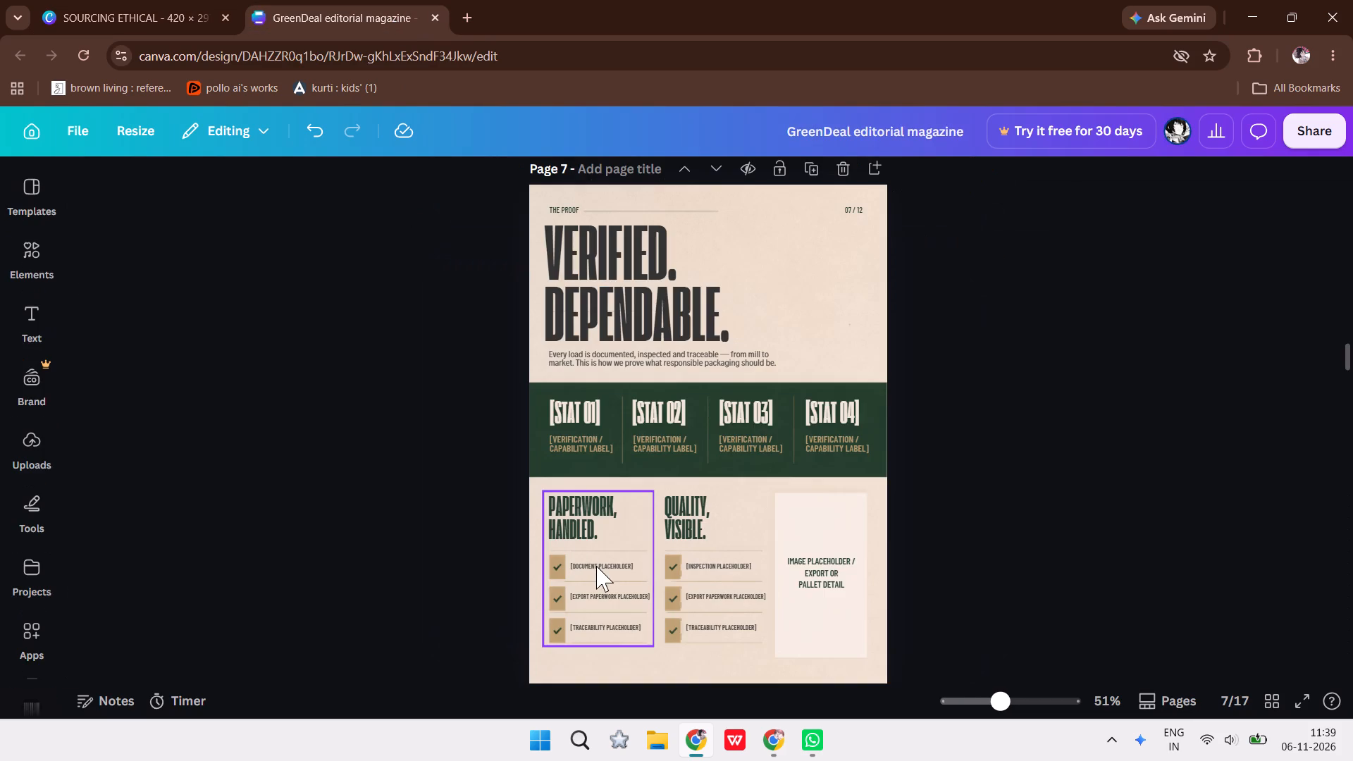
click(620, 579)
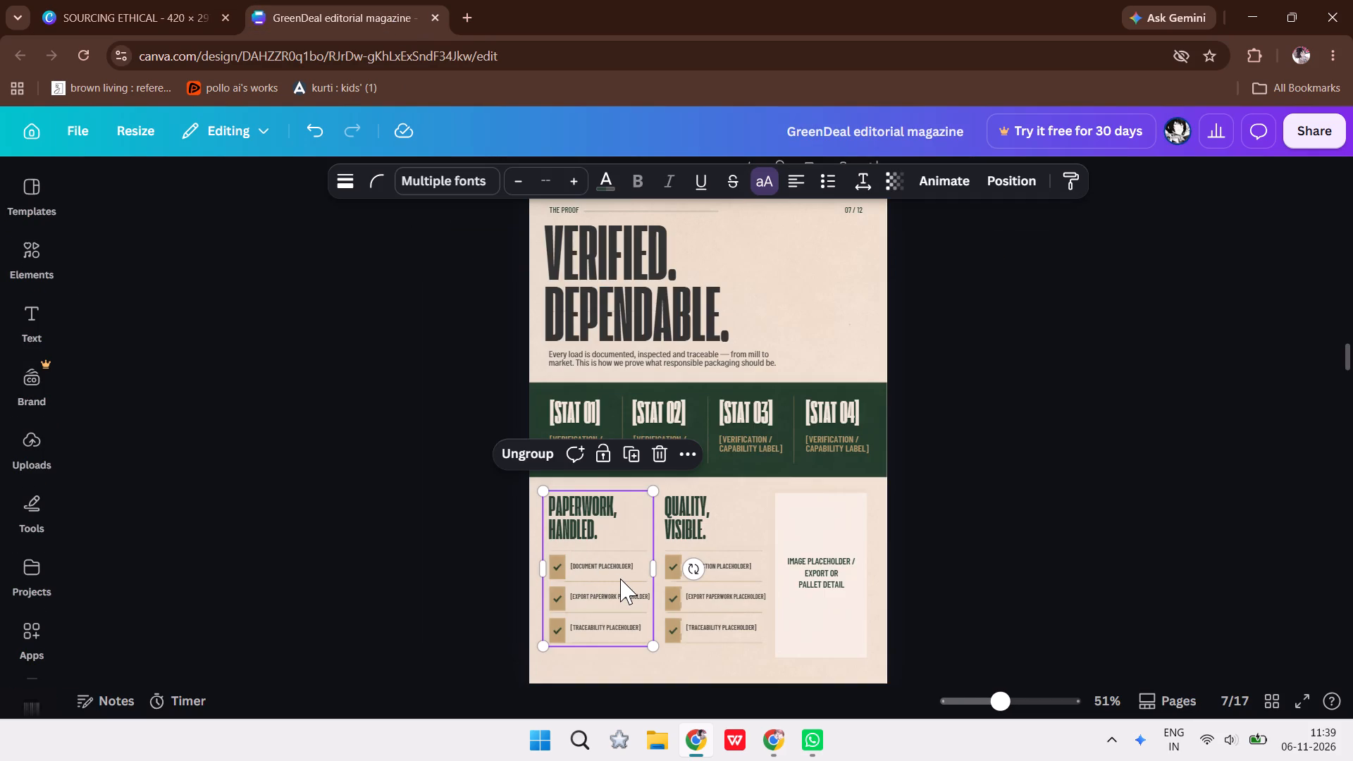
key(ctrl+shift+g)
click(361, 538)
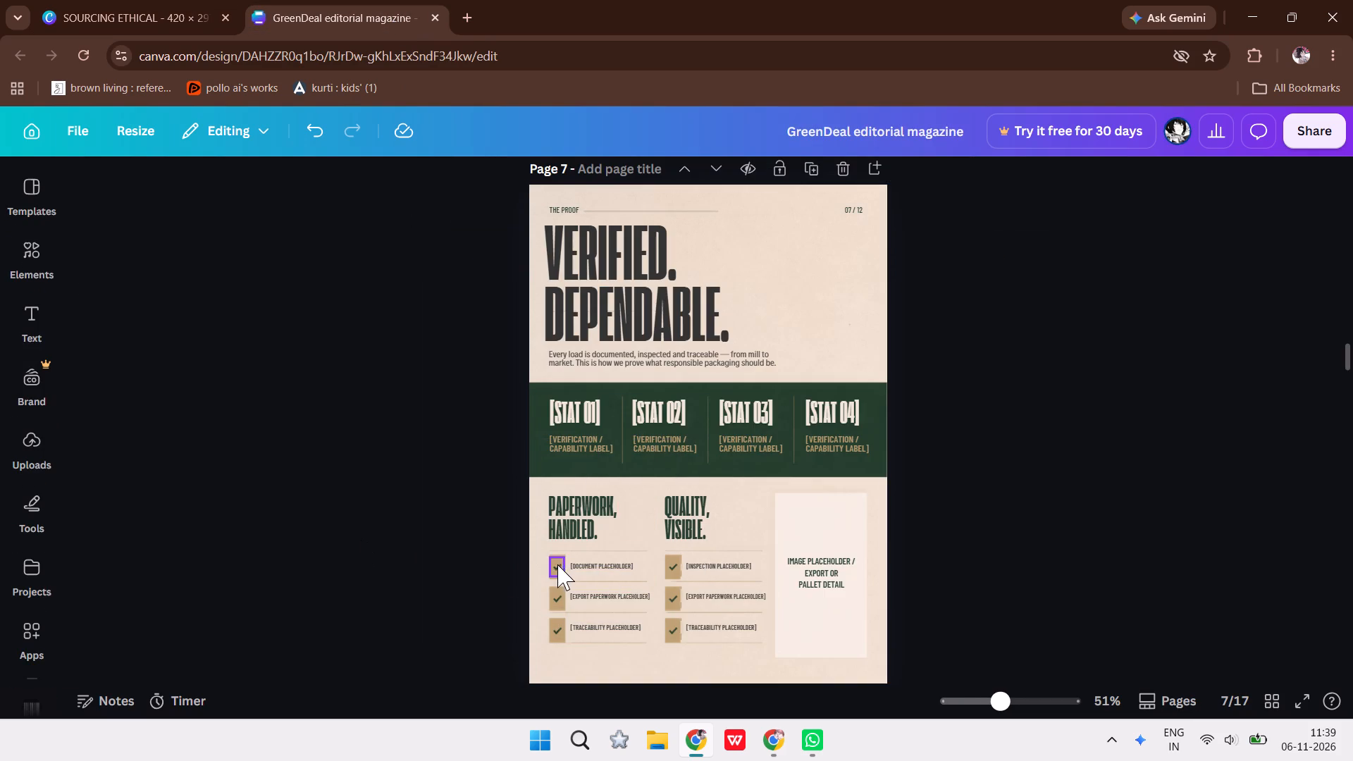
click(403, 371)
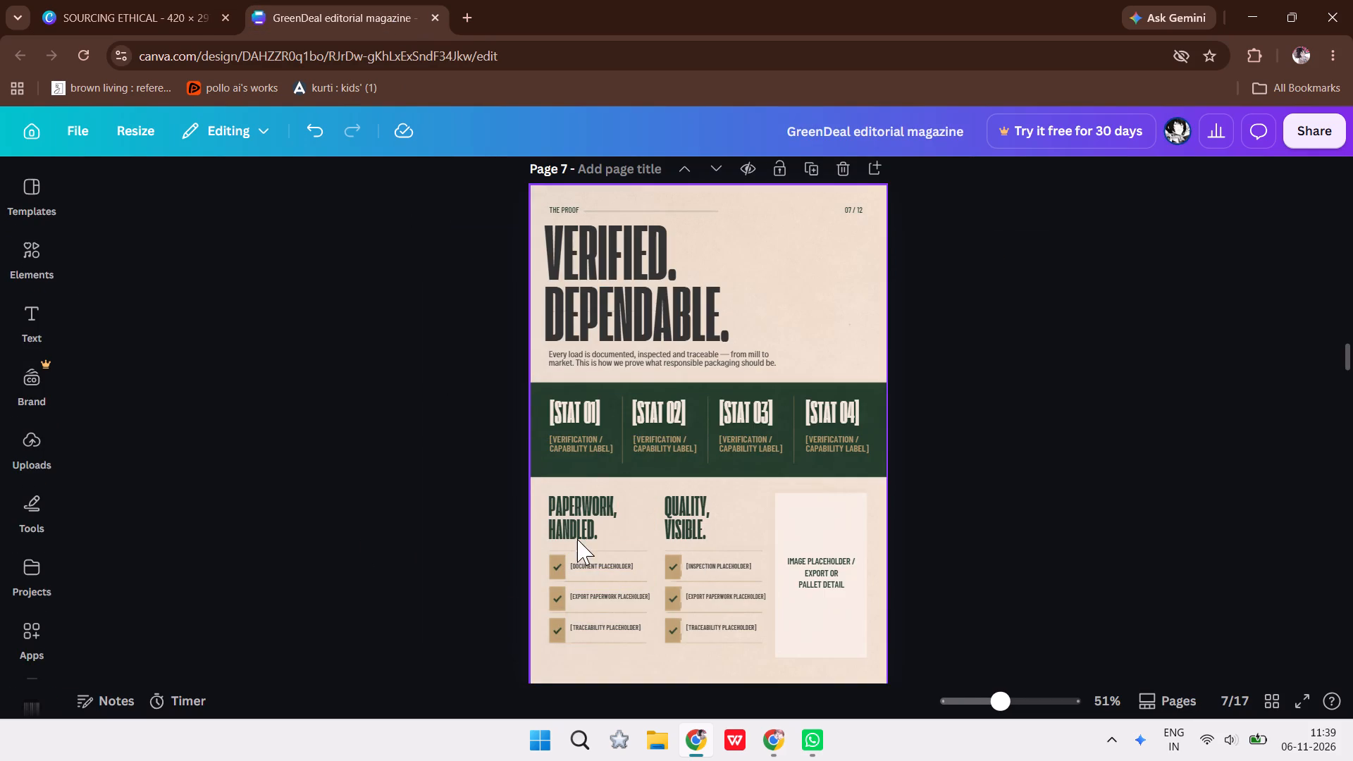
Copy the check mark beside [Document Placeholder] and paste it onto page 3 of the SOURCING ETHICAL brochure.
click(555, 576)
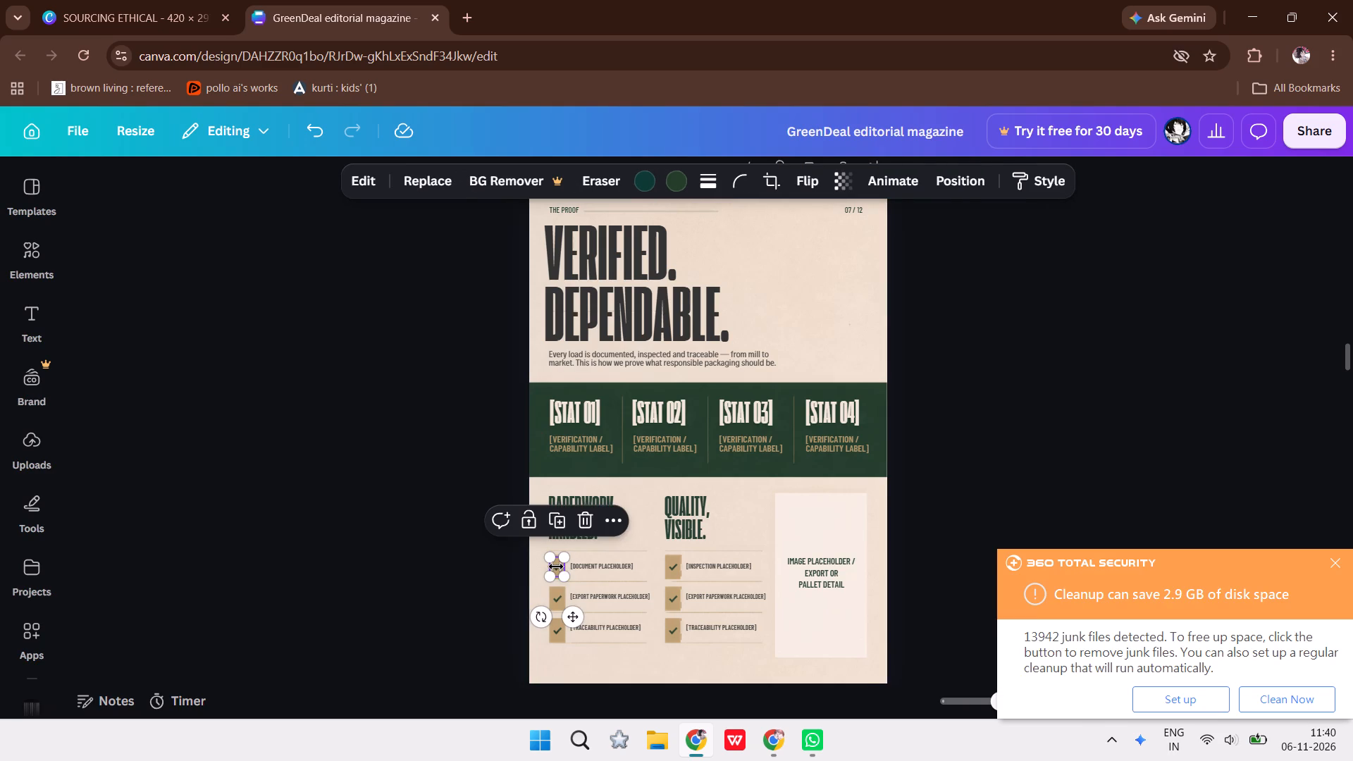
key(ctrl+c)
click(397, 360)
click(202, 0)
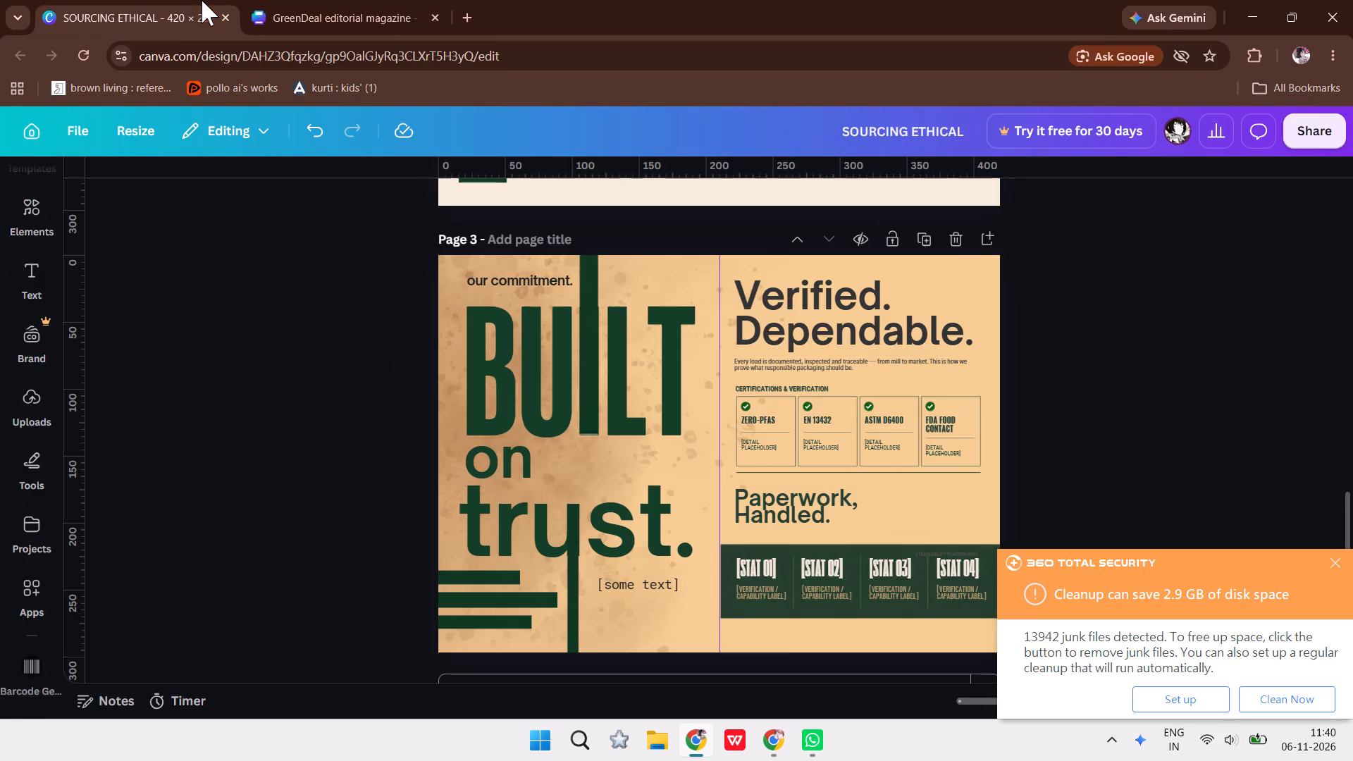
key(ctrl+v)
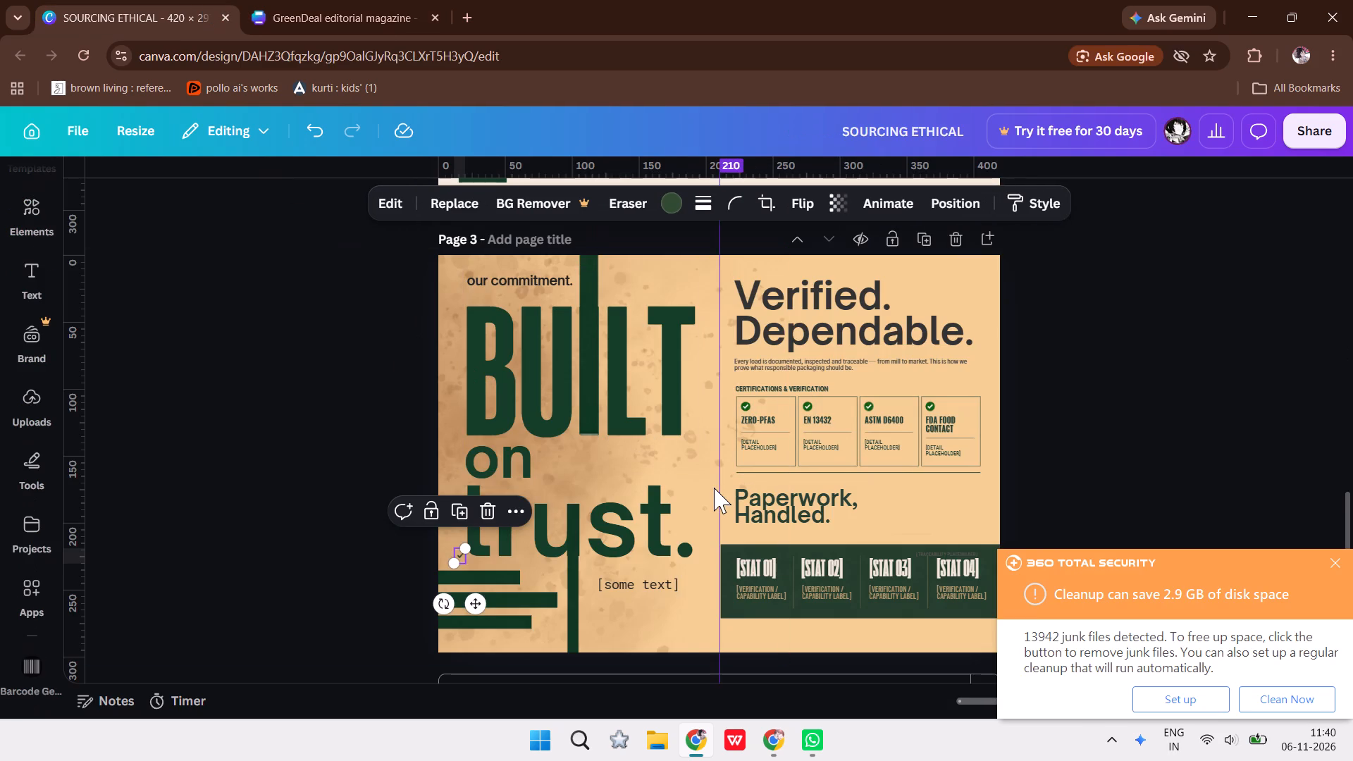
Nudge the pasted check mark across and up to sit just beyond the end of the "Paperwork," heading line.
key(Right)
key(Right)
key(Right)
key(Right)
key(Right)
key(Right)
key(Right)
key(Right)
key(Right)
key(Right)
key(Right)
key(Right)
key(Right)
key(Right)
key(Right)
key(Right)
key(Right)
key(Right)
key(Right)
key(Right)
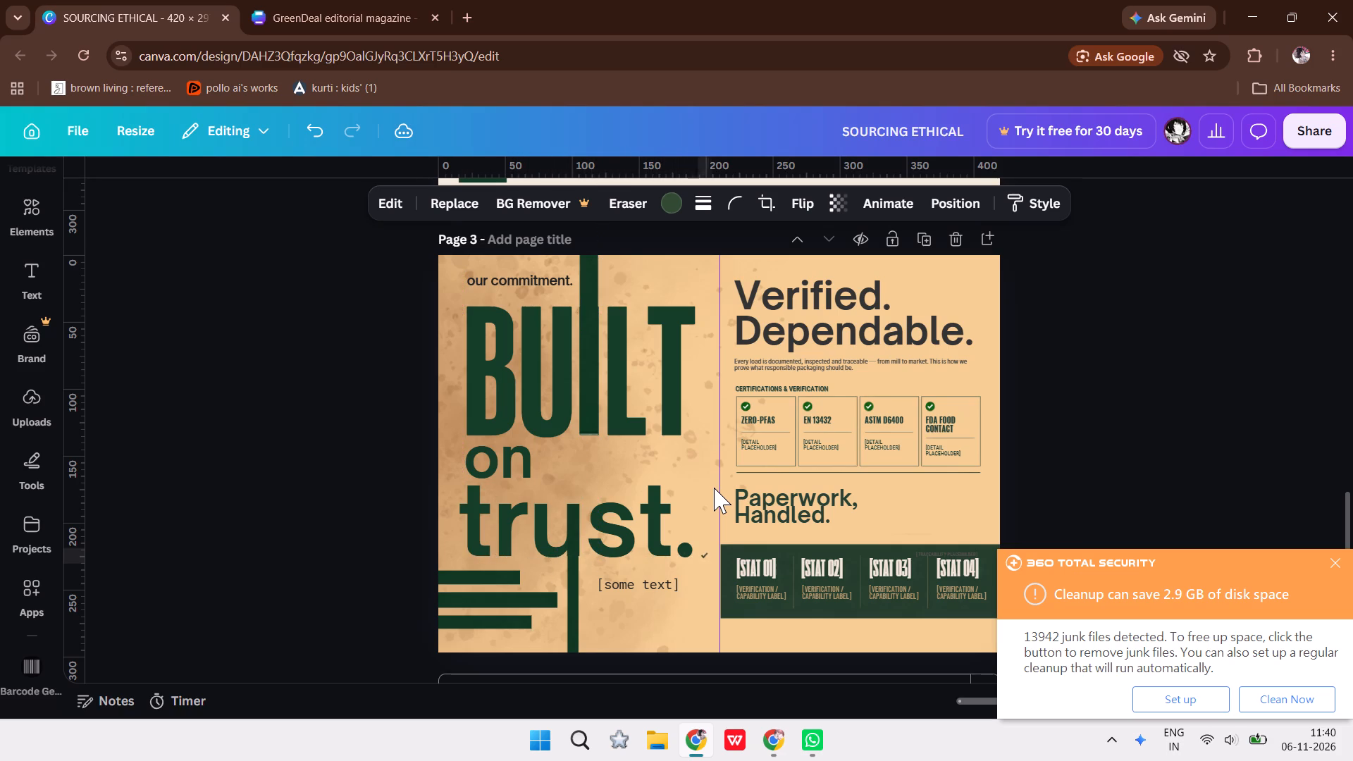
key(Up)
key(Up)
key(Up)
key(Up)
key(Up)
key(Up)
key(Up)
key(Up)
key(Up)
key(Up)
key(Up)
key(Up)
key(Up)
key(Up)
key(Right)
key(Right)
key(Right)
key(Right)
key(Right)
key(Right)
key(Right)
key(Right)
key(Right)
key(Right)
key(Right)
key(Right)
key(Right)
key(Right)
key(Right)
key(Right)
key(Right)
key(Right)
key(Right)
key(Right)
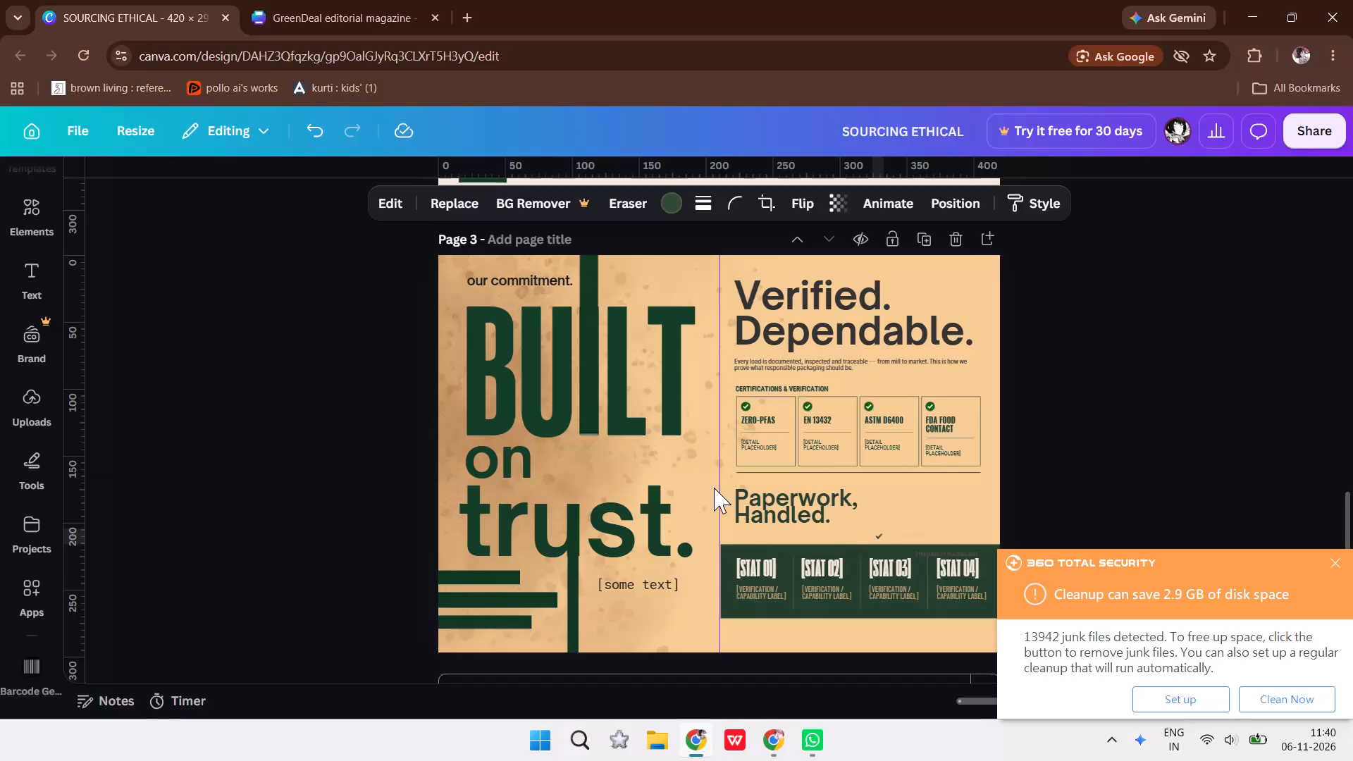
key(Up)
key(Up)
key(Up)
key(Up)
key(Up)
key(Up)
key(Up)
key(Up)
key(Up)
key(Up)
key(Up)
key(Up)
key(Up)
key(Up)
key(Up)
key(Up)
key(Up)
key(Up)
key(Up)
key(Up)
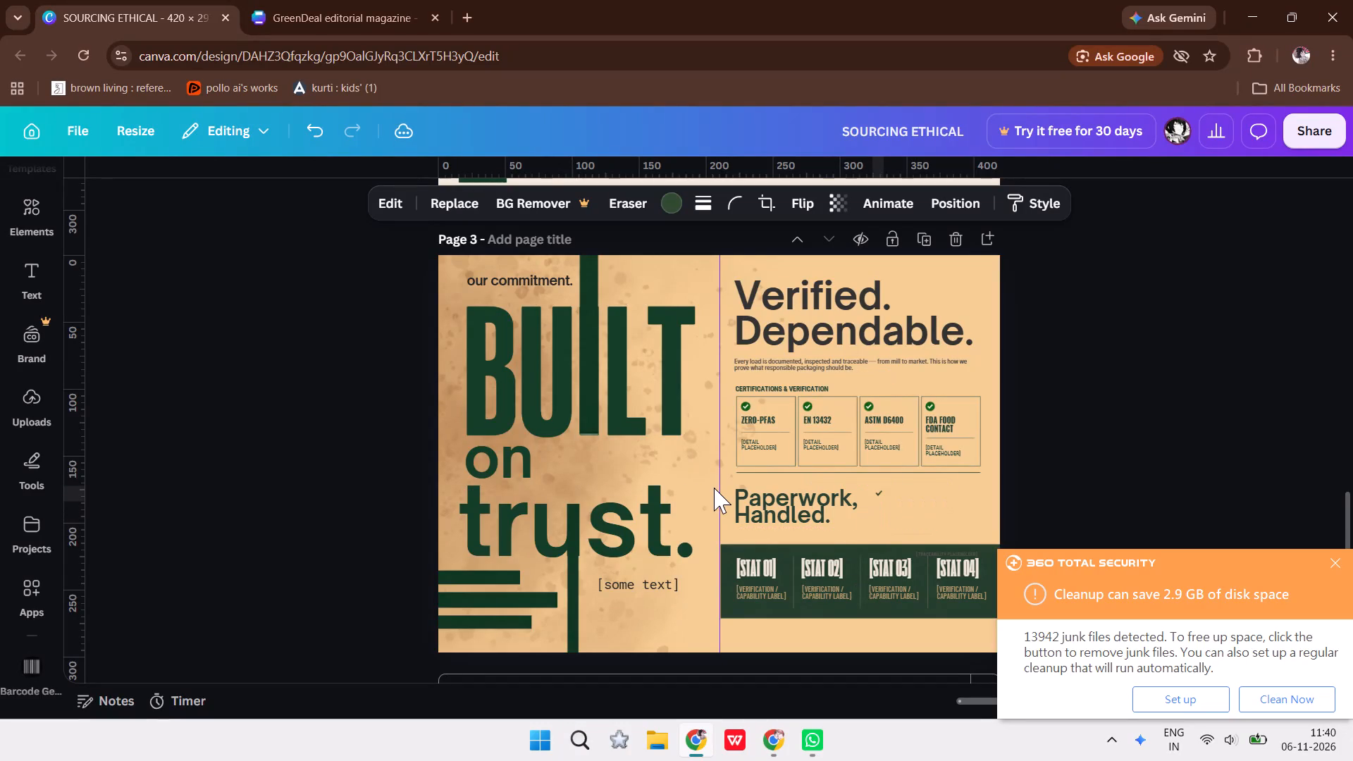
key(Up)
key(Up)
key(Up)
key(Up)
key(Up)
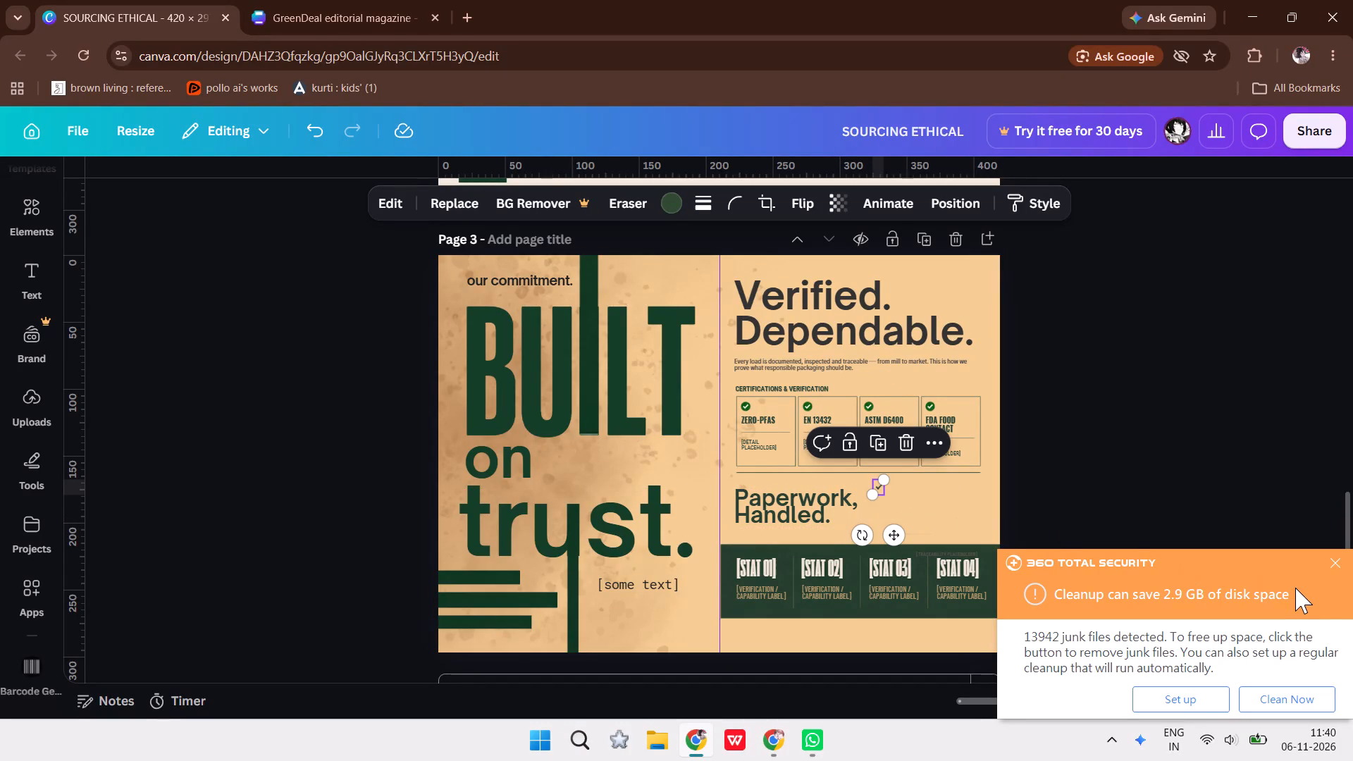
click(1230, 442)
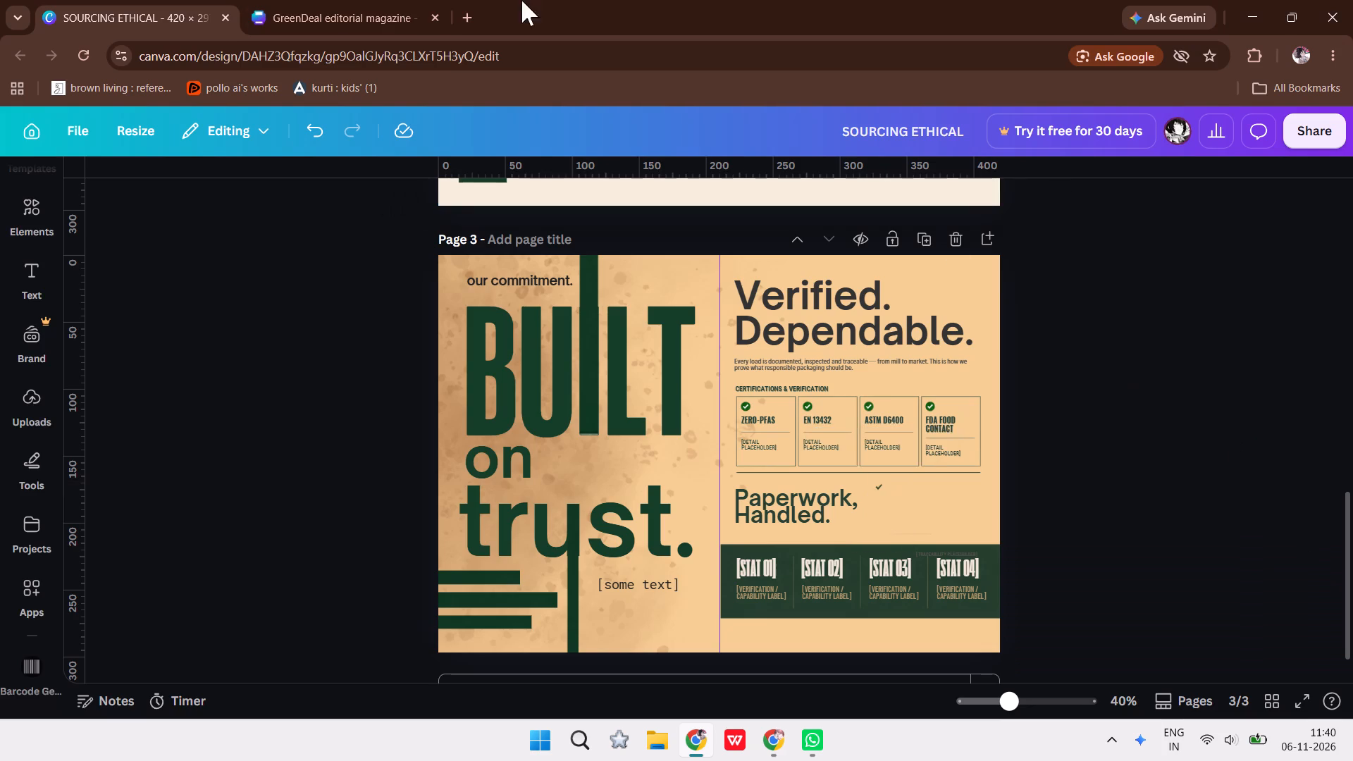
In the GreenDeal editorial magazine, nudge the [Document Placeholder] check mark sideways off its tan box.
click(340, 0)
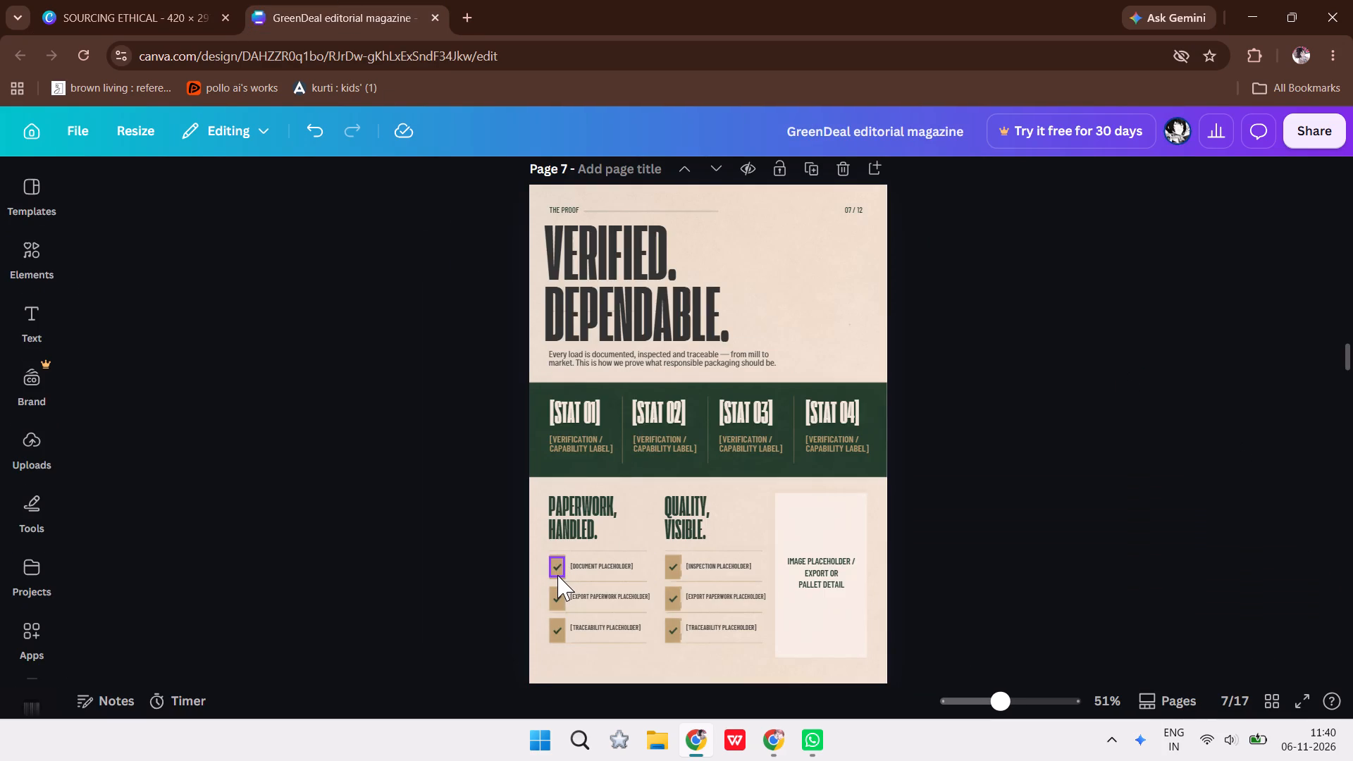
click(557, 575)
key(Left)
key(Left)
key(Left)
key(Left)
key(Left)
key(Left)
key(Left)
key(Left)
key(Left)
key(Left)
key(Left)
key(Left)
key(Left)
key(Left)
key(Left)
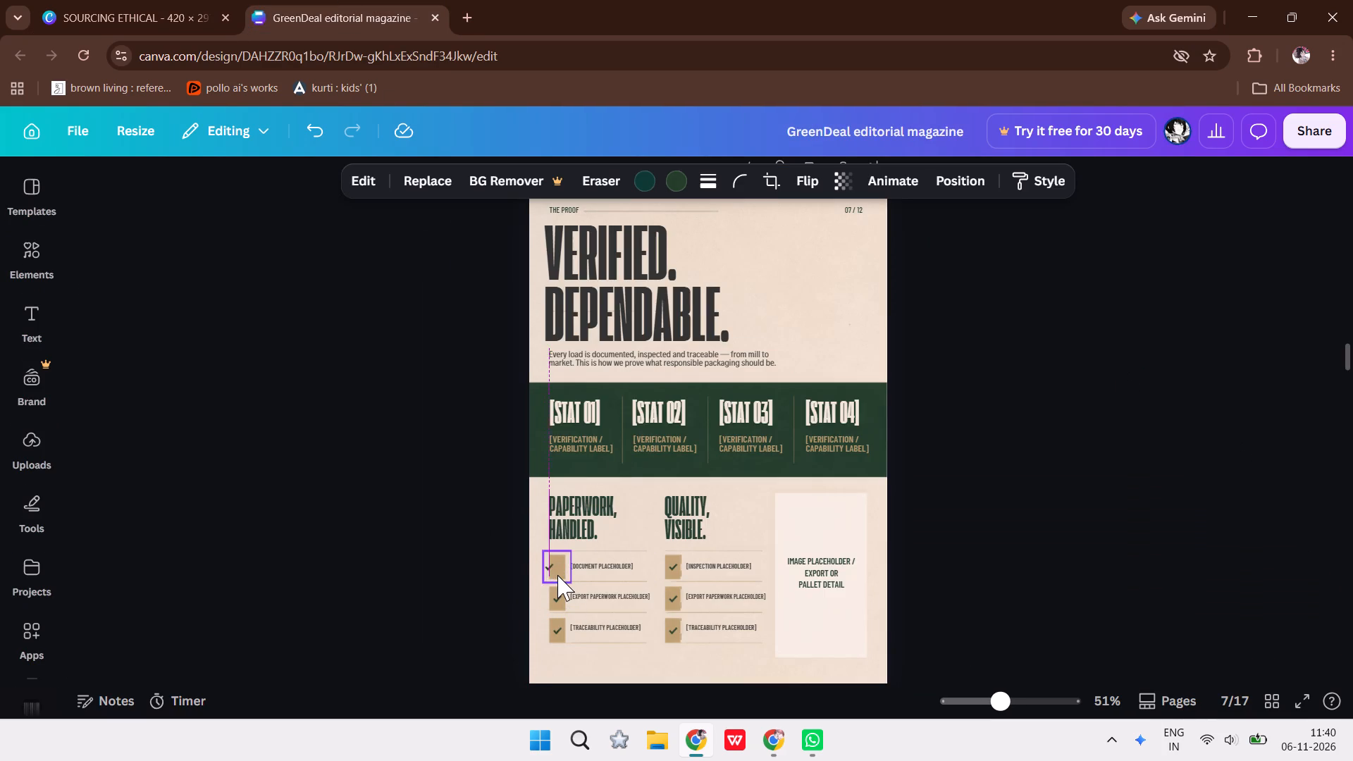
Copy the tan box beside [Document Placeholder] and paste it onto page 3 of the SOURCING ETHICAL brochure.
click(563, 558)
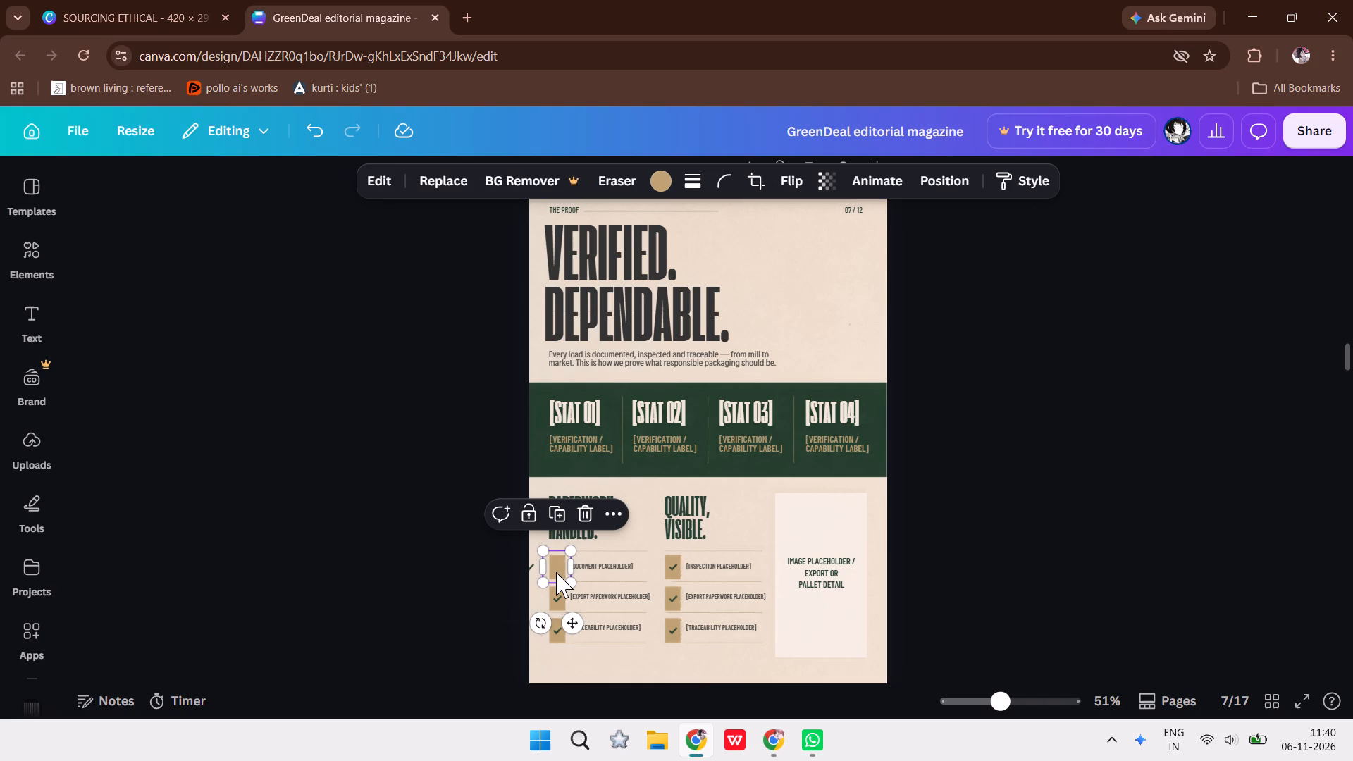
key(ctrl+c)
click(367, 545)
click(198, 0)
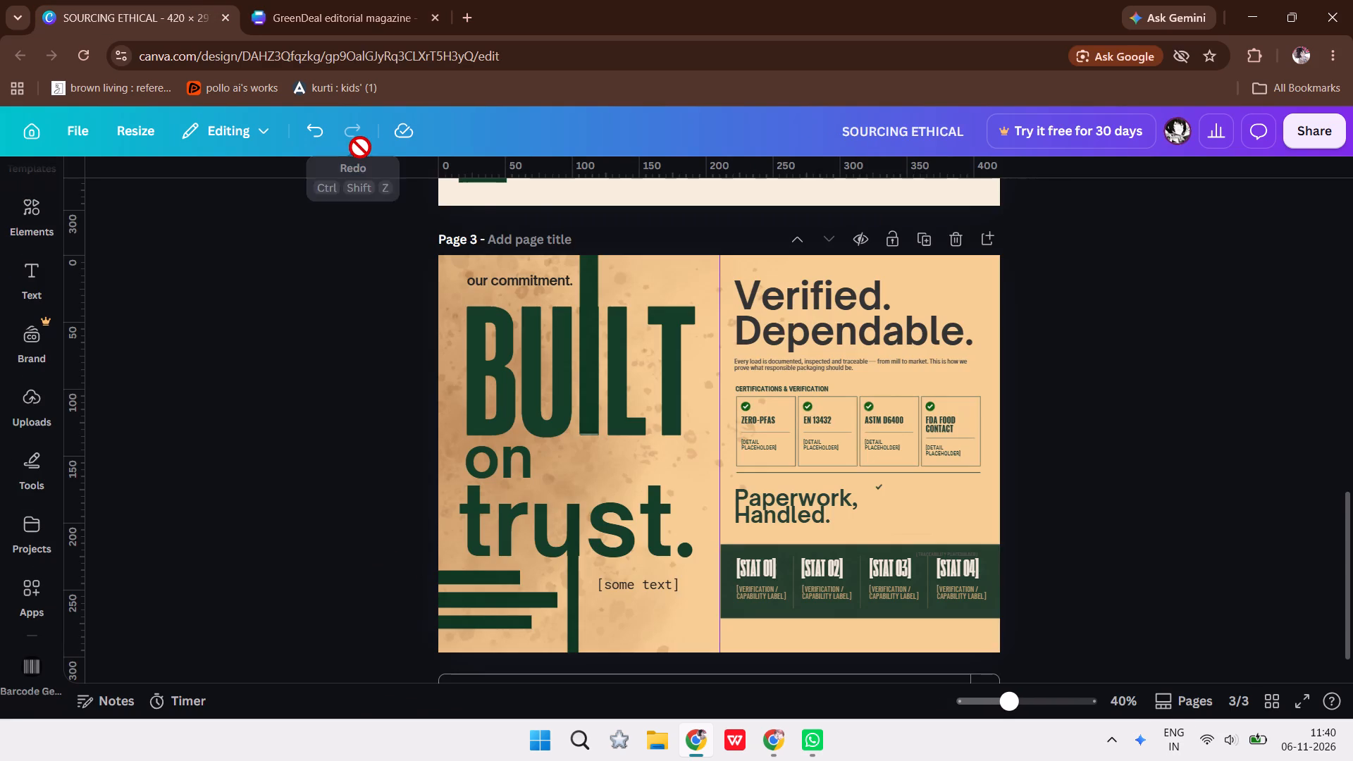
key(ctrl+v)
Nudge the pasted tan box across and up page 3 until it covers the check mark beyond the "Paperwork," line.
key(Right)
key(Right)
key(Right)
key(Right)
key(Right)
key(Right)
key(Right)
key(Right)
key(Right)
key(Right)
key(Right)
key(Right)
key(Right)
key(Right)
key(Right)
key(Right)
key(Right)
key(Right)
key(Right)
key(Right)
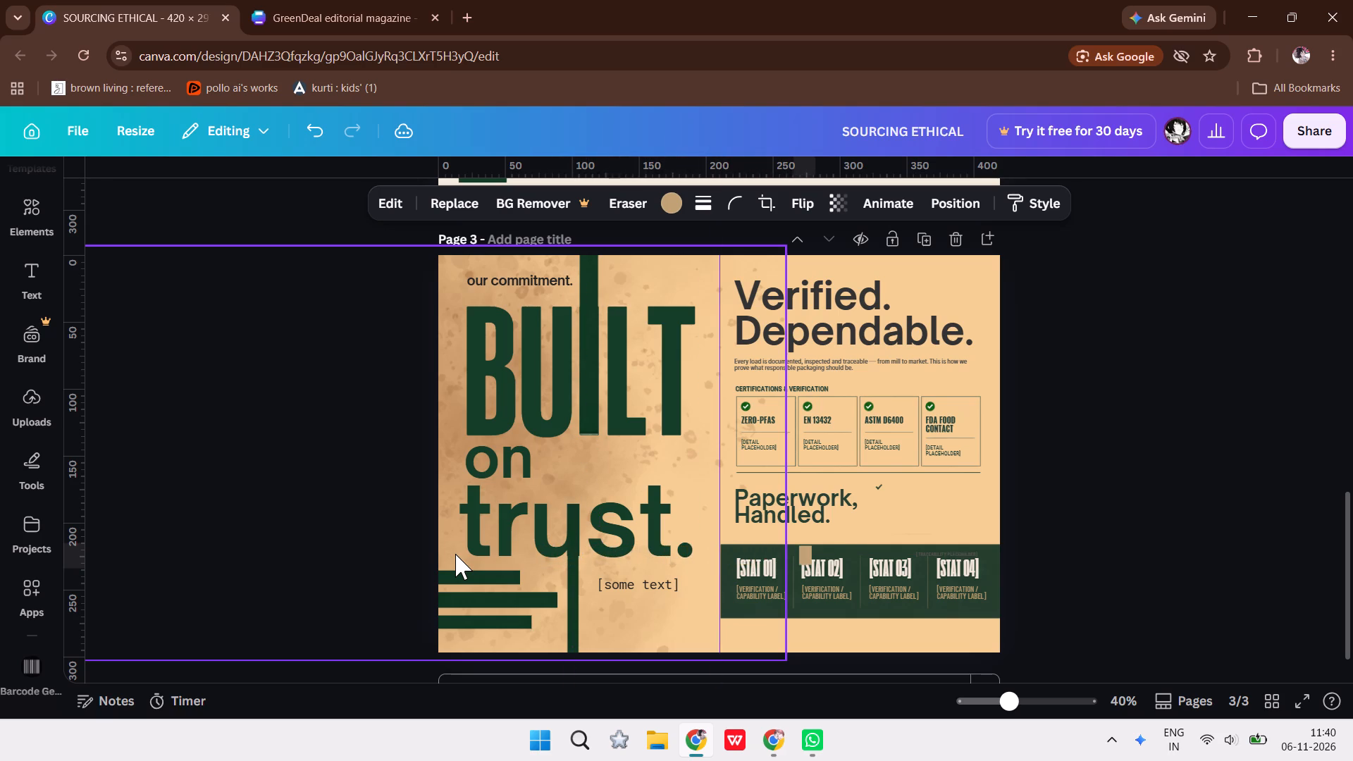
key(Down)
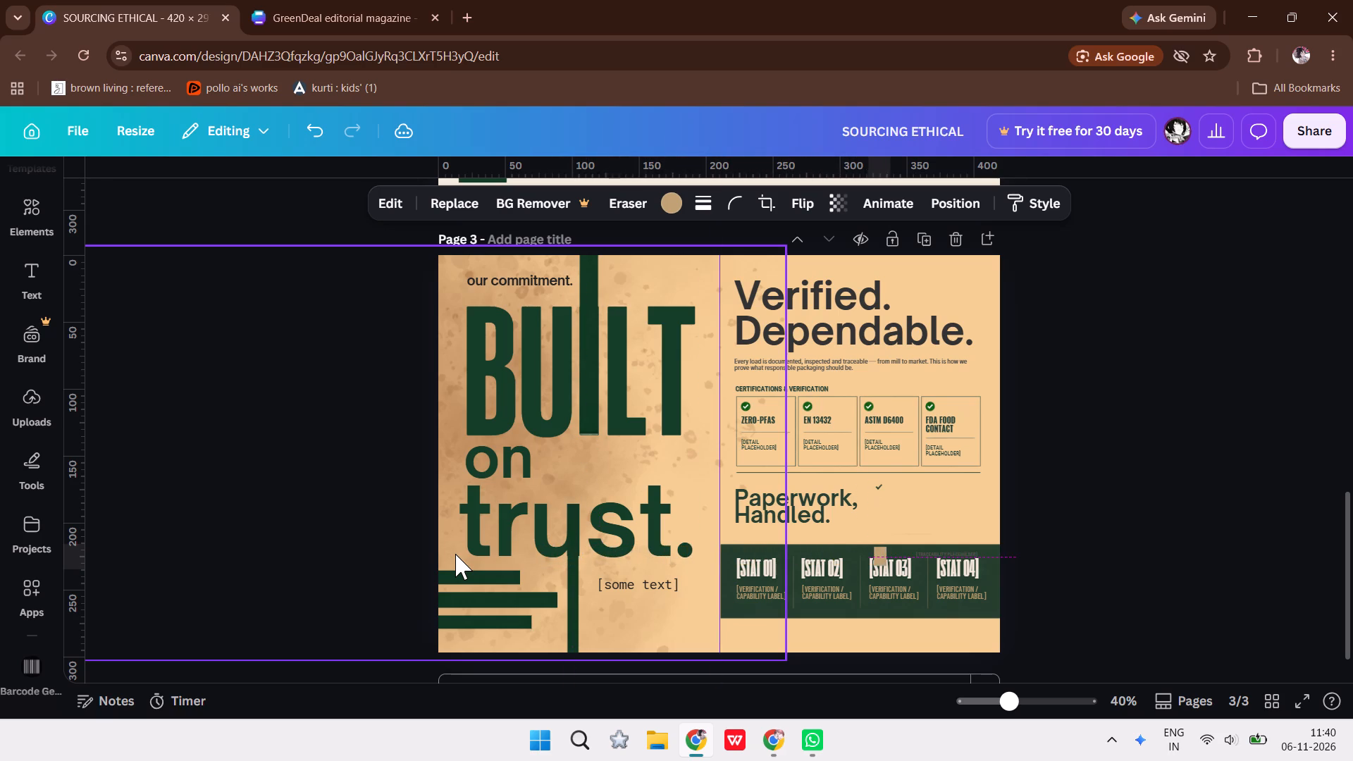
key(Up)
key(Up)
key(Up)
key(Up)
key(Up)
key(Up)
key(Up)
key(Up)
key(Up)
key(Up)
key(Up)
key(Up)
key(Up)
key(Up)
key(Up)
key(Up)
key(Up)
key(Up)
key(Up)
key(Up)
key(Up)
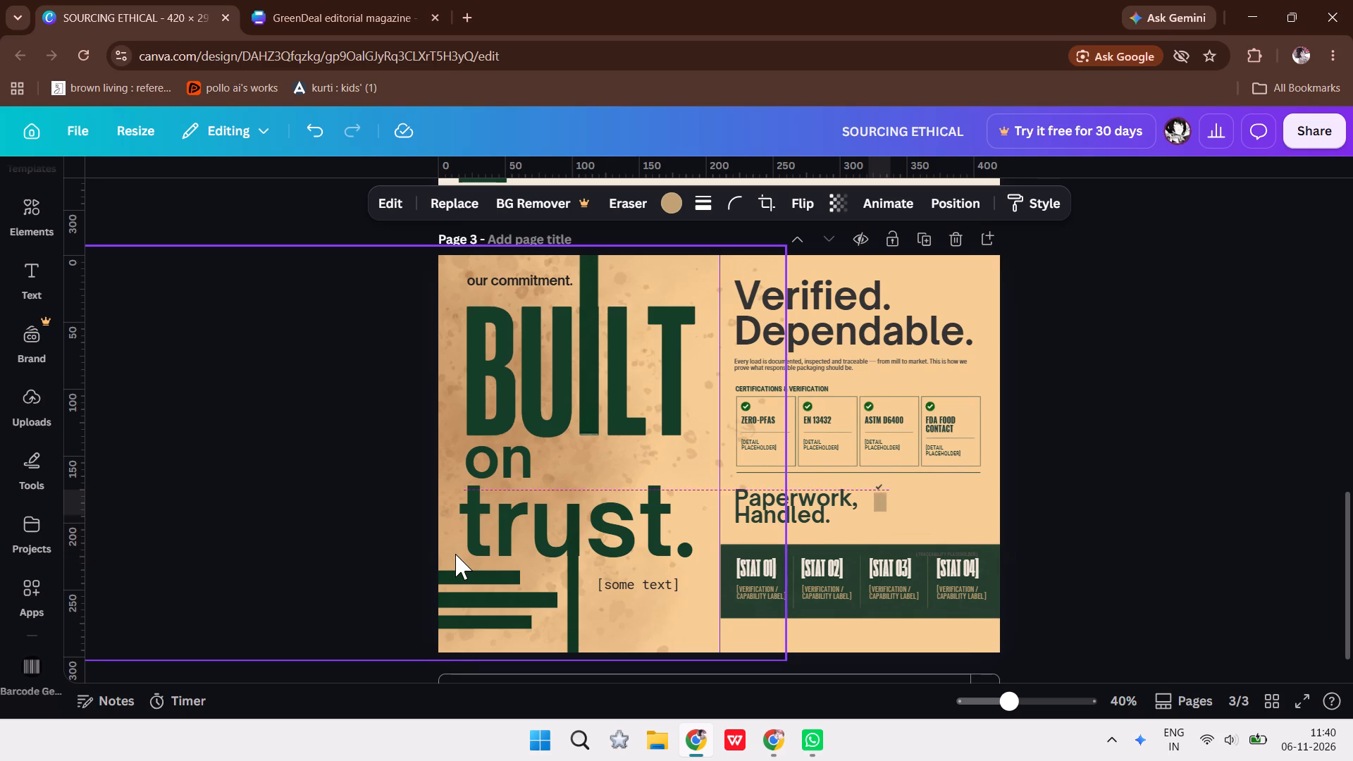
key(Up)
key(Up)
key(Up)
key(Up)
key(Up)
key(Up)
key(Up)
key(Up)
key(Up)
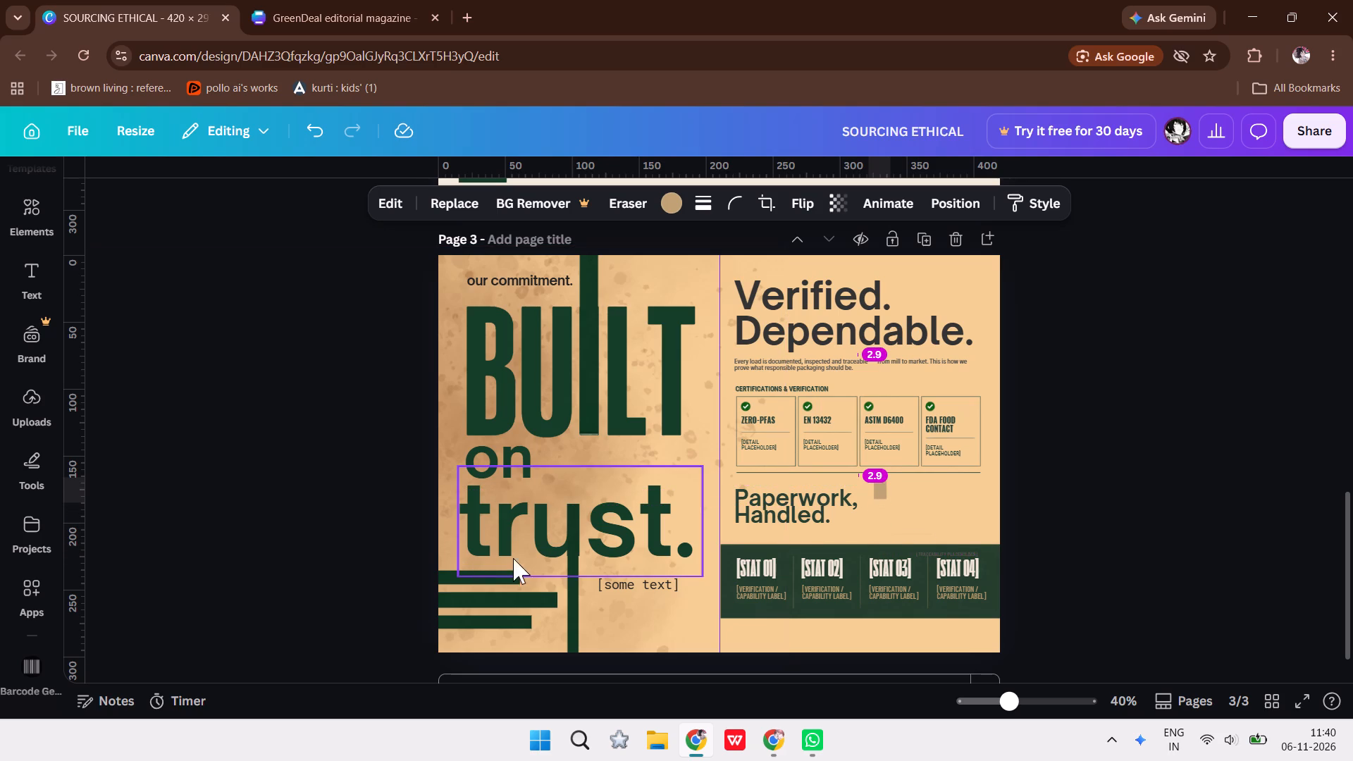
click(1051, 538)
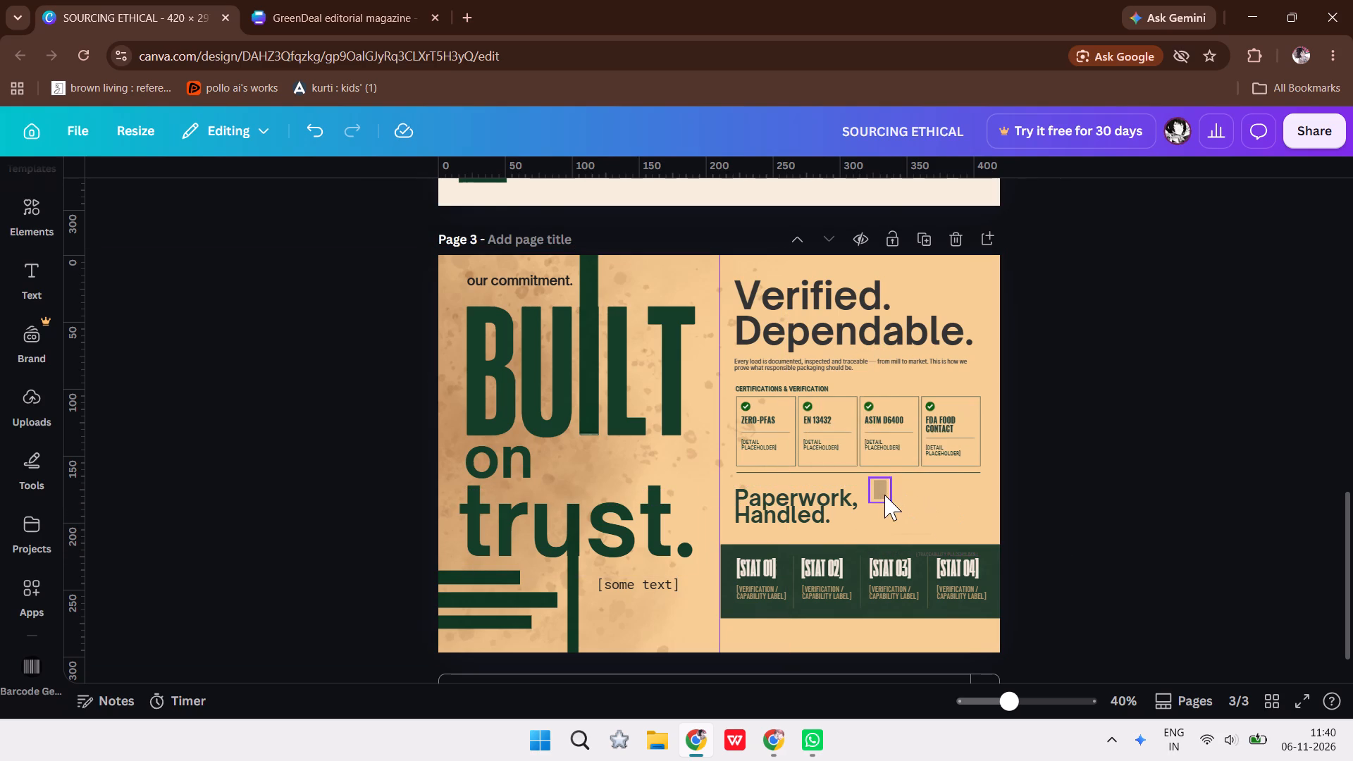
Resize the tan box beside "Paperwork," from all sides into a small, nearly square box close to the check mark.
click(884, 495)
drag(887, 501, 953, 522)
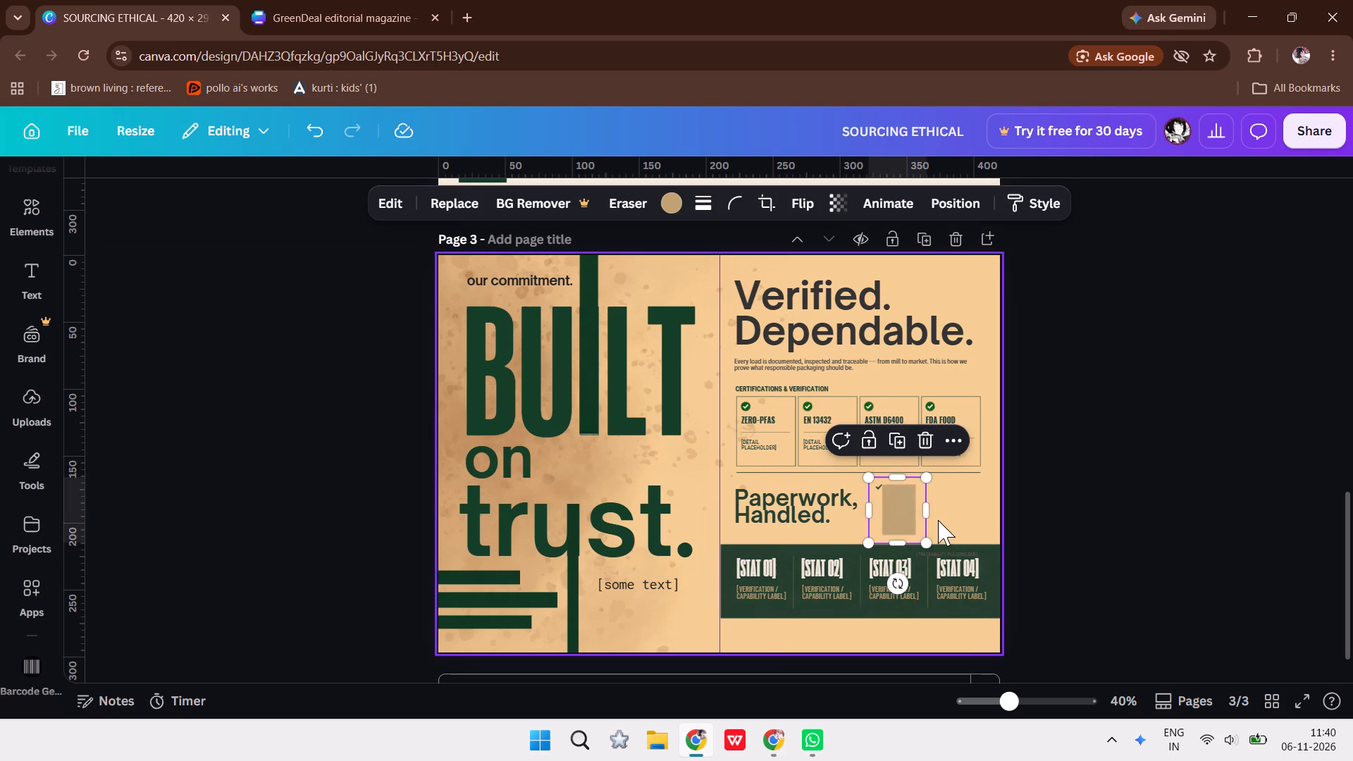
drag(931, 513, 920, 512)
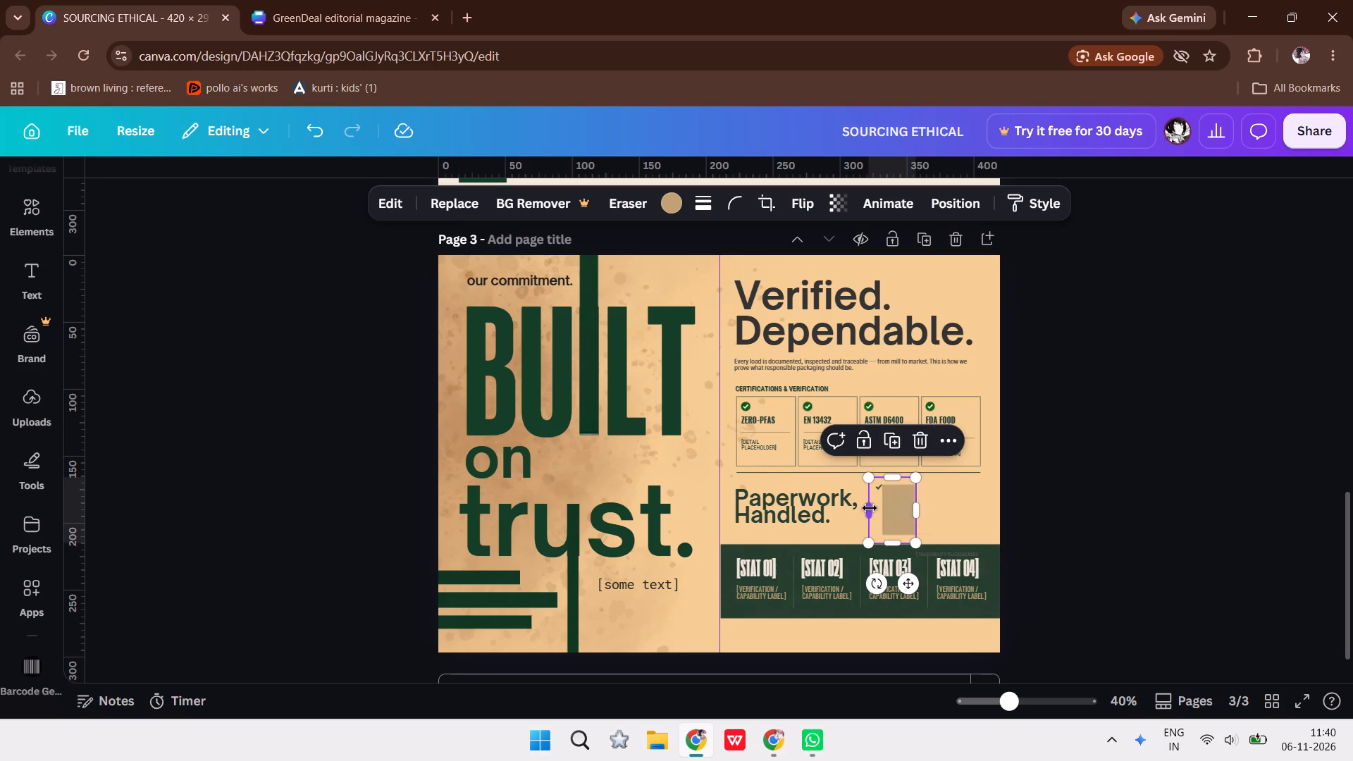
drag(870, 508, 890, 508)
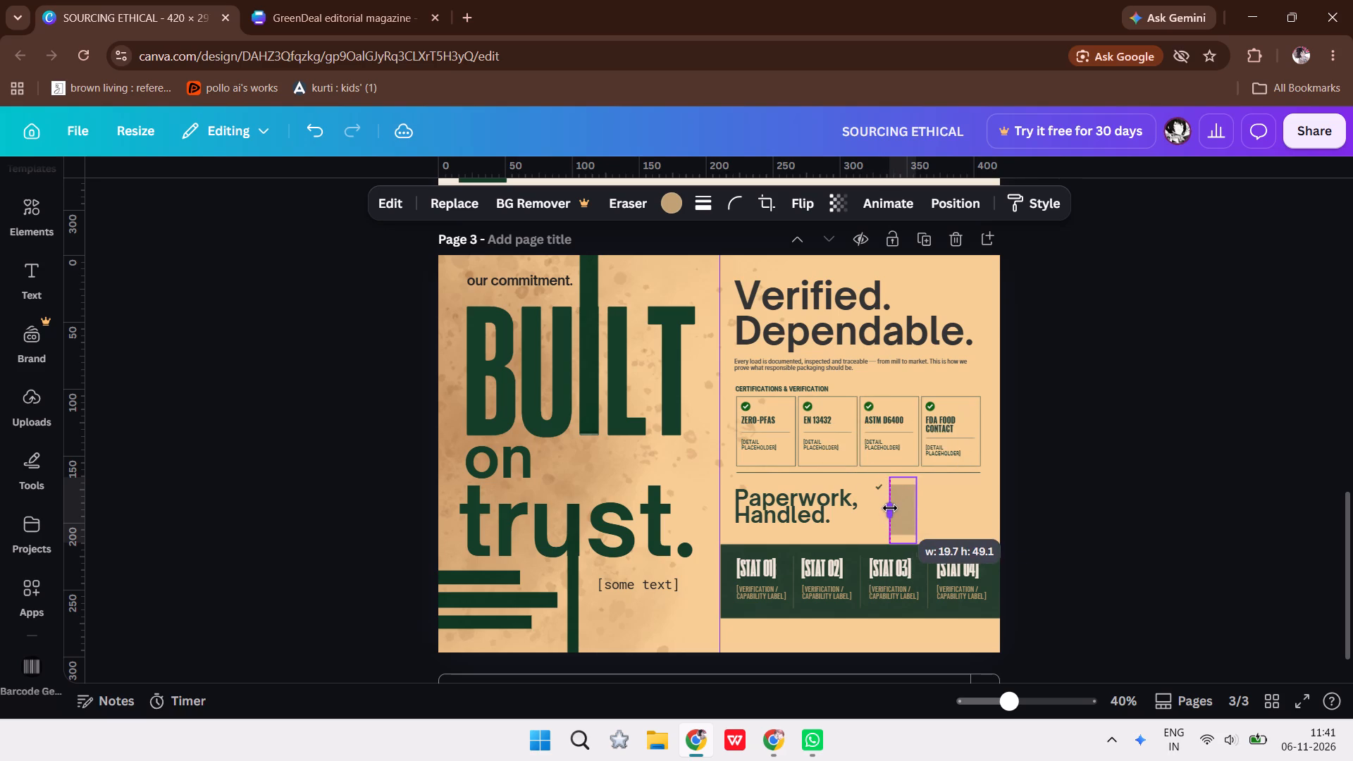
click(890, 508)
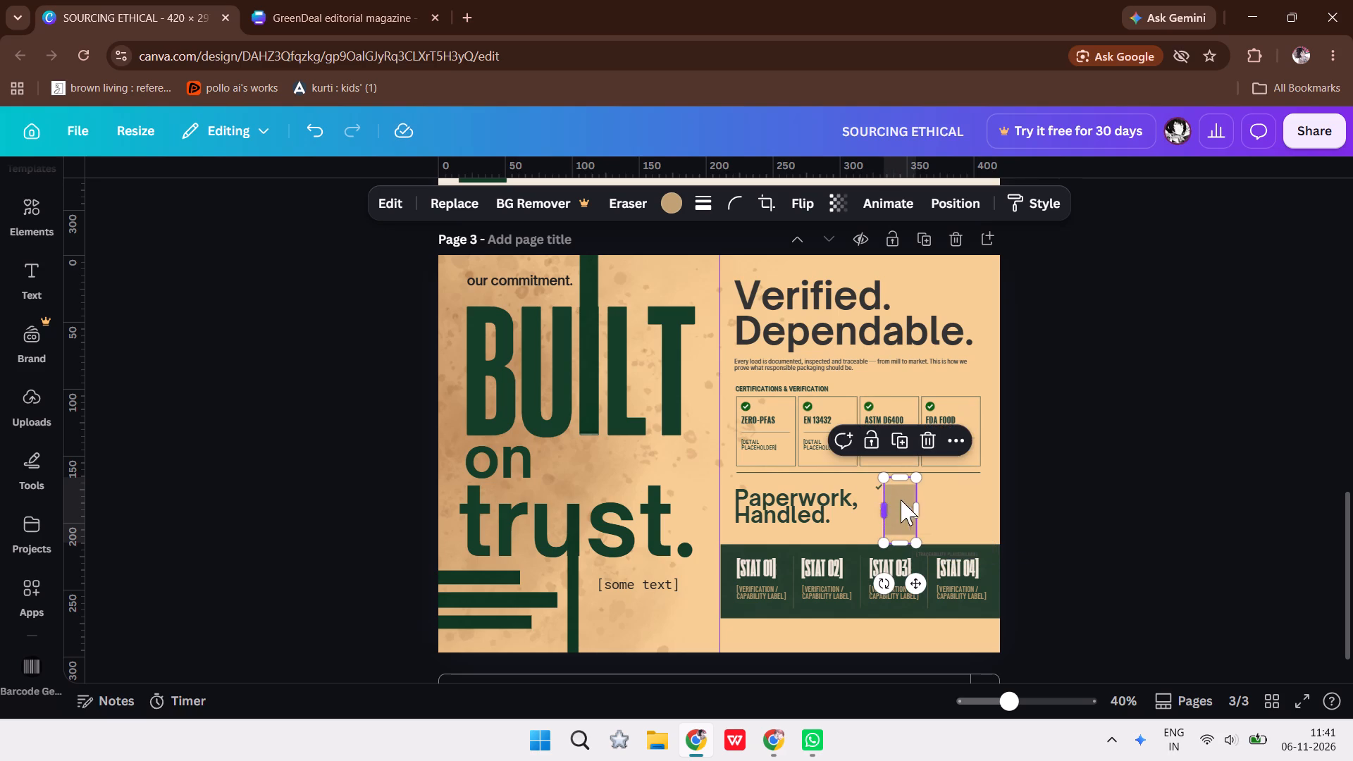
drag(902, 480, 902, 497)
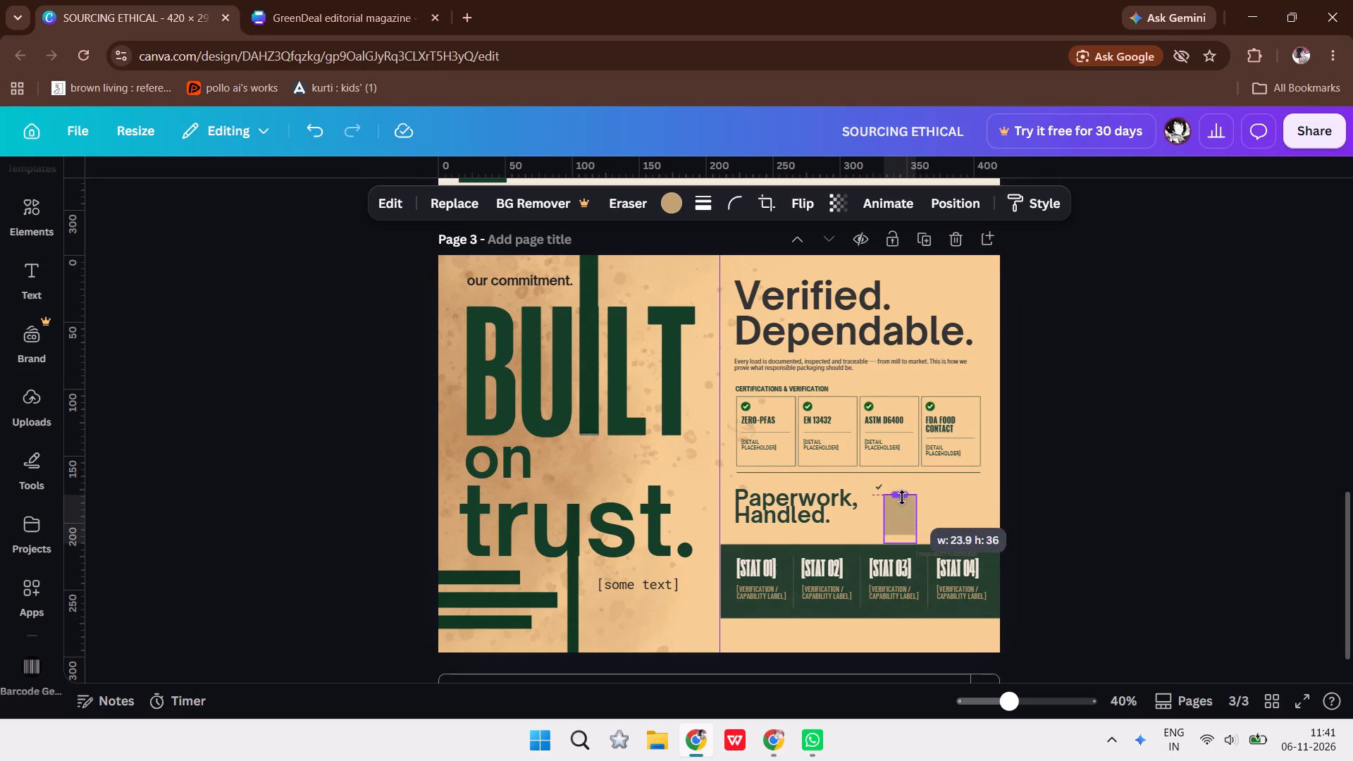
drag(902, 497, 903, 500)
drag(901, 547, 897, 533)
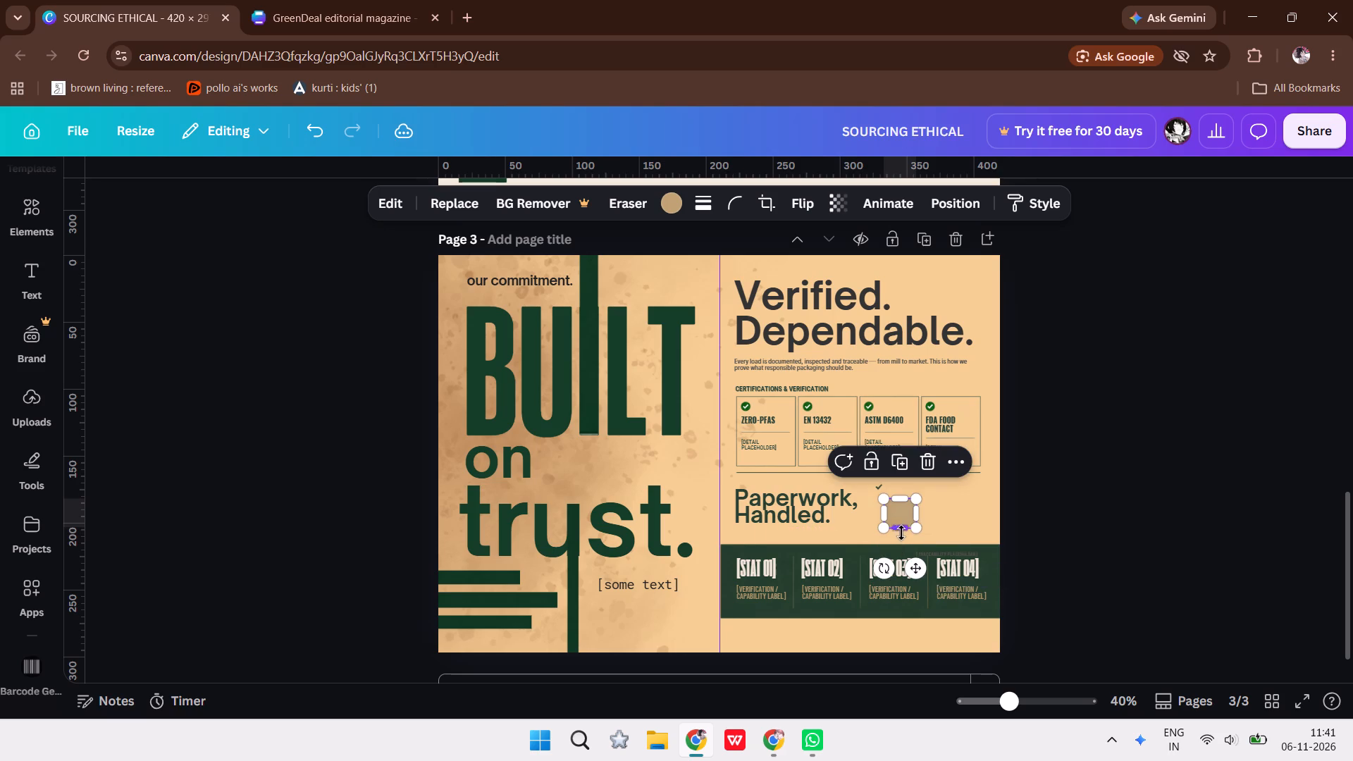
drag(915, 534, 903, 516)
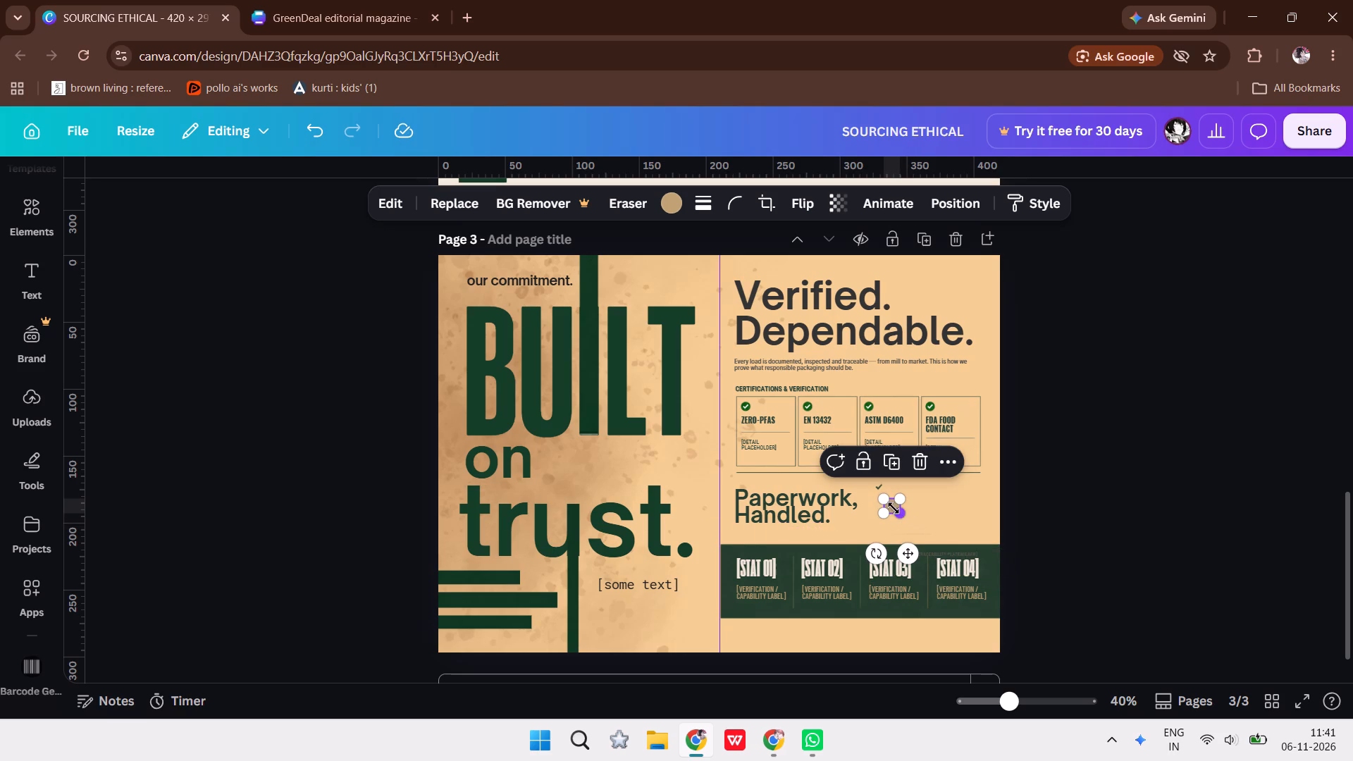
click(1185, 465)
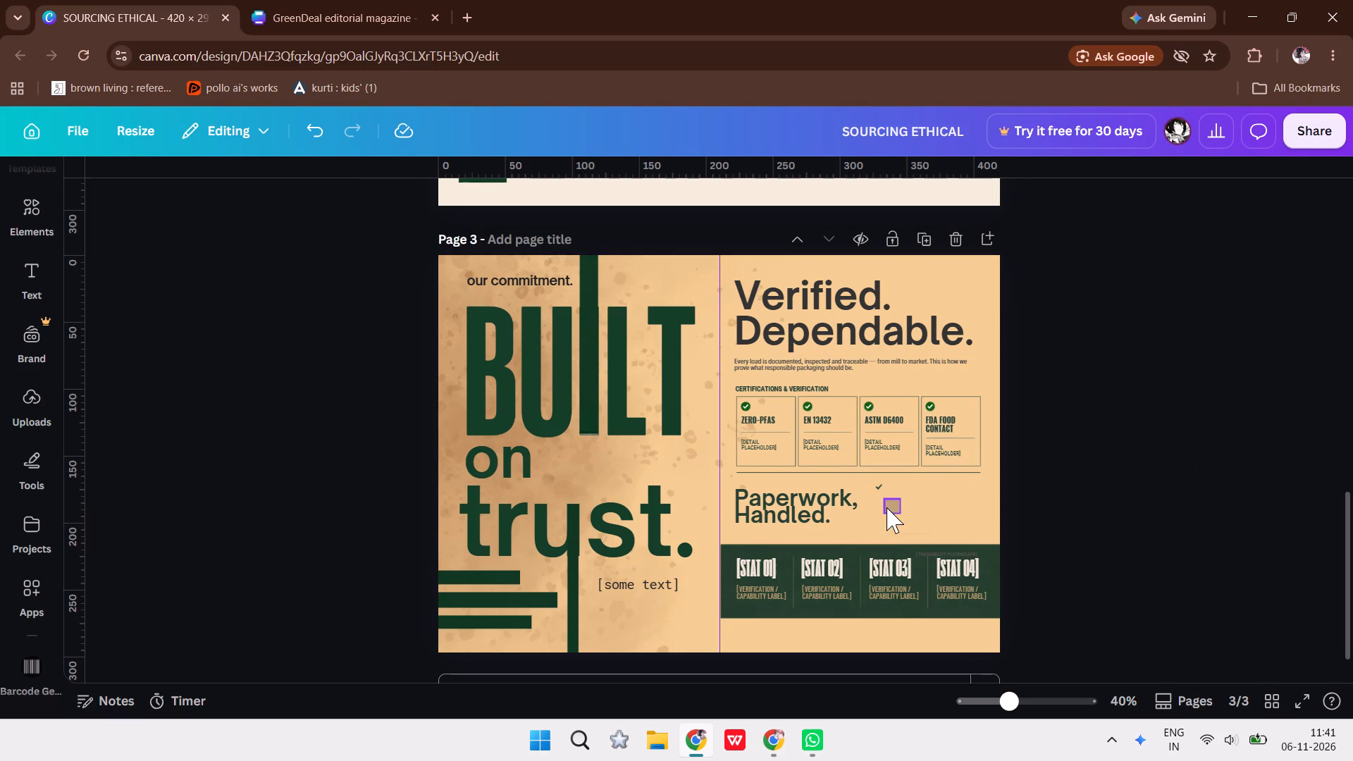
Move the small tan box over the check mark and shrink it to about 7.8 by 7 mm.
drag(886, 507, 877, 493)
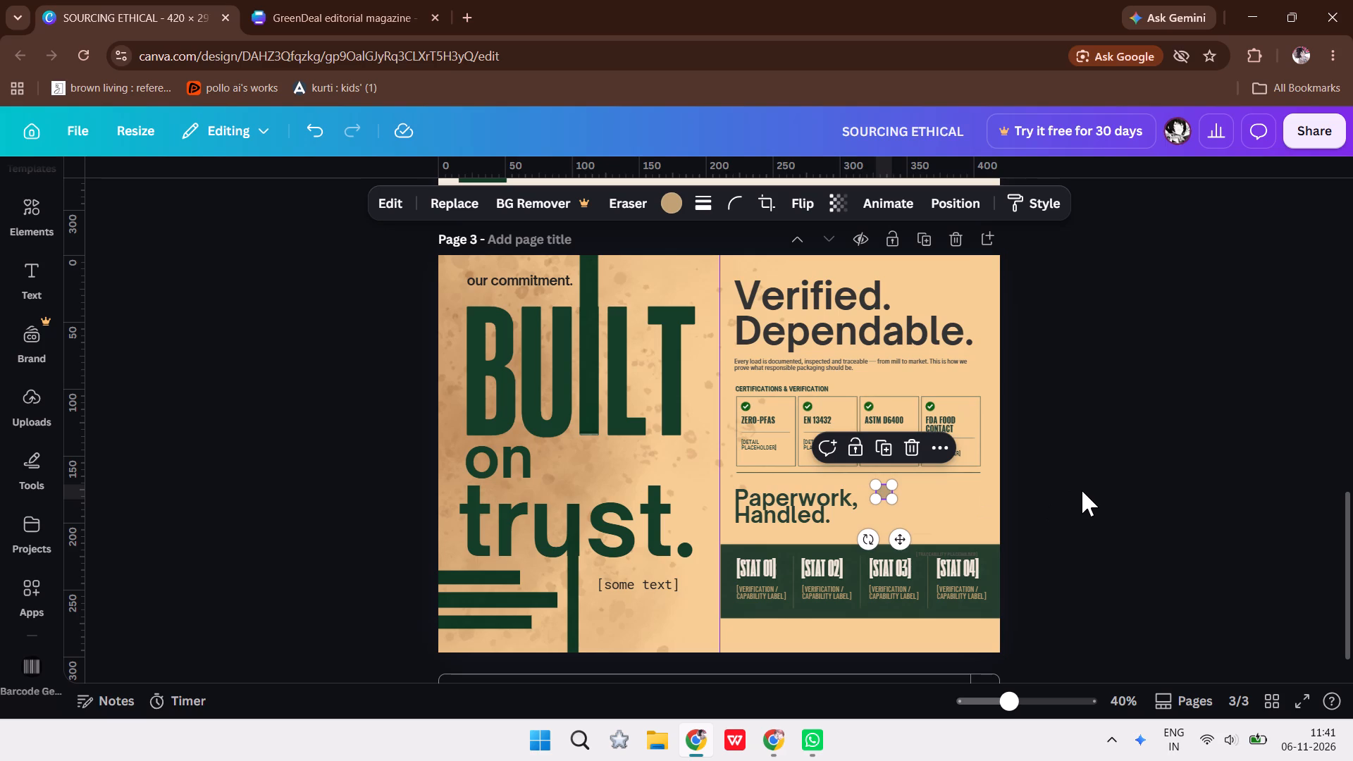
key(Up)
key(Up)
key(Left)
key(Left)
key(Down)
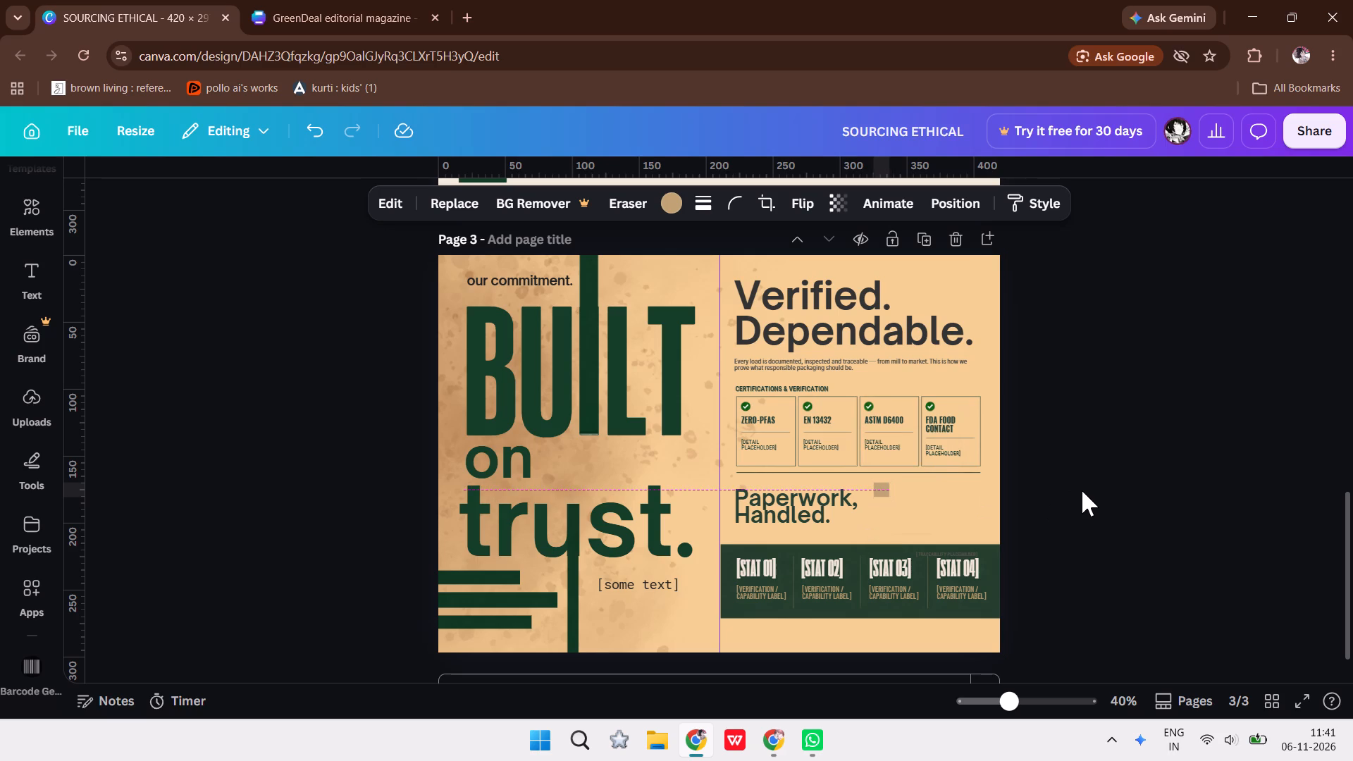
click(888, 498)
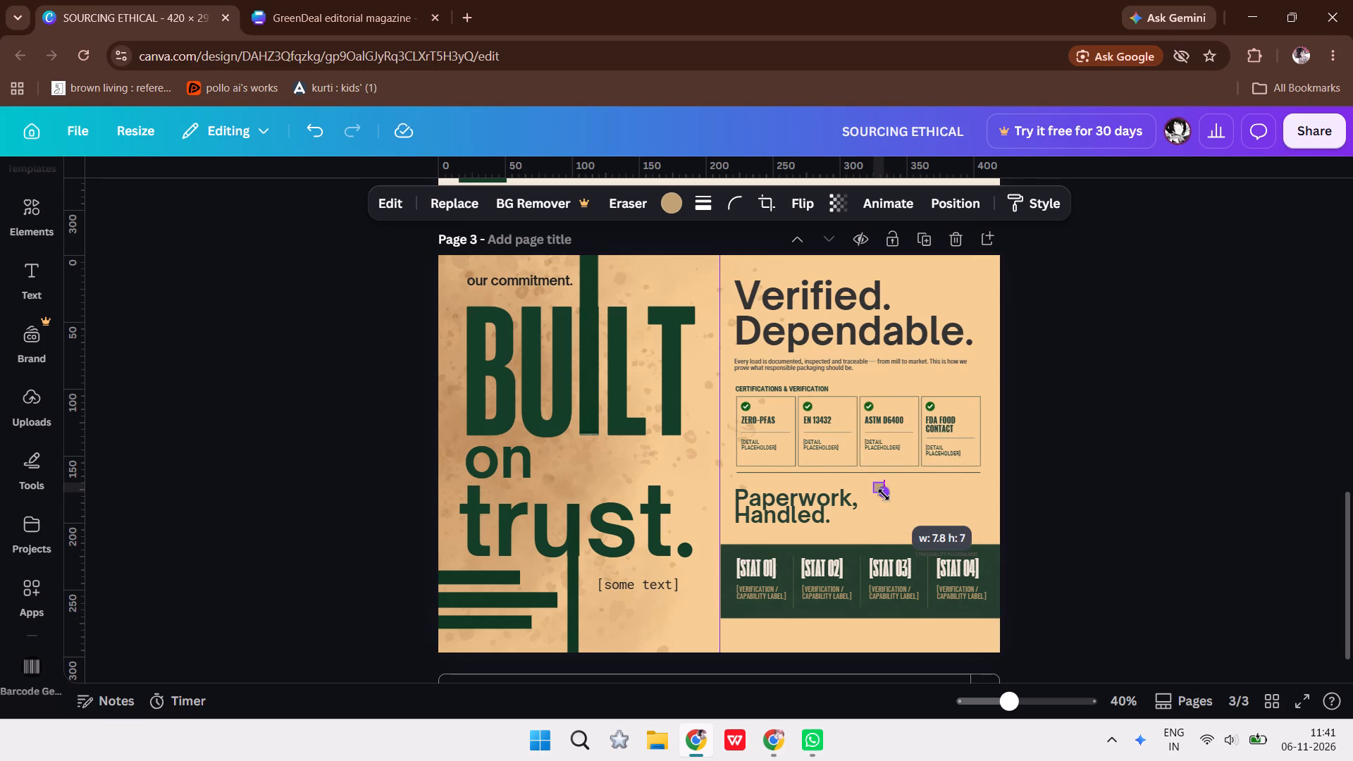
Send the tan box backward so it sits behind the check mark.
click(953, 198)
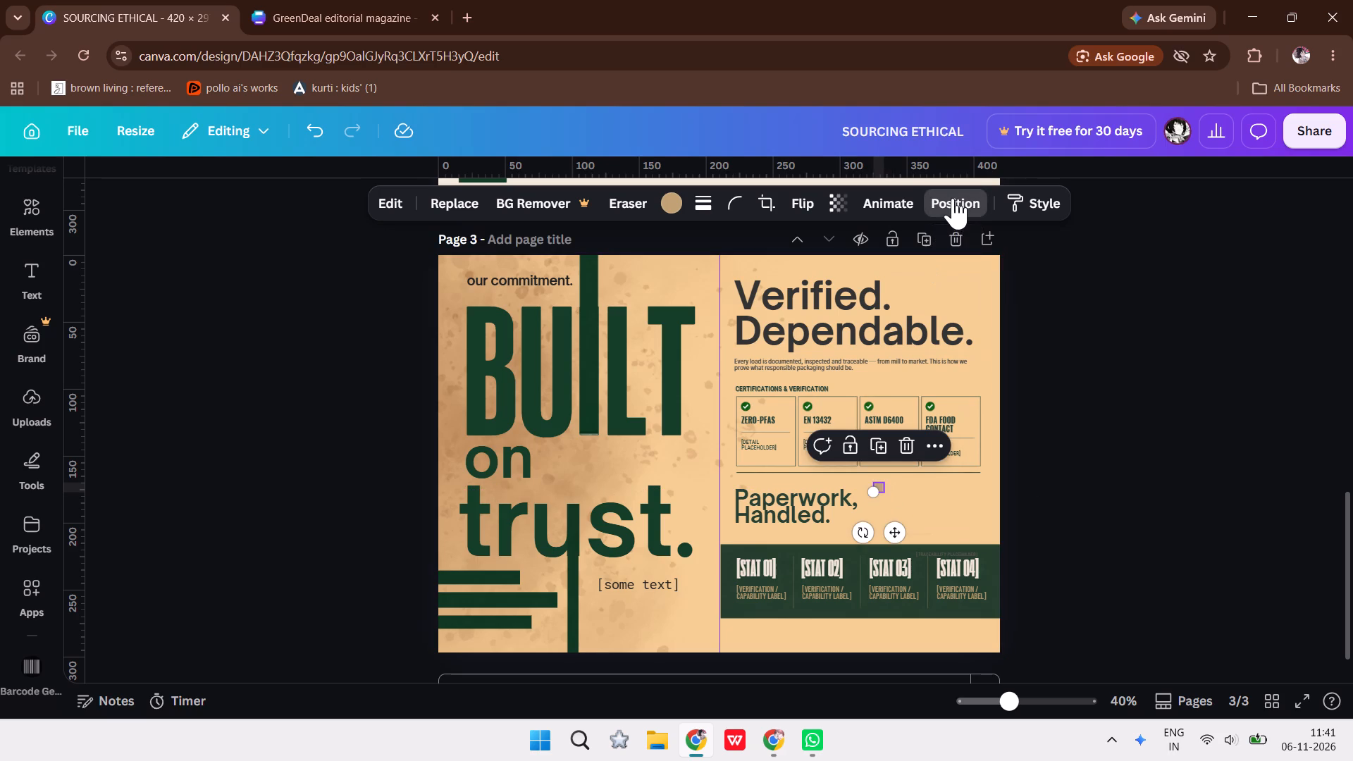
click(290, 334)
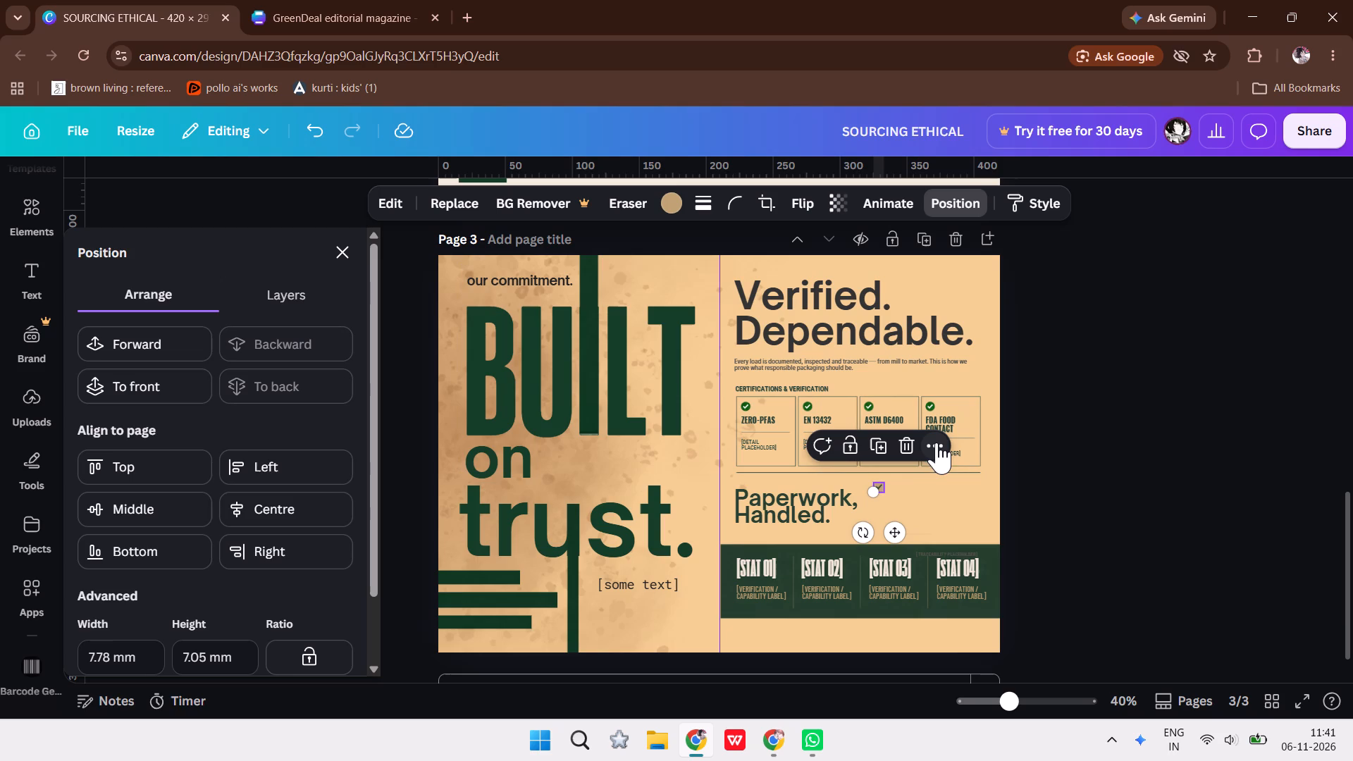
click(1185, 485)
click(1185, 485)
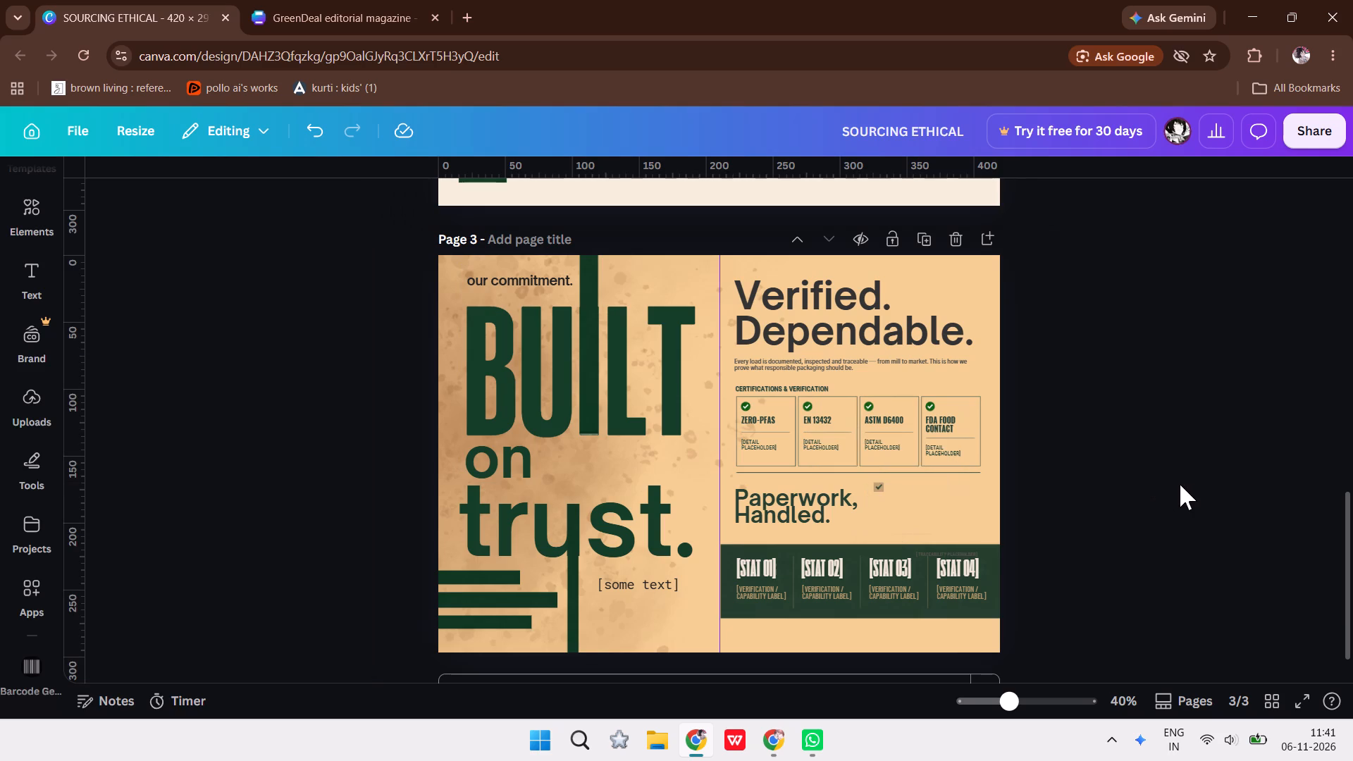
Nudge the check mark beside "Paperwork," so it sits centred inside the tan box.
click(880, 486)
click(874, 494)
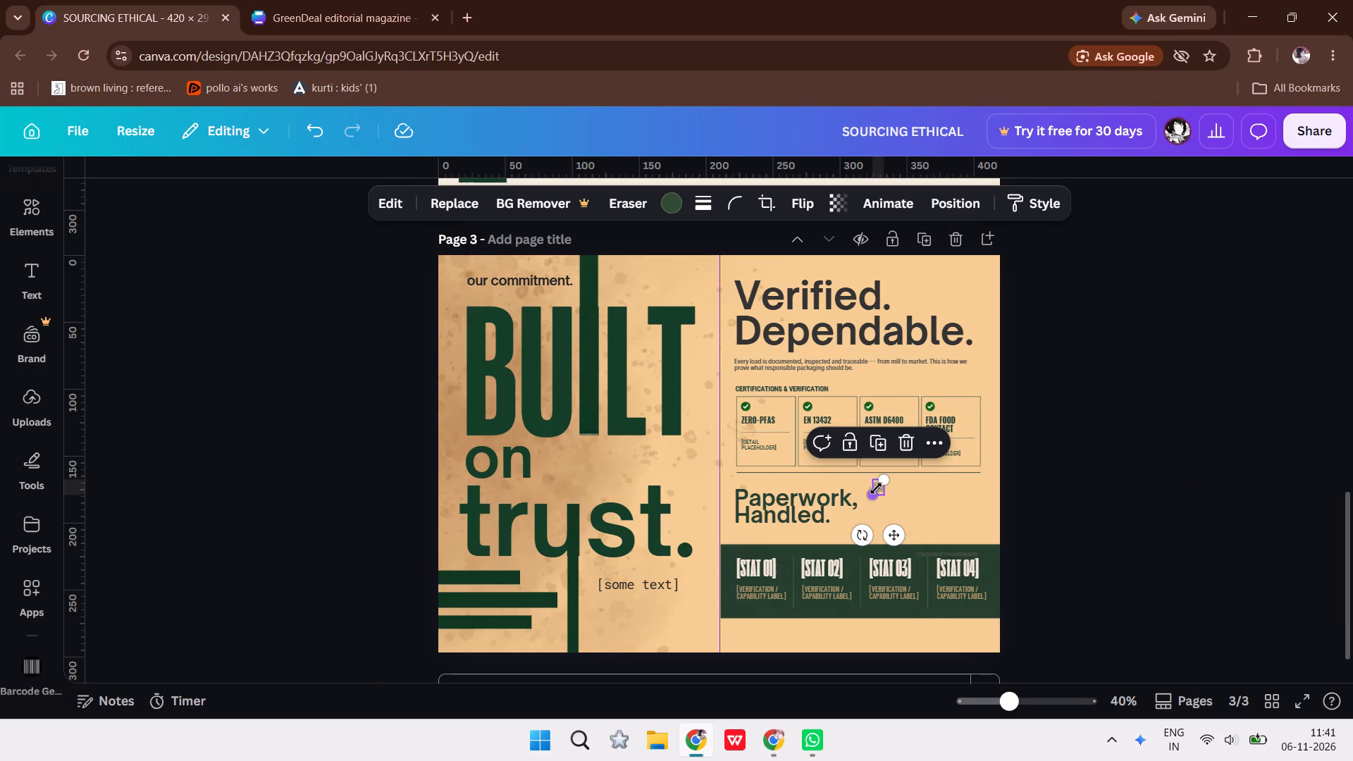
click(1036, 488)
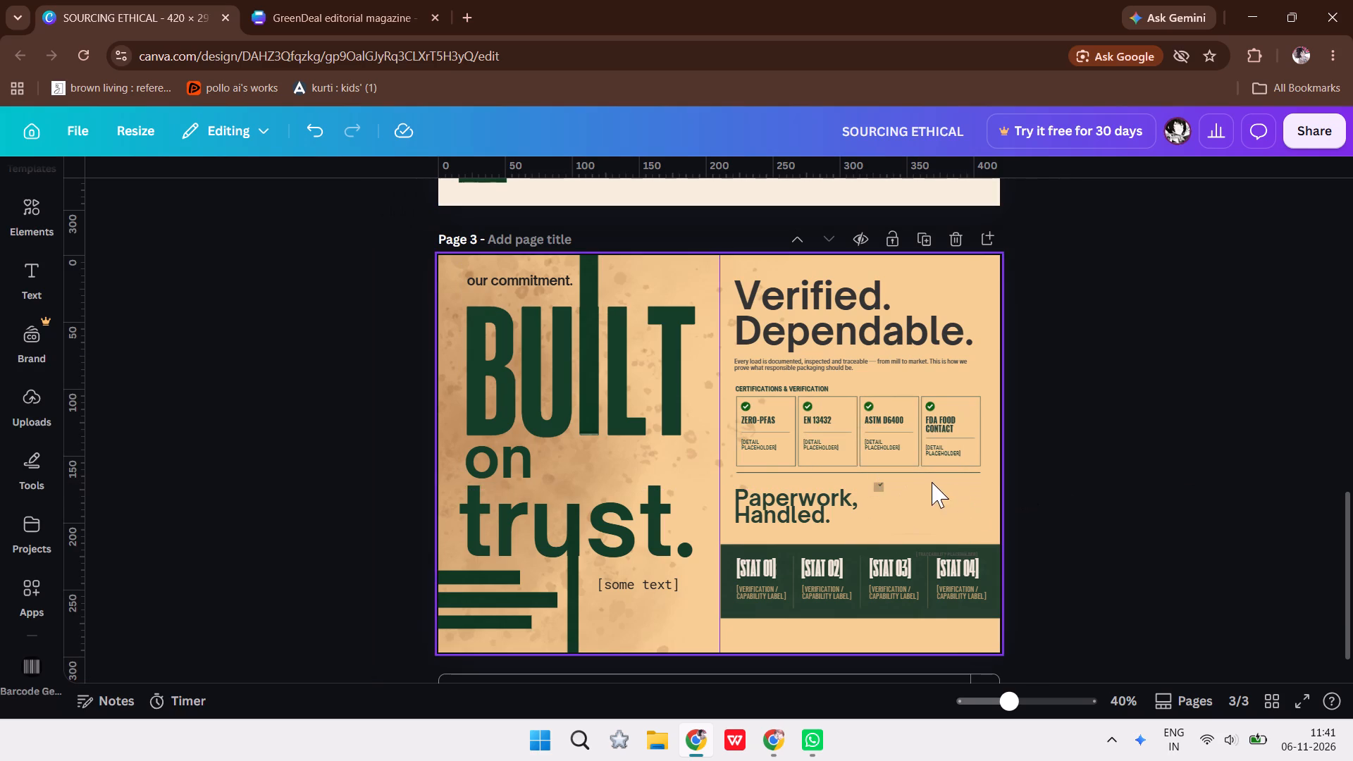
click(876, 481)
key(Left)
key(Left)
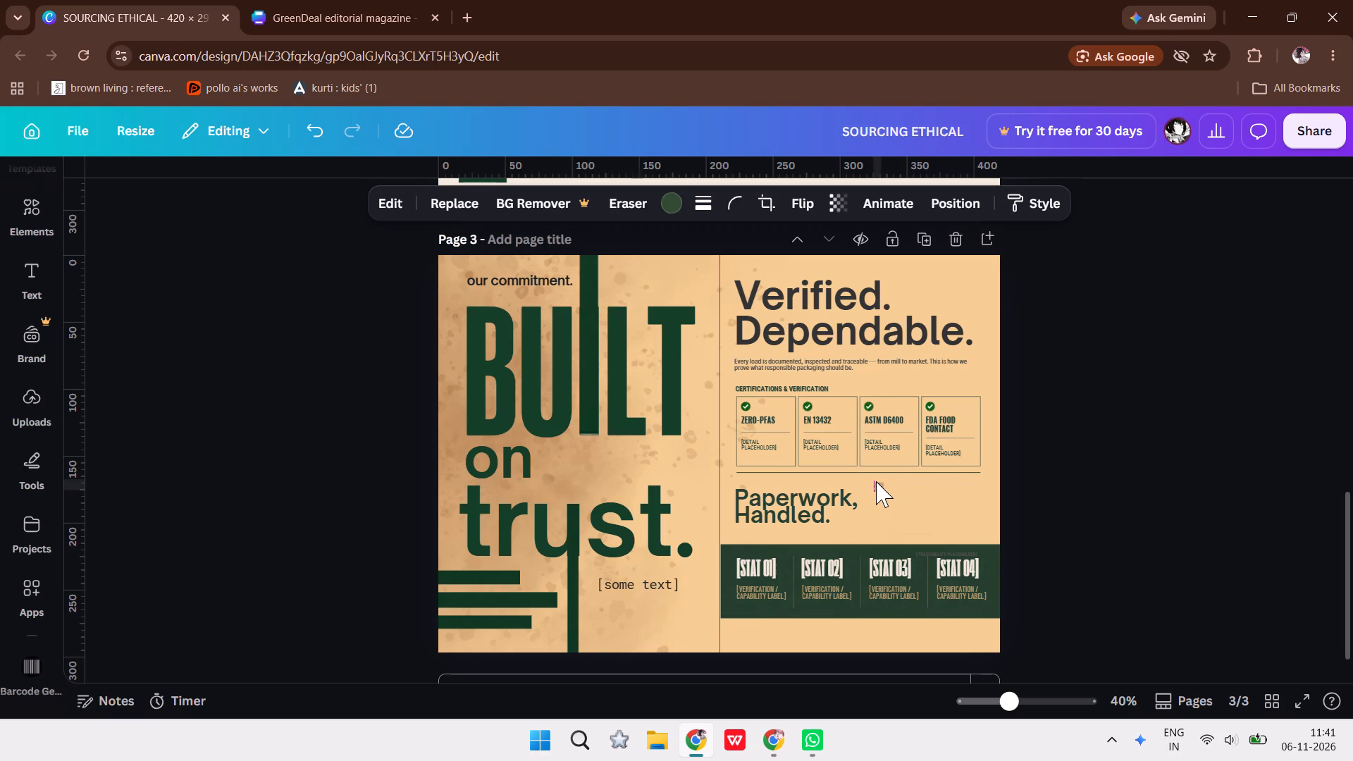
key(Left)
key(Down)
key(Down)
key(Right)
key(Right)
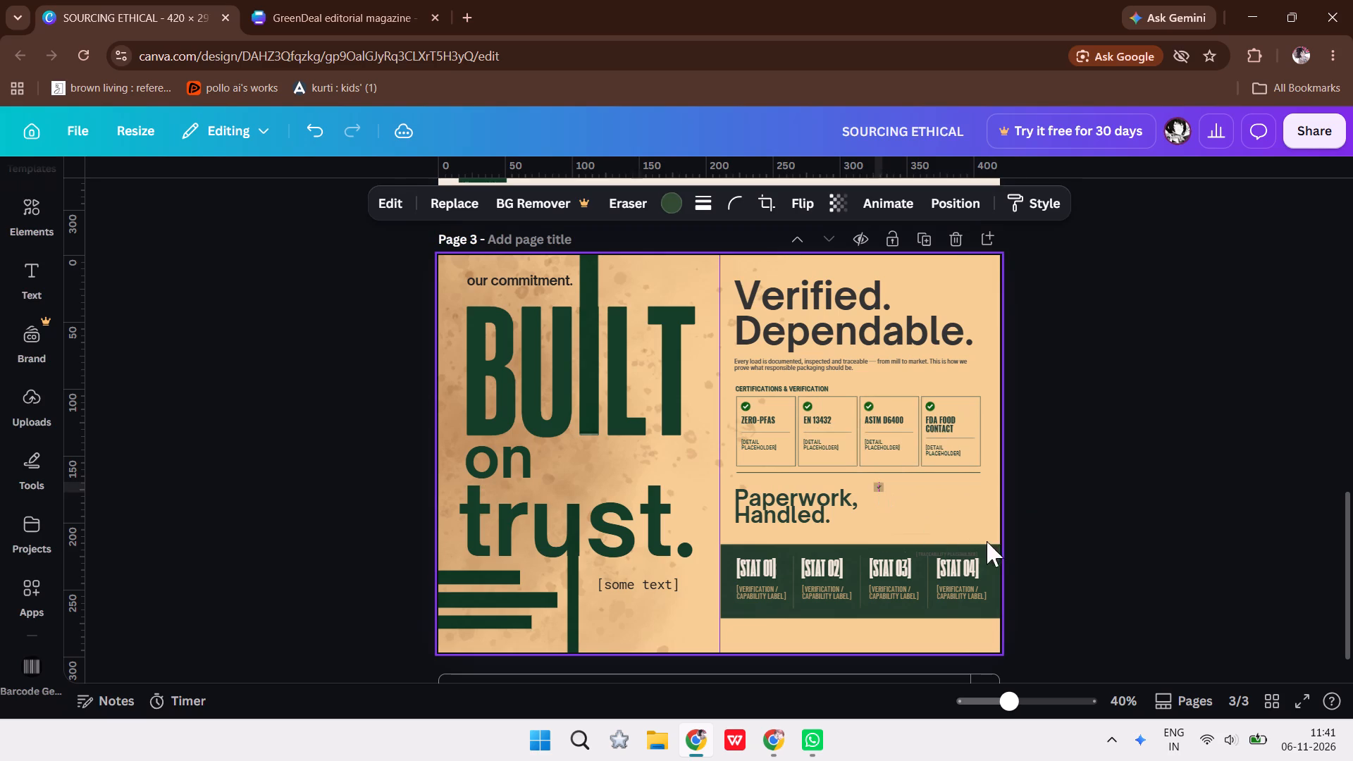
click(1031, 533)
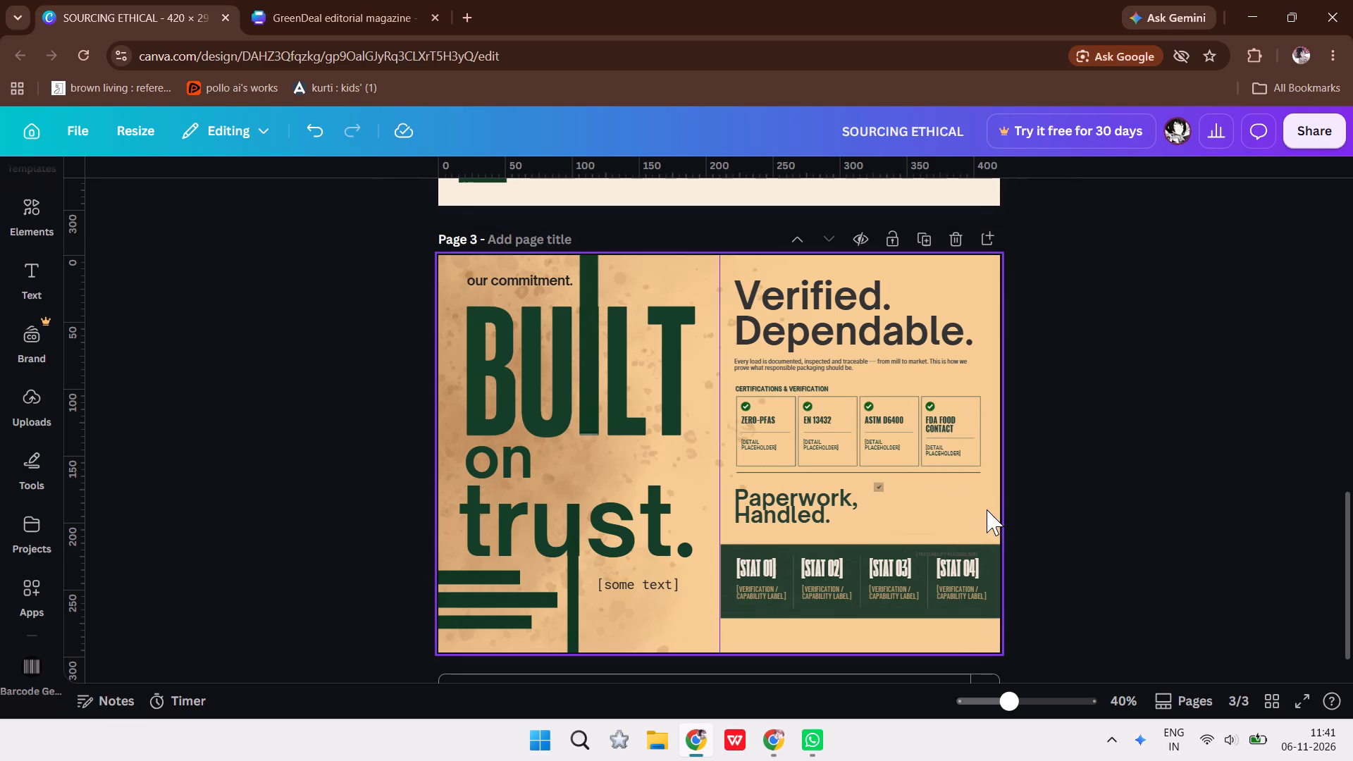
click(1114, 495)
click(1114, 495)
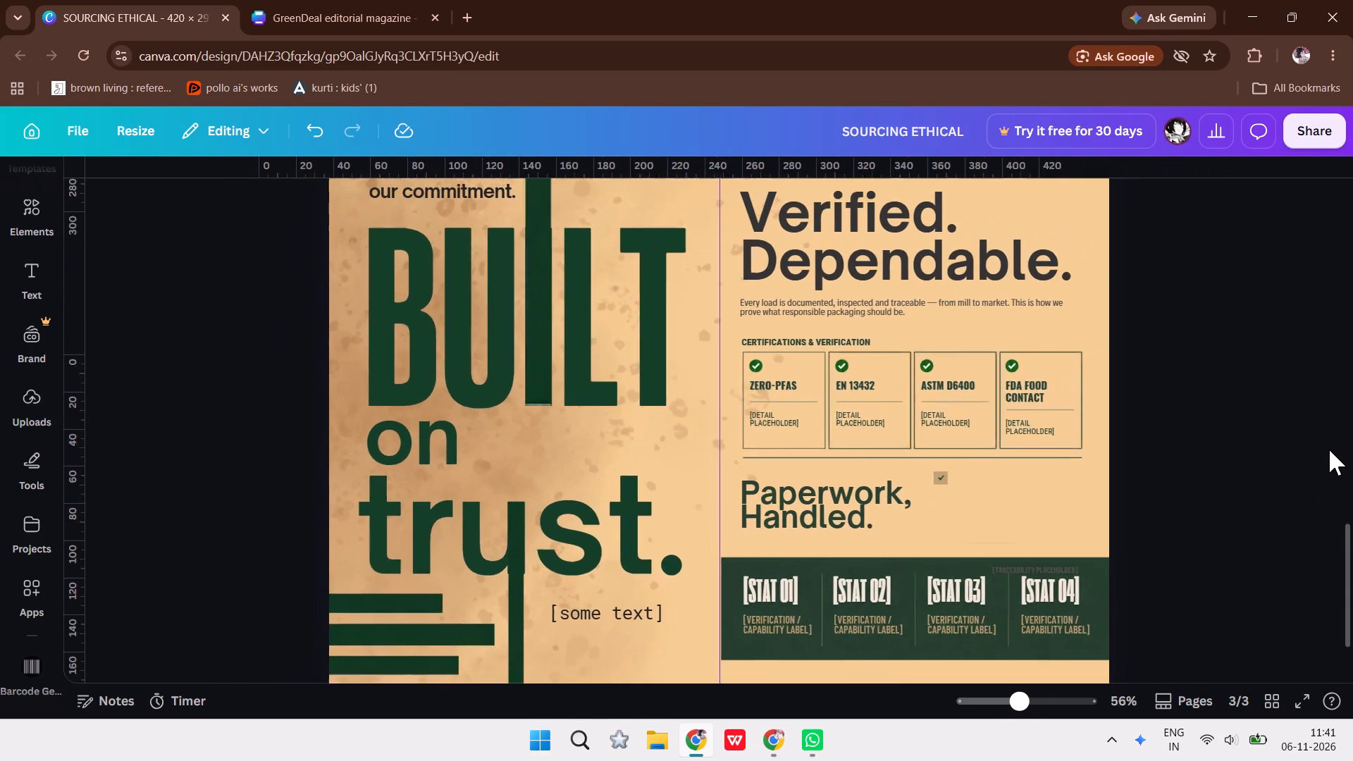
In the GreenDeal editorial magazine, copy the [Document Placeholder] text from the "Paperwork, Handled." list.
click(352, 0)
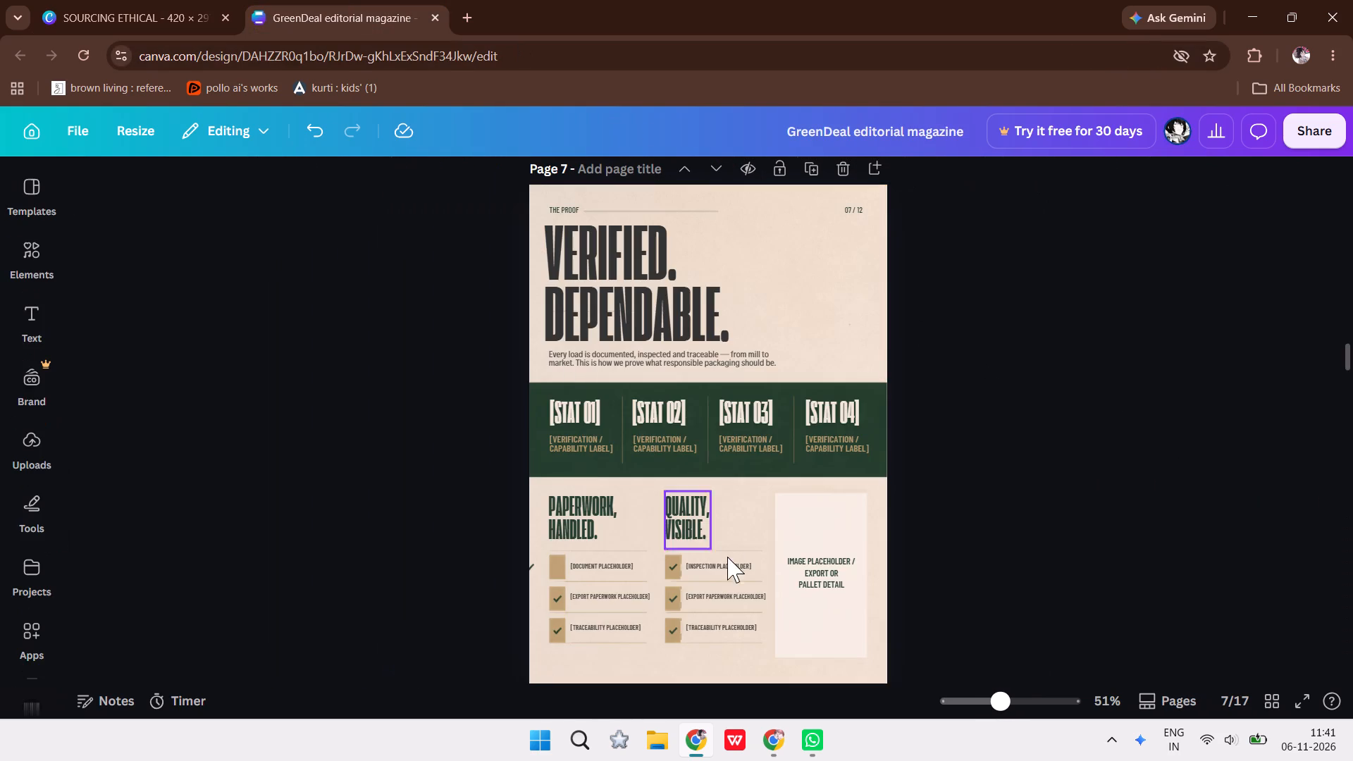
click(618, 562)
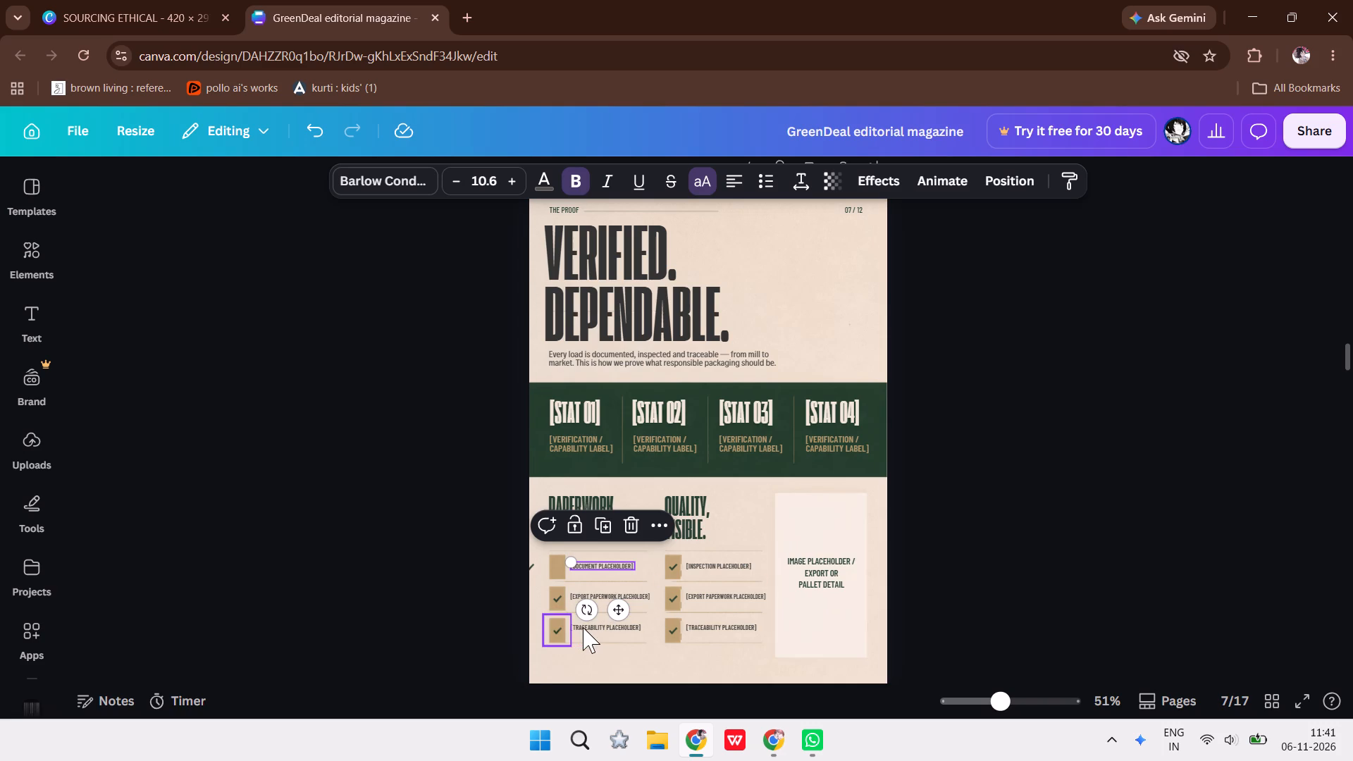
click(431, 633)
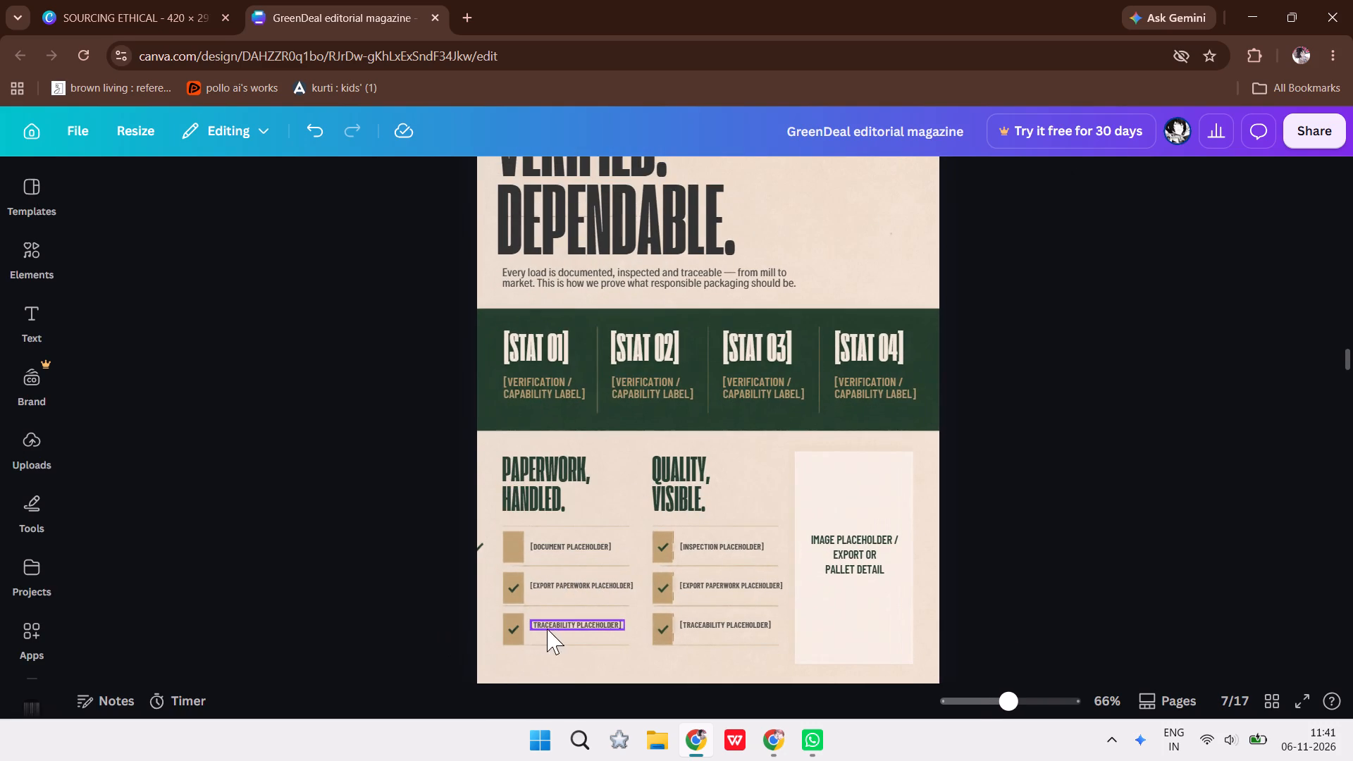
click(588, 545)
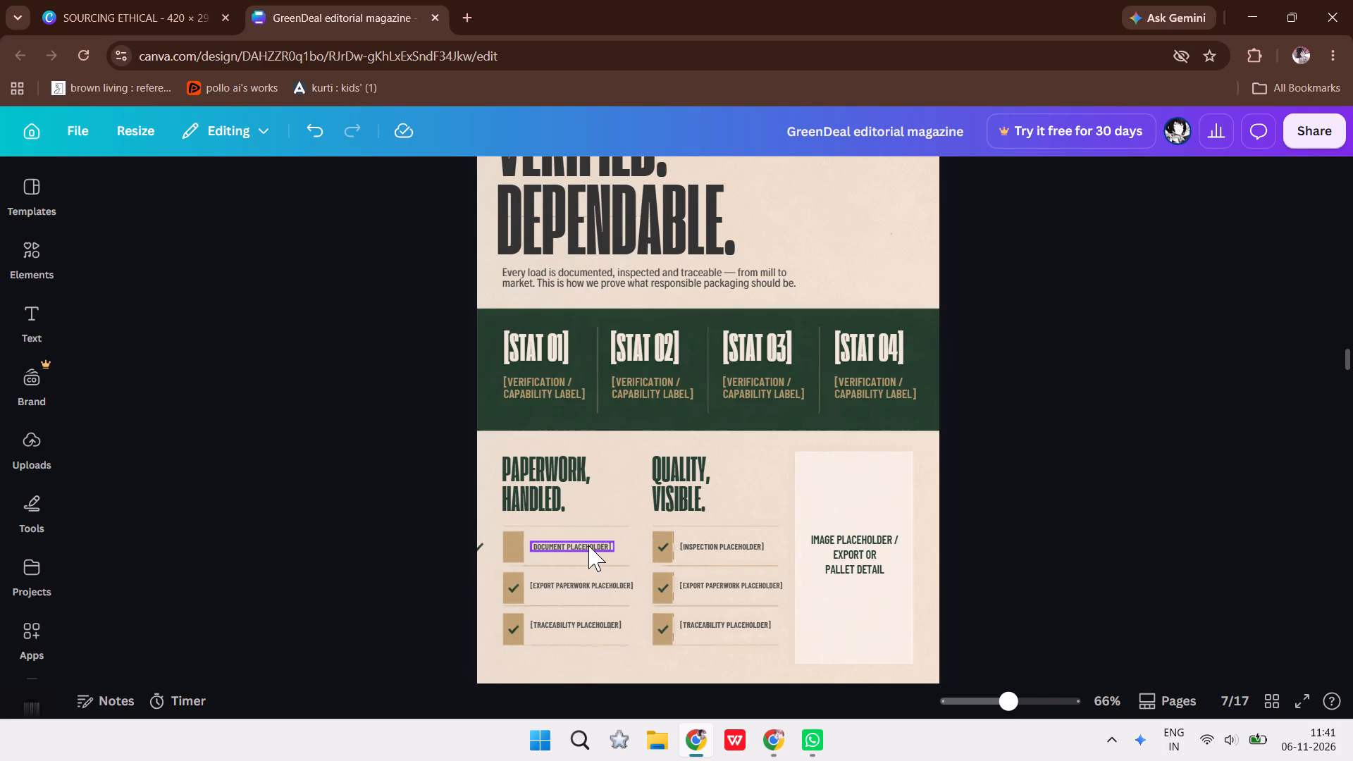
key(ctrl+c)
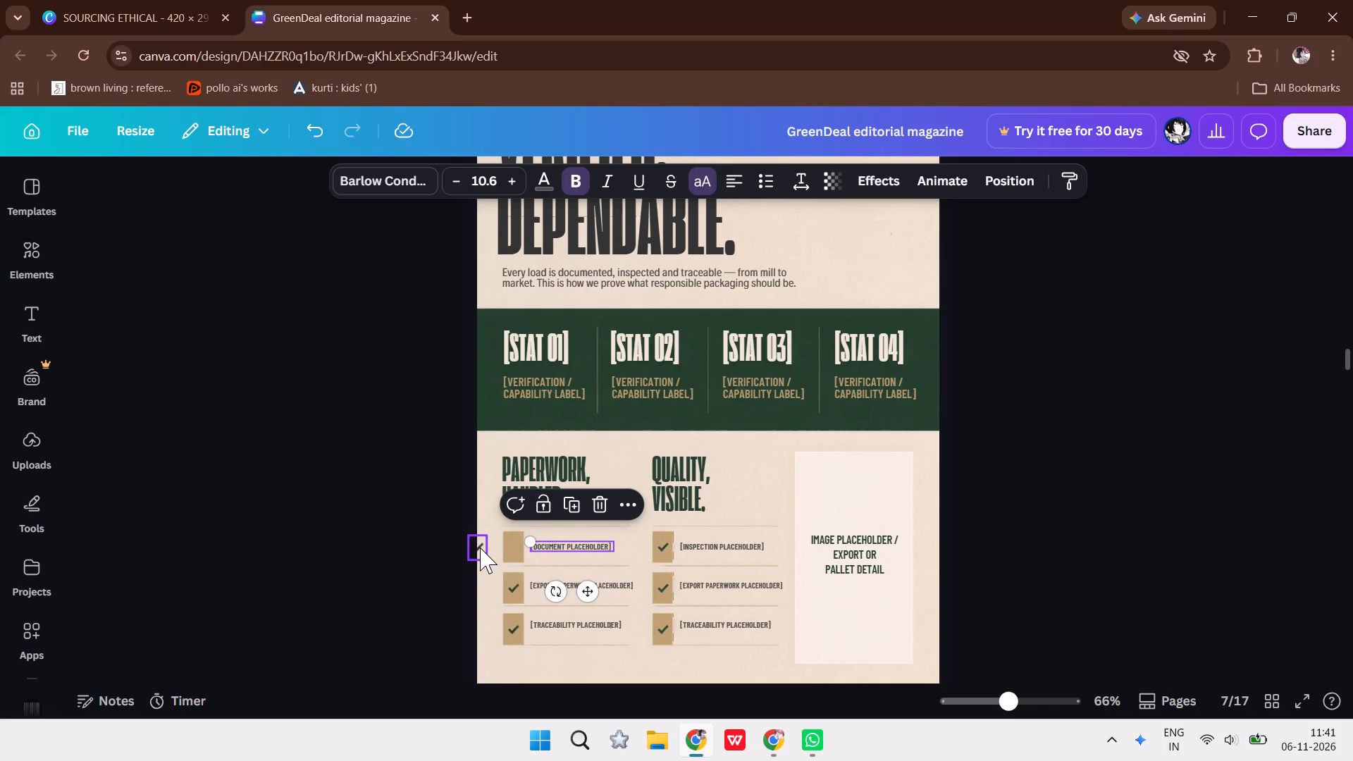
Move the magazine's displaced check mark back onto the centre of the tan box beside [Document Placeholder].
drag(483, 547, 520, 546)
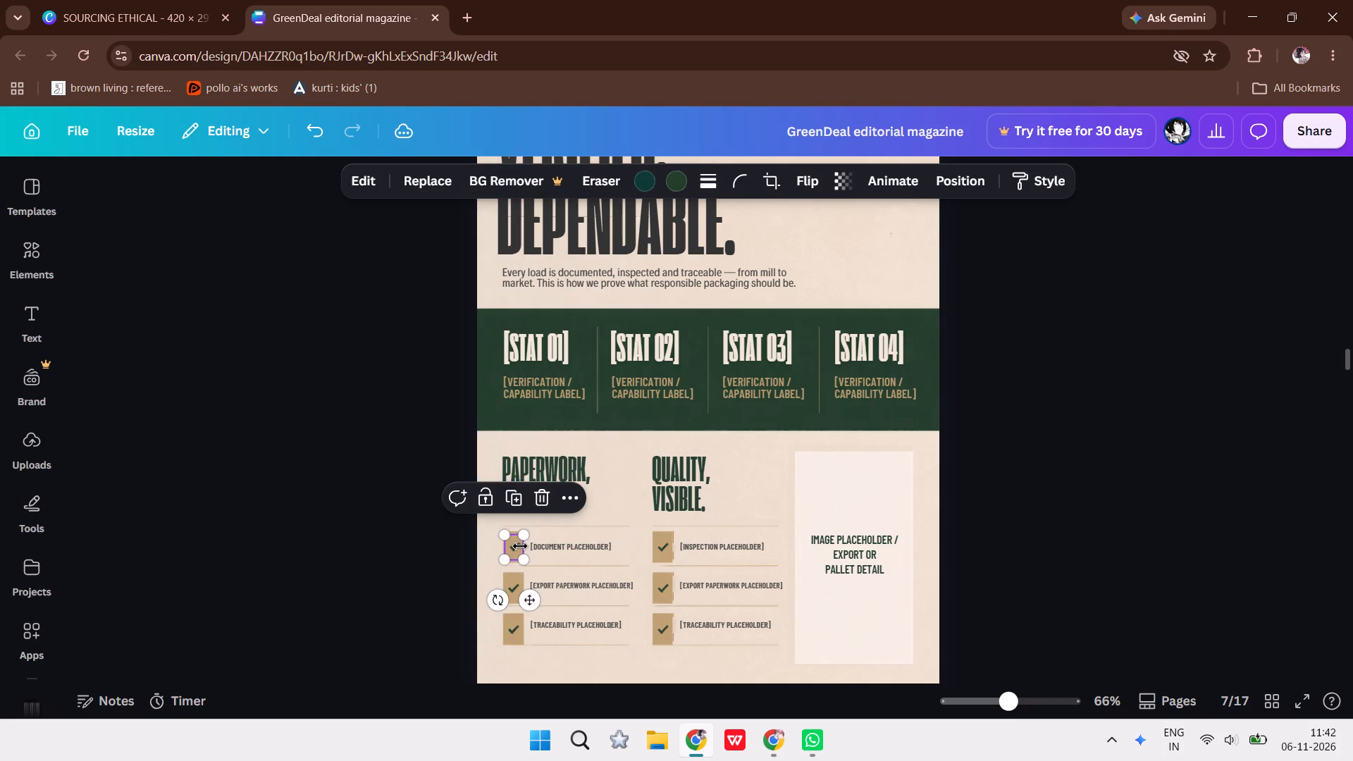
key(Left)
key(Right)
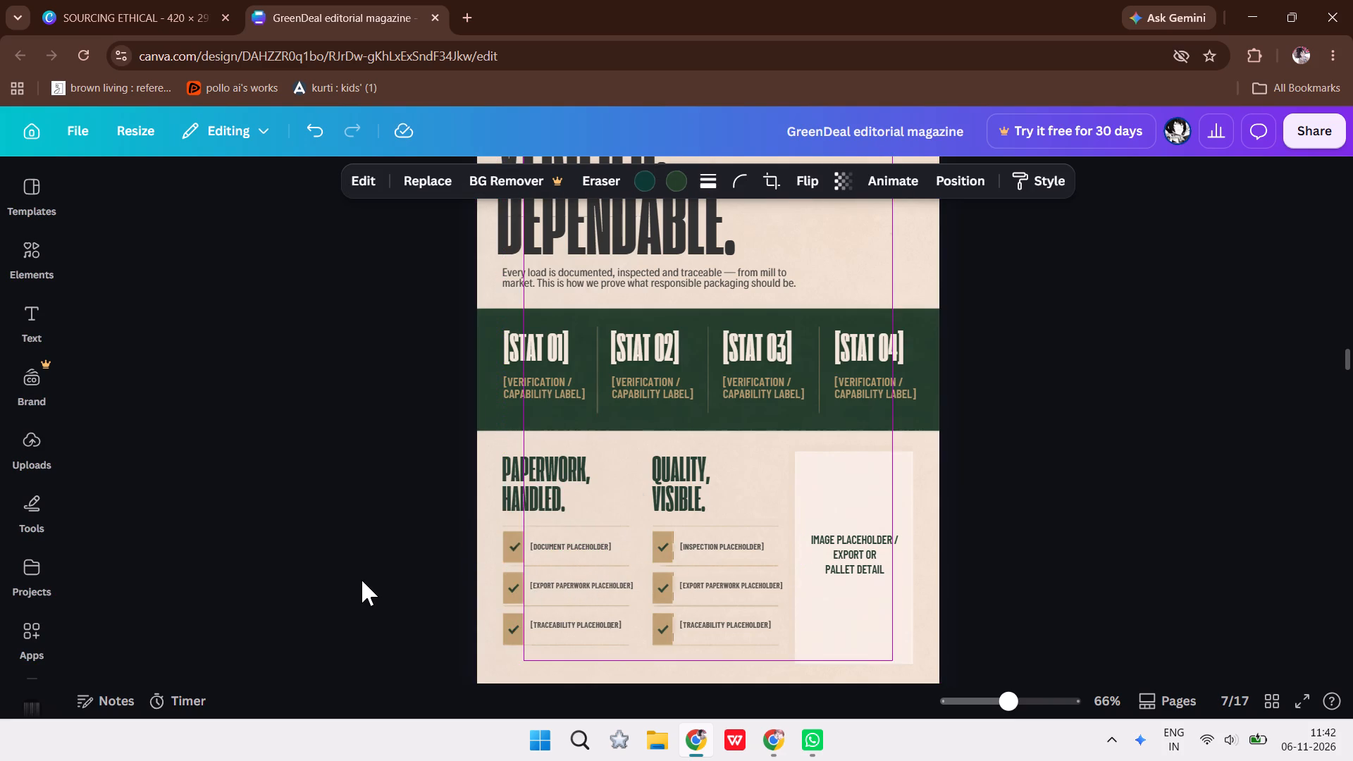
click(309, 569)
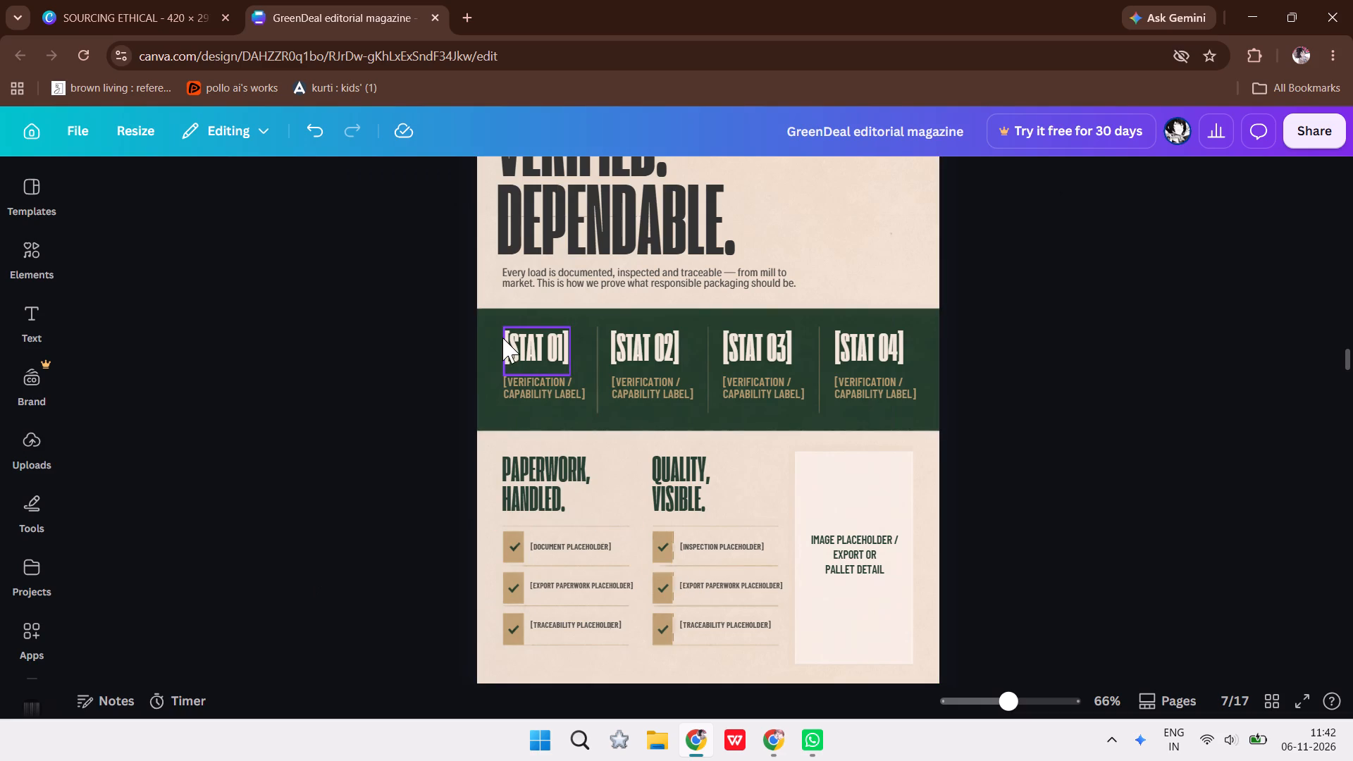
click(517, 541)
key(Left)
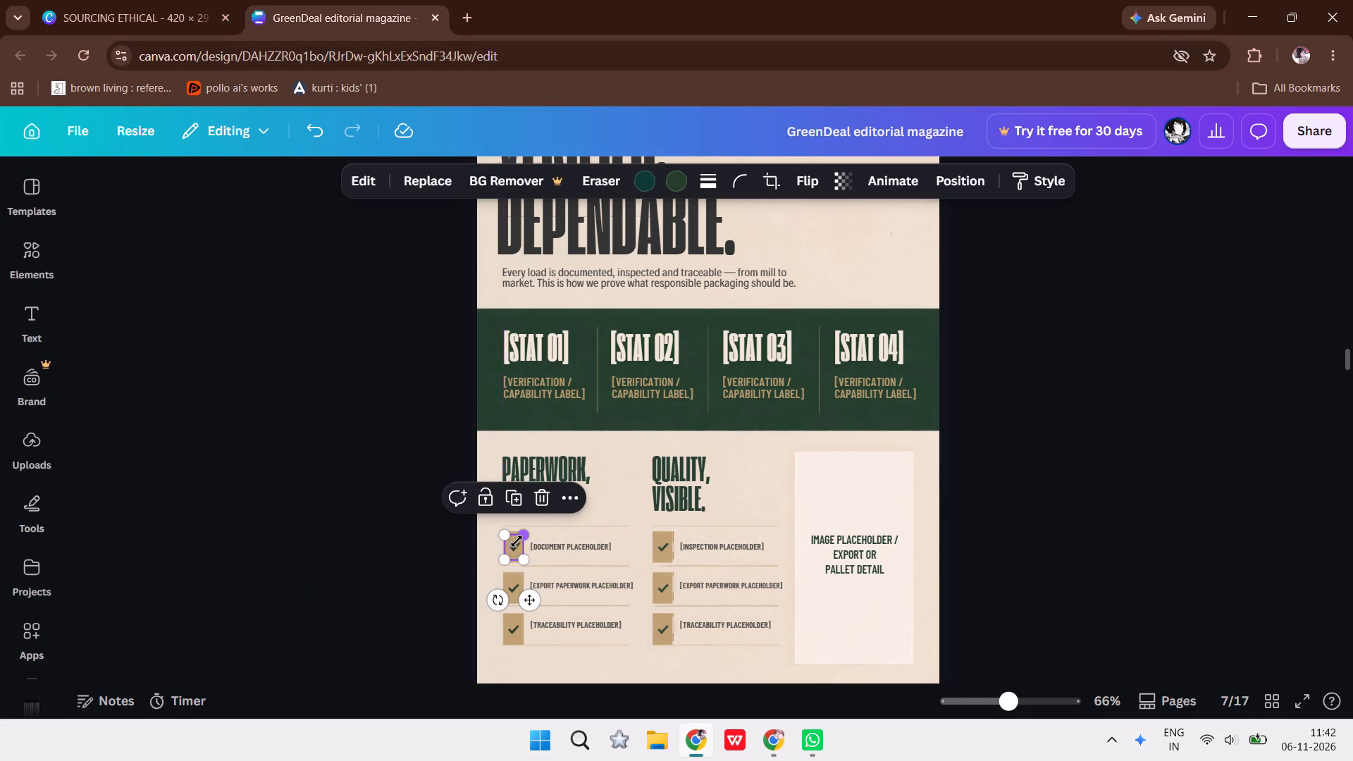
click(412, 496)
click(279, 0)
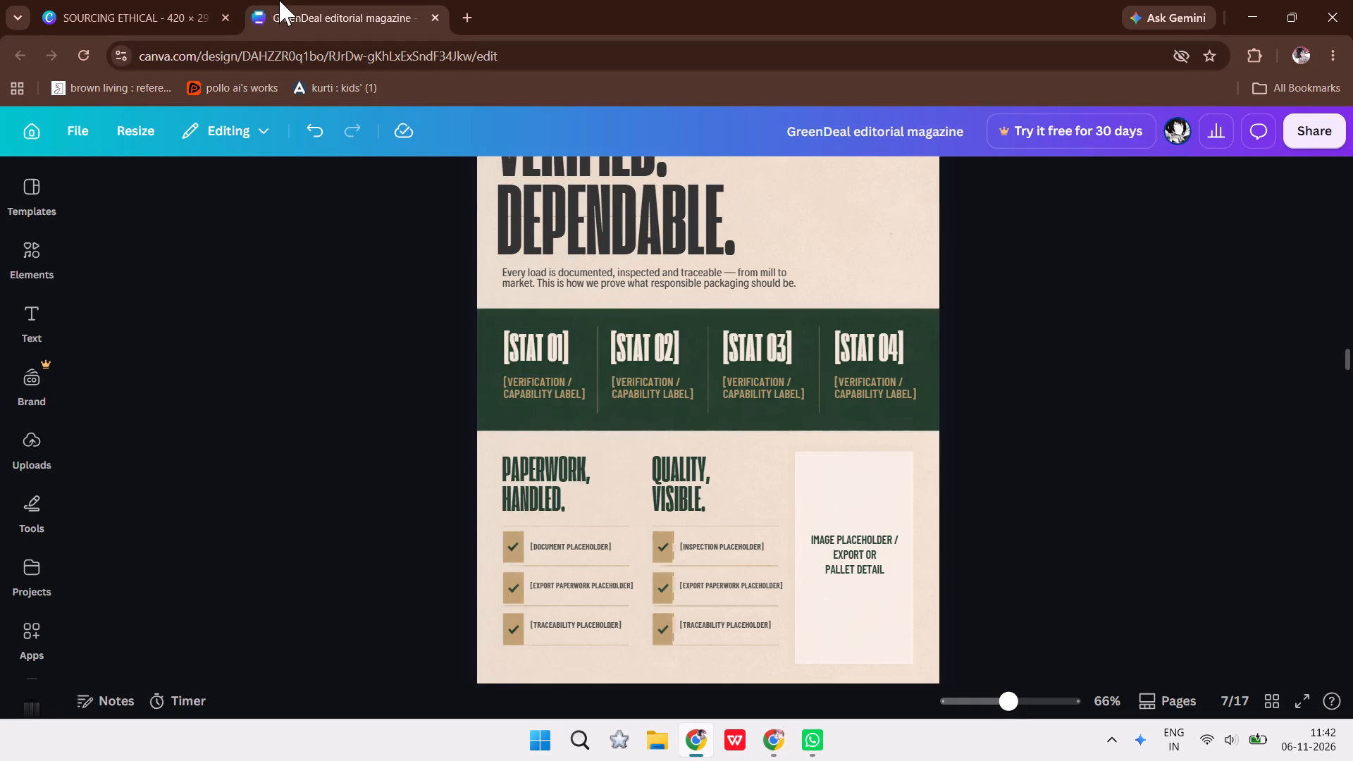
Paste the [Document Placeholder] text into page 3 of the SOURCING ETHICAL brochure and move it beside the check box near "Paperwork,".
click(172, 0)
key(ctrl+v)
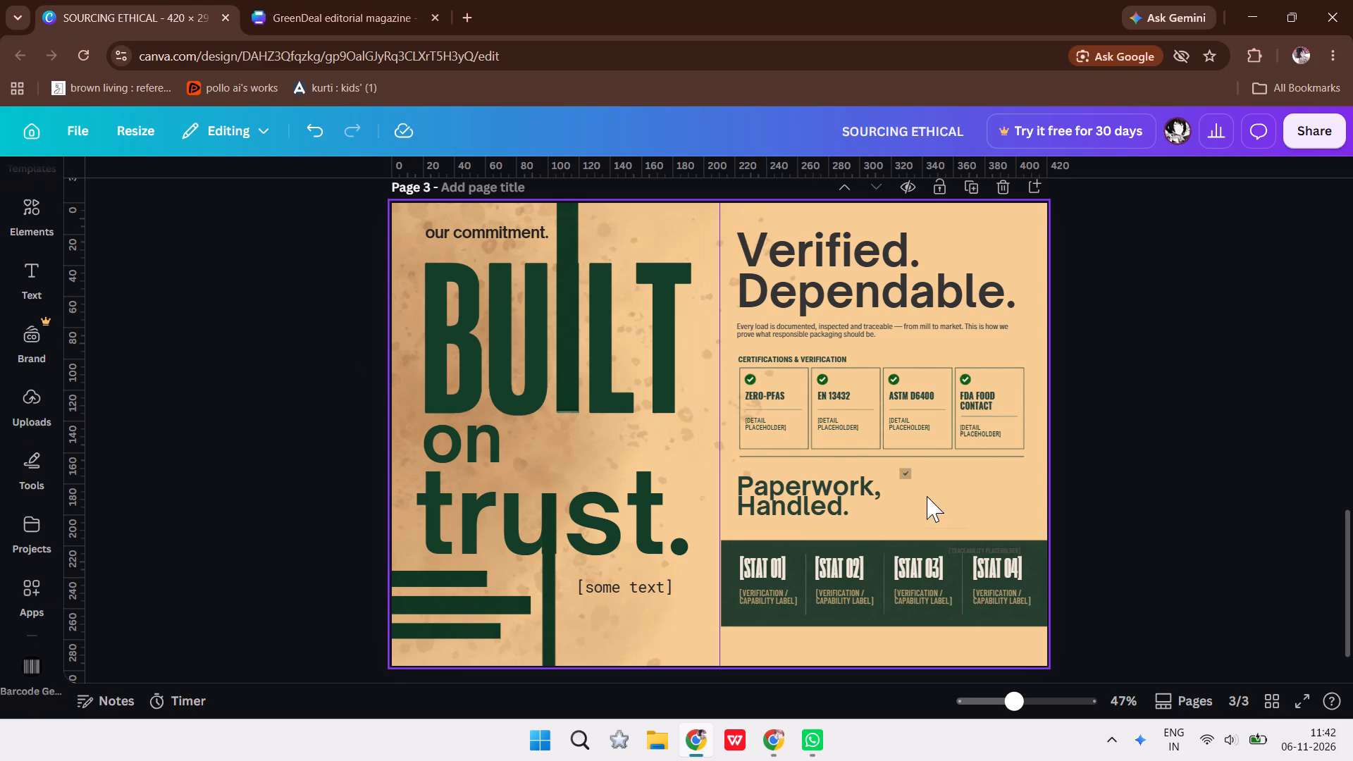
key(Right)
key(Right)
key(Right)
key(Right)
key(Right)
key(Right)
key(Right)
key(Right)
key(Right)
key(Right)
key(Right)
key(Right)
key(Right)
key(Right)
key(Right)
key(Right)
key(Right)
key(Right)
key(Right)
key(Right)
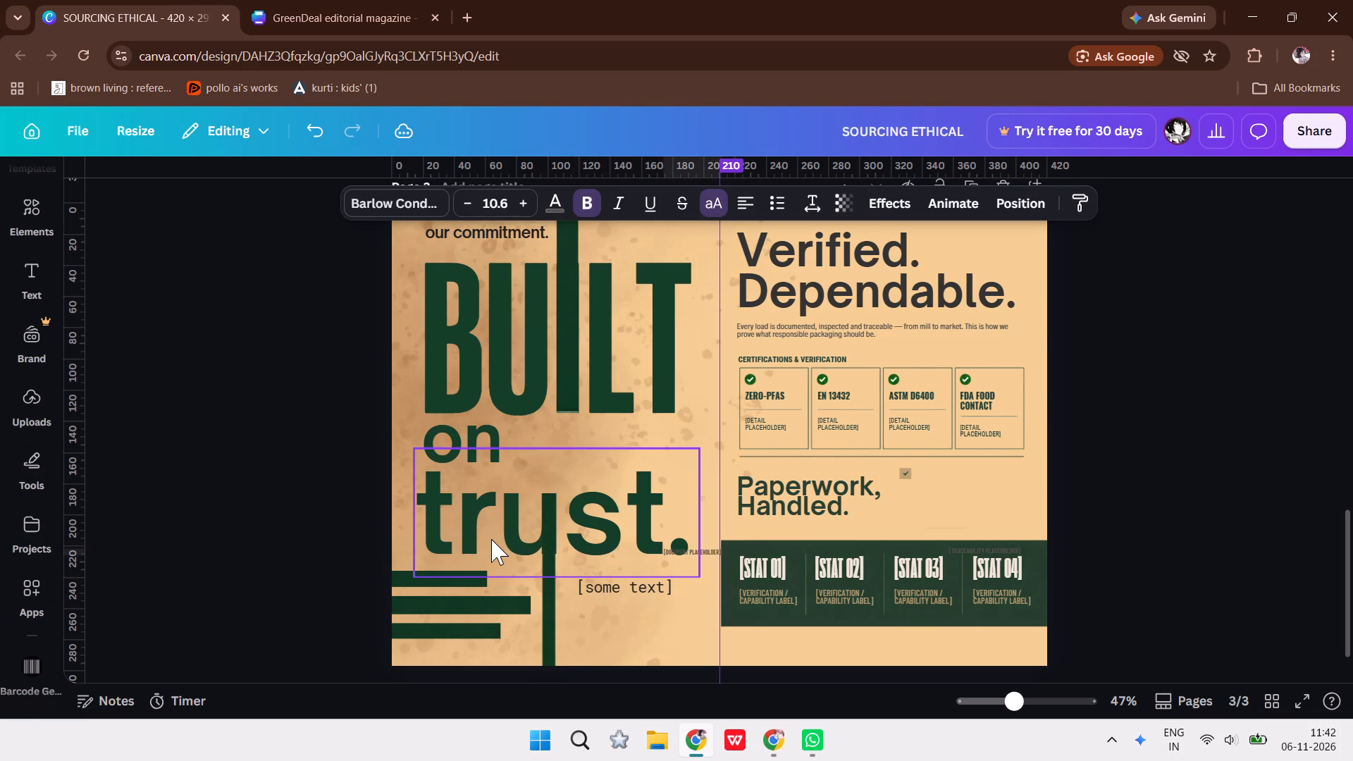
key(Up)
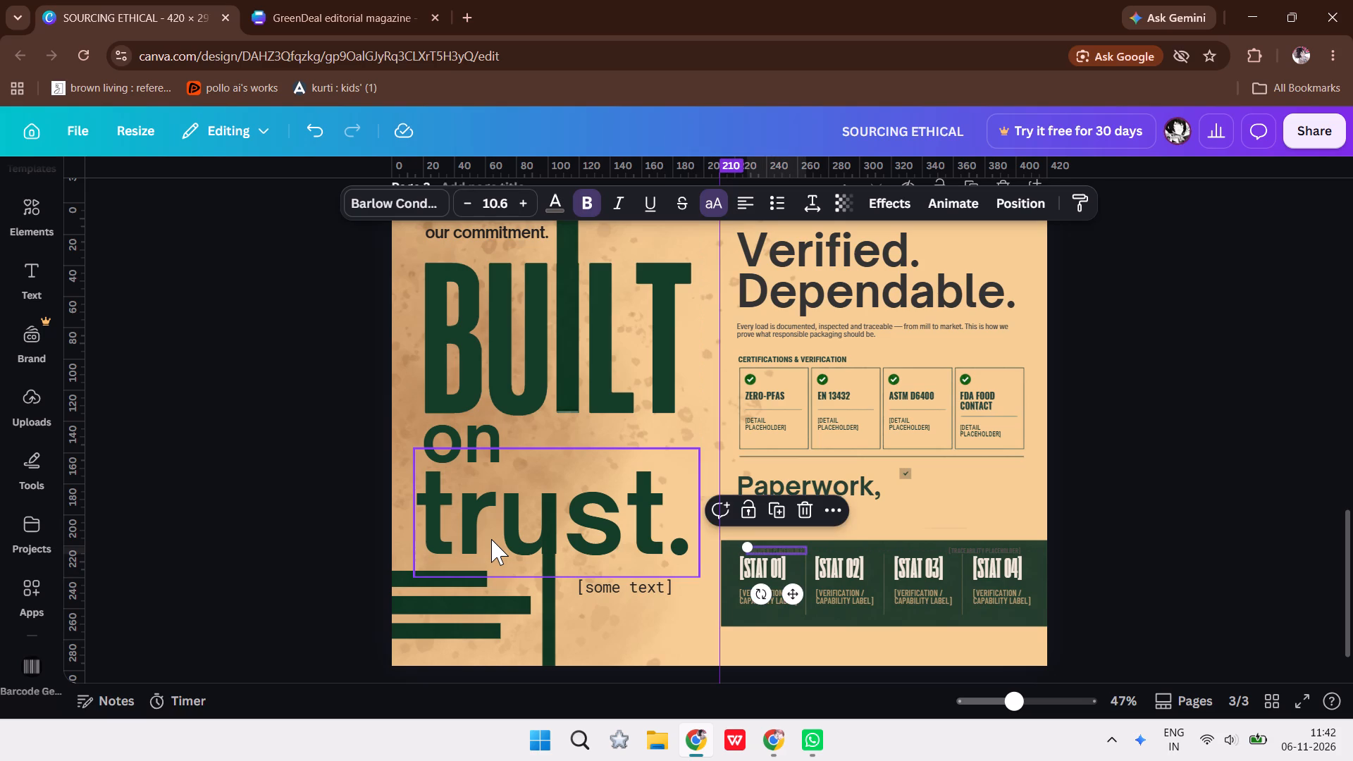
key(Up)
key(Up)
key(Up)
key(Up)
key(Up)
key(Up)
key(Up)
key(Up)
key(Up)
key(Up)
key(Up)
key(Up)
key(Up)
key(Up)
key(Up)
key(Up)
key(Up)
key(Up)
key(Up)
key(Up)
key(Right)
key(Right)
key(Right)
key(Right)
key(Right)
key(Right)
key(Right)
key(Right)
key(Right)
key(Right)
key(Right)
key(Right)
key(Right)
key(Right)
key(Right)
key(Right)
key(Right)
key(Right)
key(Right)
key(Right)
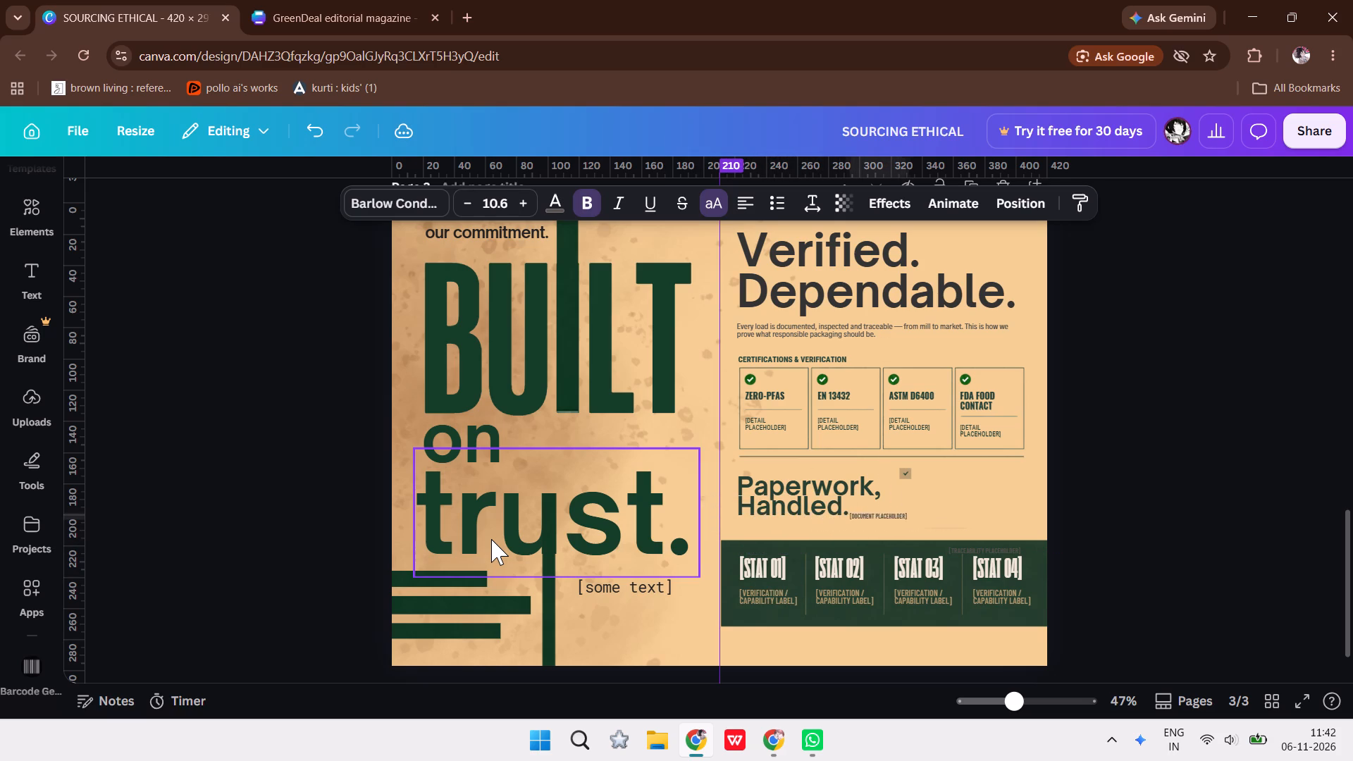
key(Up)
key(Up)
key(Up)
key(Up)
key(Up)
key(Up)
key(Up)
key(Up)
key(Up)
key(Up)
key(Up)
key(Up)
key(Up)
key(Up)
key(Up)
key(Up)
key(Up)
key(Up)
key(Up)
key(Up)
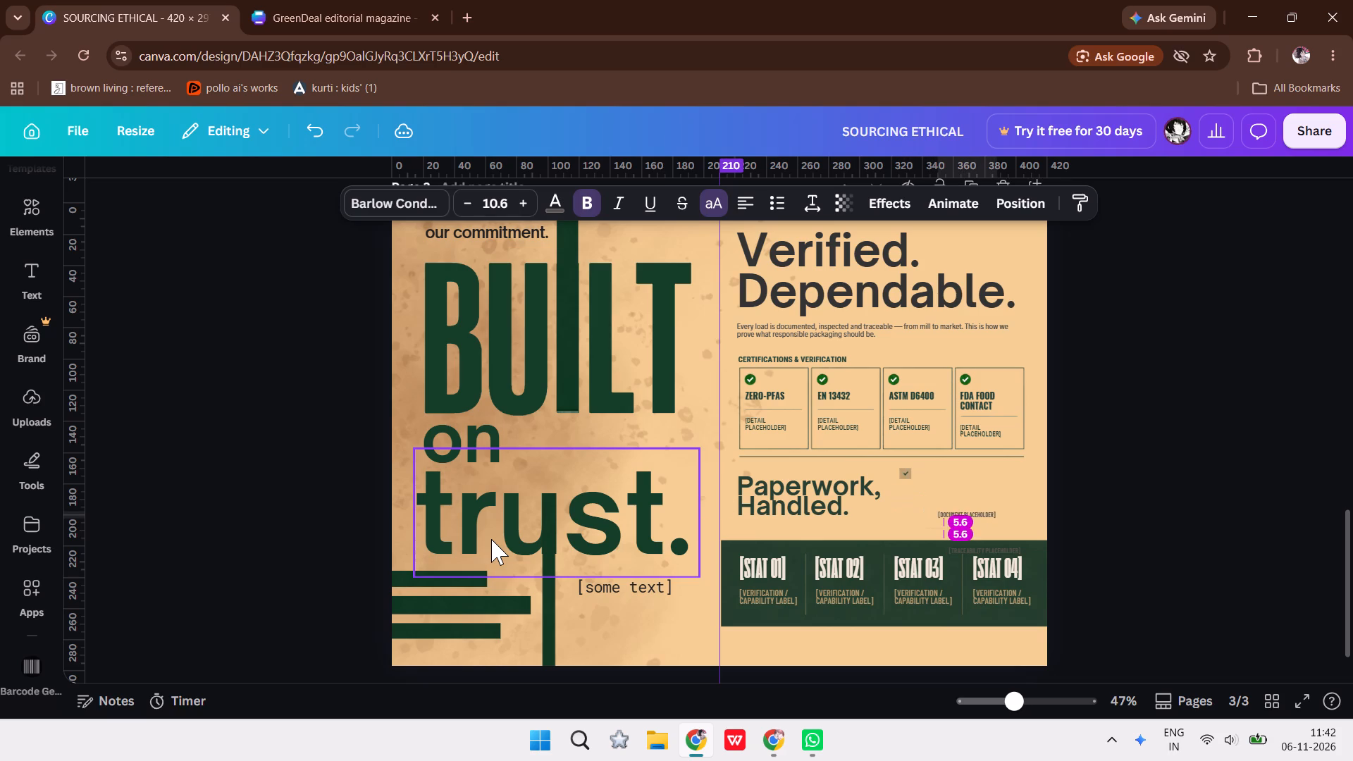
key(Left)
key(Left)
key(Left)
key(Left)
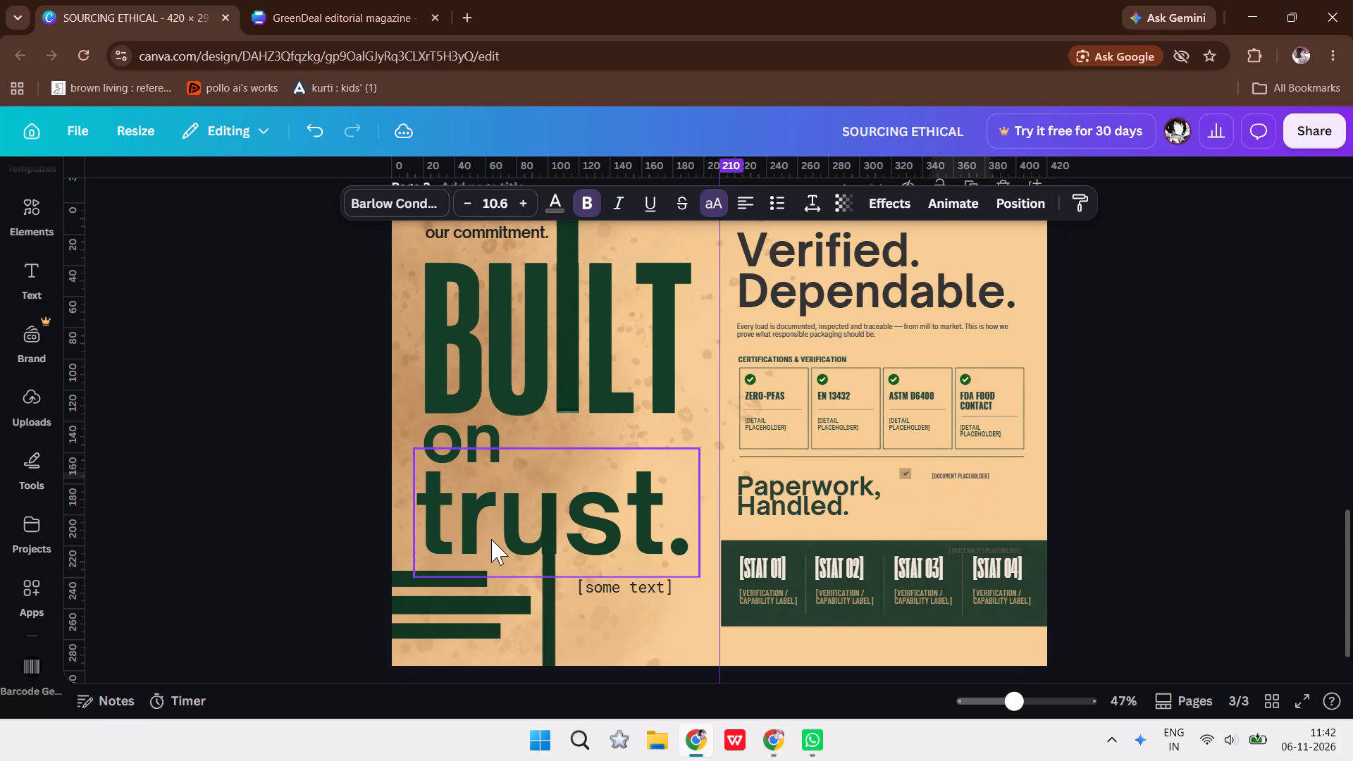
key(Left)
key(Left)
key(Left)
key(Left)
key(Up)
key(Up)
key(Up)
key(Left)
key(Down)
key(Down)
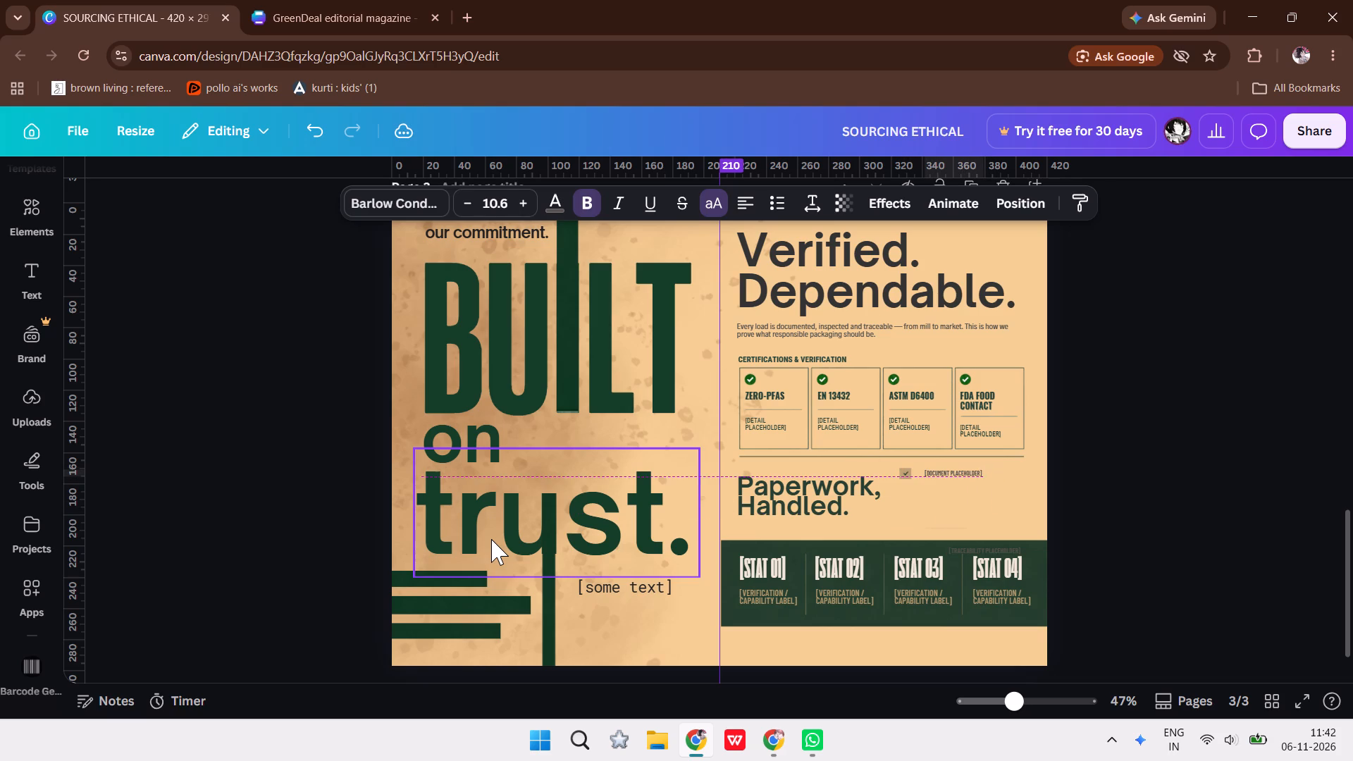
key(Left)
key(Left)
key(Left)
key(Left)
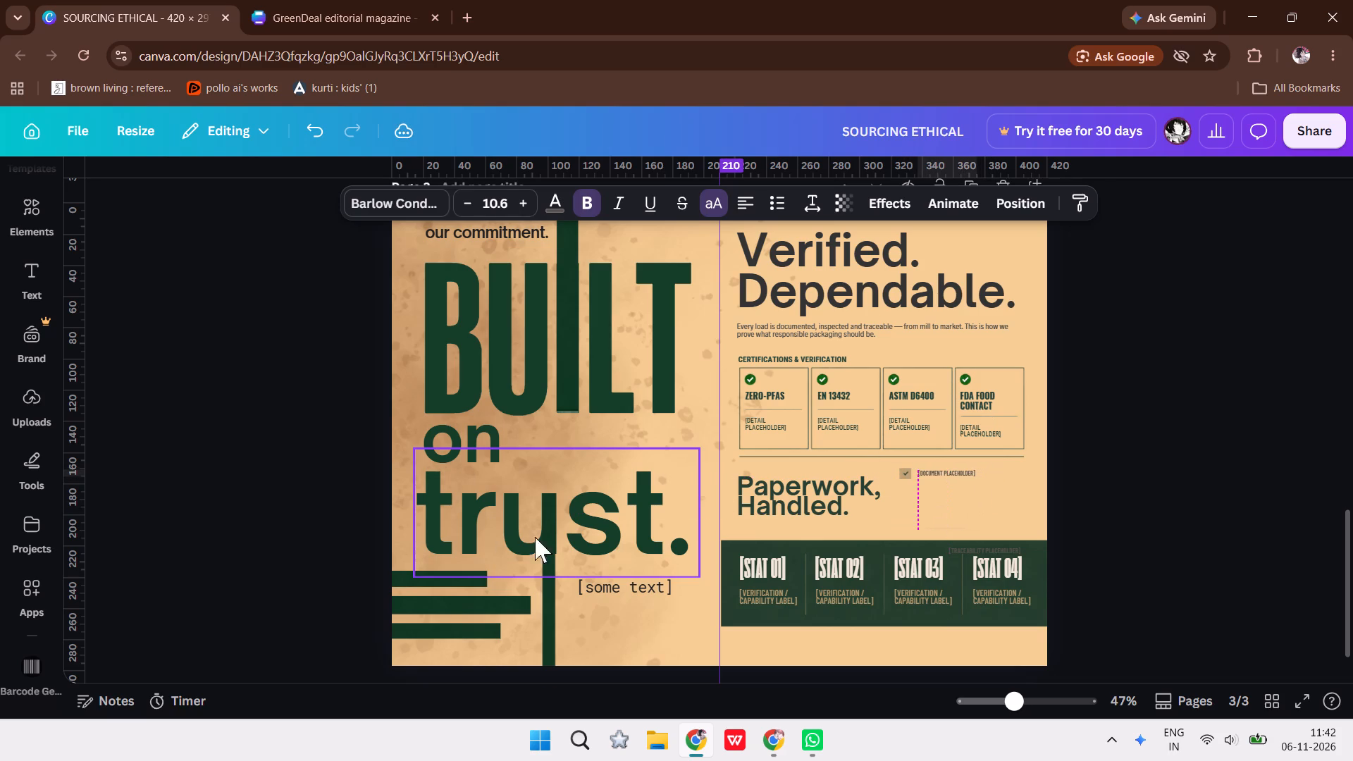
Enlarge the [Document Placeholder] text to size 11.8 and nudge it level with the check box, leaving a small gap.
click(920, 466)
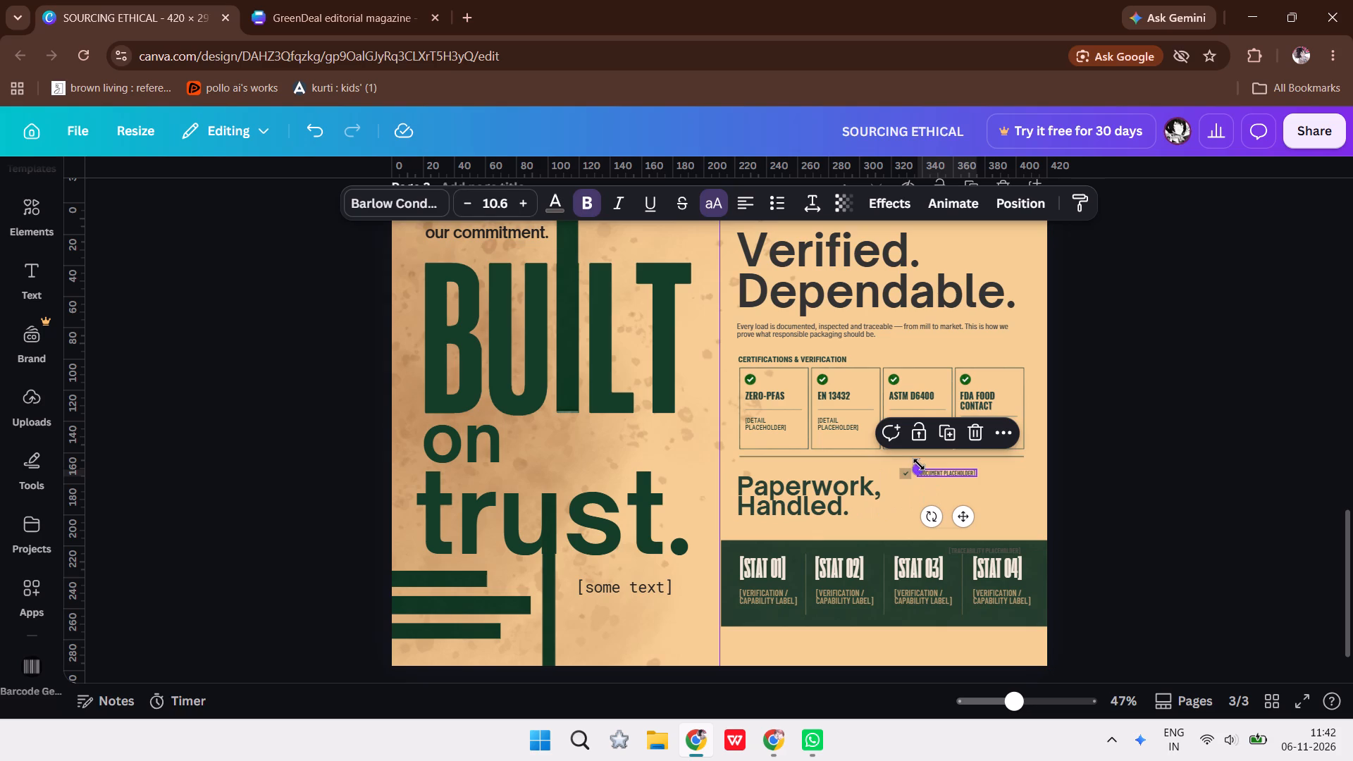
key(Right)
key(Right)
key(Right)
key(Down)
key(Down)
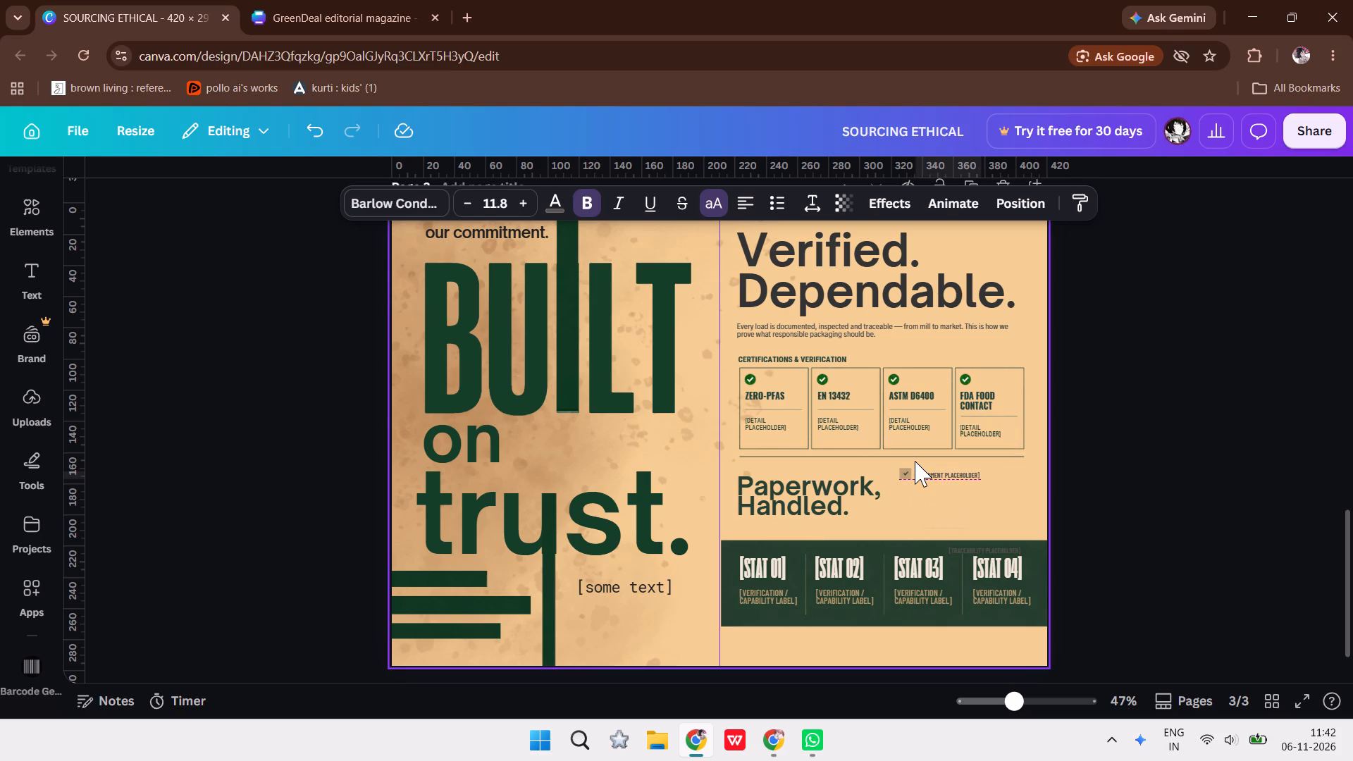
key(Up)
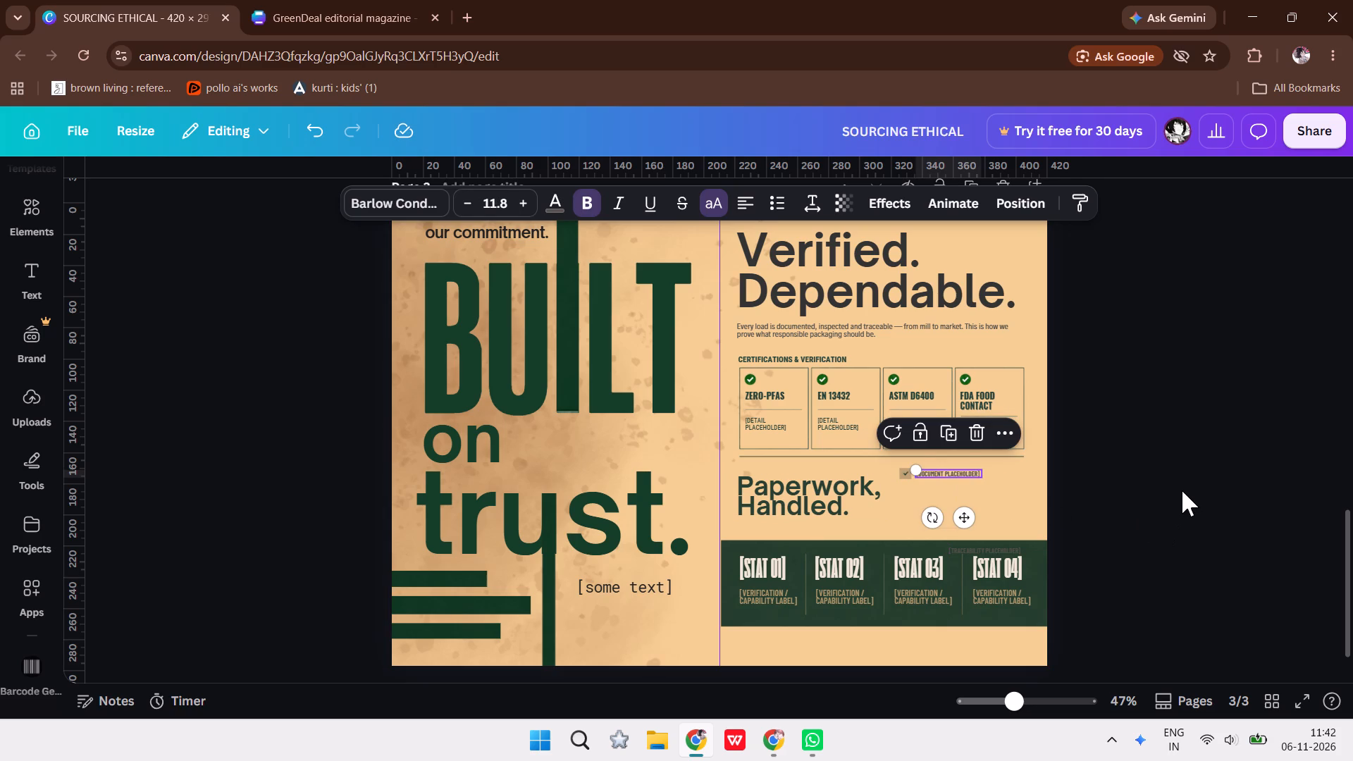
click(1182, 490)
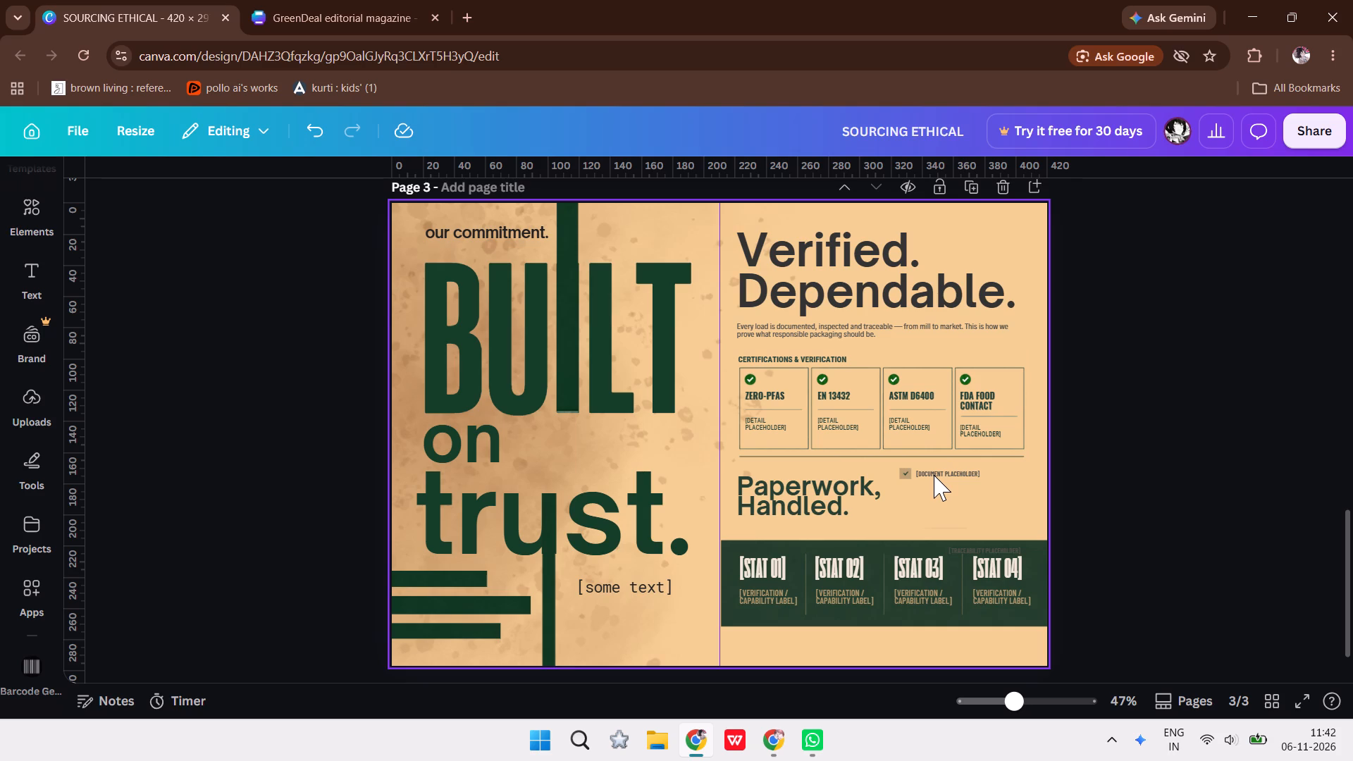
click(281, 404)
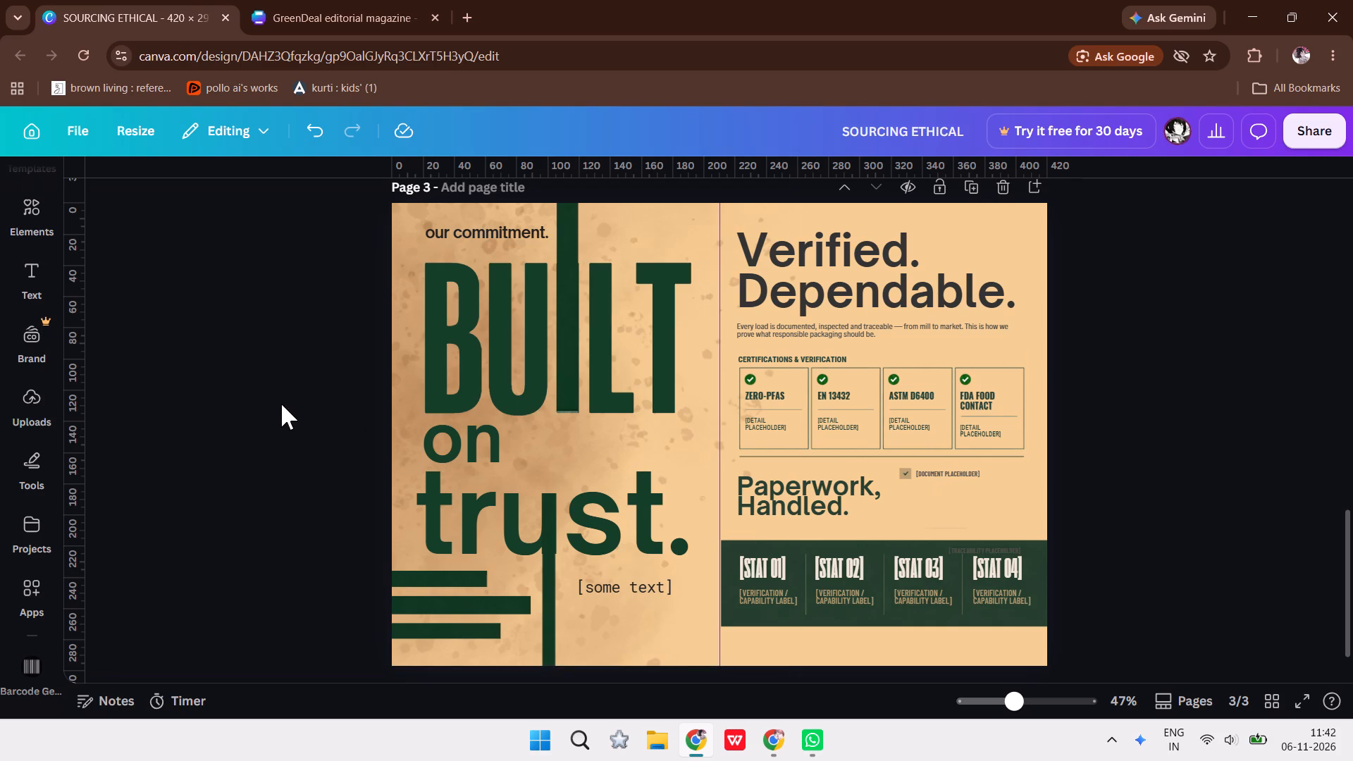
In the GreenDeal editorial magazine, copy the thin tan divider line beneath [Document Placeholder] in the "Paperwork, Handled." list.
click(300, 0)
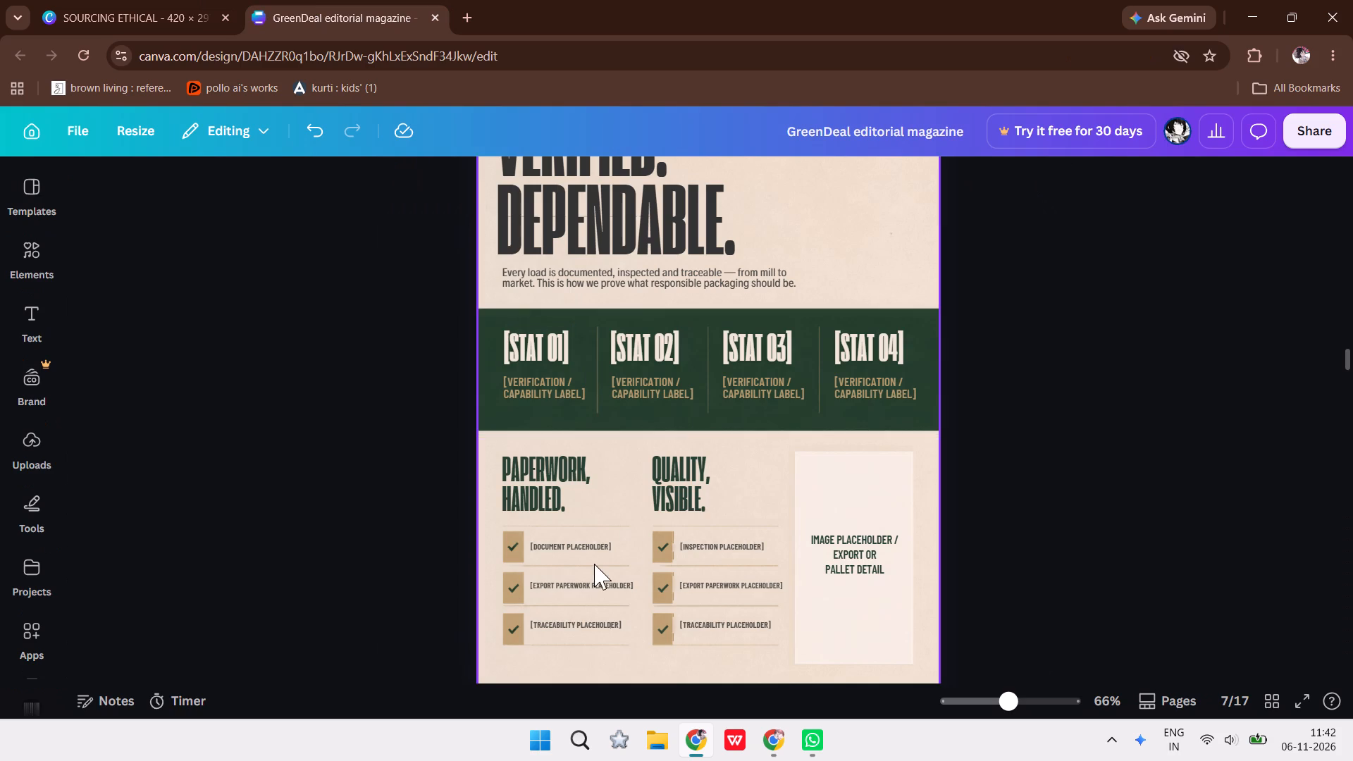
click(583, 564)
key(ctrl+c)
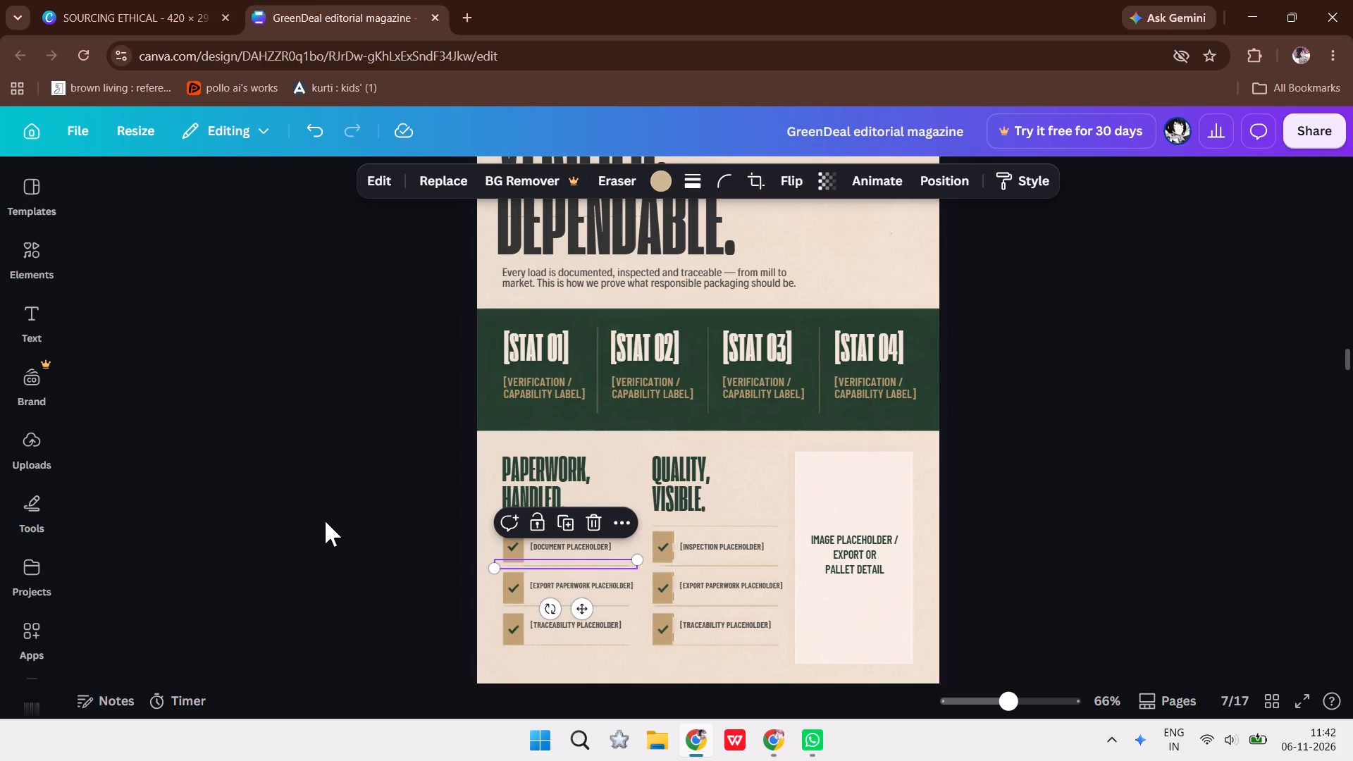
click(325, 521)
Paste the tan divider line into page 3 of the SOURCING ETHICAL brochure and move it just beneath the check box and [Document Placeholder] text.
click(113, 0)
key(ctrl+v)
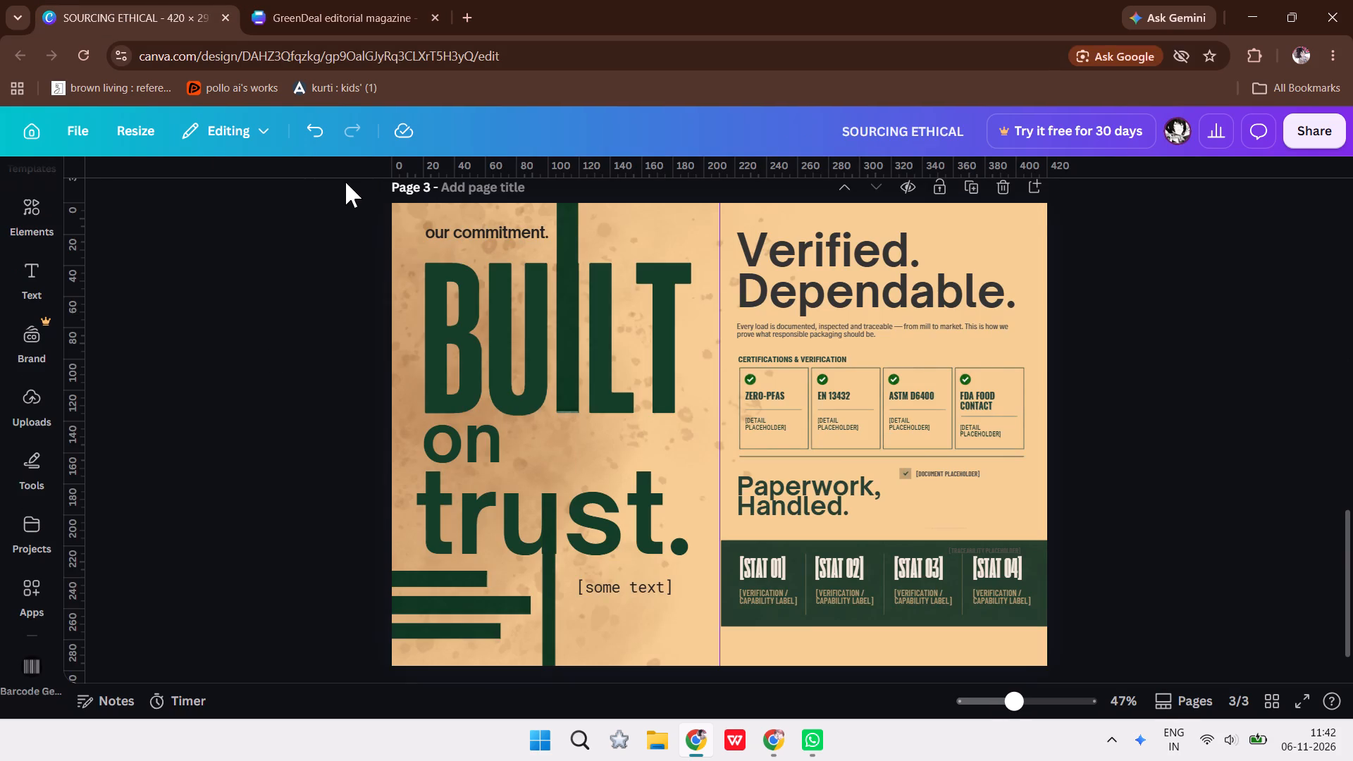
key(Right)
key(Right)
key(Right)
key(Right)
key(Right)
key(Right)
key(Right)
key(Right)
key(Right)
key(Right)
key(Right)
key(Right)
key(Right)
key(Right)
key(Right)
key(Right)
key(Right)
key(Right)
key(Right)
key(Right)
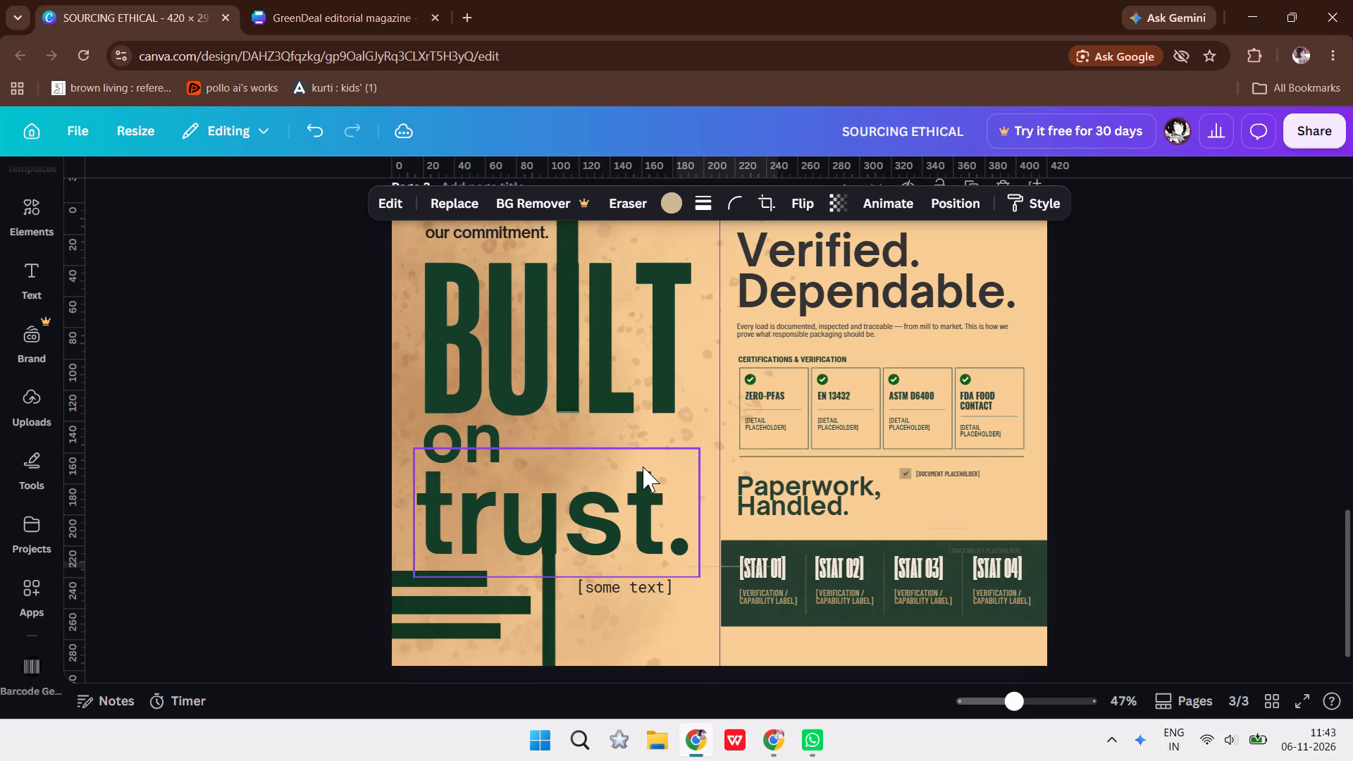
key(Up)
key(Up)
key(Up)
key(Up)
key(Up)
key(Up)
key(Up)
key(Up)
key(Up)
key(Up)
key(Up)
key(Up)
key(Up)
key(Up)
key(Up)
key(Up)
key(Up)
key(Up)
key(Up)
key(Up)
key(Up)
key(Up)
key(Up)
key(Up)
key(Up)
key(Up)
key(Up)
key(Up)
key(Up)
key(Up)
key(Up)
key(Up)
key(Up)
key(Up)
key(Up)
key(Up)
key(Up)
key(Up)
key(Up)
key(Up)
key(Up)
key(Down)
key(Down)
key(Down)
key(Down)
key(Down)
key(Down)
key(Down)
key(Down)
key(Down)
key(Down)
key(Down)
key(Down)
key(Down)
key(Down)
key(Down)
key(Down)
key(Down)
key(Down)
key(Down)
key(Down)
key(Down)
key(Right)
key(Right)
key(Right)
key(Right)
key(Right)
key(Right)
key(Right)
key(Right)
key(Right)
key(Right)
key(Right)
key(Right)
key(Right)
key(Right)
key(Right)
key(Right)
key(Right)
key(Right)
key(Right)
key(Right)
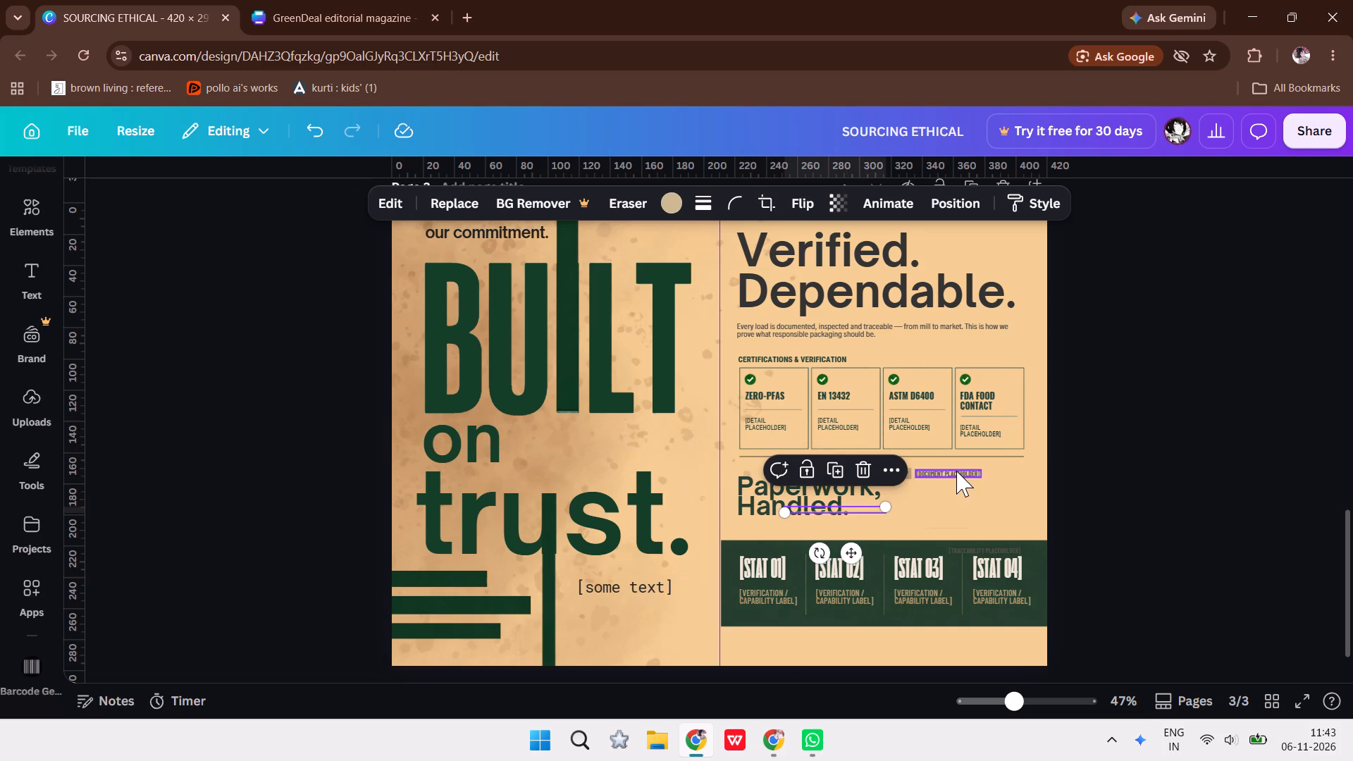
key(Right)
key(Right)
key(Right)
key(Right)
key(Right)
key(Right)
key(Right)
key(Right)
key(Right)
key(Right)
key(Right)
key(Right)
key(Right)
key(Right)
key(Right)
key(Right)
key(Right)
key(Right)
key(Right)
key(Right)
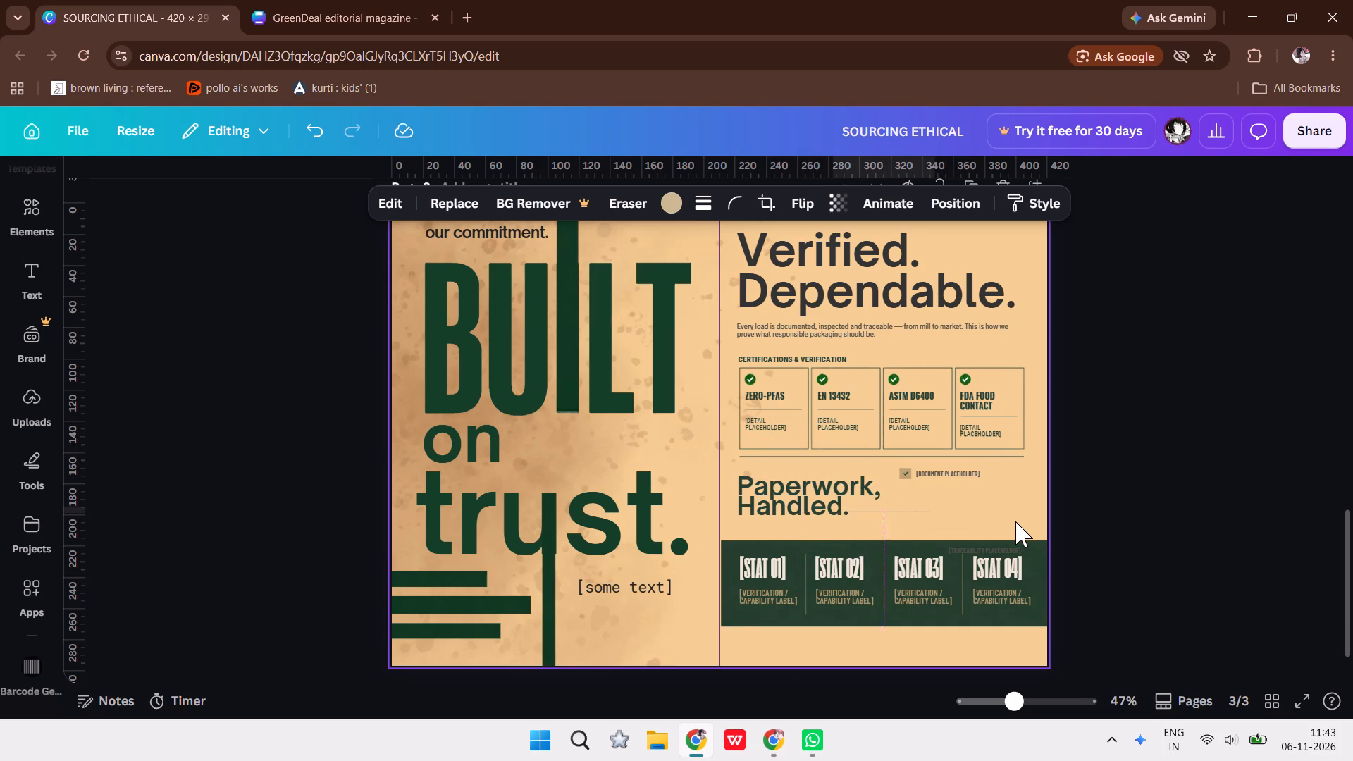
key(Up)
key(Up)
key(Up)
key(Up)
key(Up)
key(Up)
key(Up)
key(Up)
key(Up)
key(Up)
key(Up)
key(Up)
key(Up)
key(Up)
key(Up)
key(Up)
key(Up)
key(Up)
Nudge the divider line sideways so it starts level with the check box's outer edge, and deselect it.
key(Right)
key(Right)
key(Right)
key(Right)
key(Right)
key(Right)
key(Right)
key(Right)
key(Left)
key(Left)
key(Right)
key(Left)
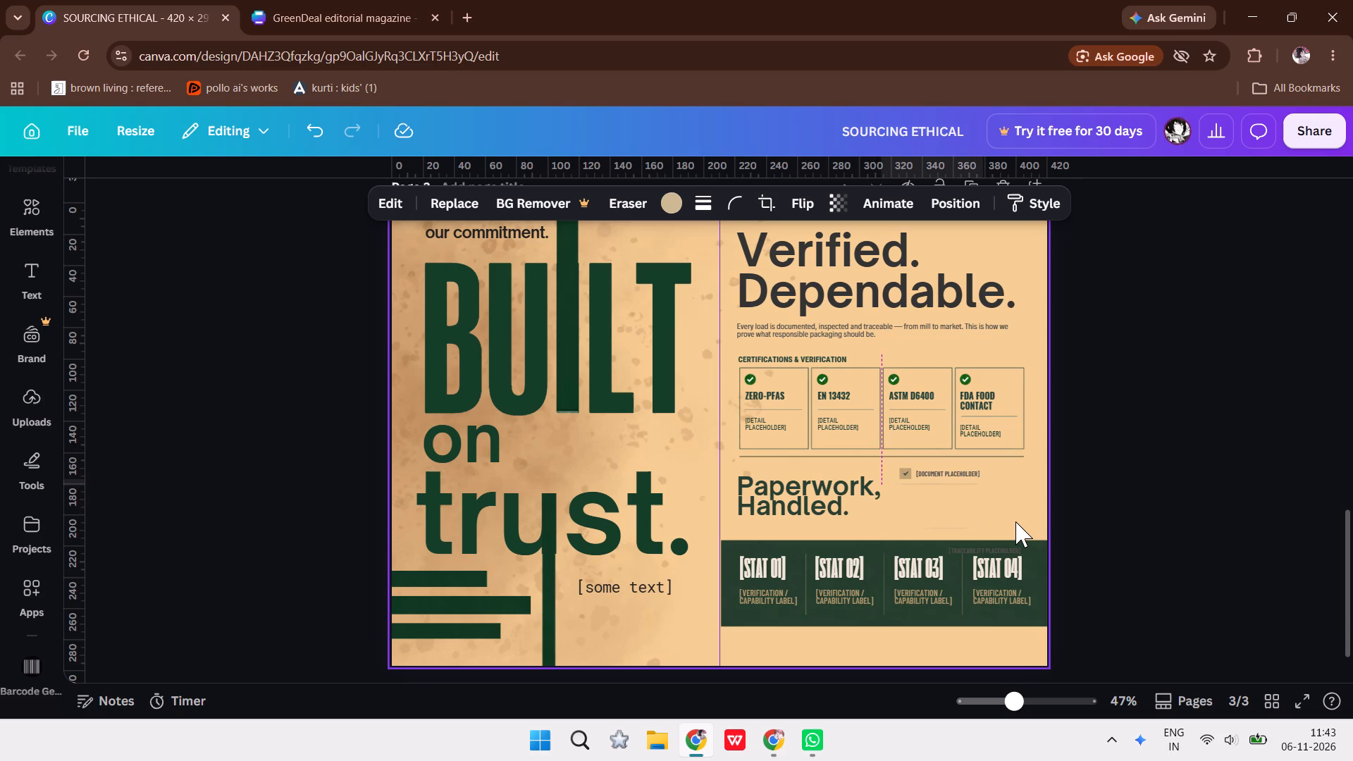
key(Right)
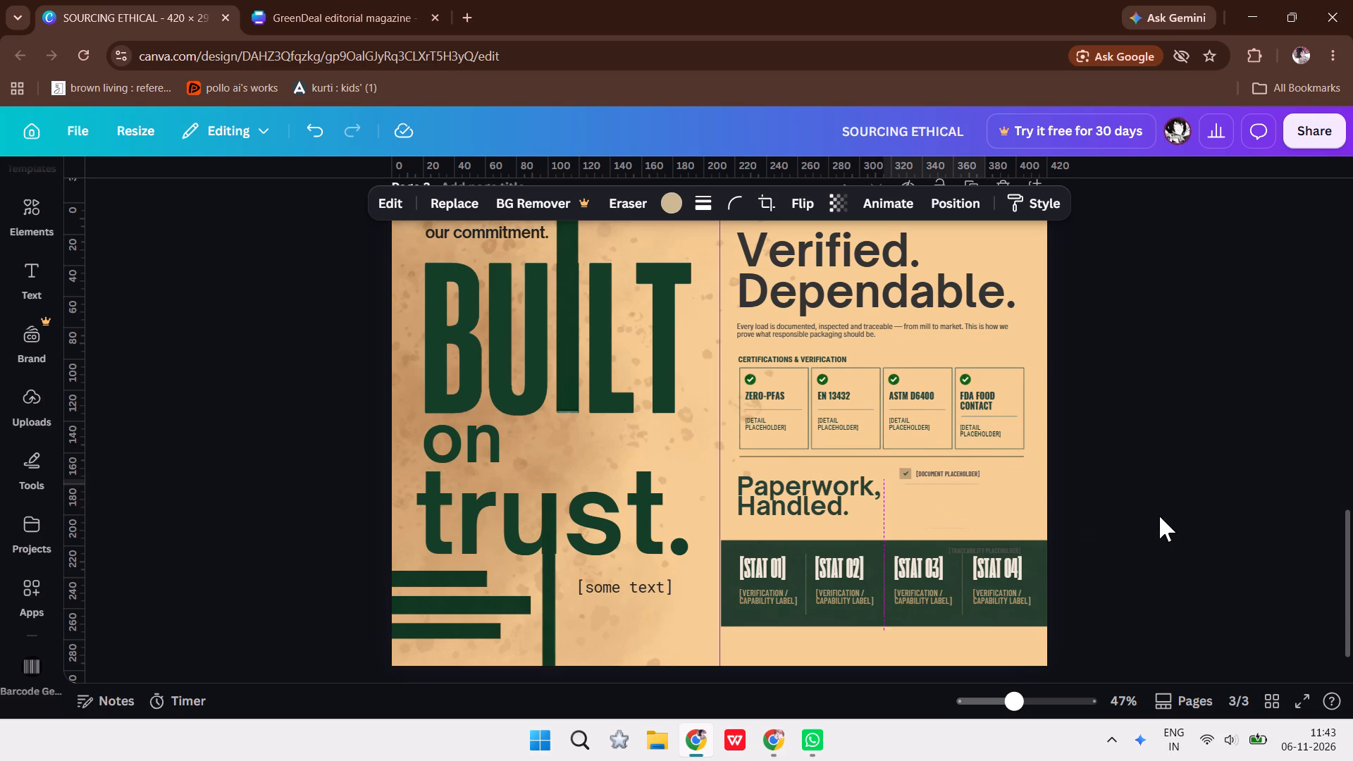
click(1159, 516)
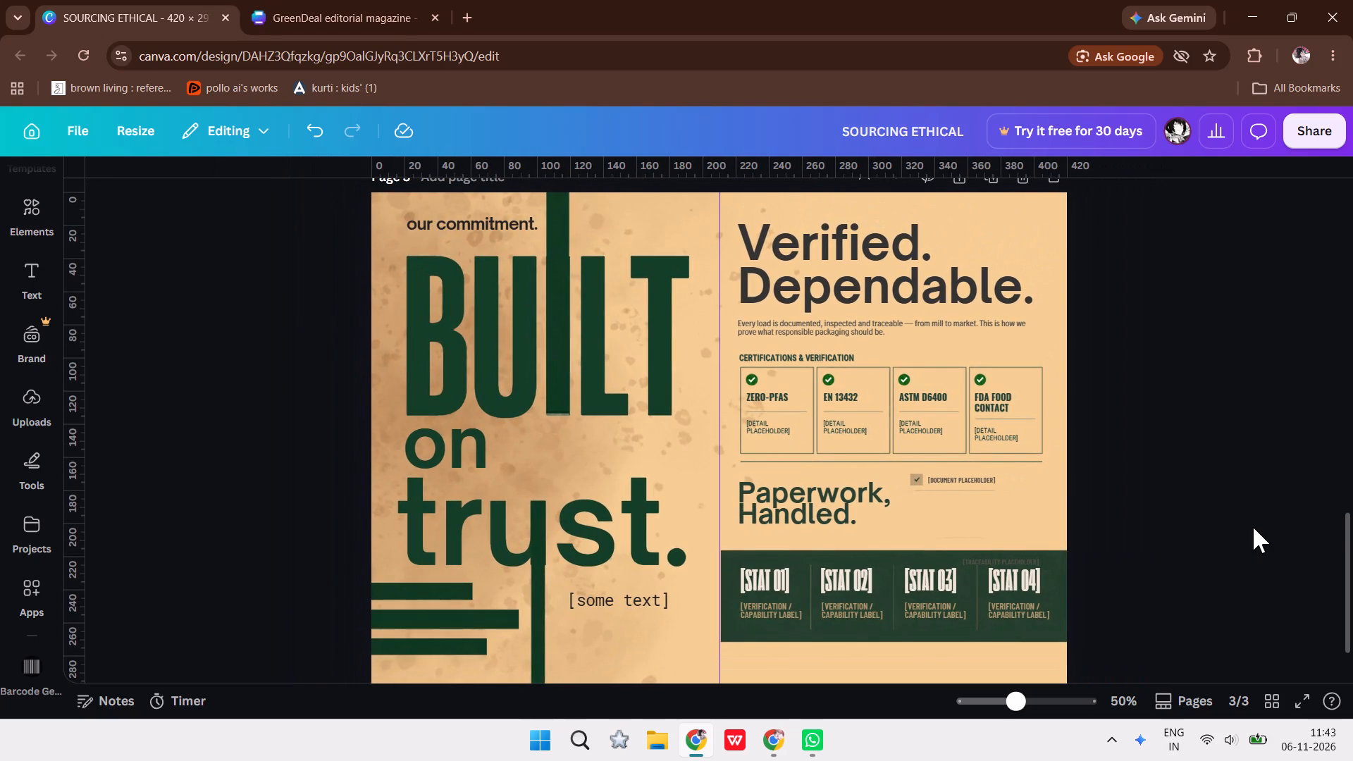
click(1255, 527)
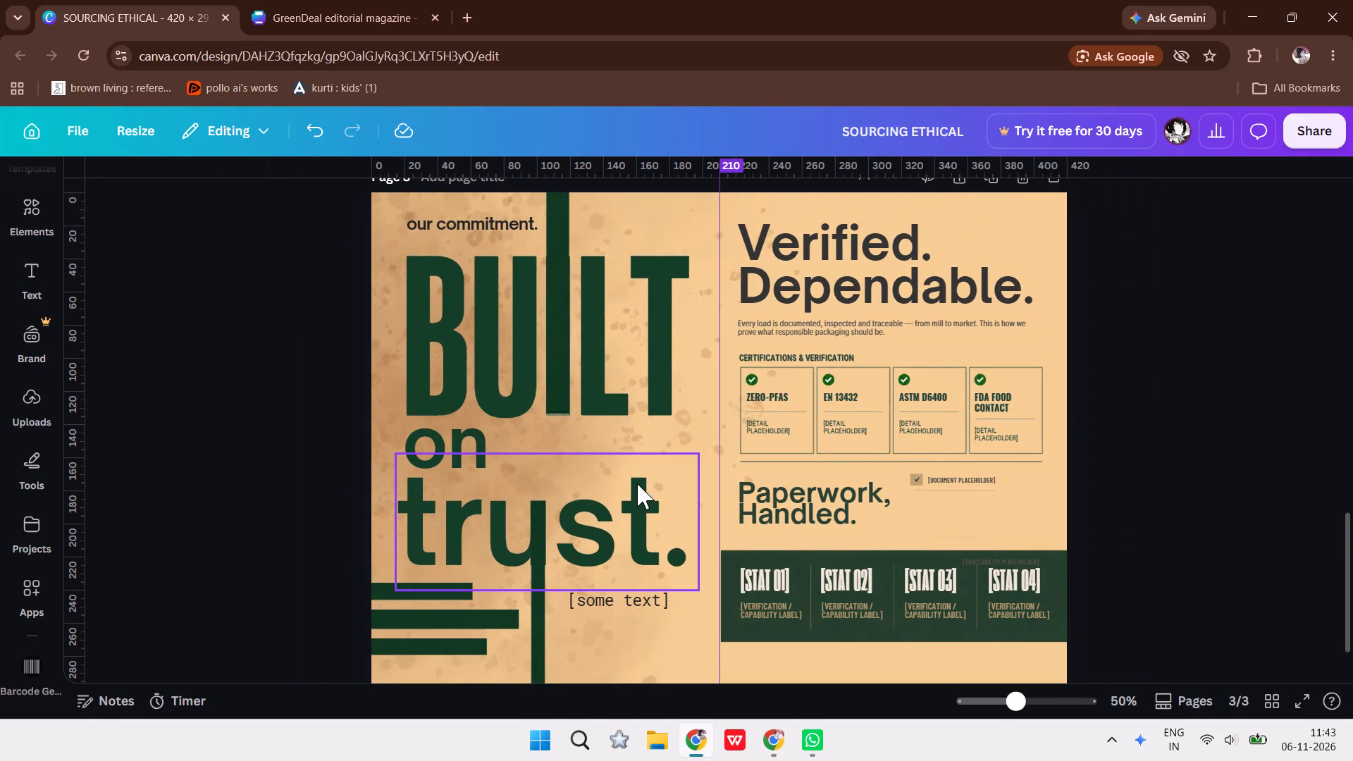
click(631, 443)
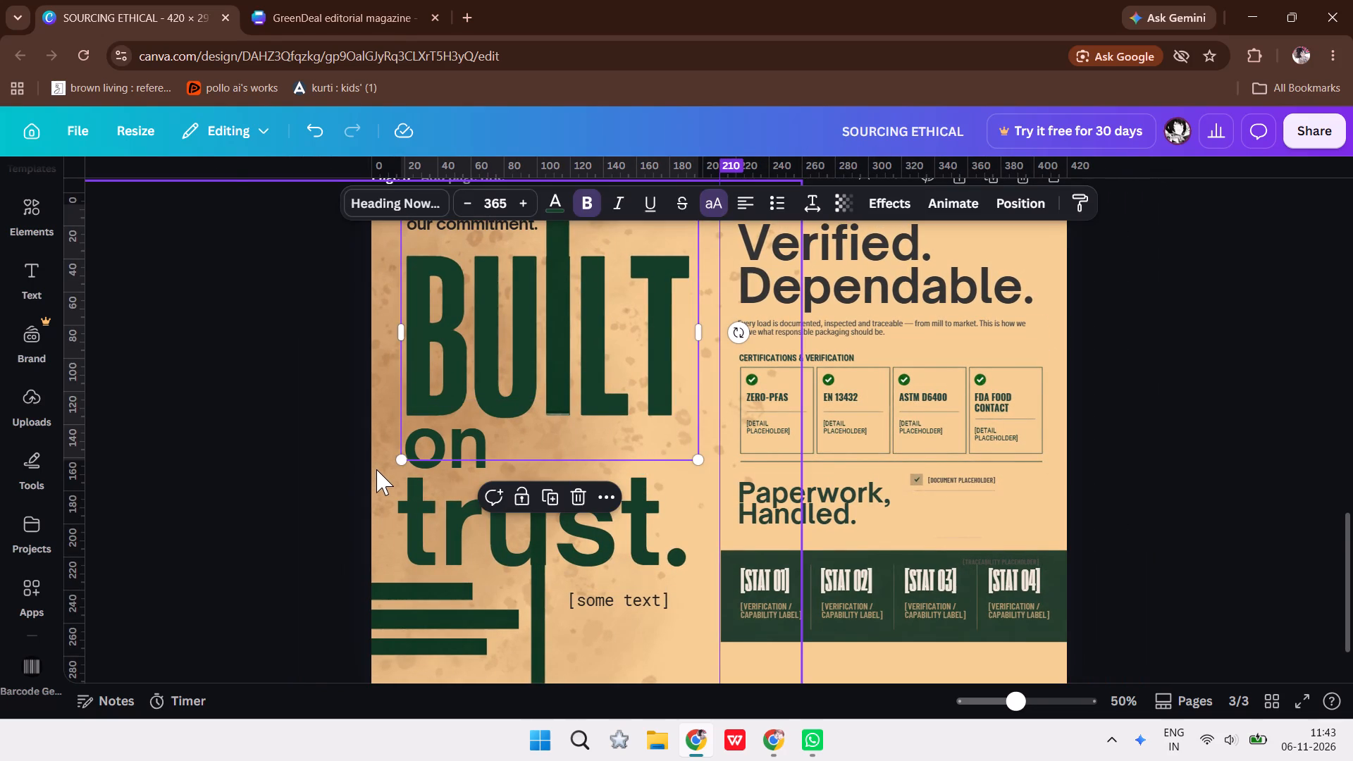
Shift the brown stained-paper texture behind BUILT on trust. outward, and stretch its inner edge to slightly past the centre fold.
click(378, 476)
drag(378, 476, 324, 469)
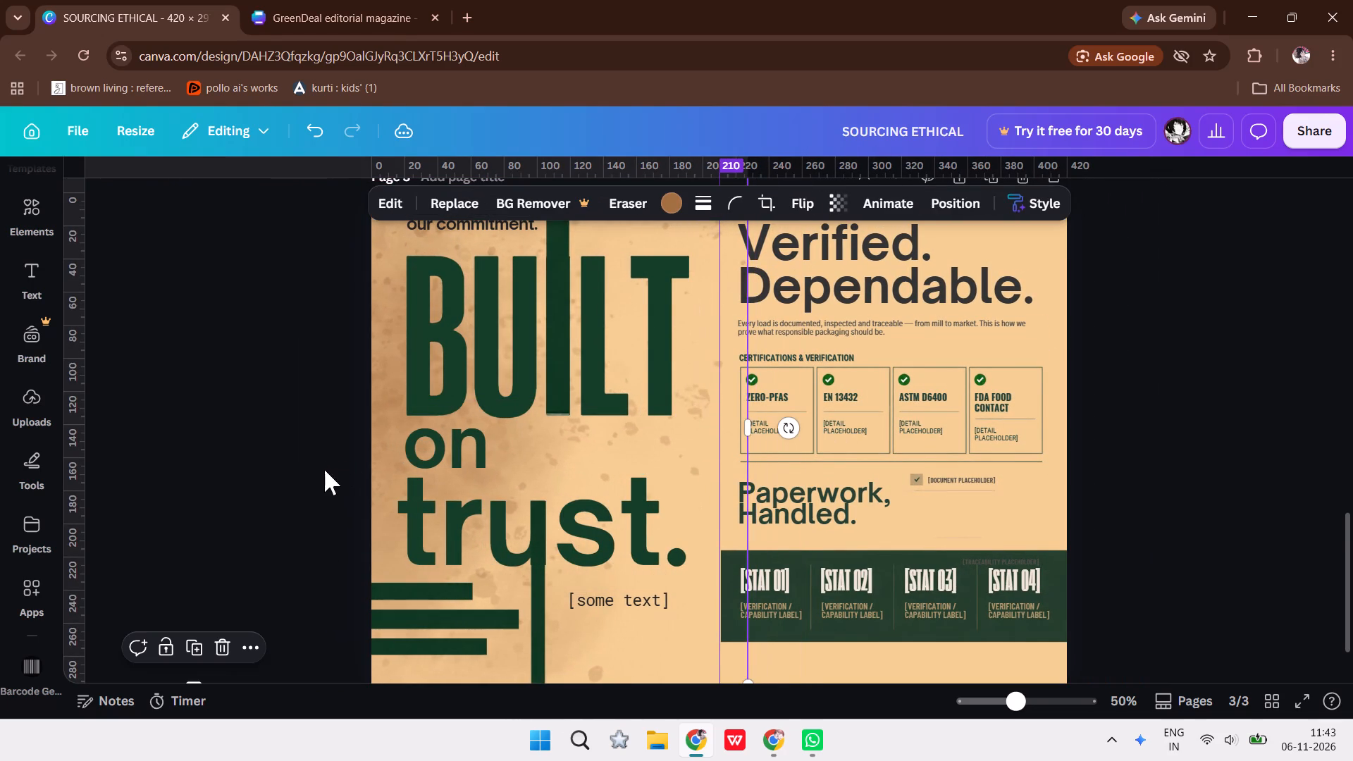
drag(743, 433, 755, 433)
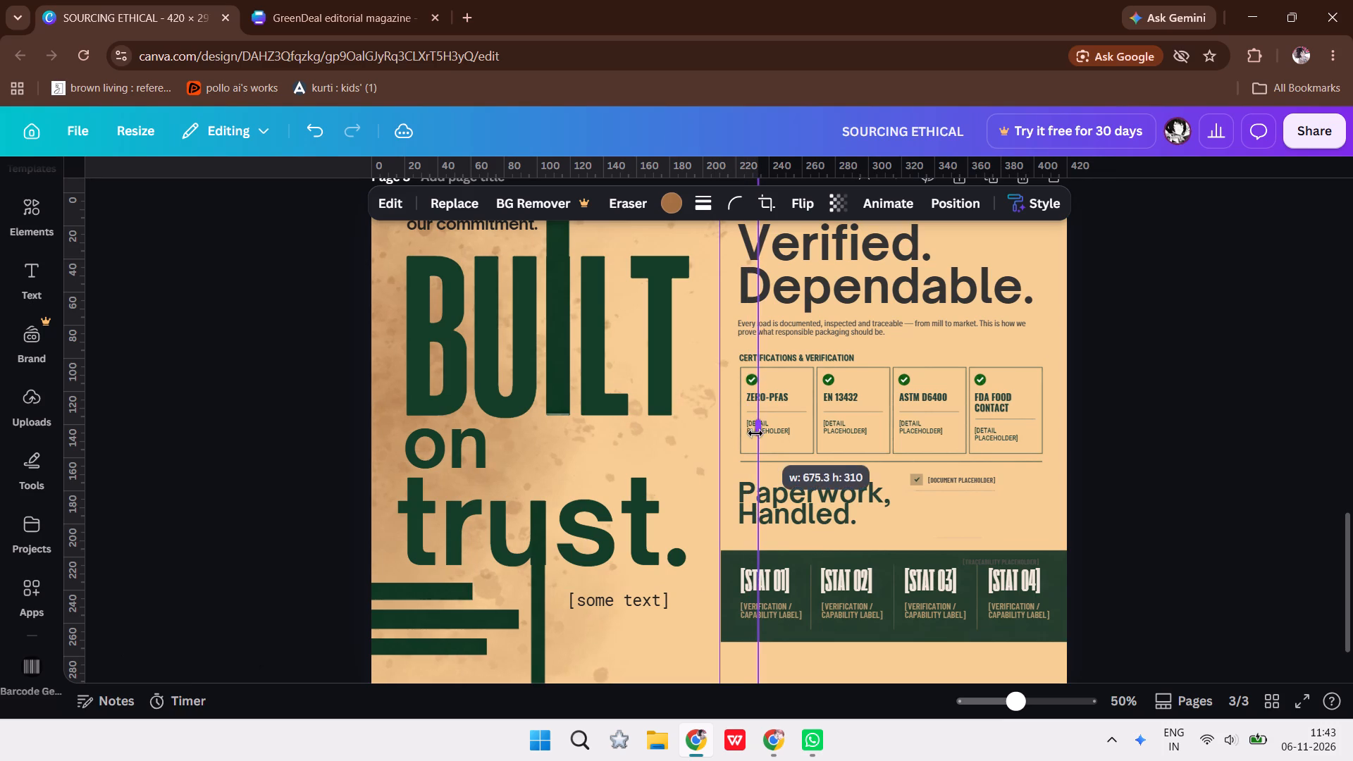
drag(755, 433, 717, 432)
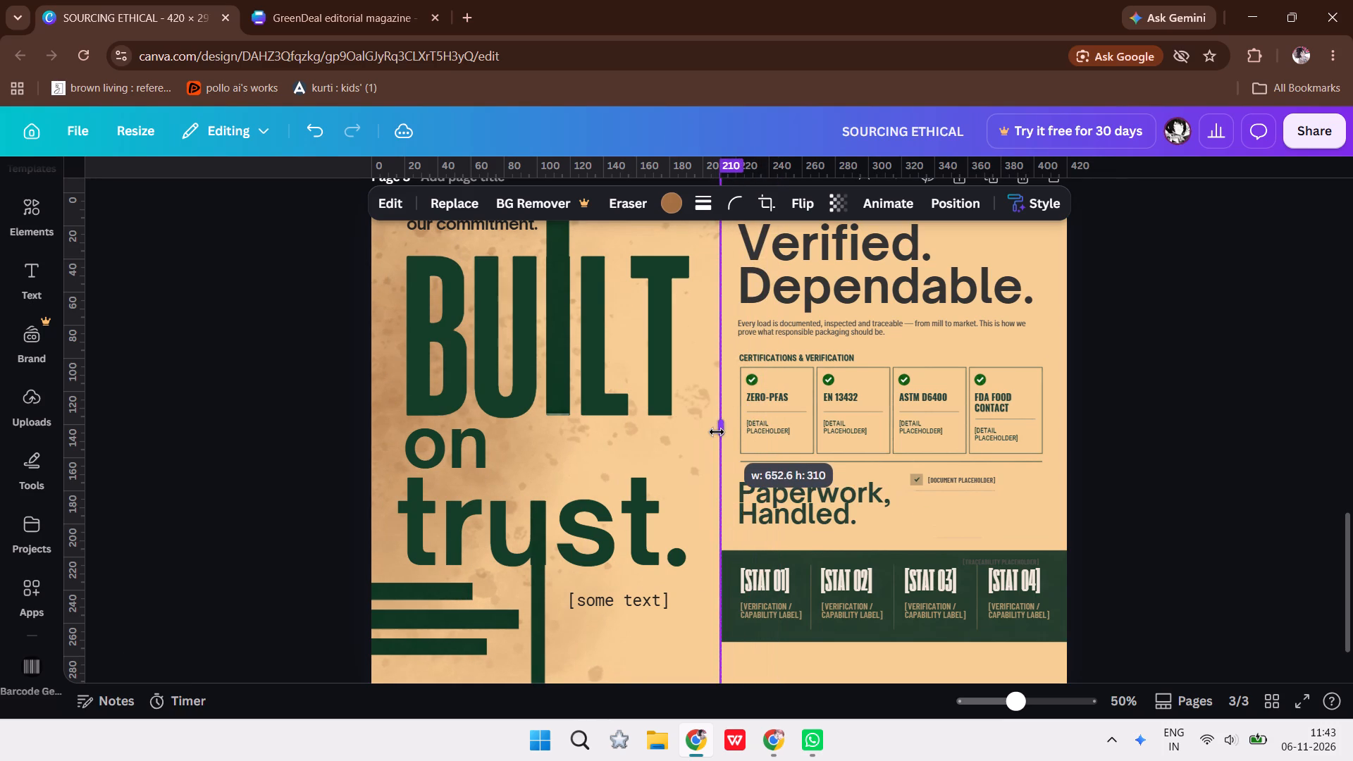
drag(717, 432, 741, 431)
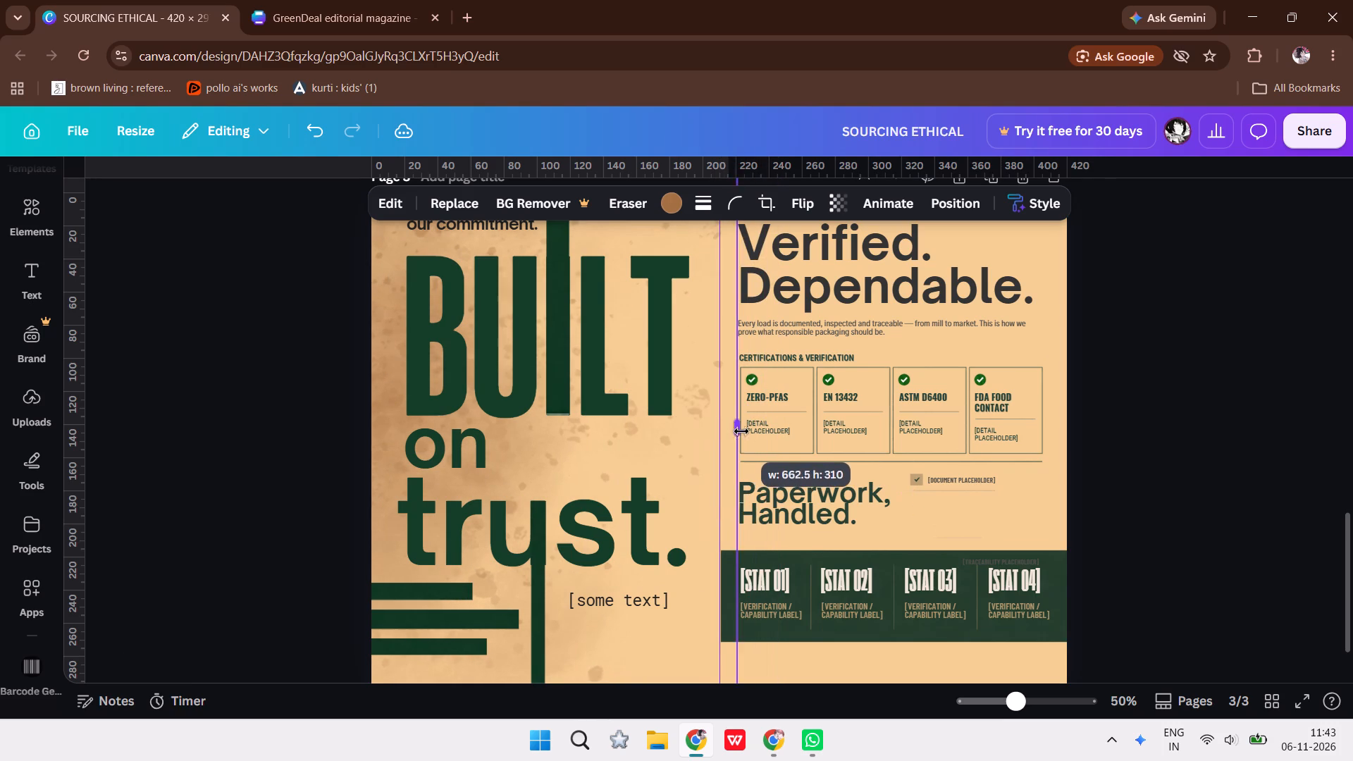
drag(741, 431, 770, 428)
click(1198, 429)
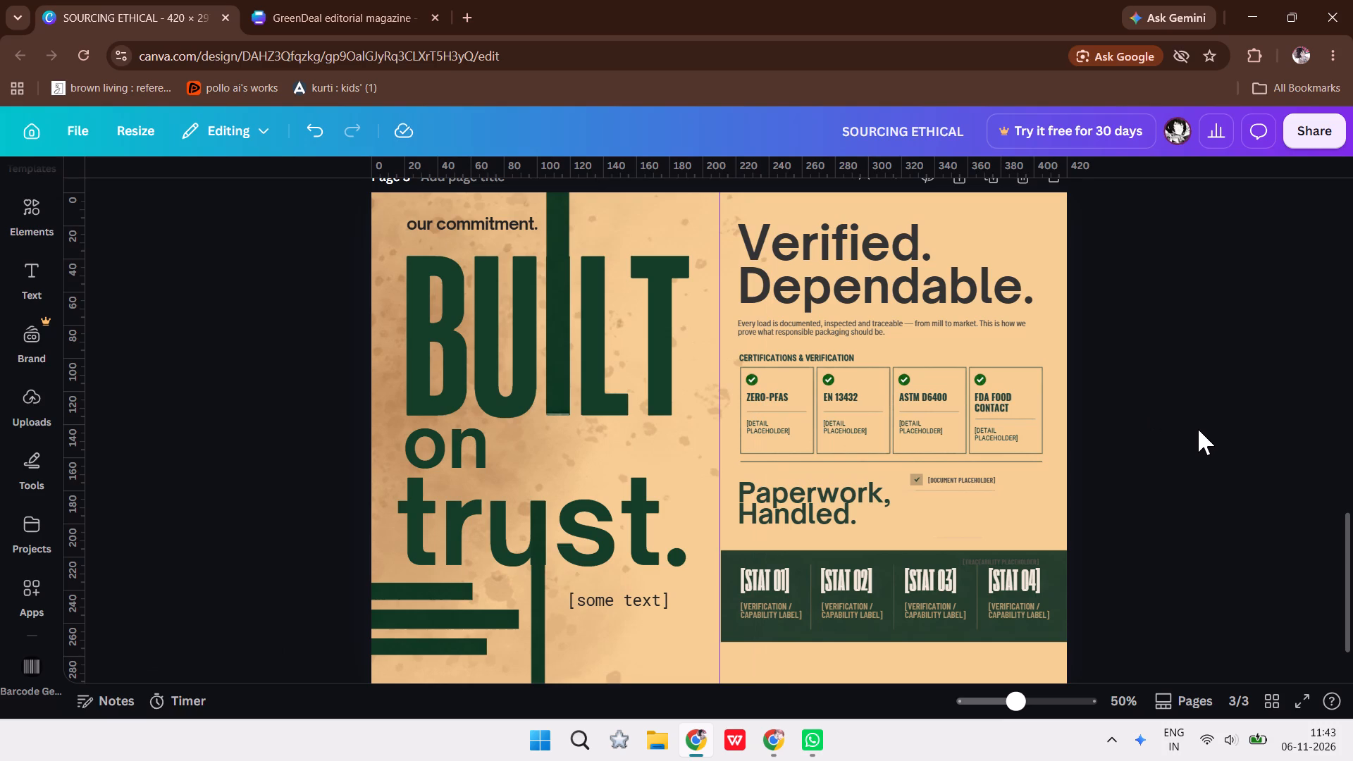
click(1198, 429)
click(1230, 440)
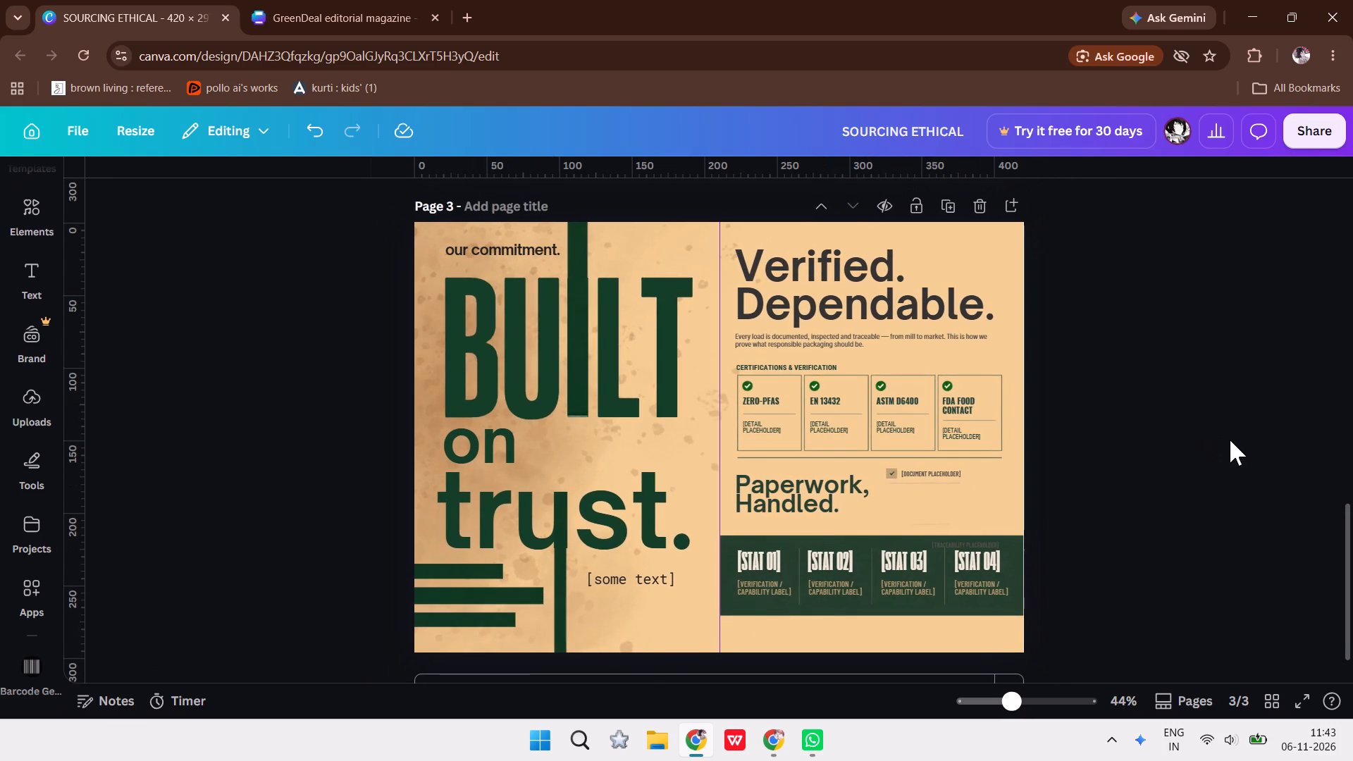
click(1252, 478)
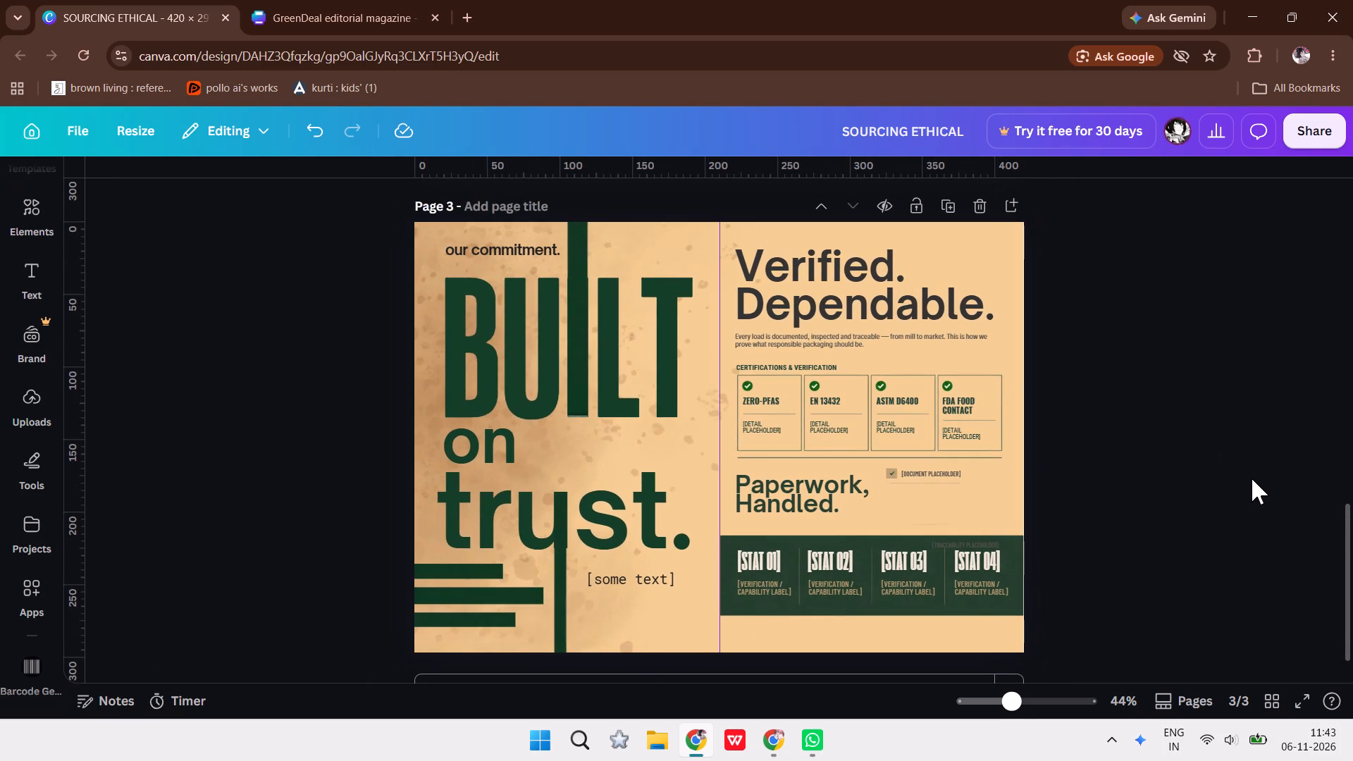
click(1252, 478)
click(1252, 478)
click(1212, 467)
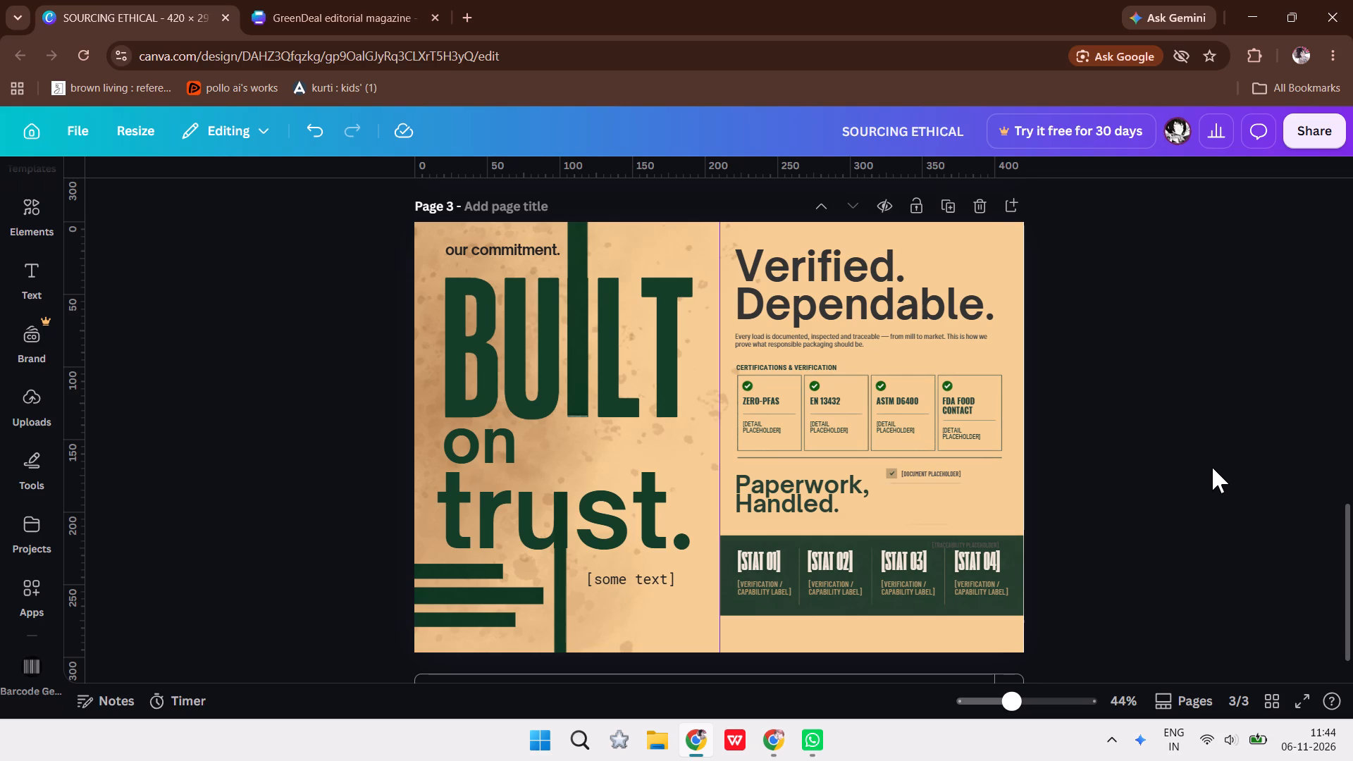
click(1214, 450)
Enlarge the "Paperwork, Handled." heading to size 50.3 and nudge it into line with the certification boxes' outer edge.
click(849, 504)
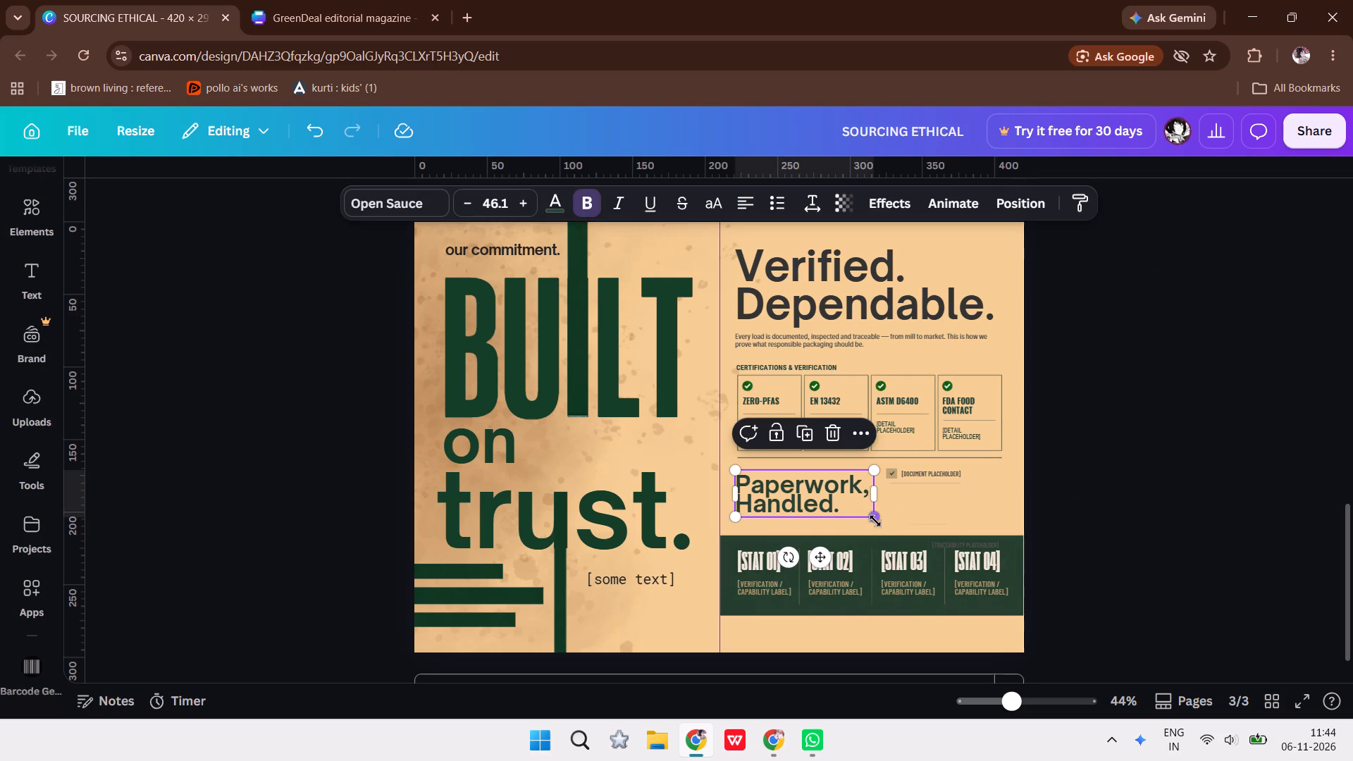
drag(875, 521, 886, 531)
click(847, 513)
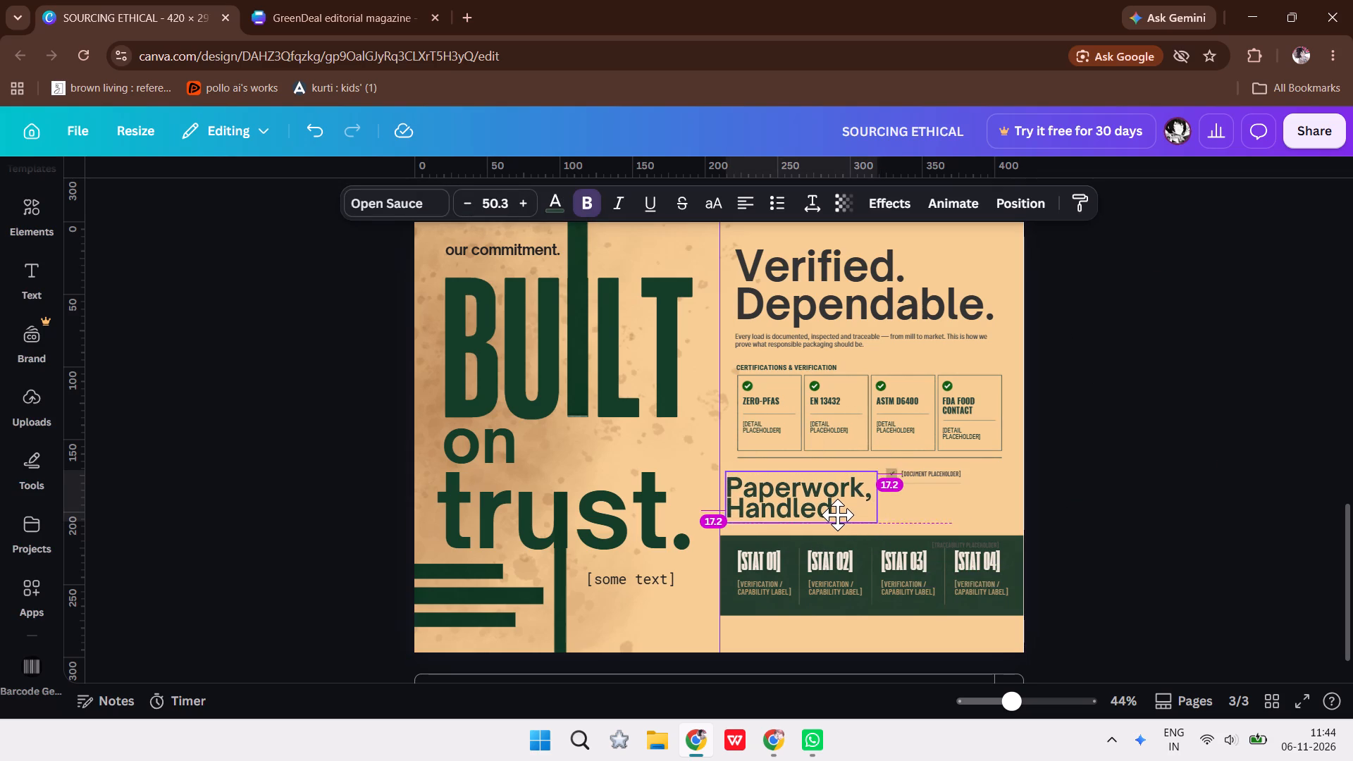
key(Right)
key(Right)
key(Right)
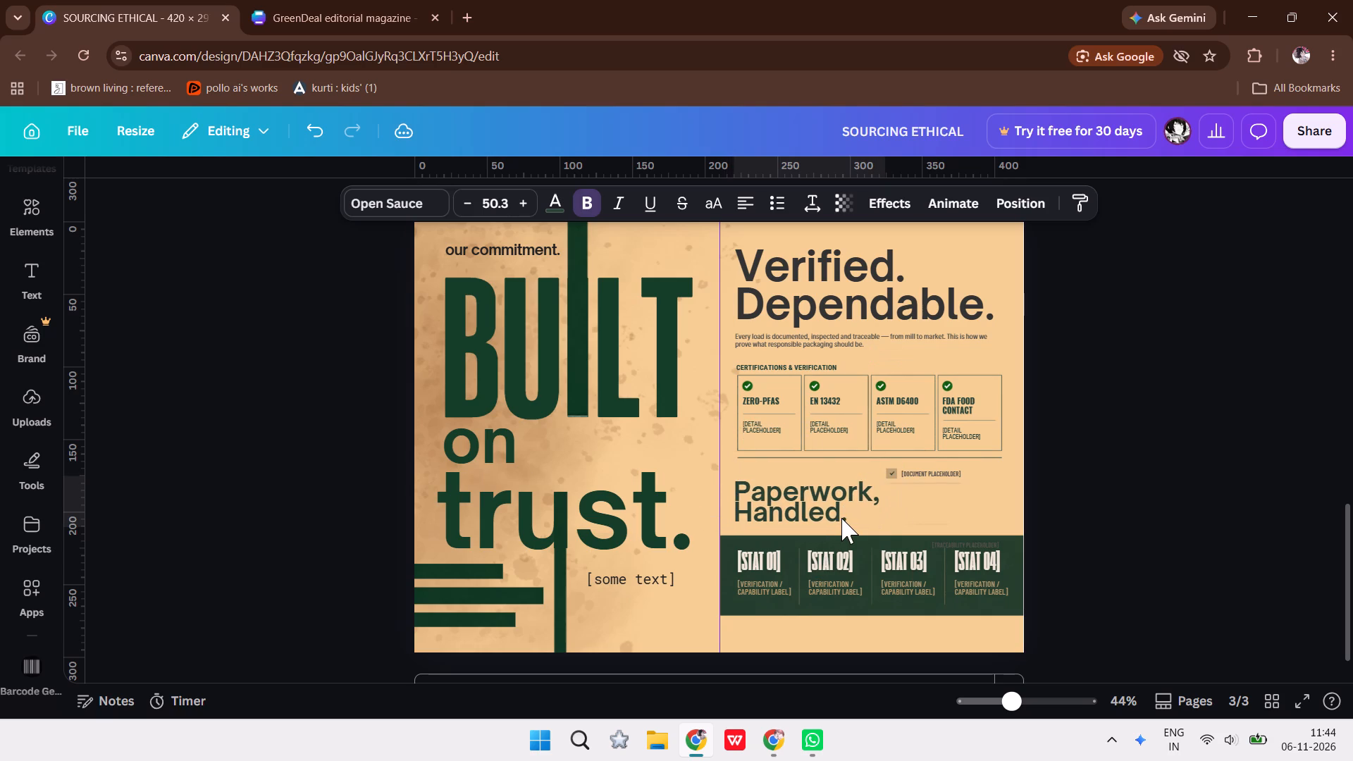
key(Right)
key(Right)
key(Right)
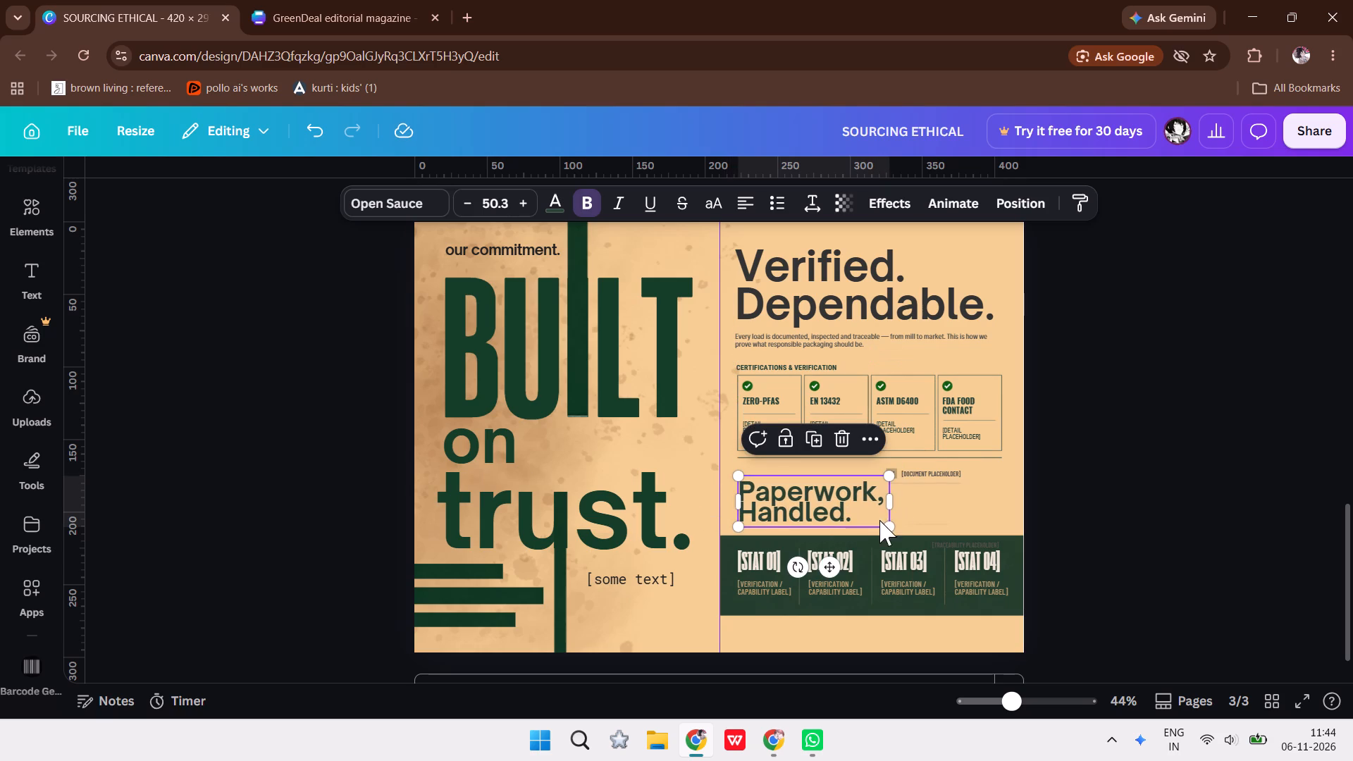
click(1127, 525)
Nudge the check mark and the [Document Placeholder] text toward the page's outer edge, clear of the enlarged "Paperwork, Handled." heading.
click(894, 474)
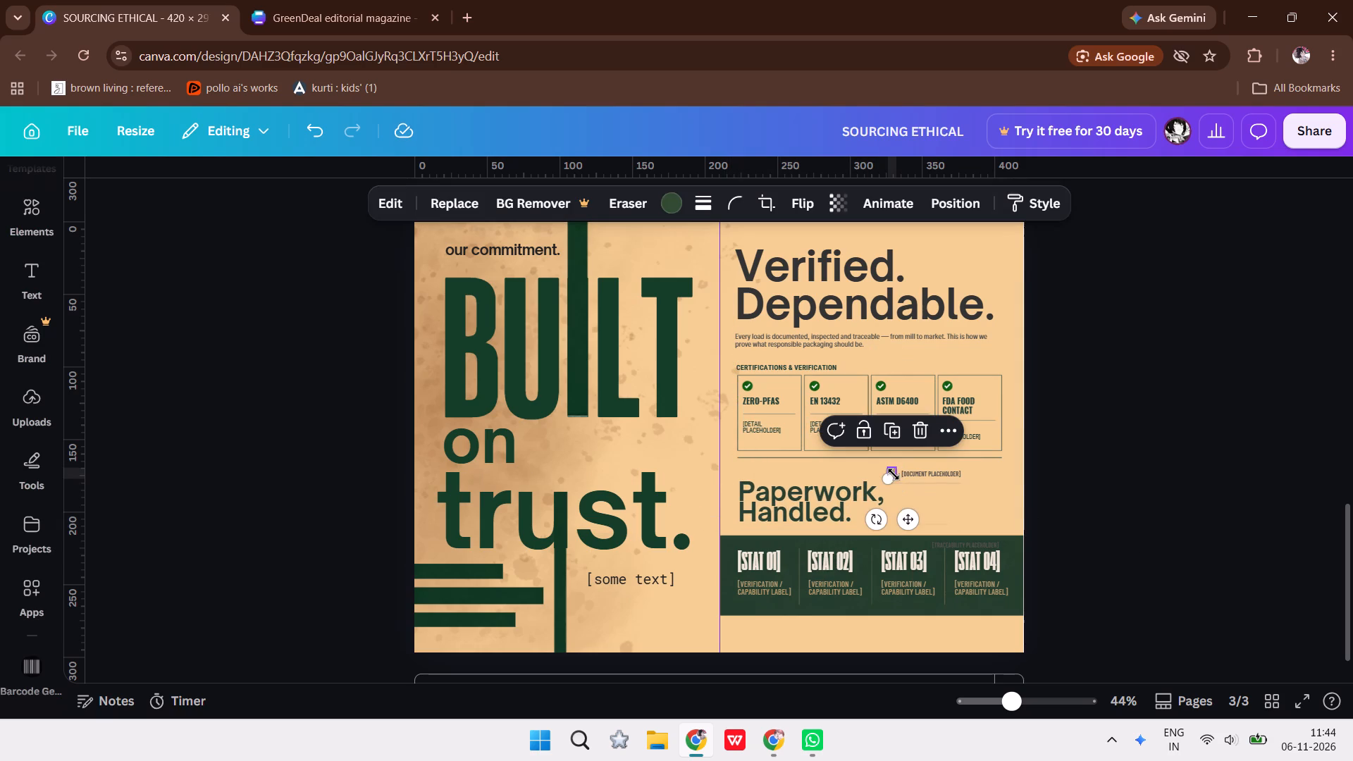
key(Right)
key(Right)
key(Right)
key(Right)
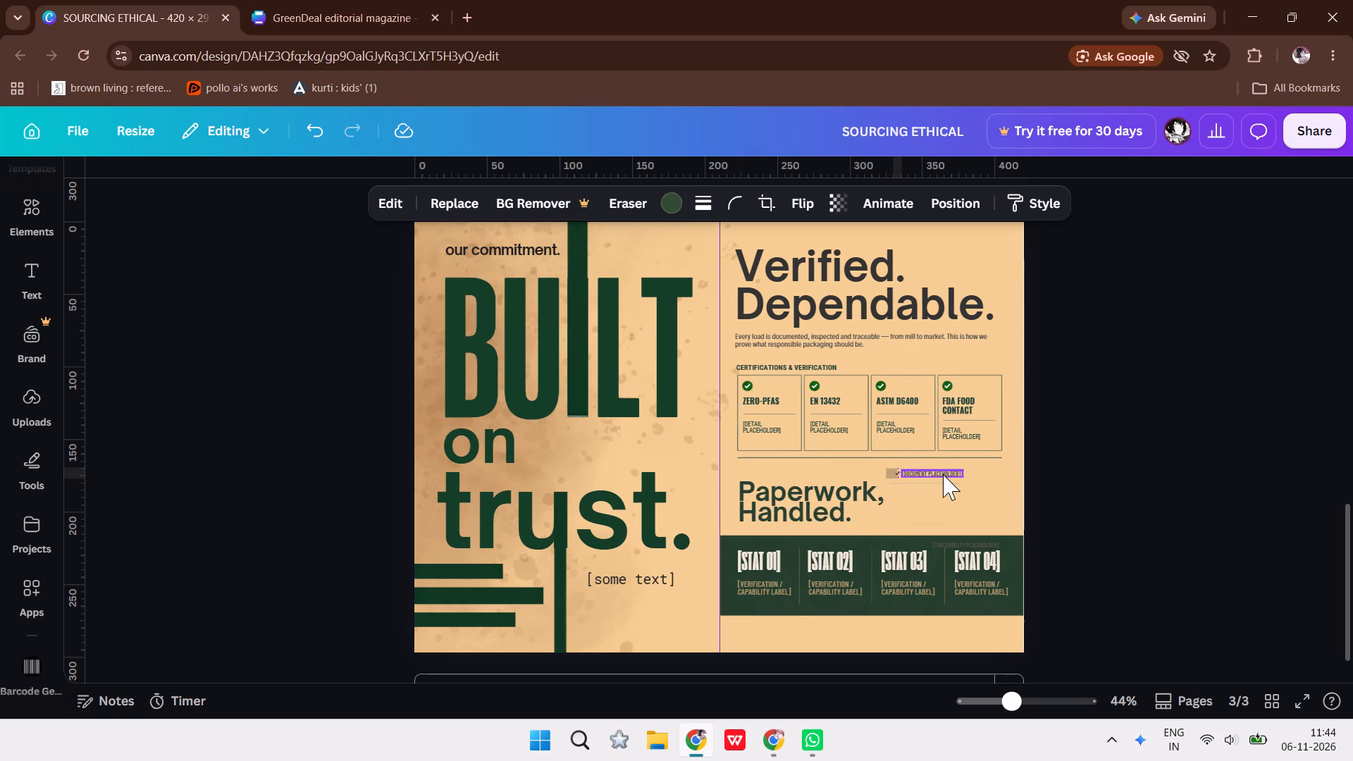
click(938, 471)
key(Right)
key(Right)
key(Right)
key(Right)
key(Right)
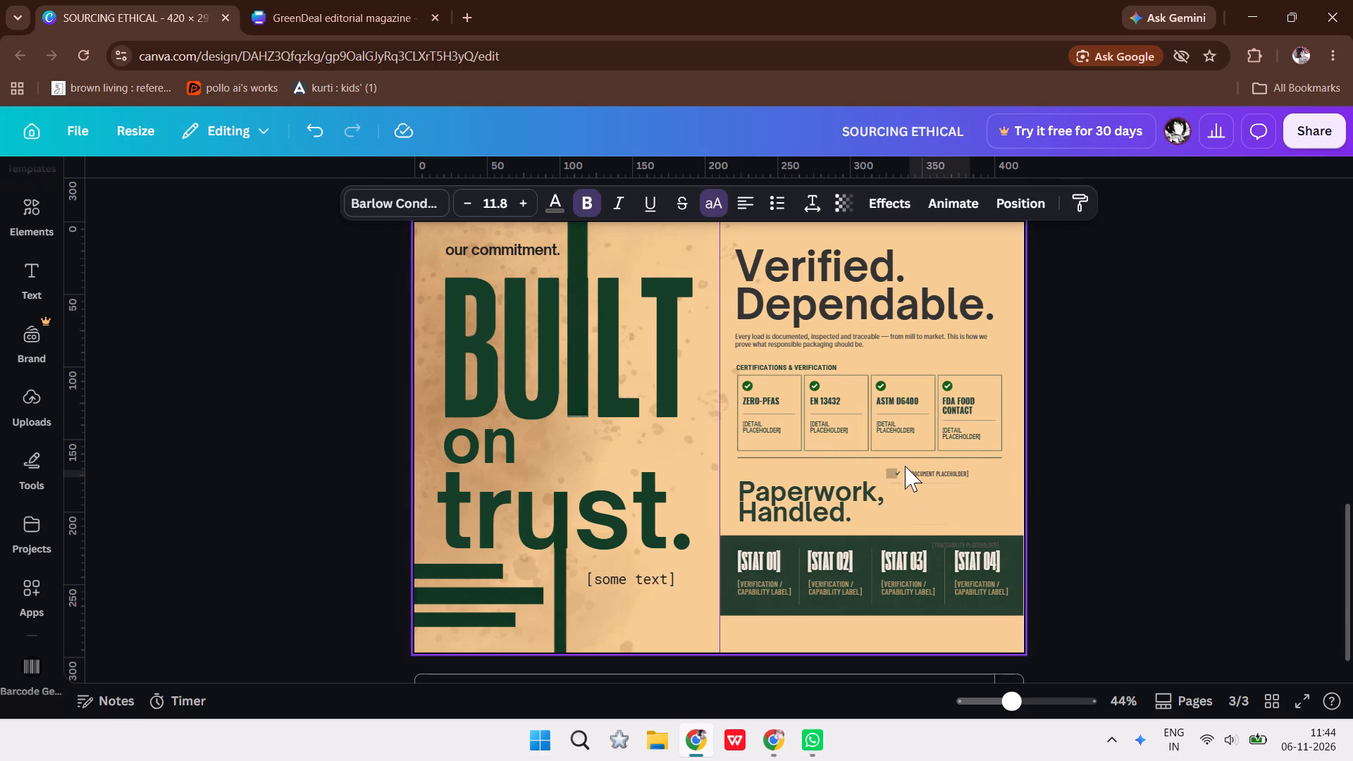
Nudge the tan check box square toward the page's outer edge so that it sits behind the moved check mark again.
click(887, 474)
key(Right)
key(Right)
key(Right)
key(Right)
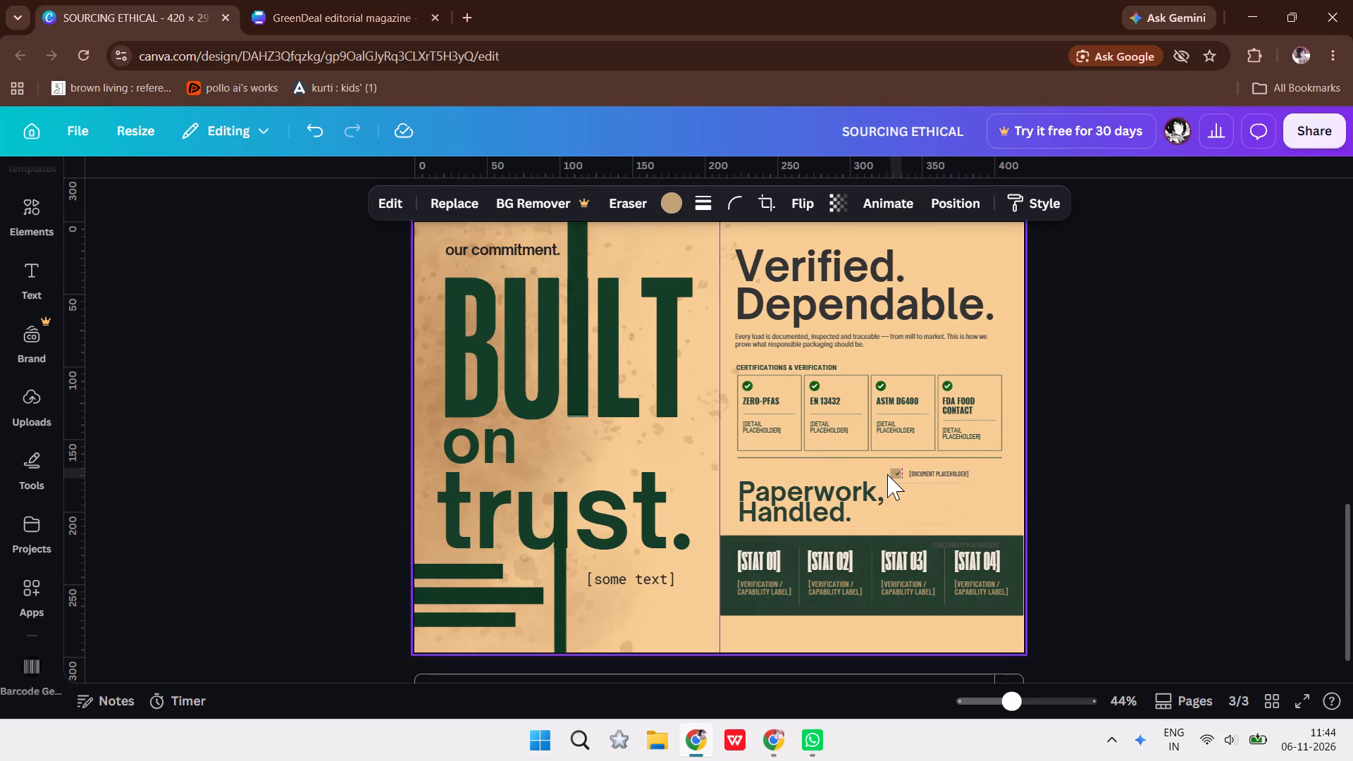
key(Right)
key(Left)
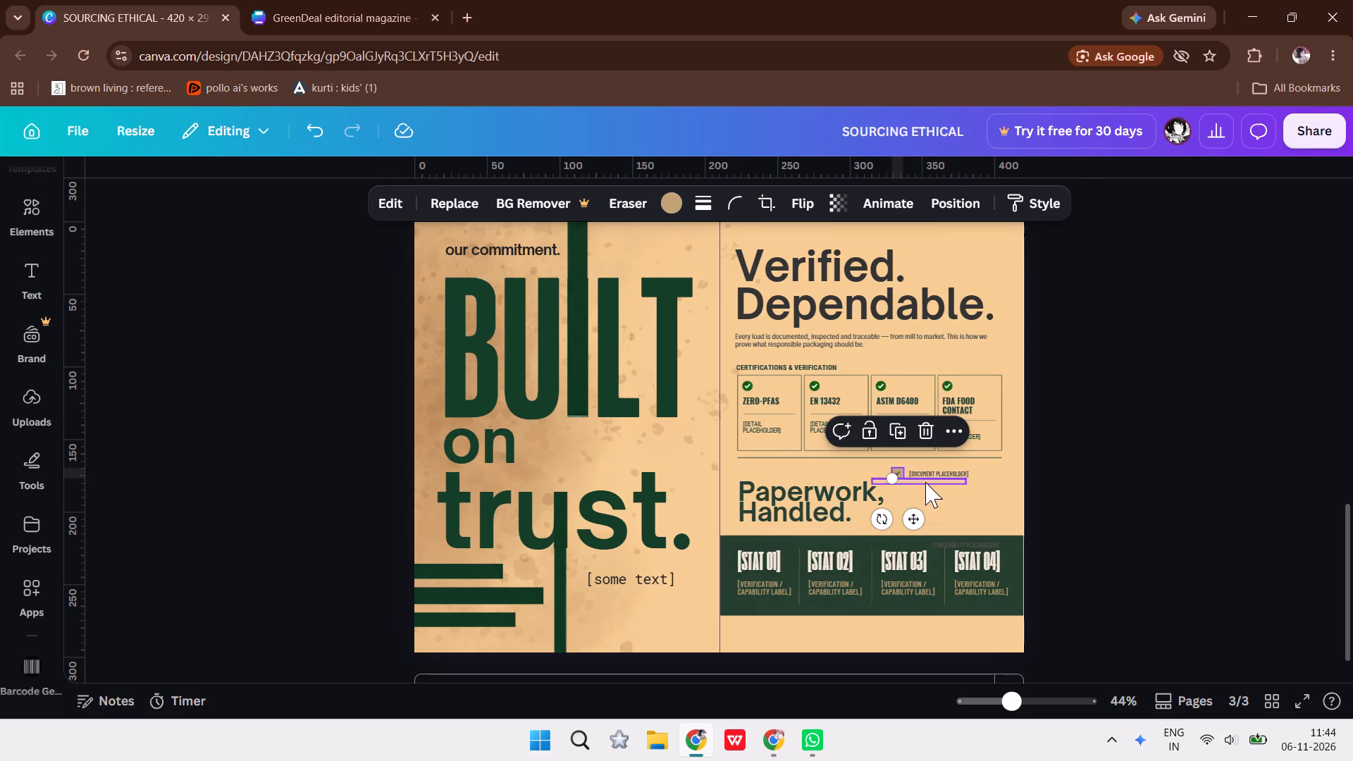
Nudge the thin tan divider line under [Document Placeholder] toward the page's outer edge to follow the check box, and deselect it.
click(925, 482)
key(Right)
key(Right)
key(Right)
key(Right)
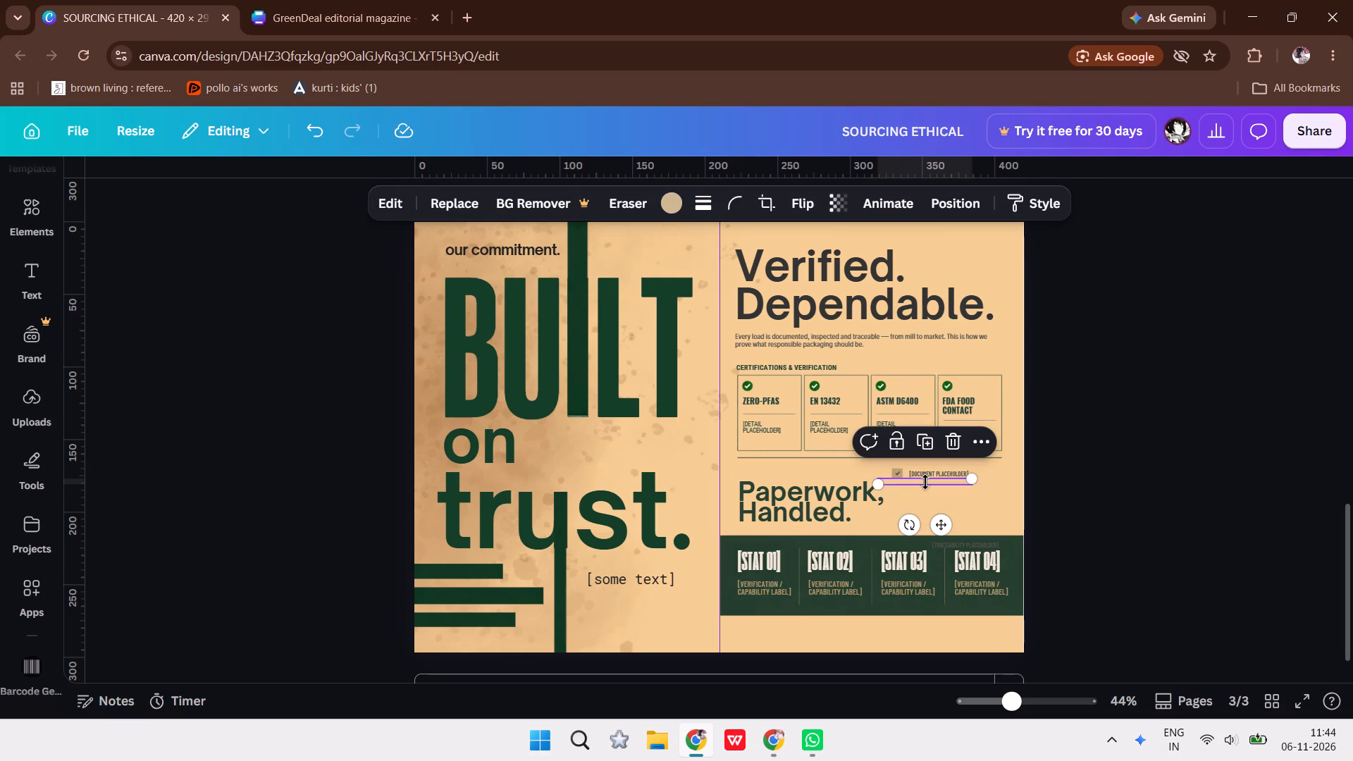
key(Left)
click(1139, 493)
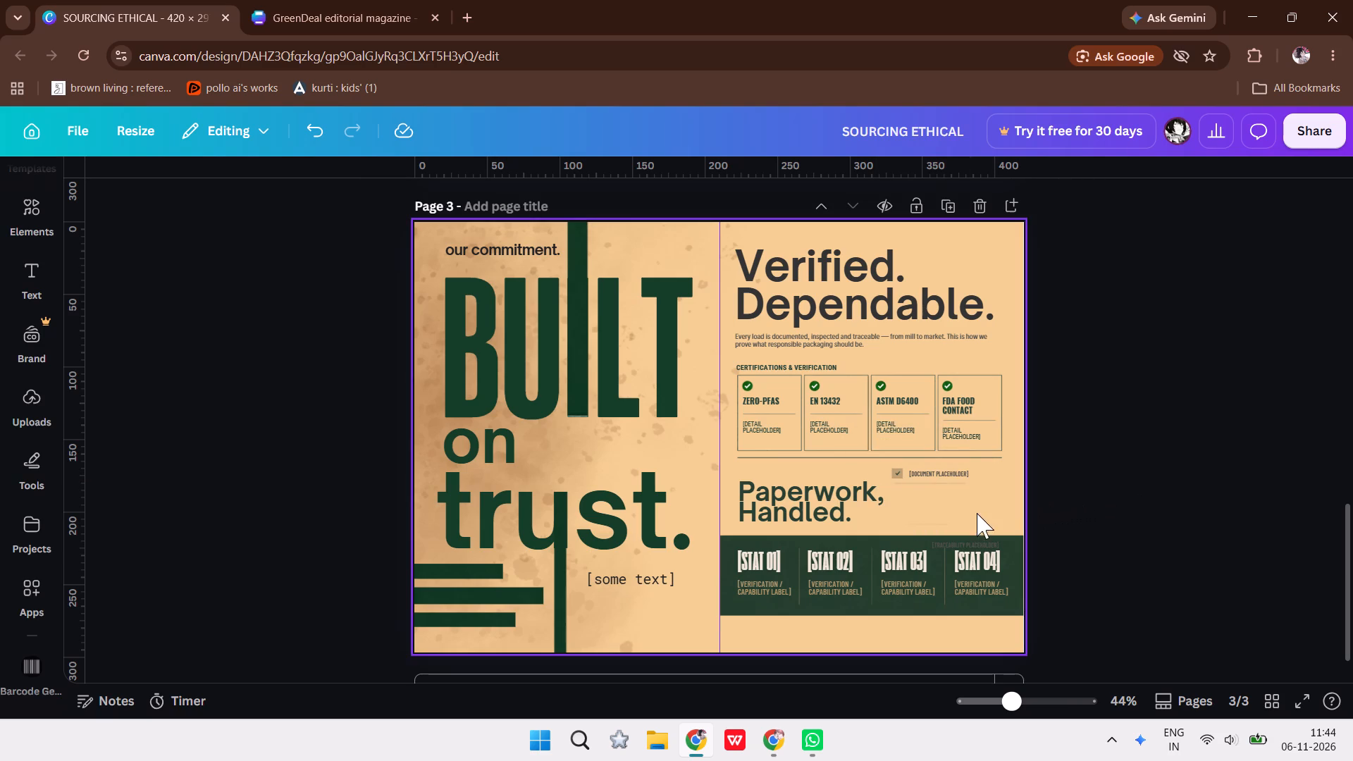
click(939, 481)
key(Right)
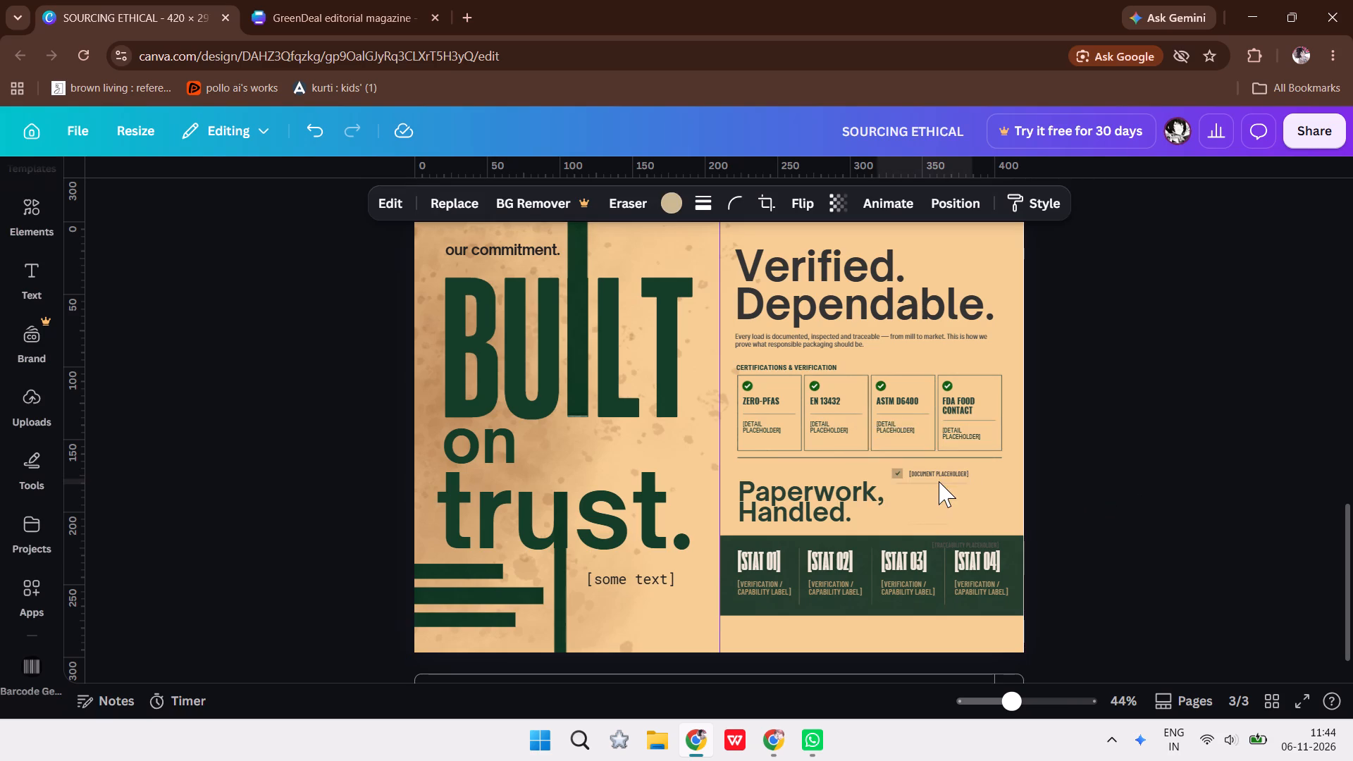
click(1169, 485)
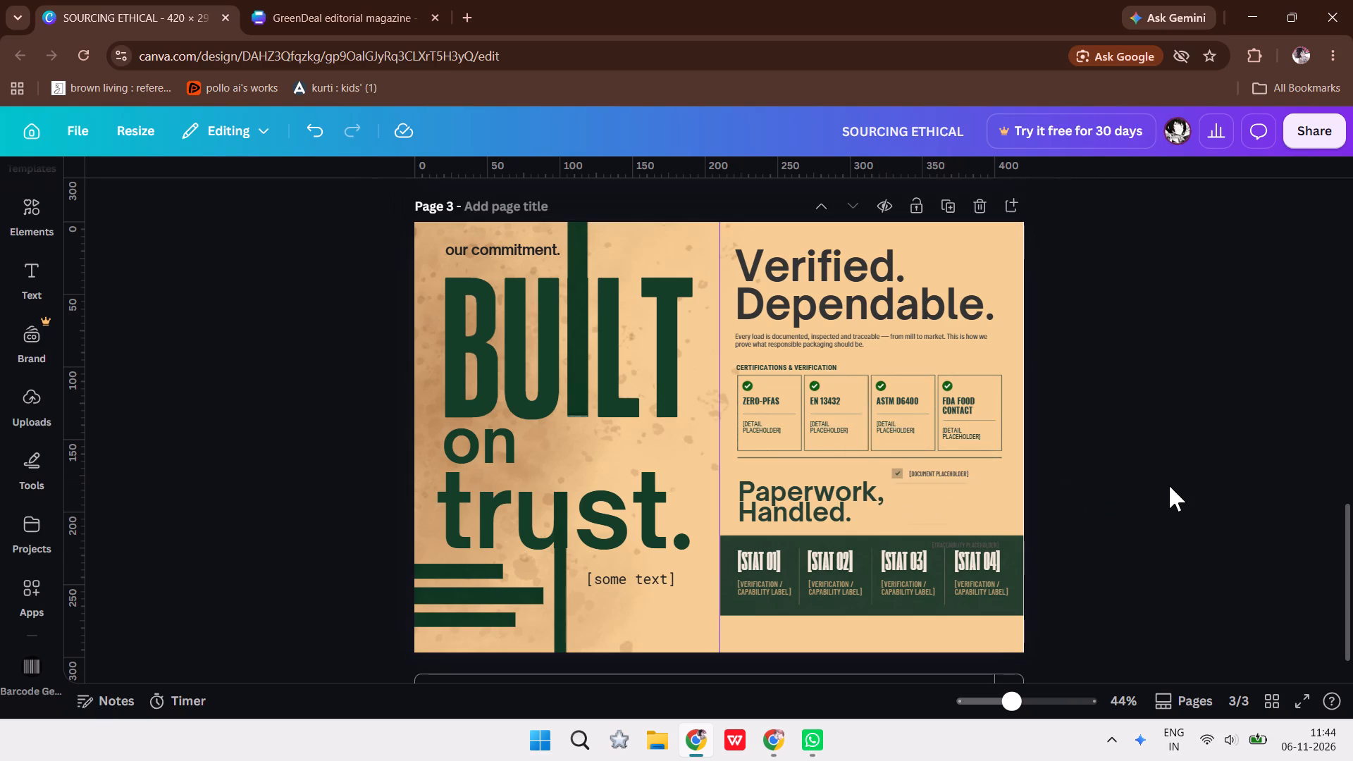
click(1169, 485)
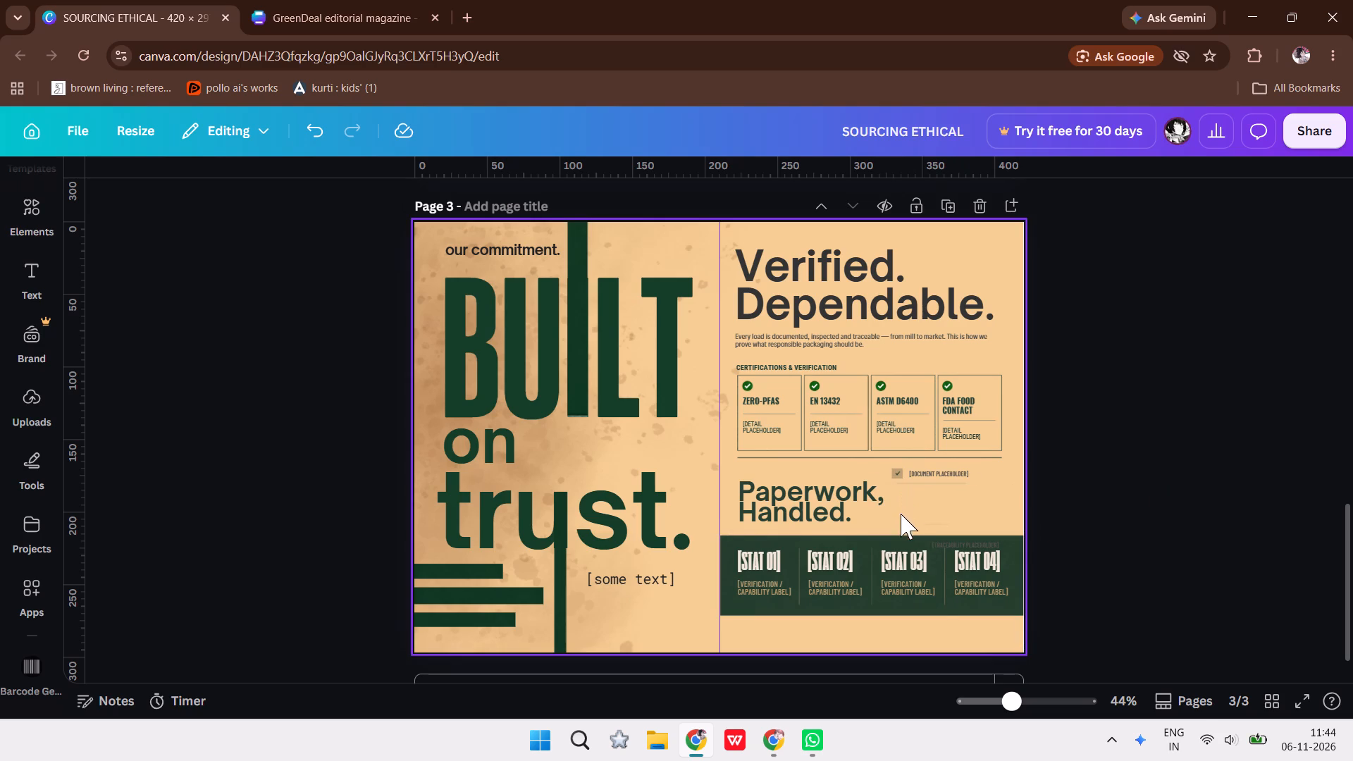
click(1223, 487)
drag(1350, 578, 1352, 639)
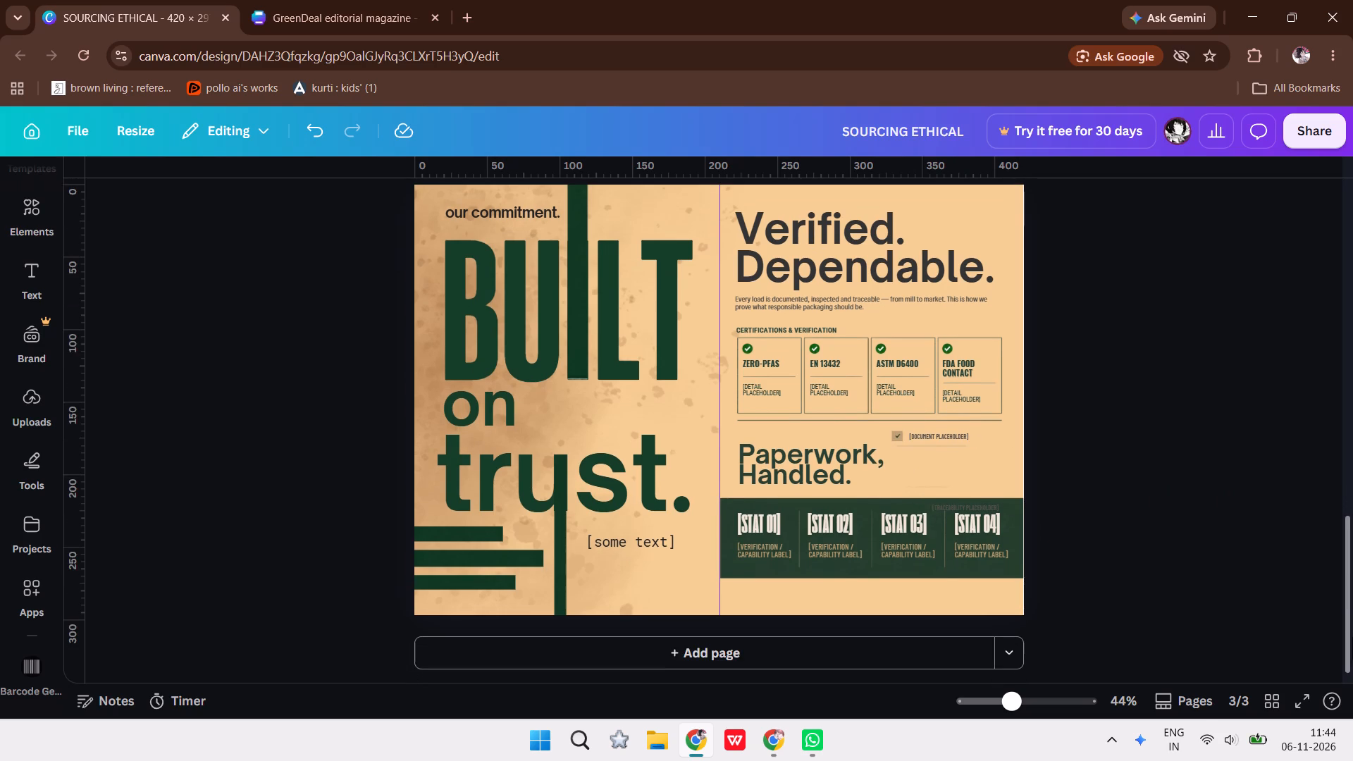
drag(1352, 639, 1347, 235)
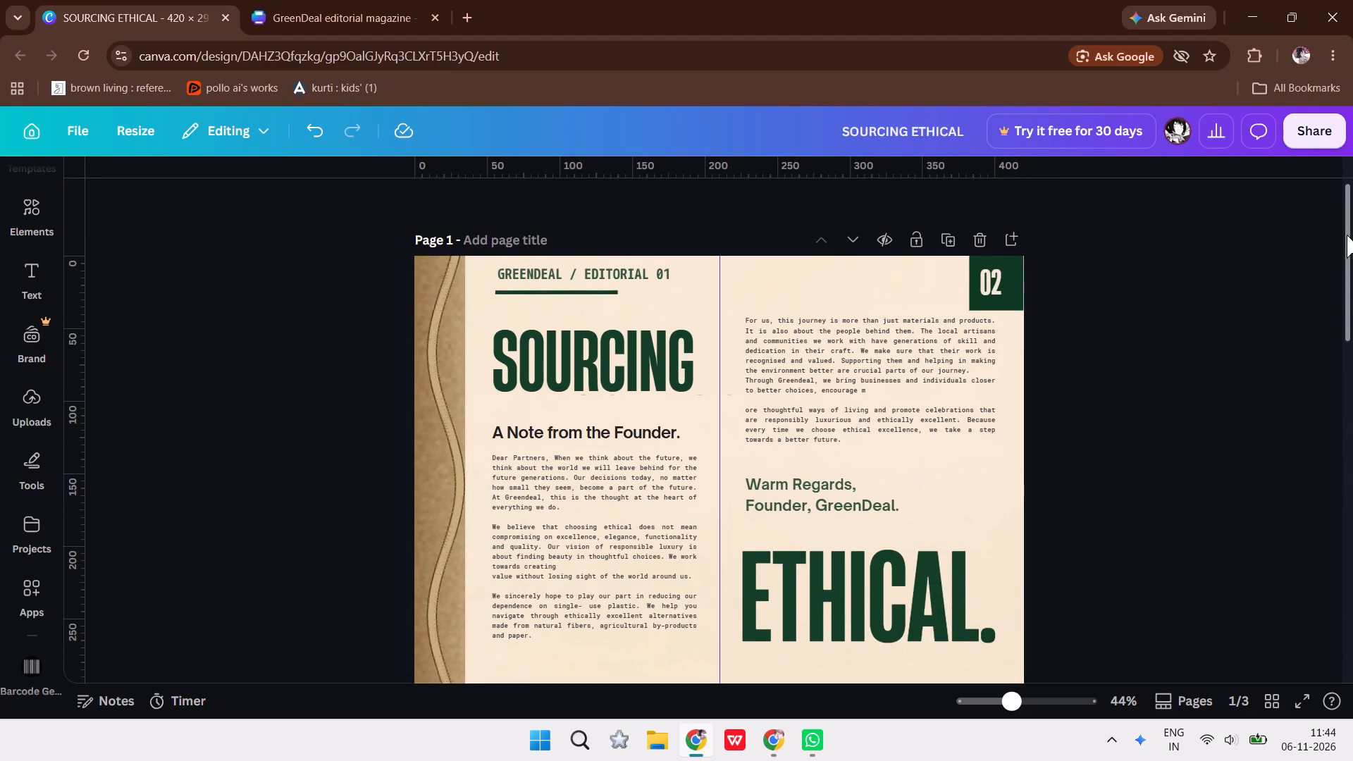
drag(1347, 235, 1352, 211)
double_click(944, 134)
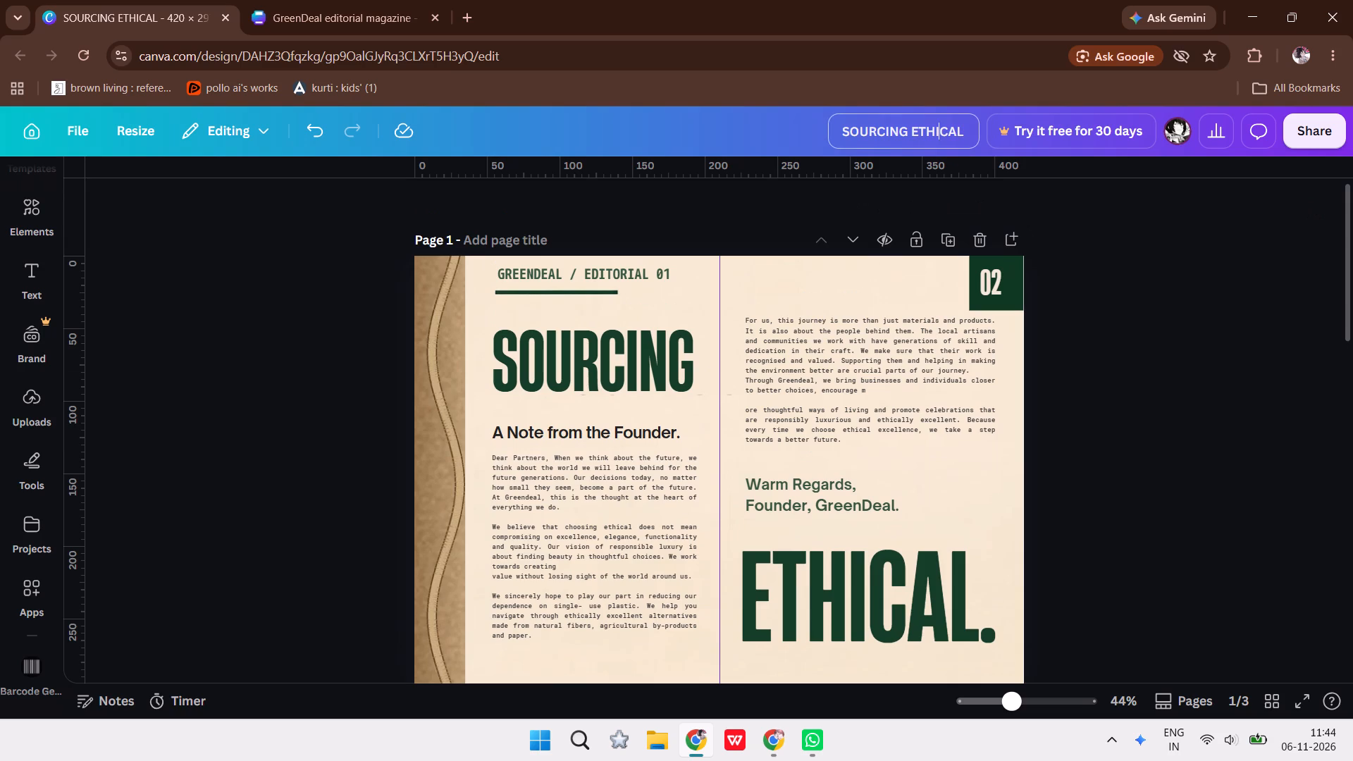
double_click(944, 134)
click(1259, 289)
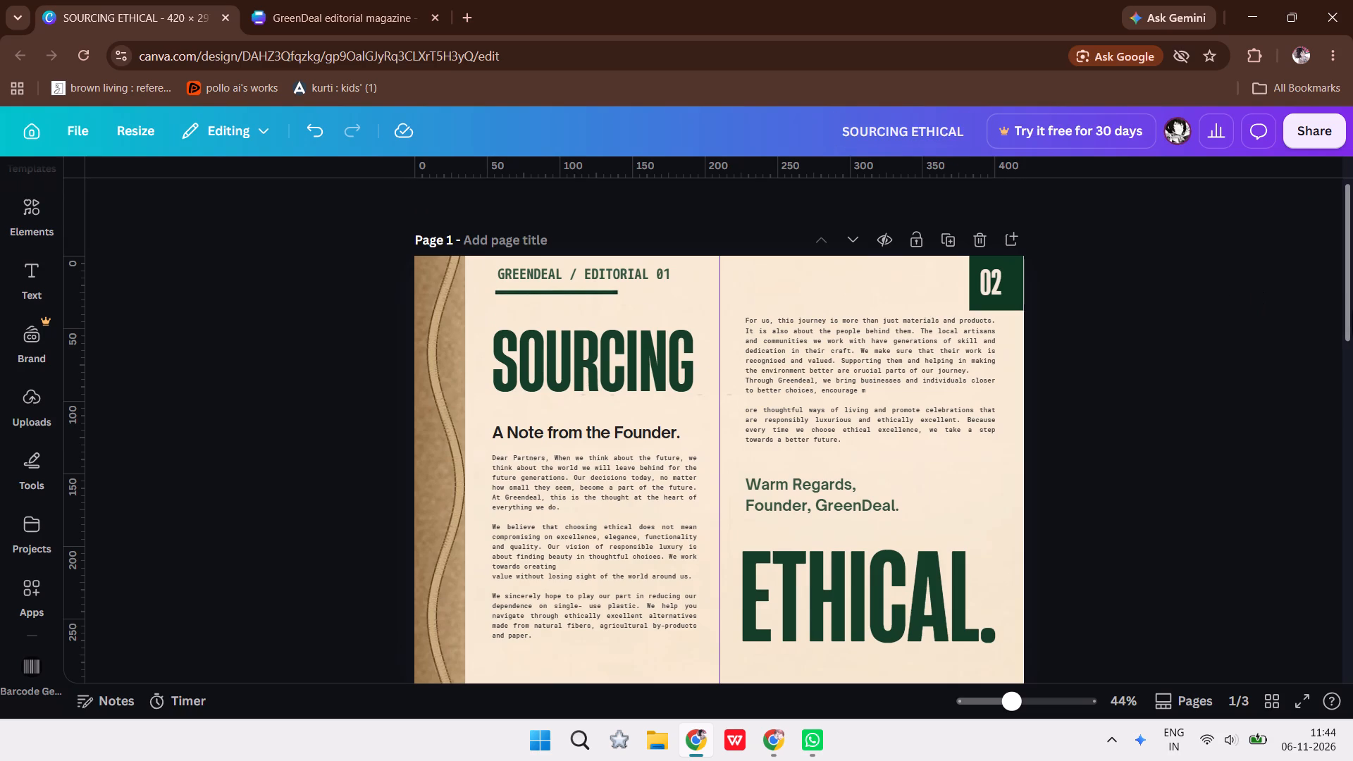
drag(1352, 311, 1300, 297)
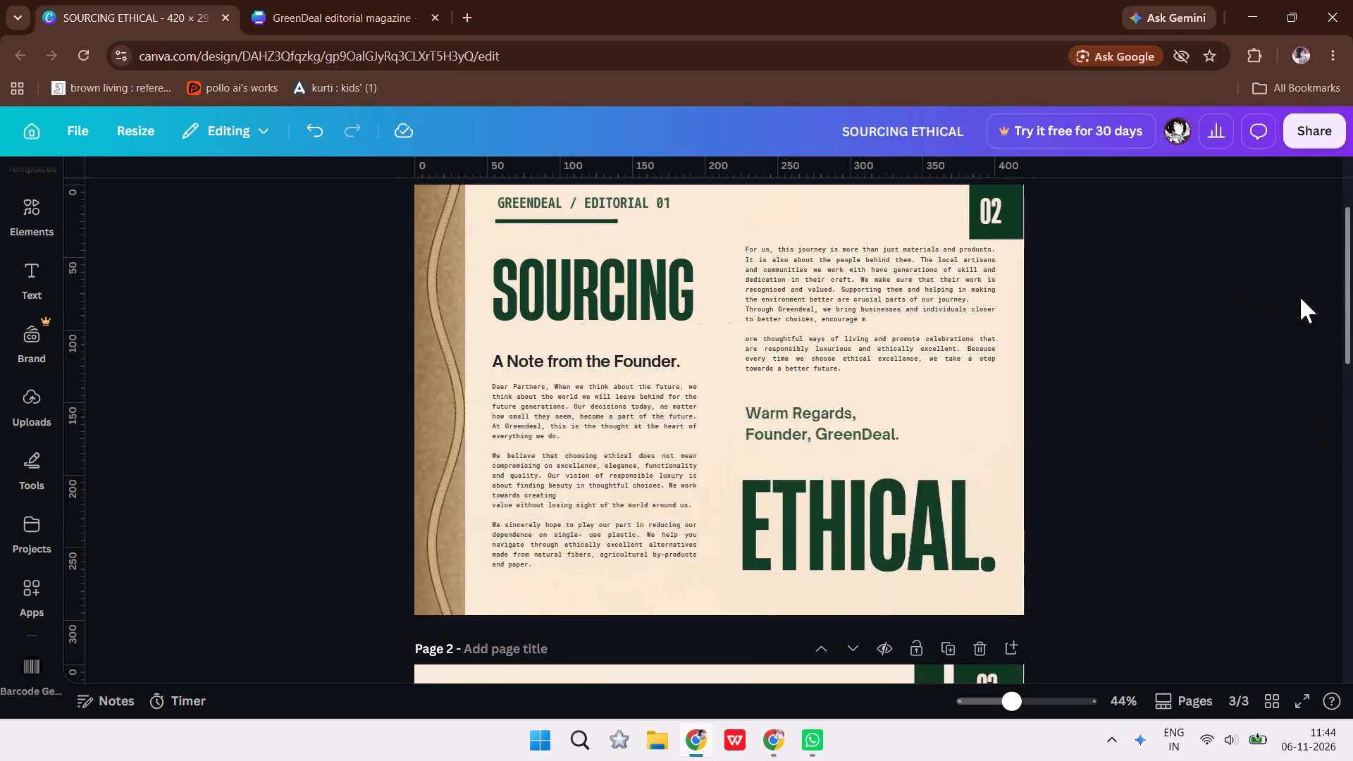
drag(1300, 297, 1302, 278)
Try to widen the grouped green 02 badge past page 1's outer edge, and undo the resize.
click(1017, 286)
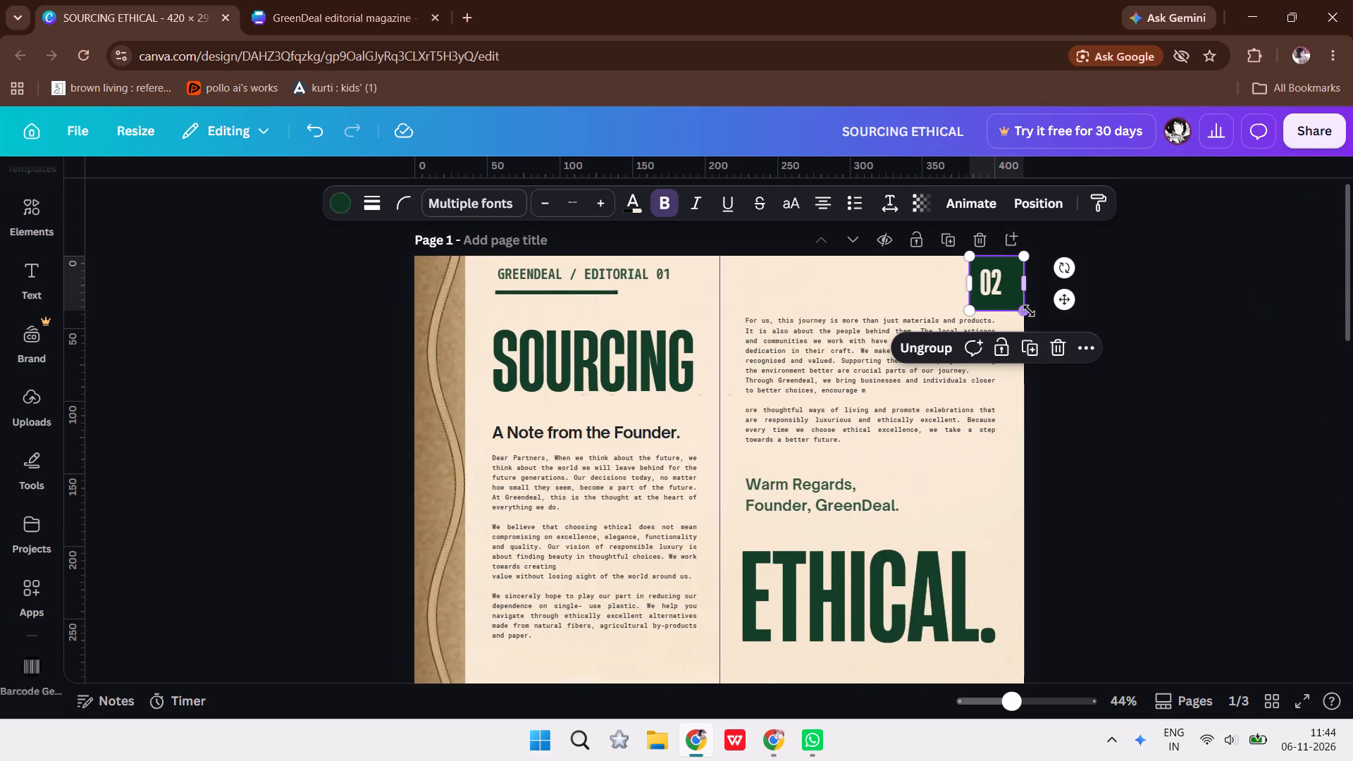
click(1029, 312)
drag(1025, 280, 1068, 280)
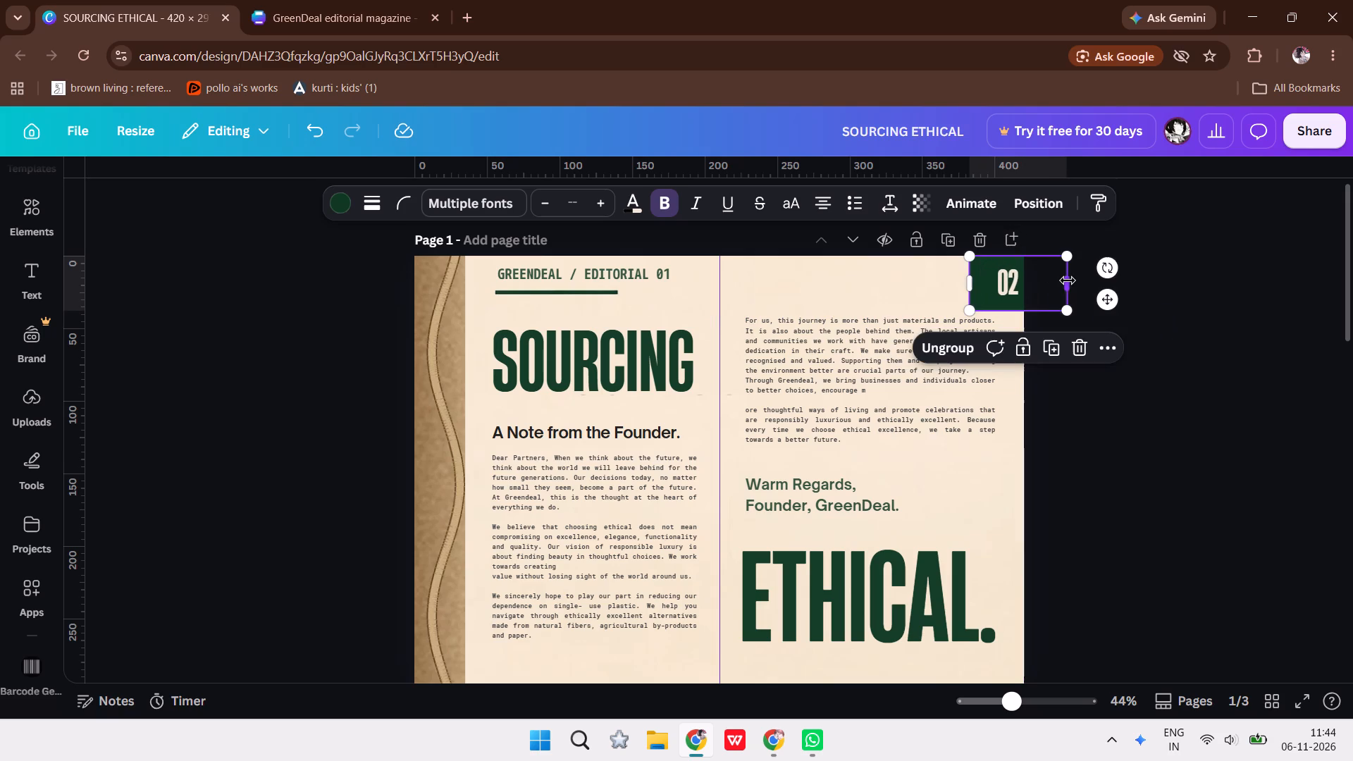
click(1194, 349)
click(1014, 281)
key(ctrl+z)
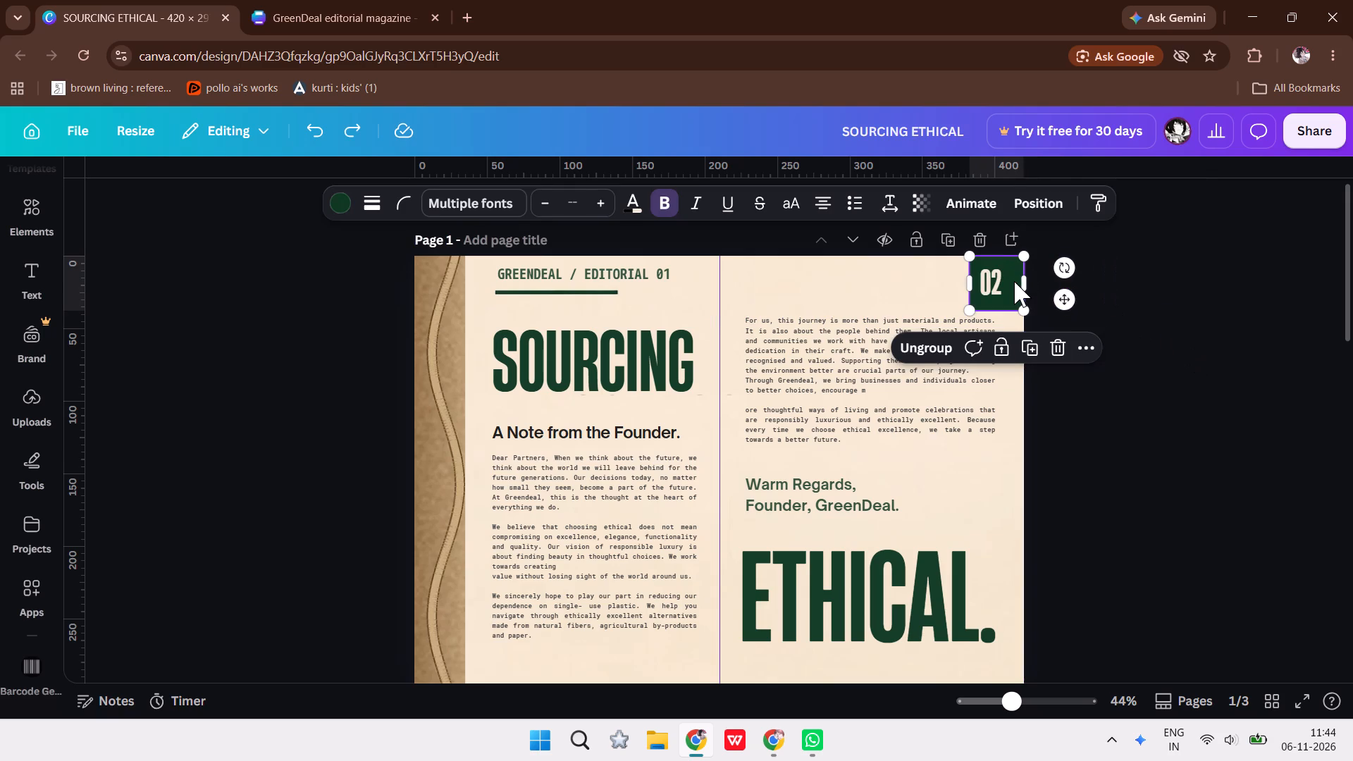
Ungroup the green 02 page-number badge on page 1 and deselect it.
key(ctrl+shift+g)
click(1218, 347)
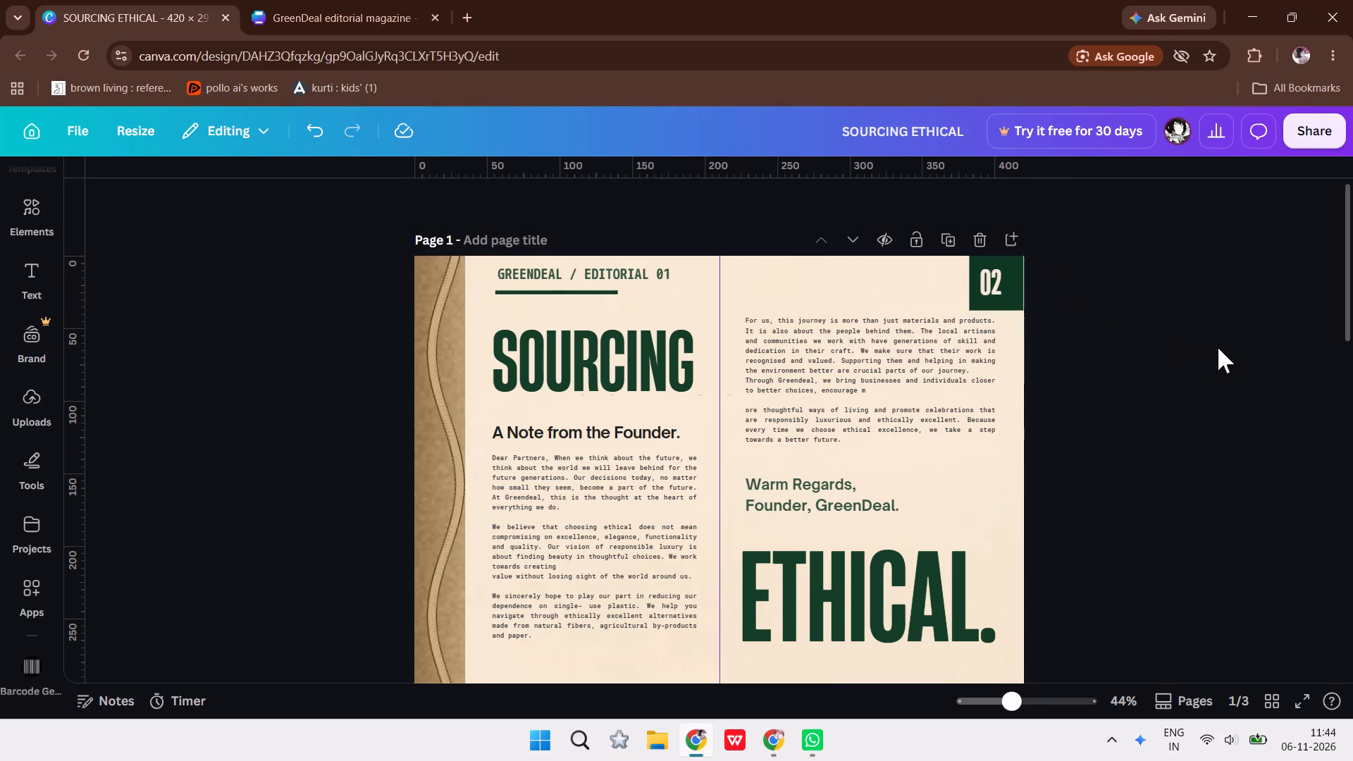
Stretch the green square behind the 02 on page 1 past the outer edge to about 55 mm wide, and past the top edge.
click(1019, 292)
drag(1021, 286, 1049, 287)
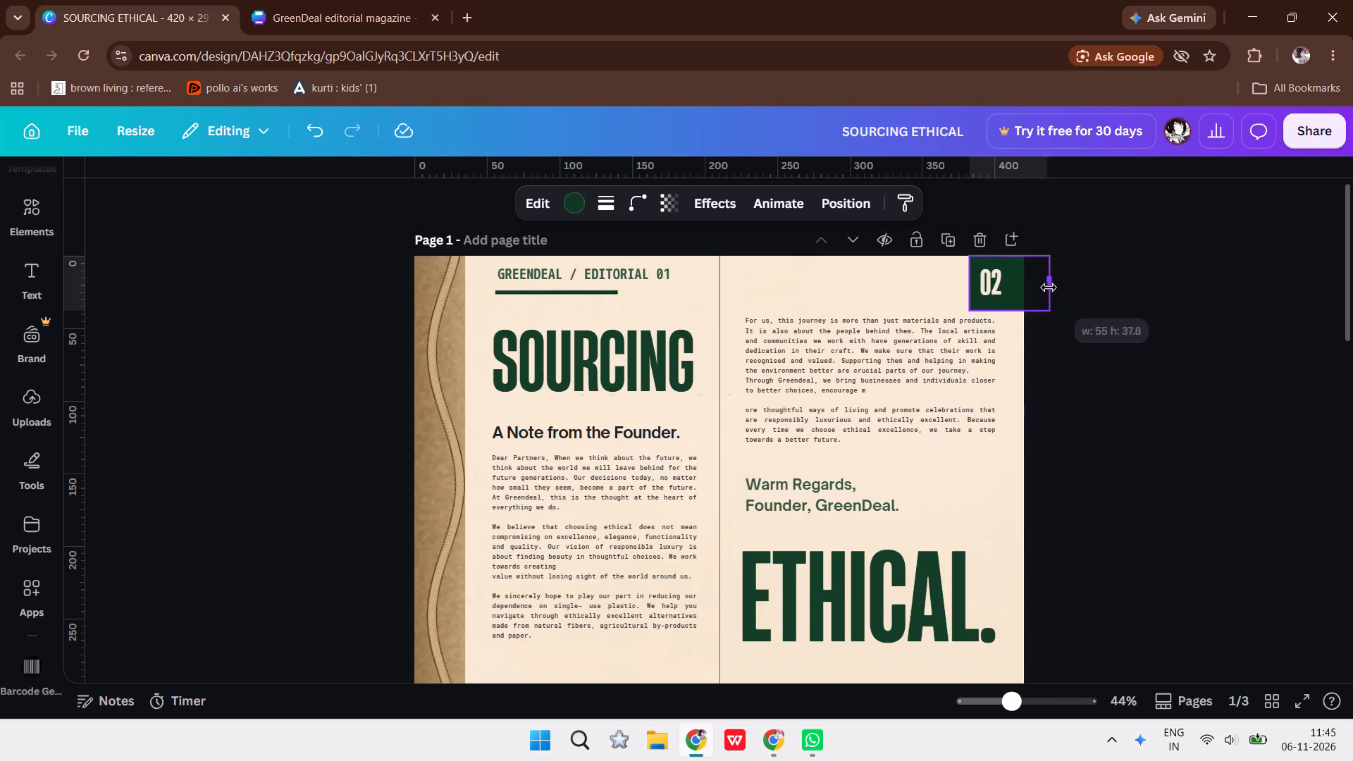
drag(1015, 259, 1009, 233)
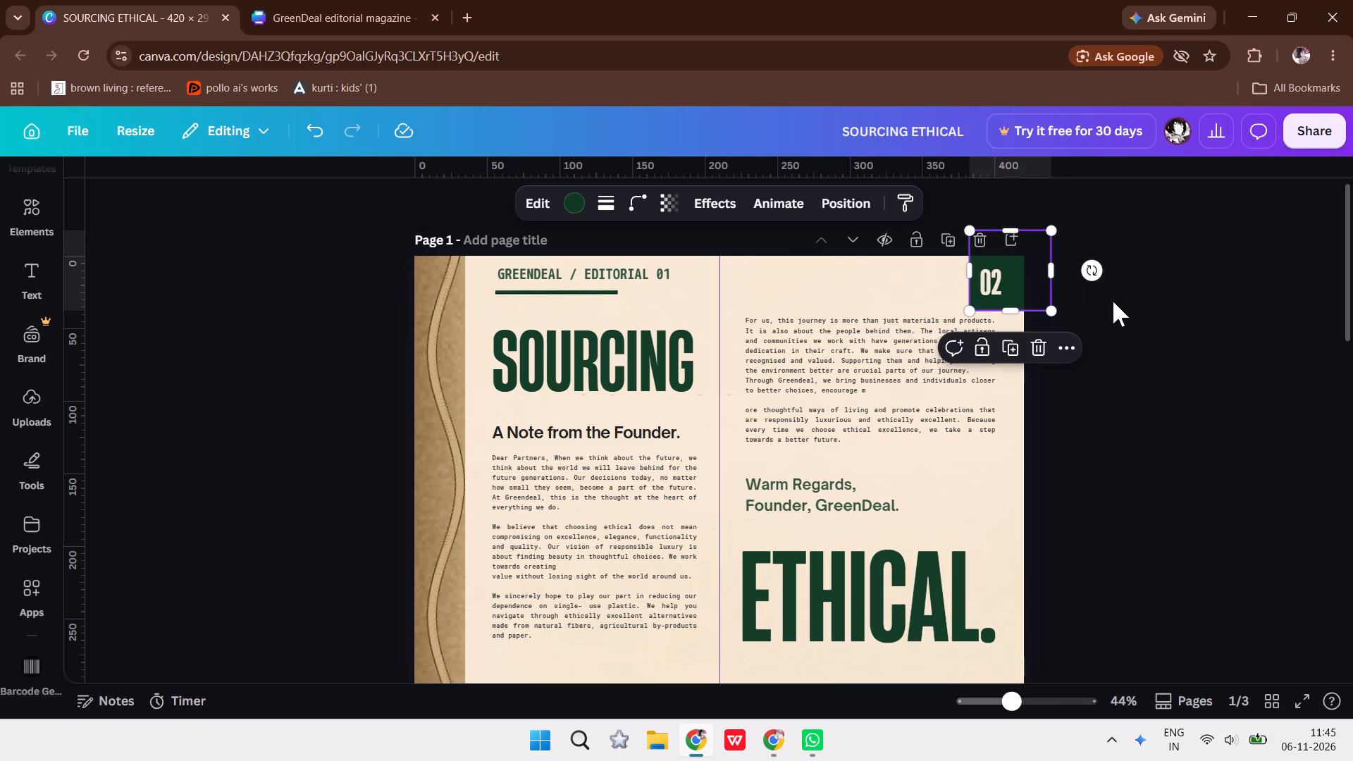
click(1113, 301)
Group the stretched green square with the 02 page number on page 1 and deselect the group.
click(1031, 287)
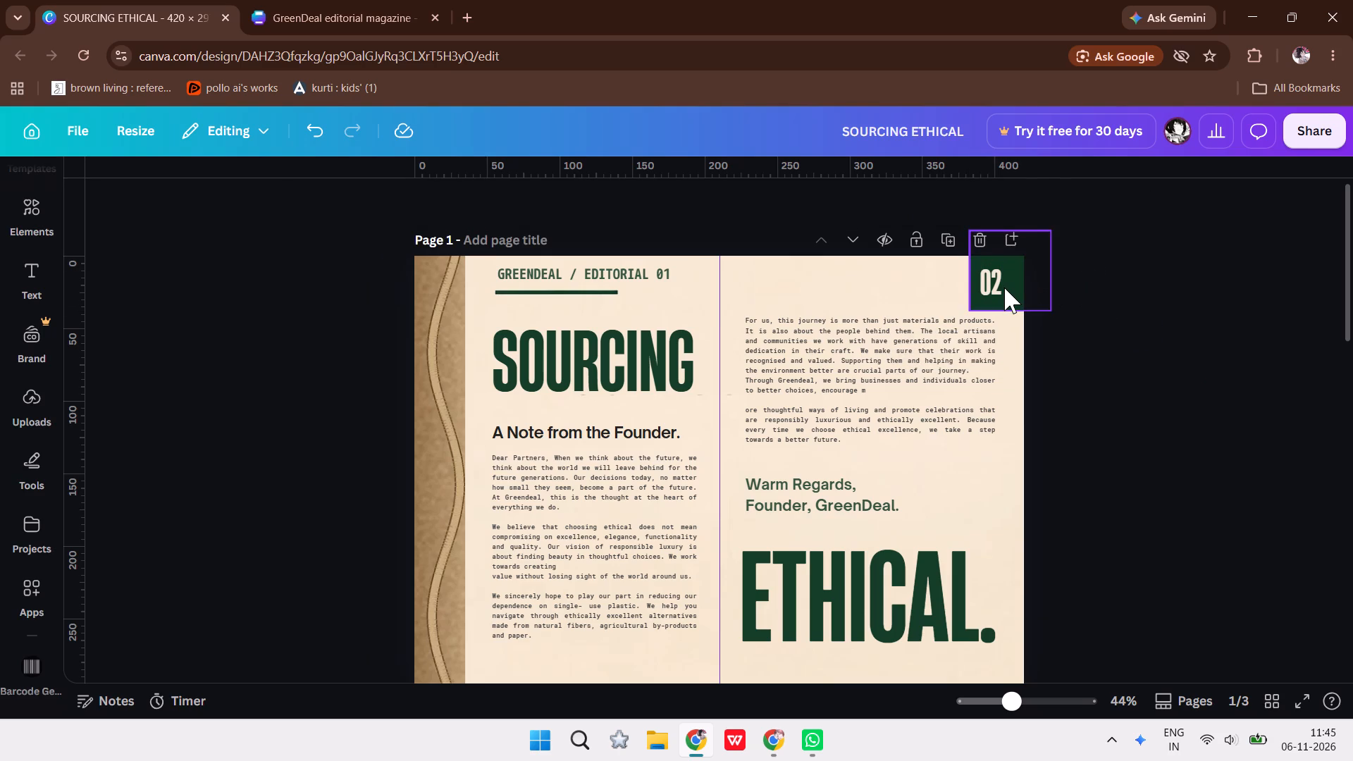
click(1004, 287)
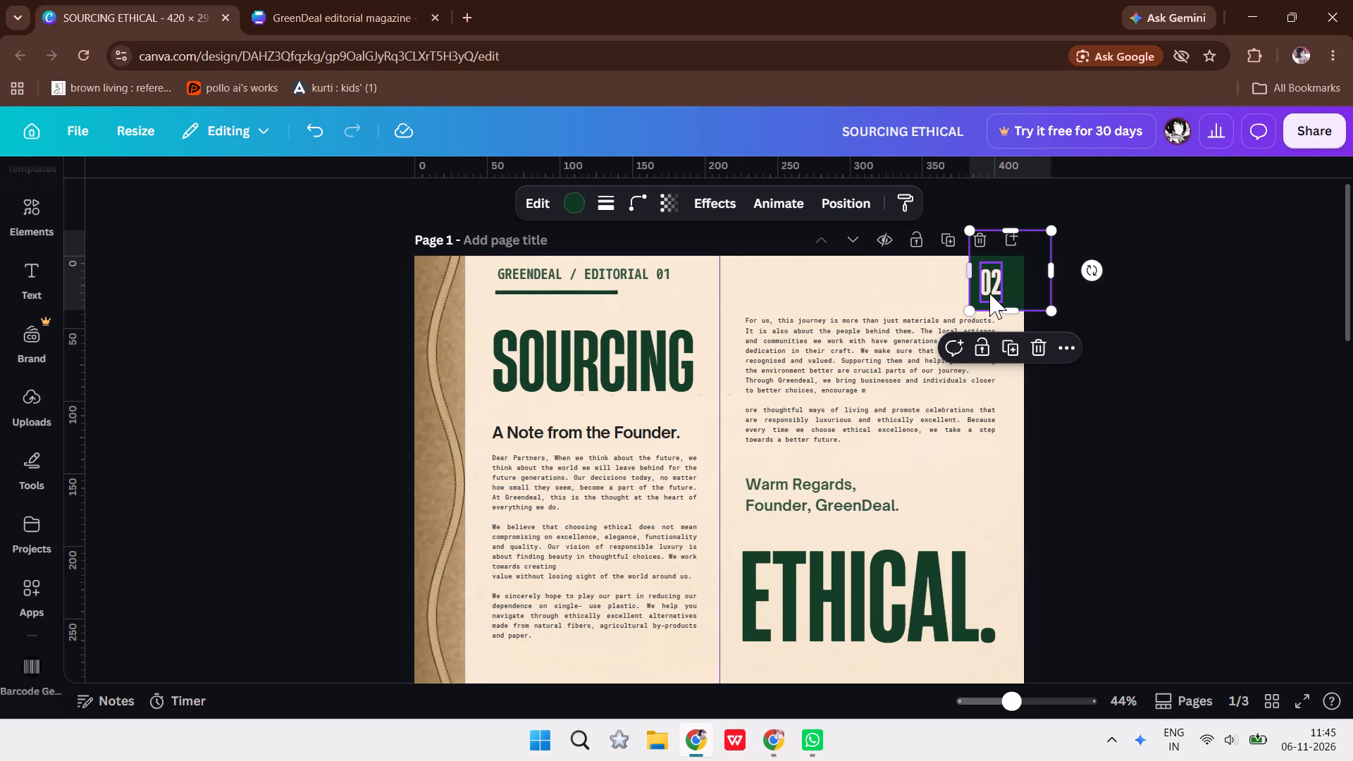
ctrl+shift+click(989, 293)
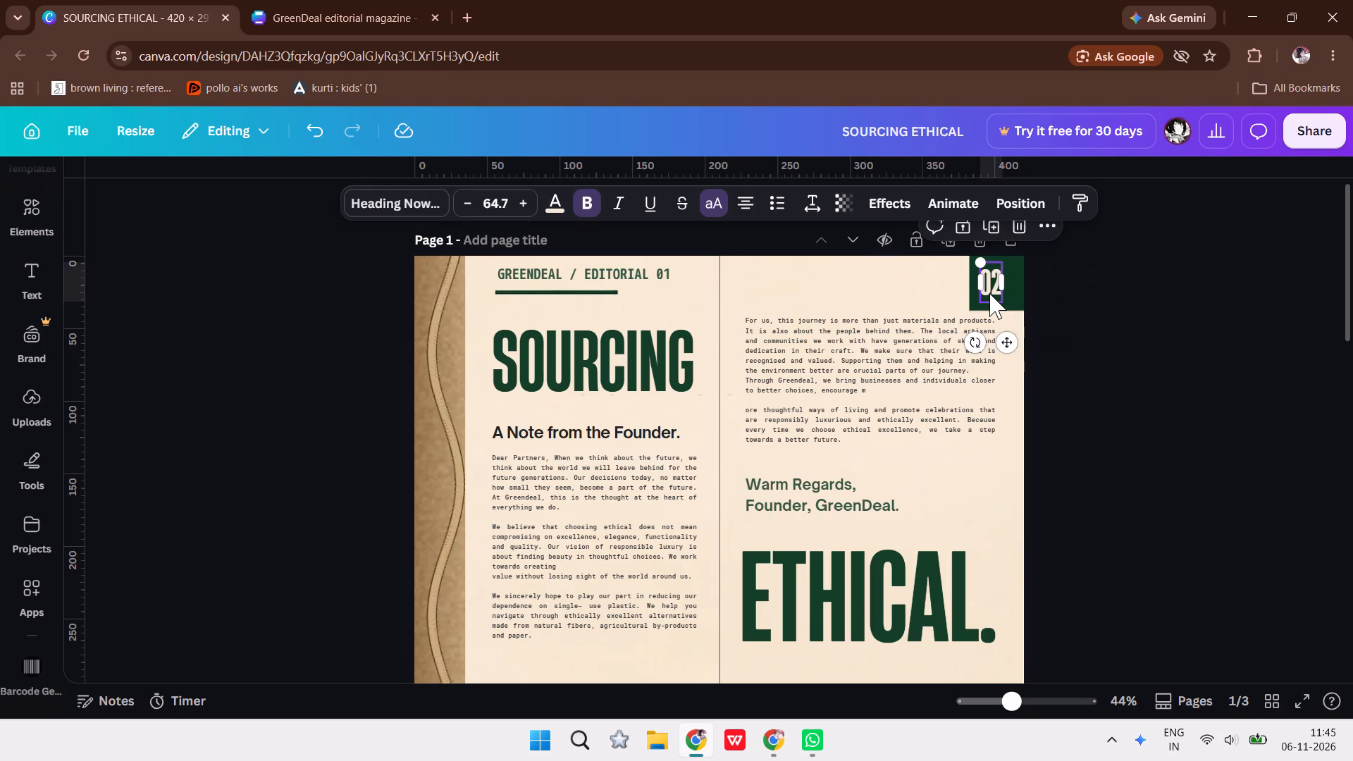
shift+click(1019, 295)
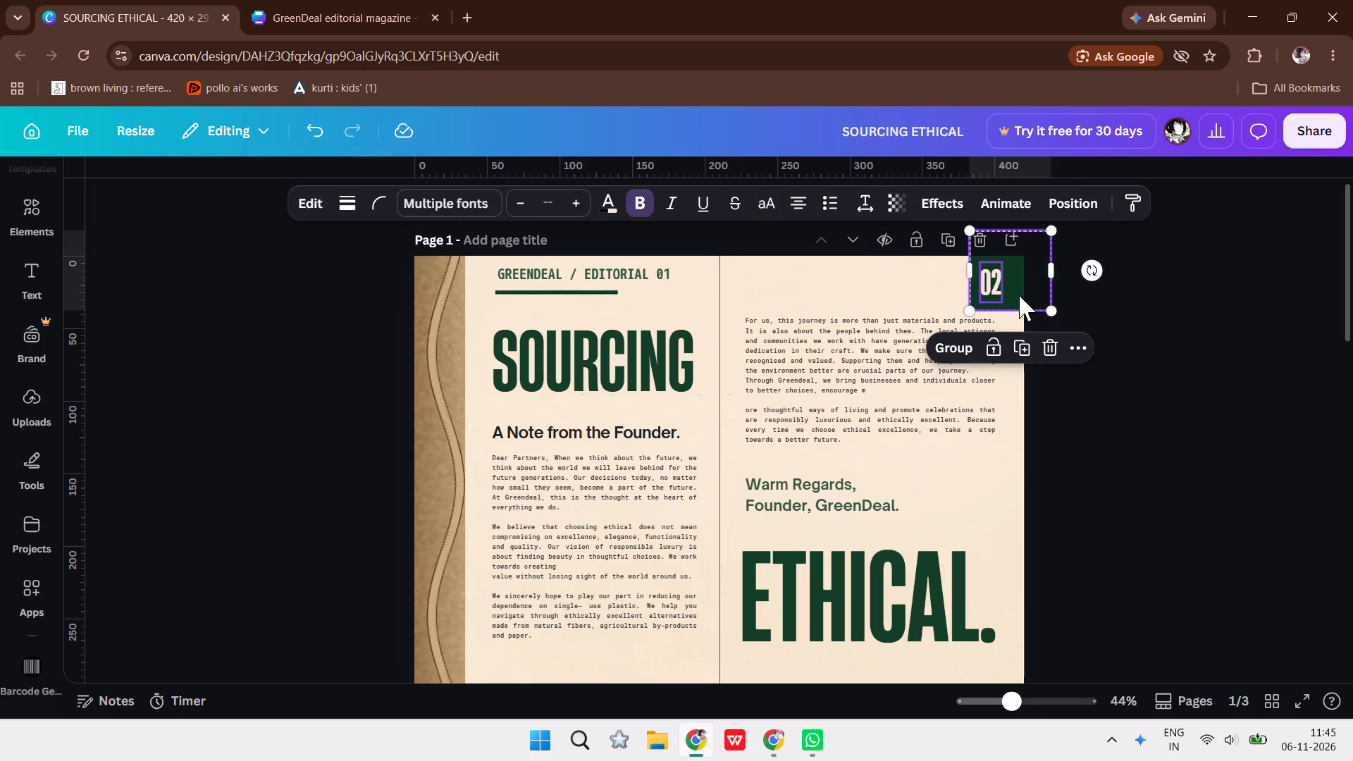
key(ctrl+g)
click(1197, 390)
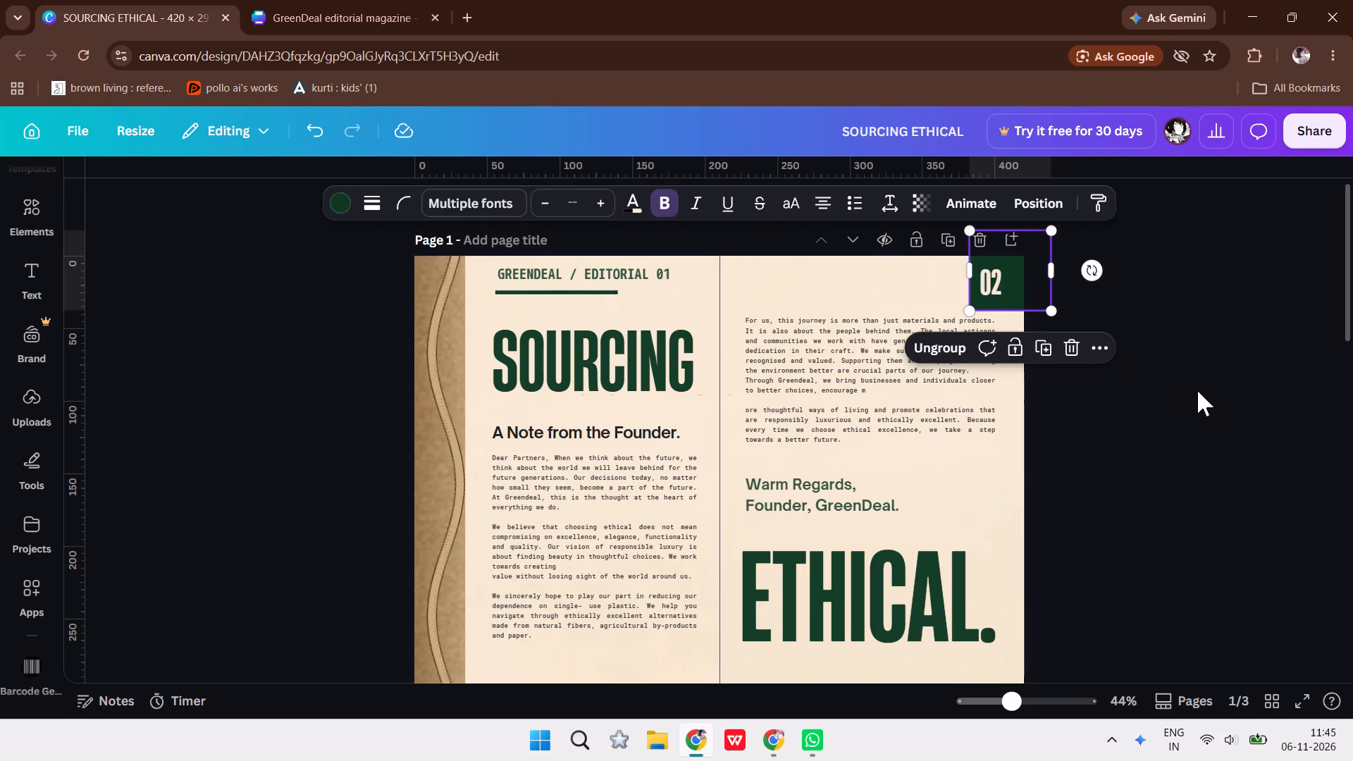
Try the design's cream, #f6ecda and white swatches on page 1's paper background, settle on peach, and deselect it.
key(Down)
drag(1352, 323, 1352, 373)
click(540, 509)
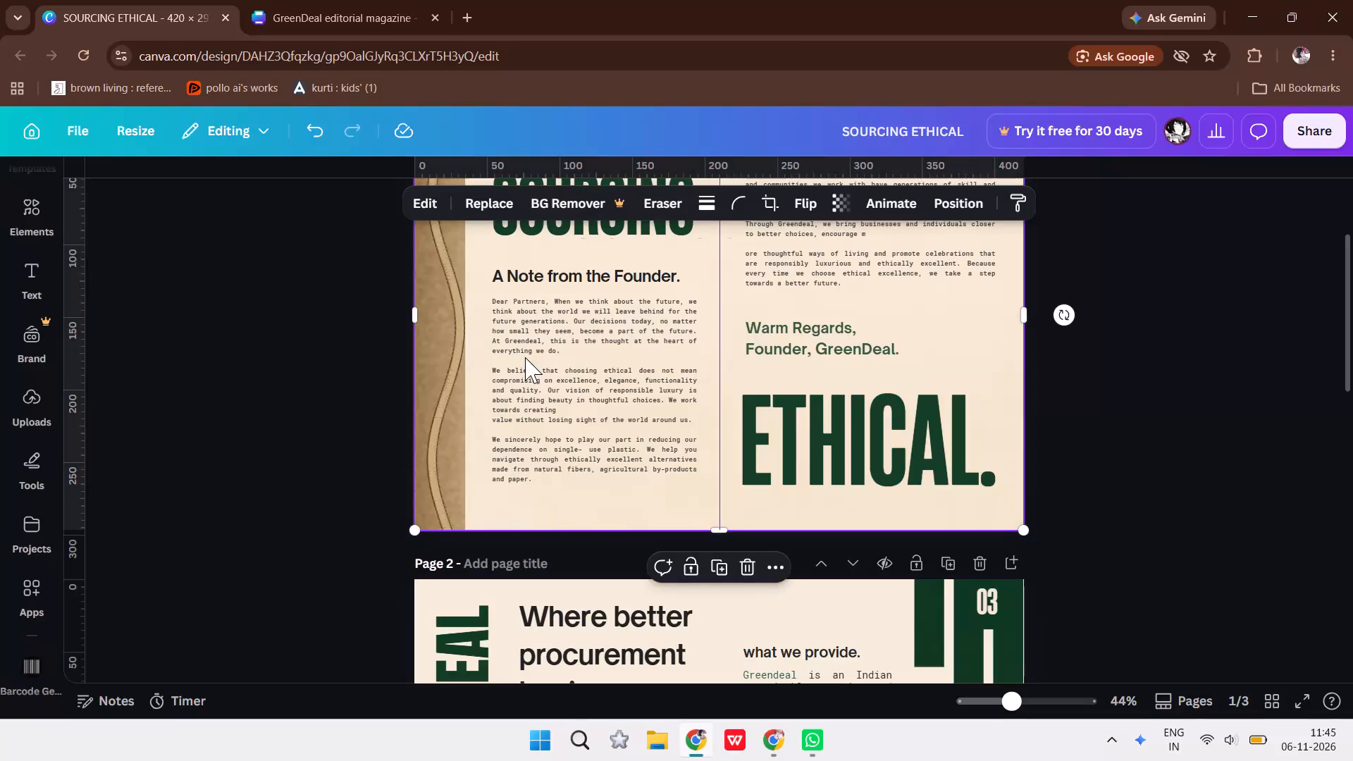
click(673, 202)
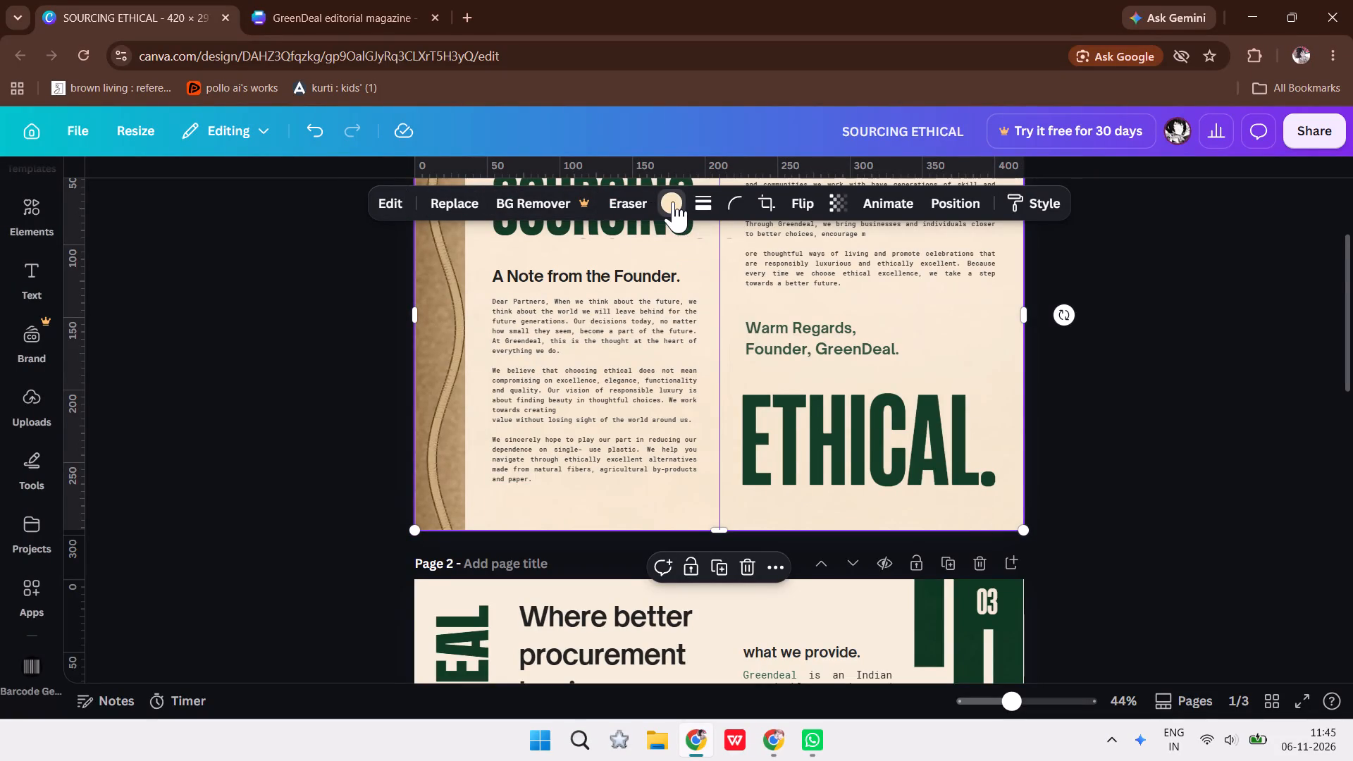
click(189, 383)
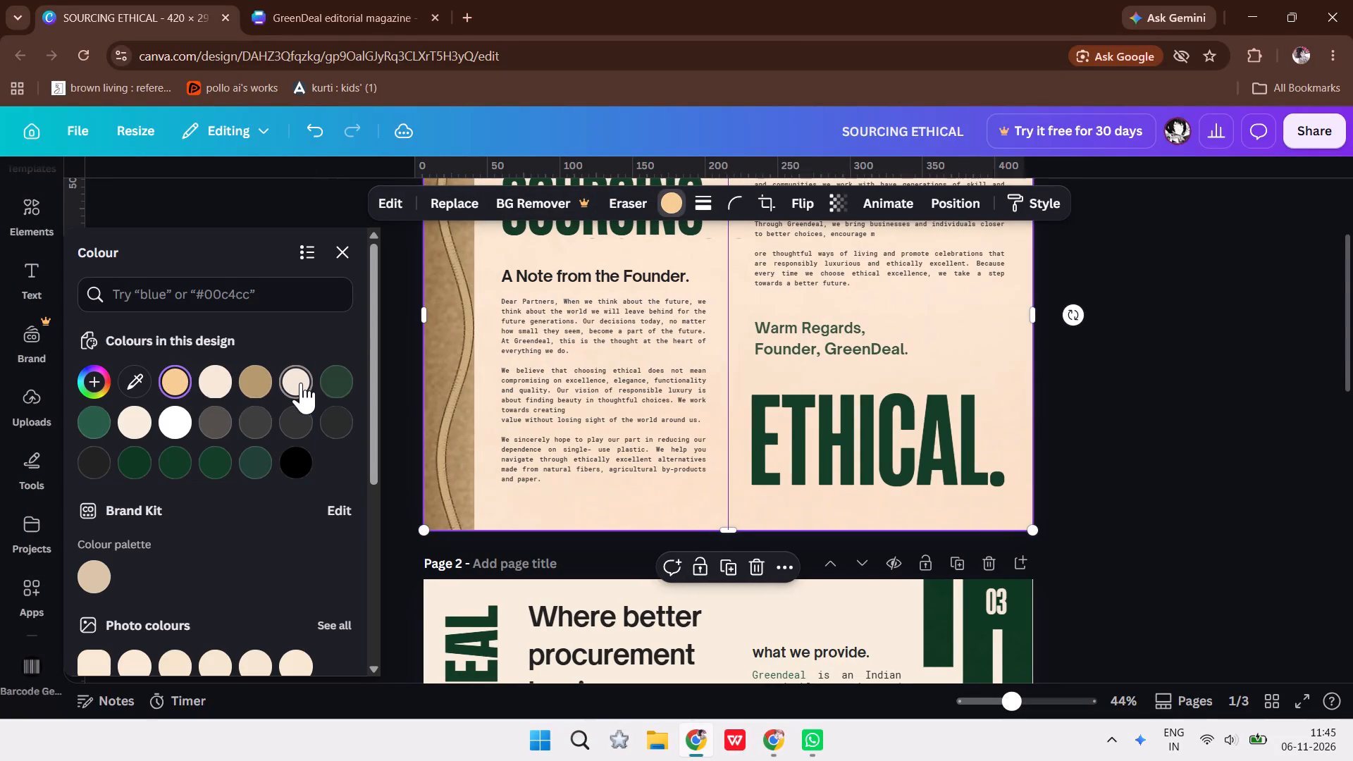
click(301, 383)
click(209, 376)
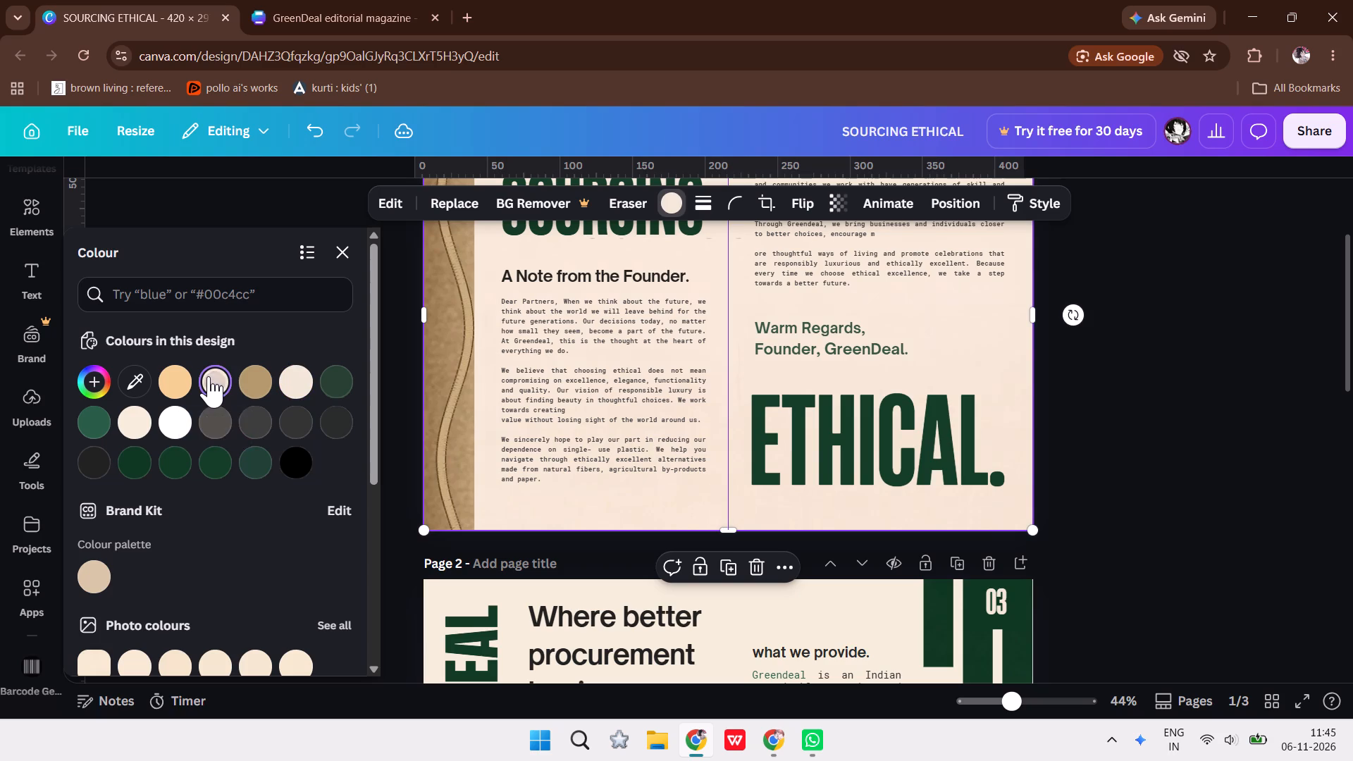
click(140, 419)
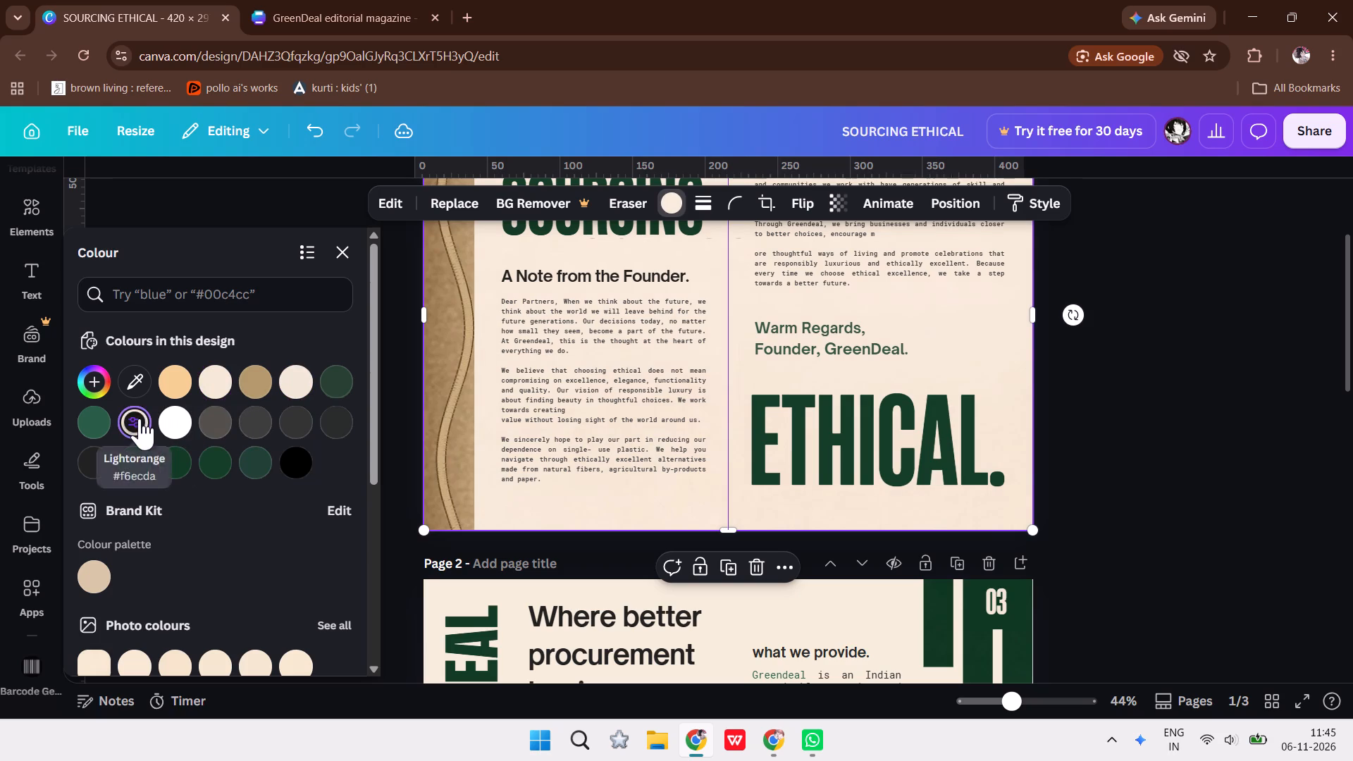
click(180, 420)
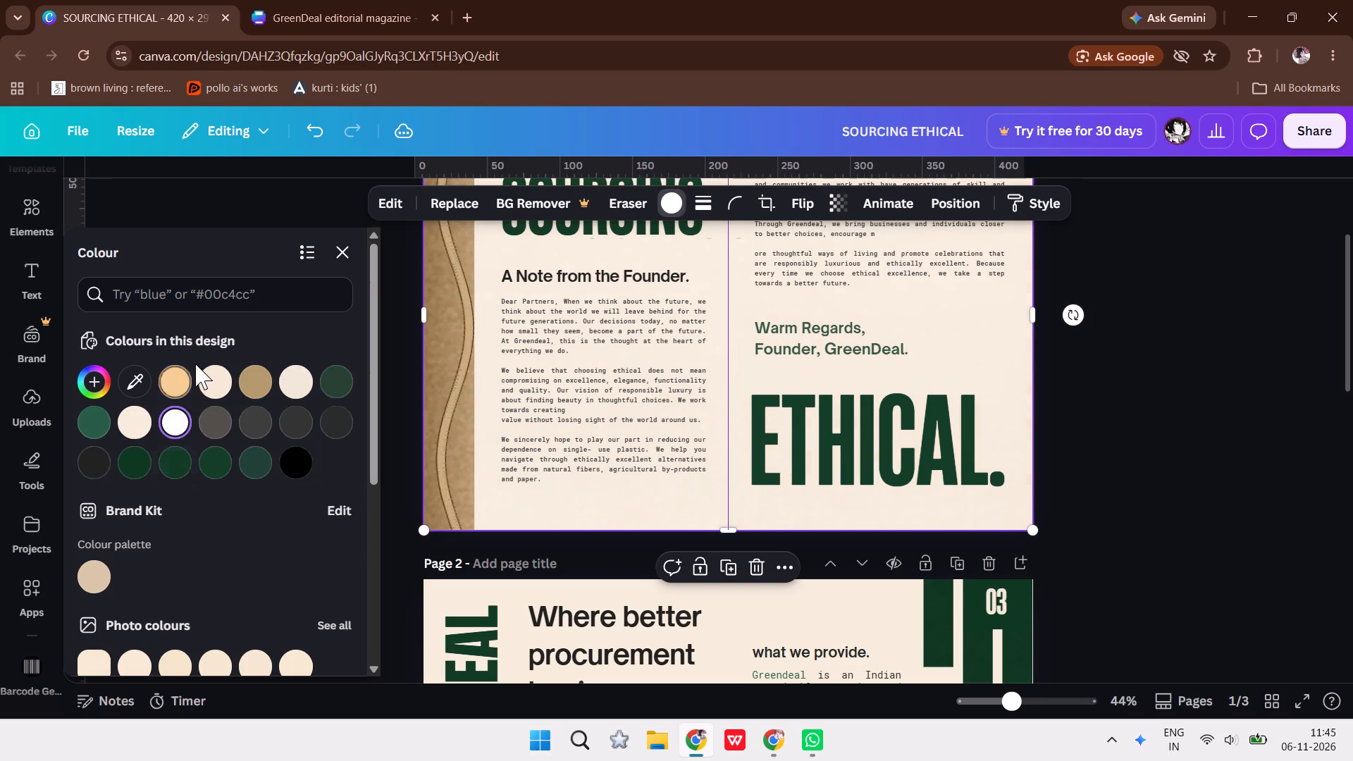
click(176, 380)
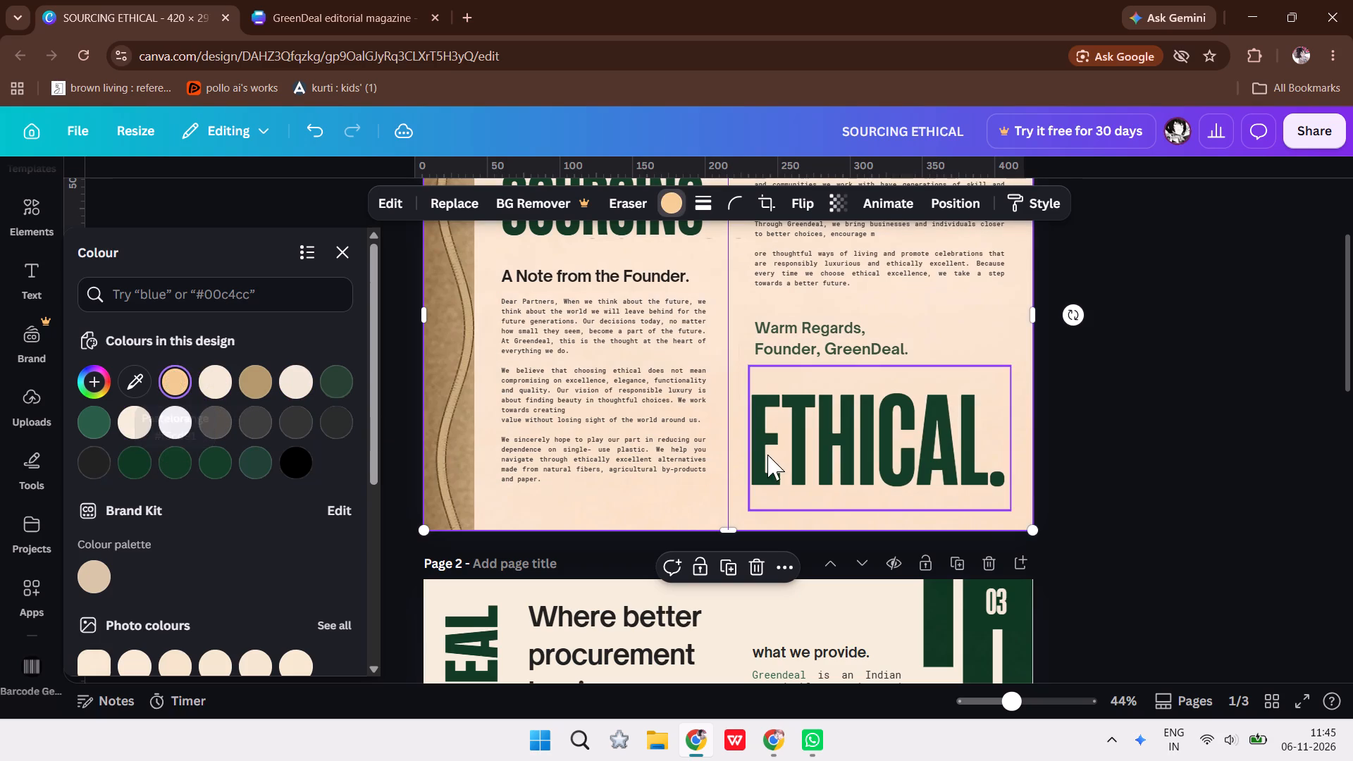
click(1234, 418)
click(1234, 418)
Enlarge page 1's SOURCING heading to font size 169 and centre it over the founder's letter column, clear of the subheading.
drag(1352, 295, 1352, 294)
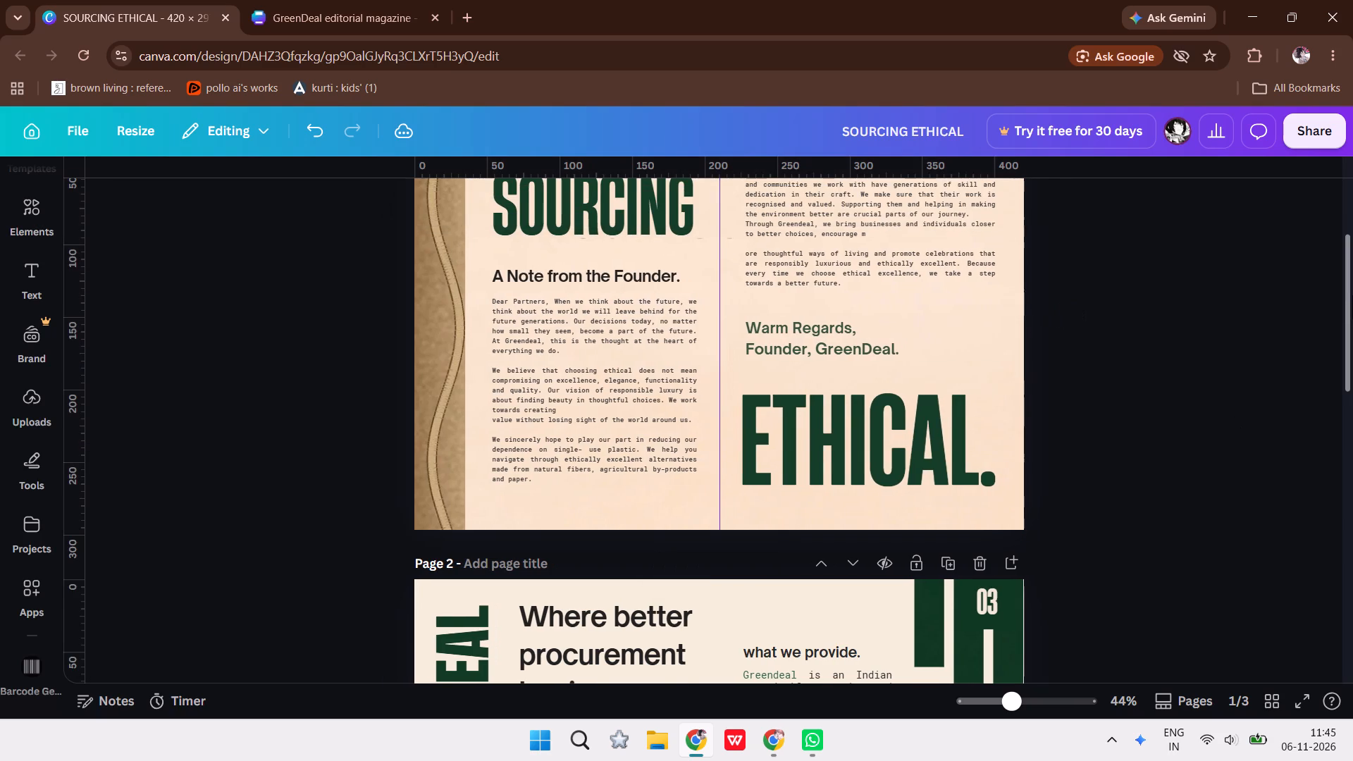
drag(1352, 294, 1349, 311)
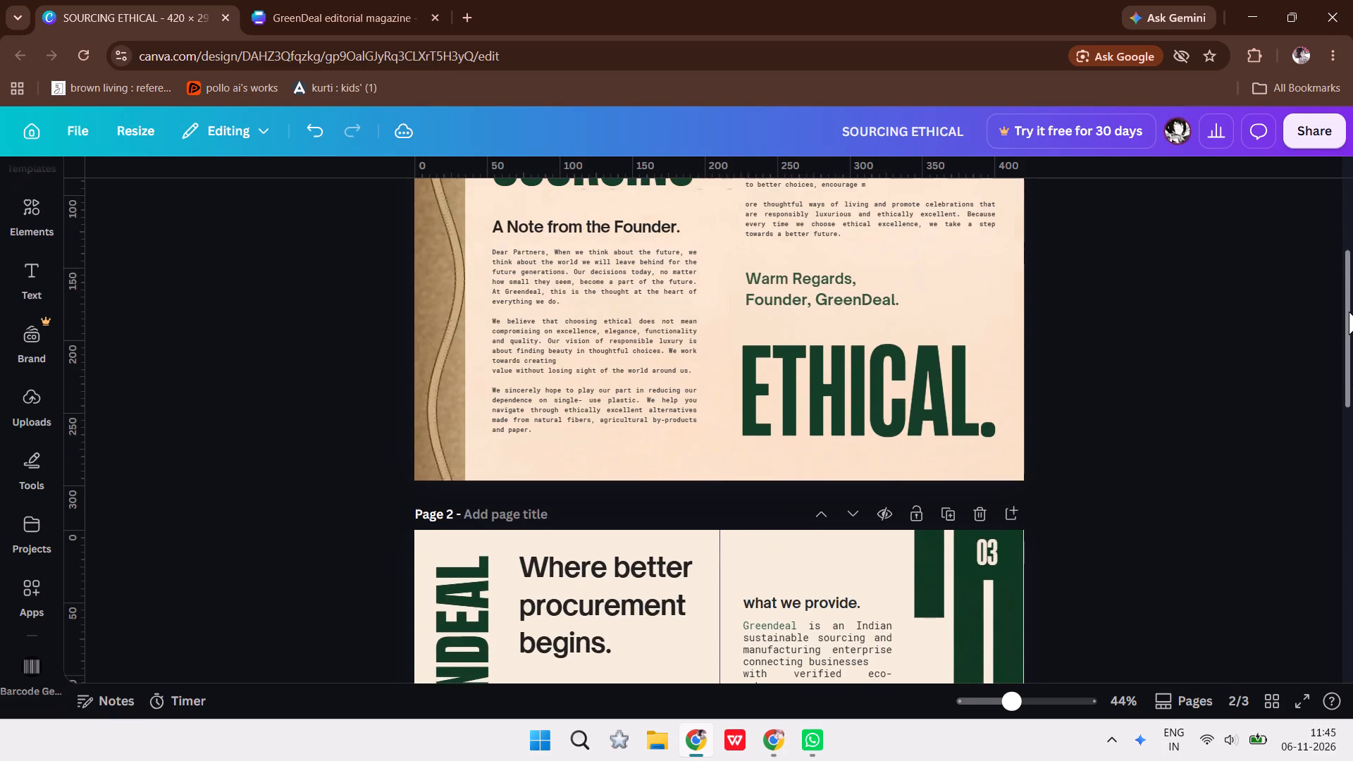
drag(1349, 311, 1338, 259)
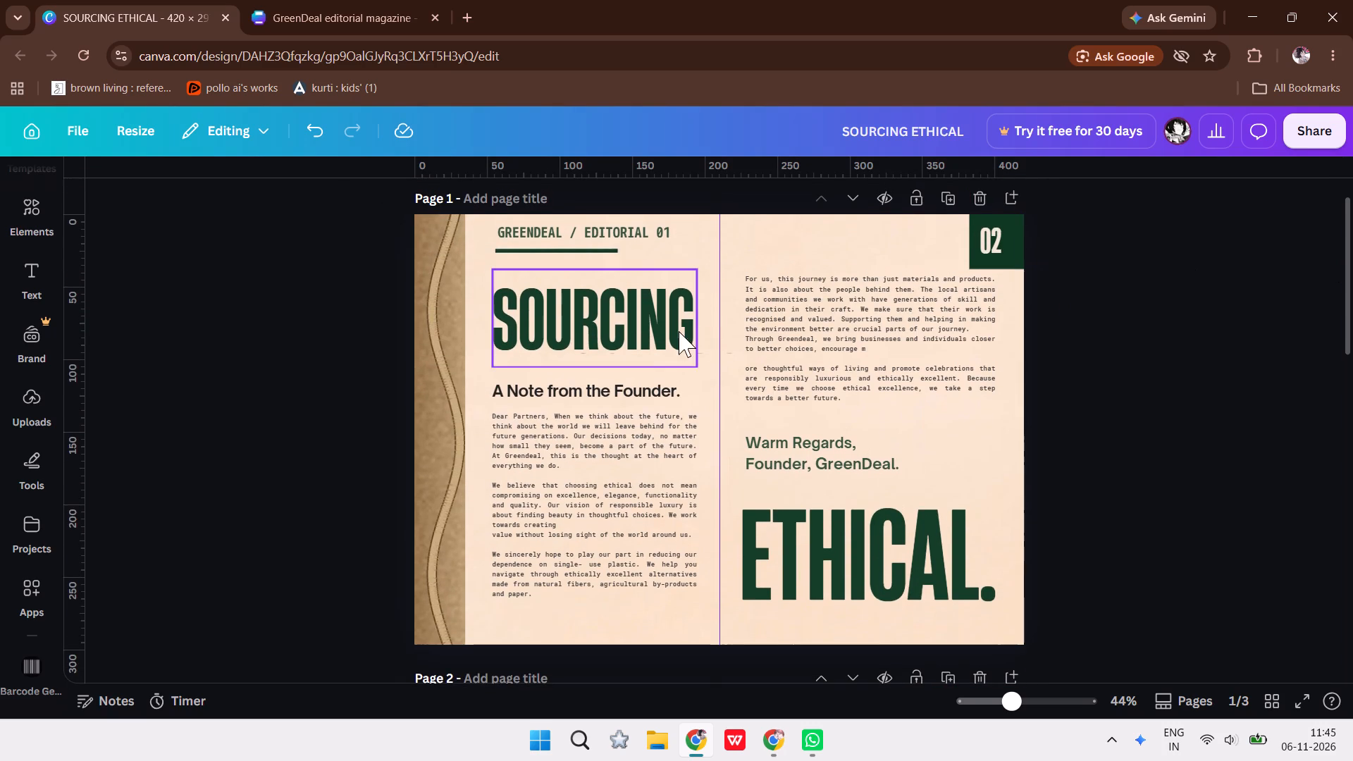
click(671, 333)
drag(695, 363, 700, 383)
drag(666, 329, 662, 337)
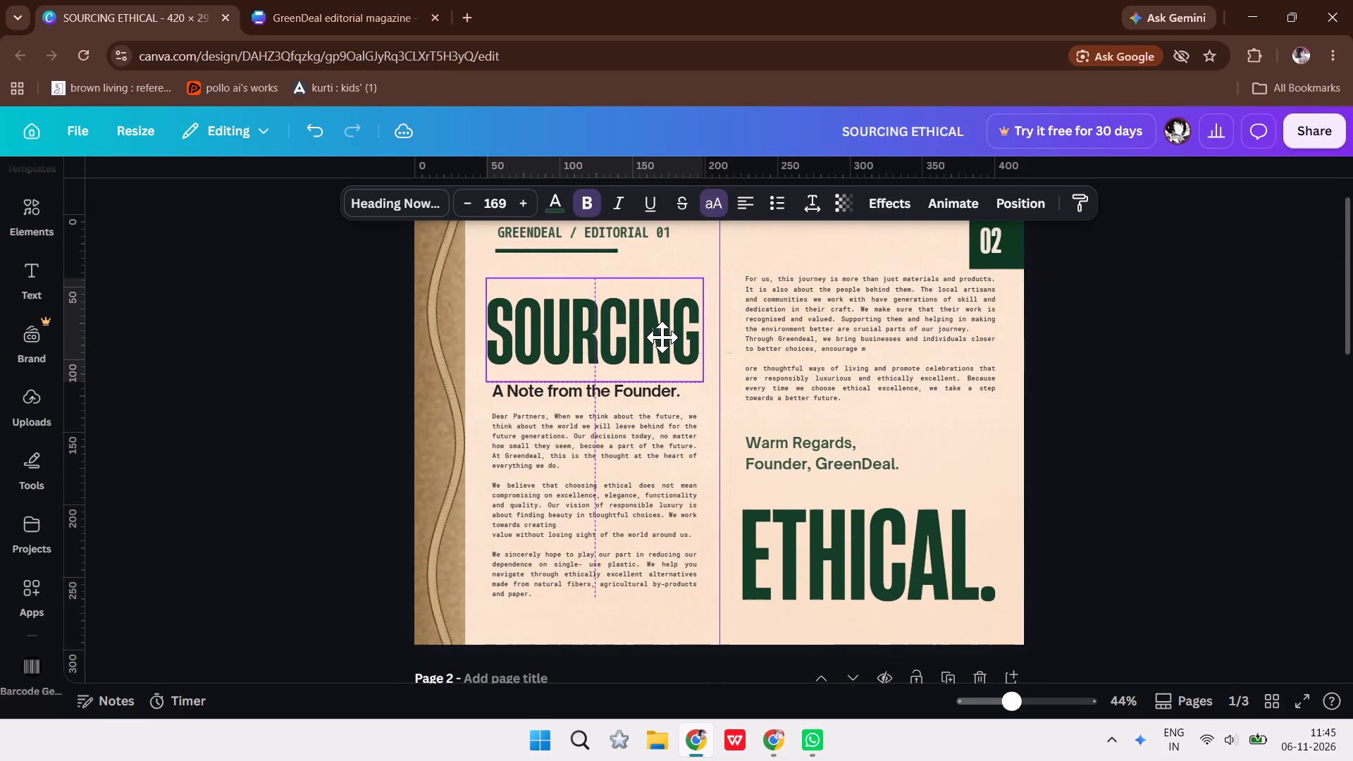
drag(662, 337, 662, 337)
key(Right)
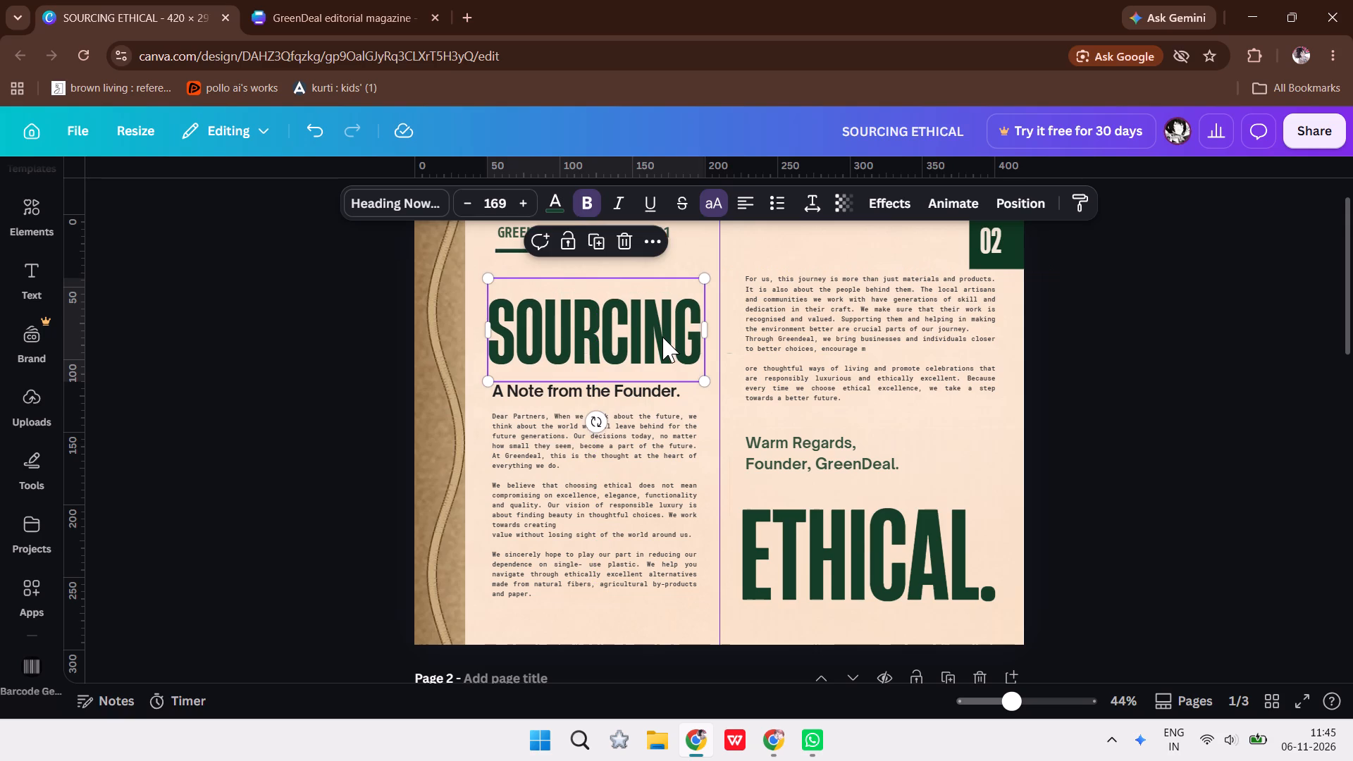
key(Up)
key(Up)
key(Up)
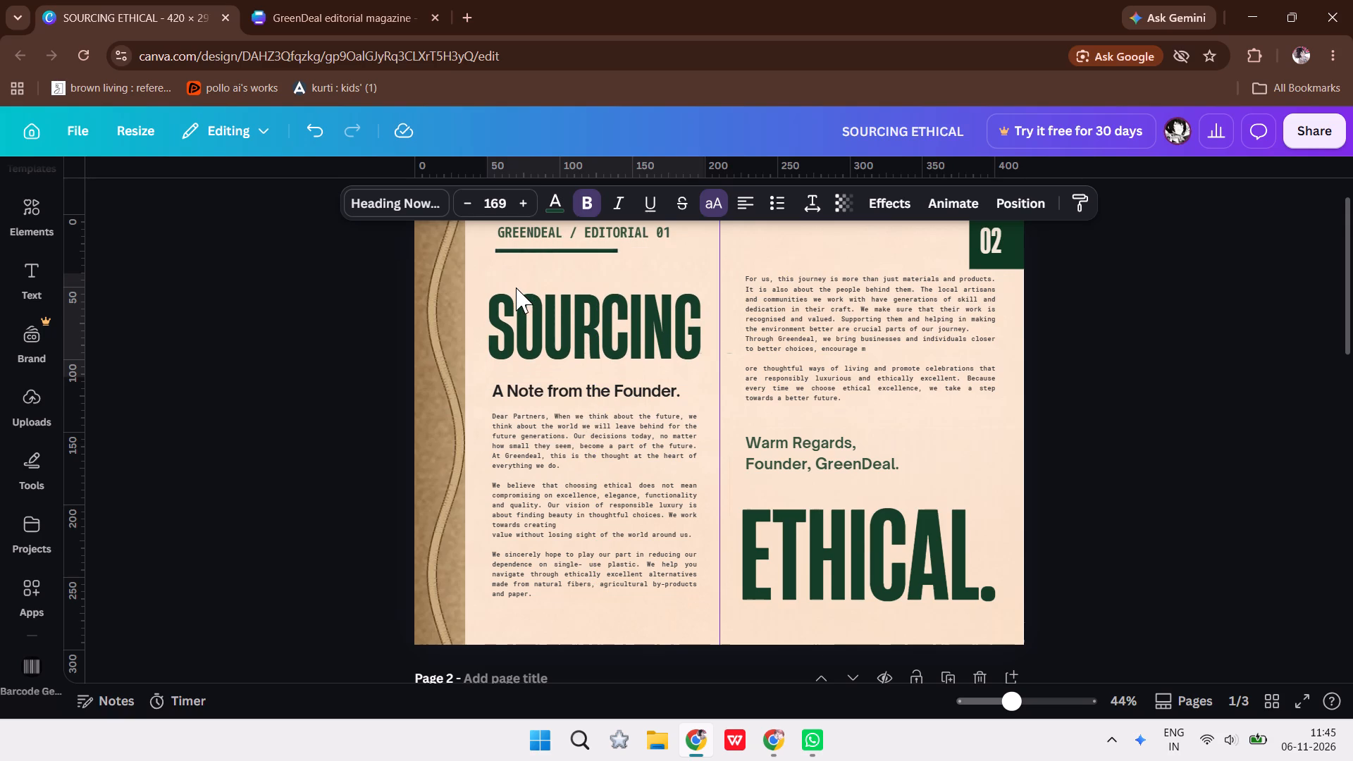
Enlarge the SOURCING heading to font size 176 and nudge it toward the spine and slightly upward.
drag(486, 273, 482, 259)
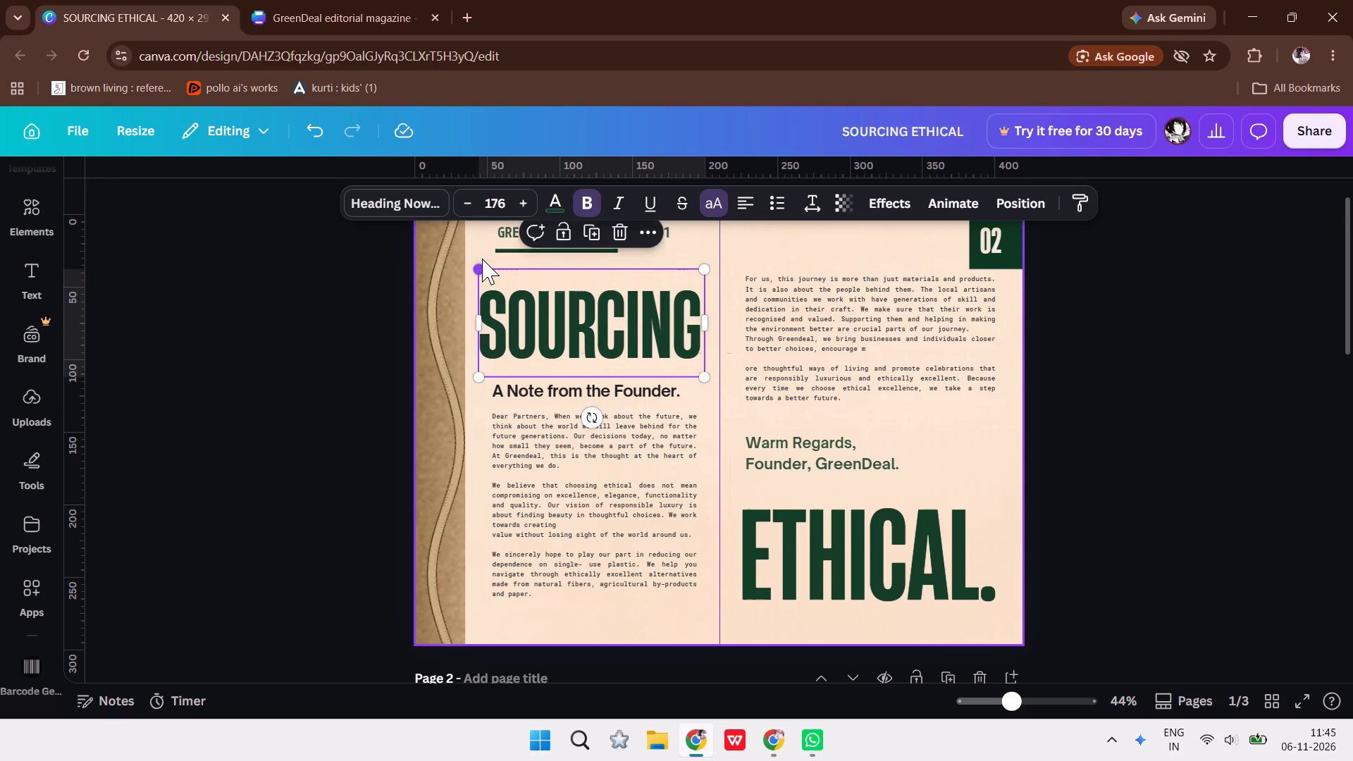
key(Right)
key(Right)
key(Right)
key(Up)
key(Up)
key(Up)
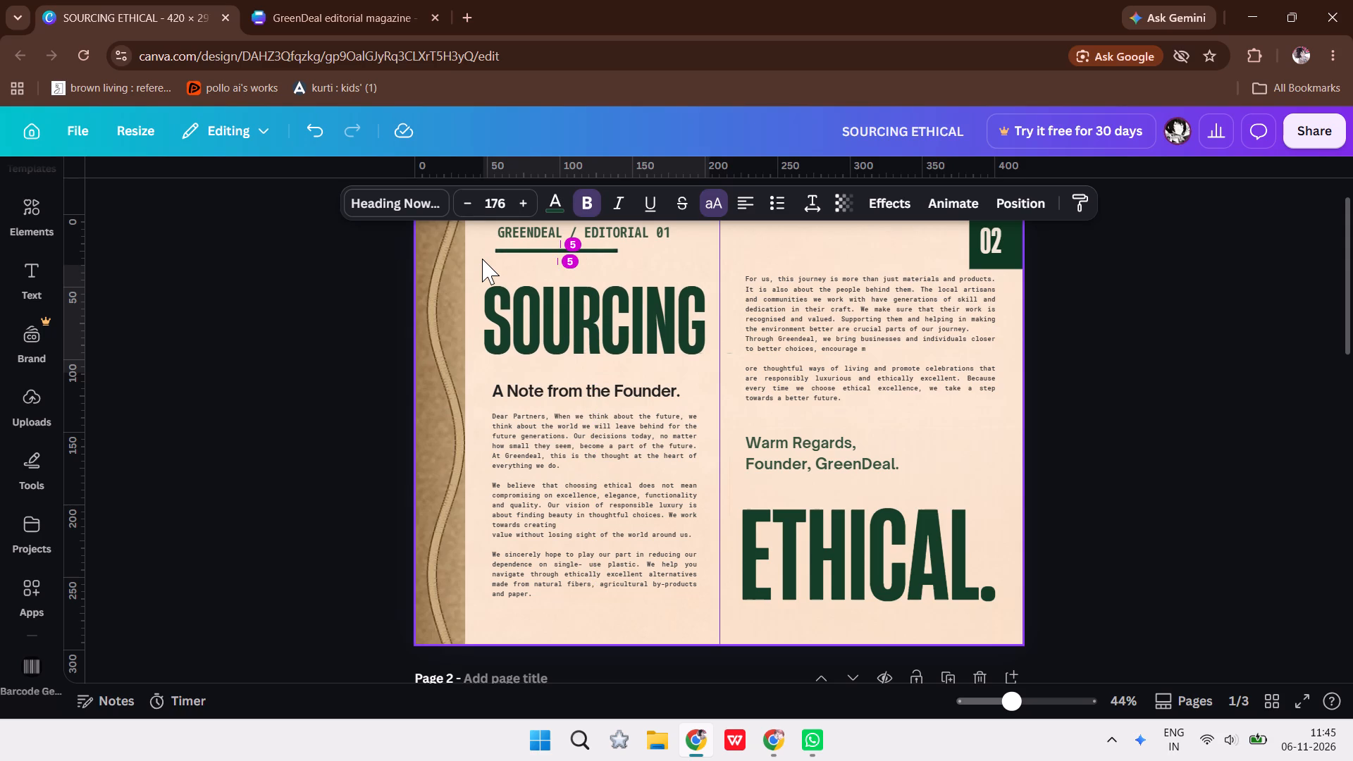
key(Up)
Fine-tune the SOURCING heading's vertical position, settling it close below the green line under GREENDEAL / EDITORIAL 01, and deselect it.
key(Down)
key(Down)
key(Down)
key(Down)
key(Down)
key(Down)
key(Down)
key(Down)
key(Down)
key(Down)
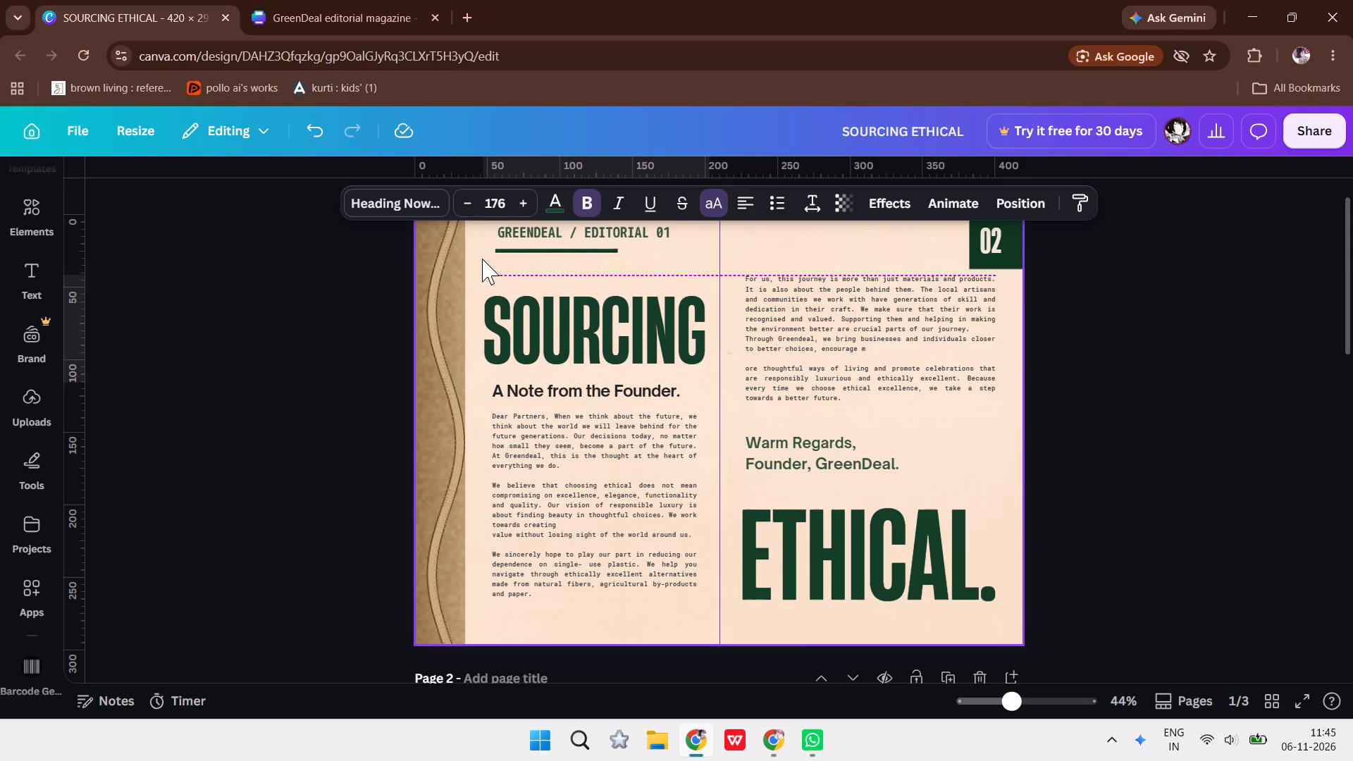
key(Up)
key(Up)
key(Up)
key(Up)
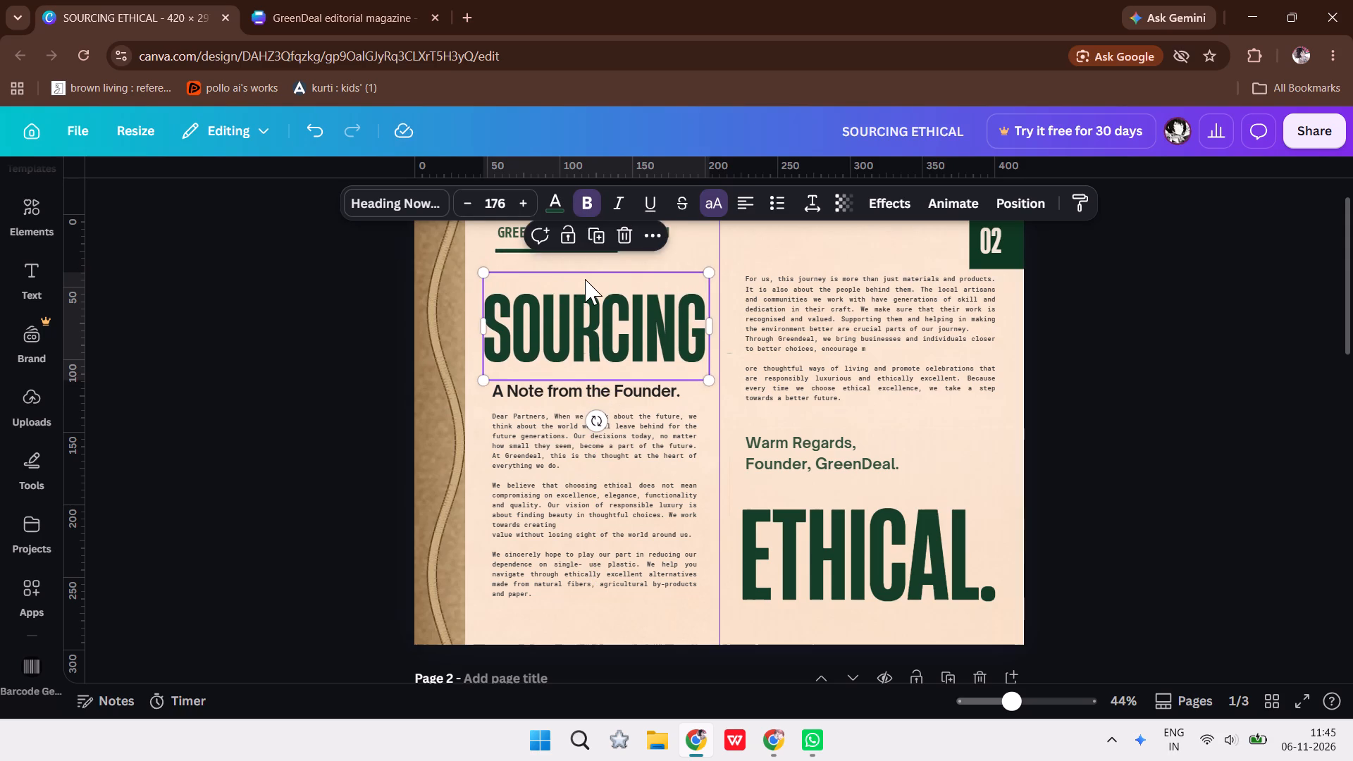
key(Up)
key(Up)
key(Up)
key(Up)
key(Up)
key(Up)
key(Up)
key(Up)
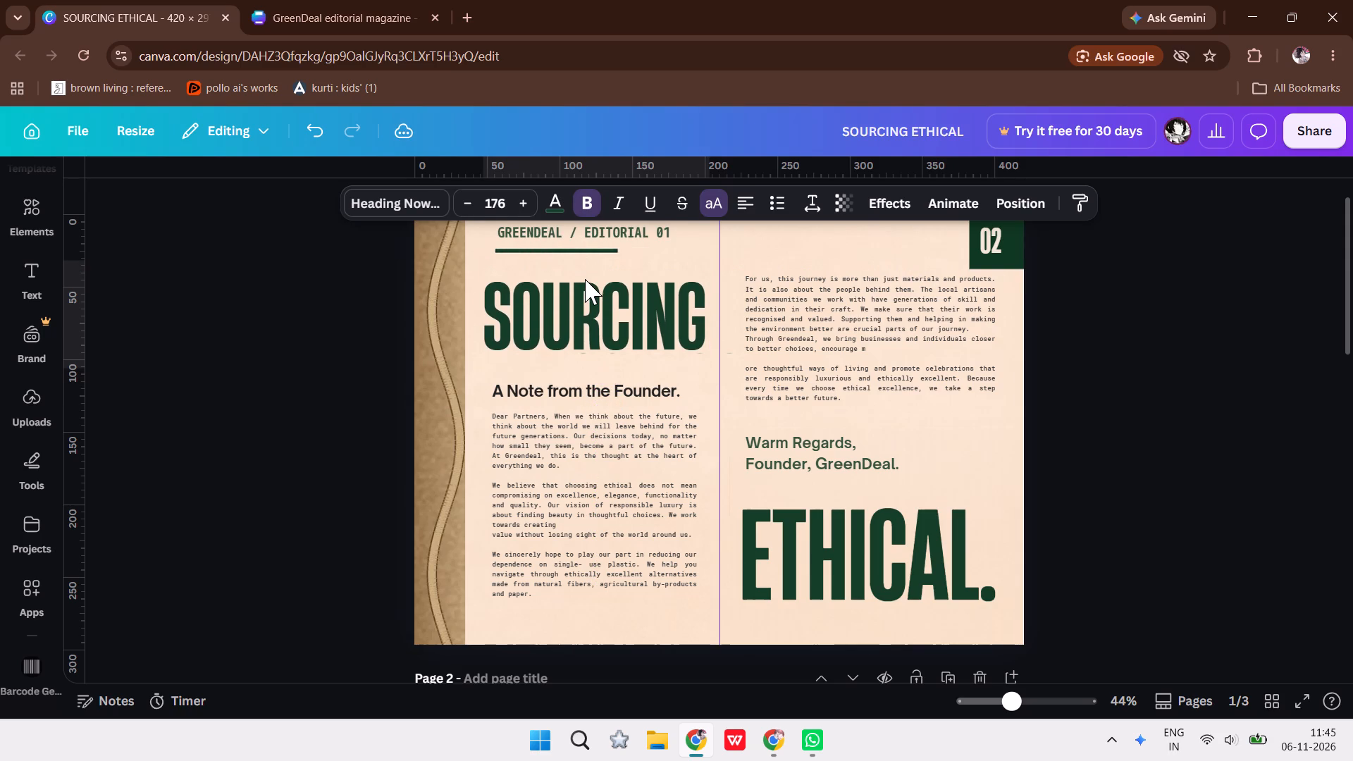
key(Up)
key(Up)
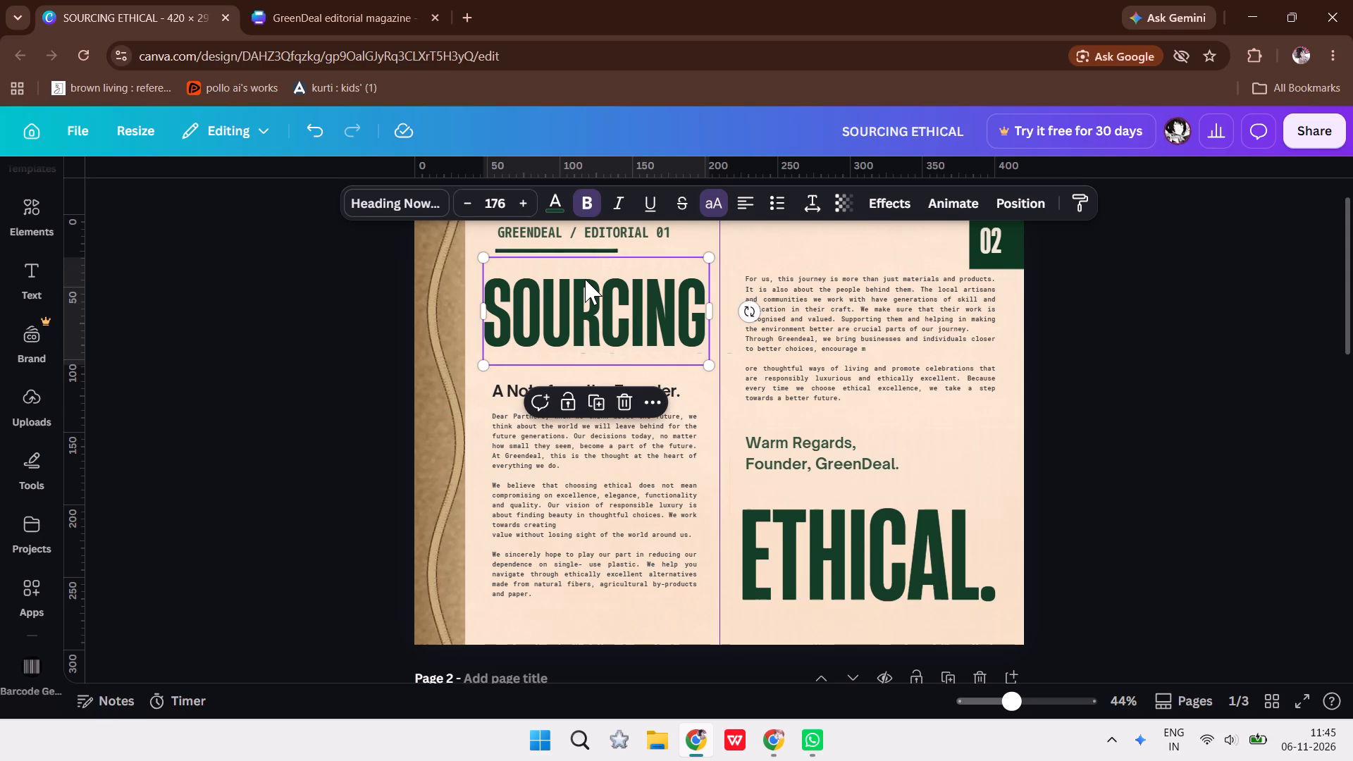
key(Up)
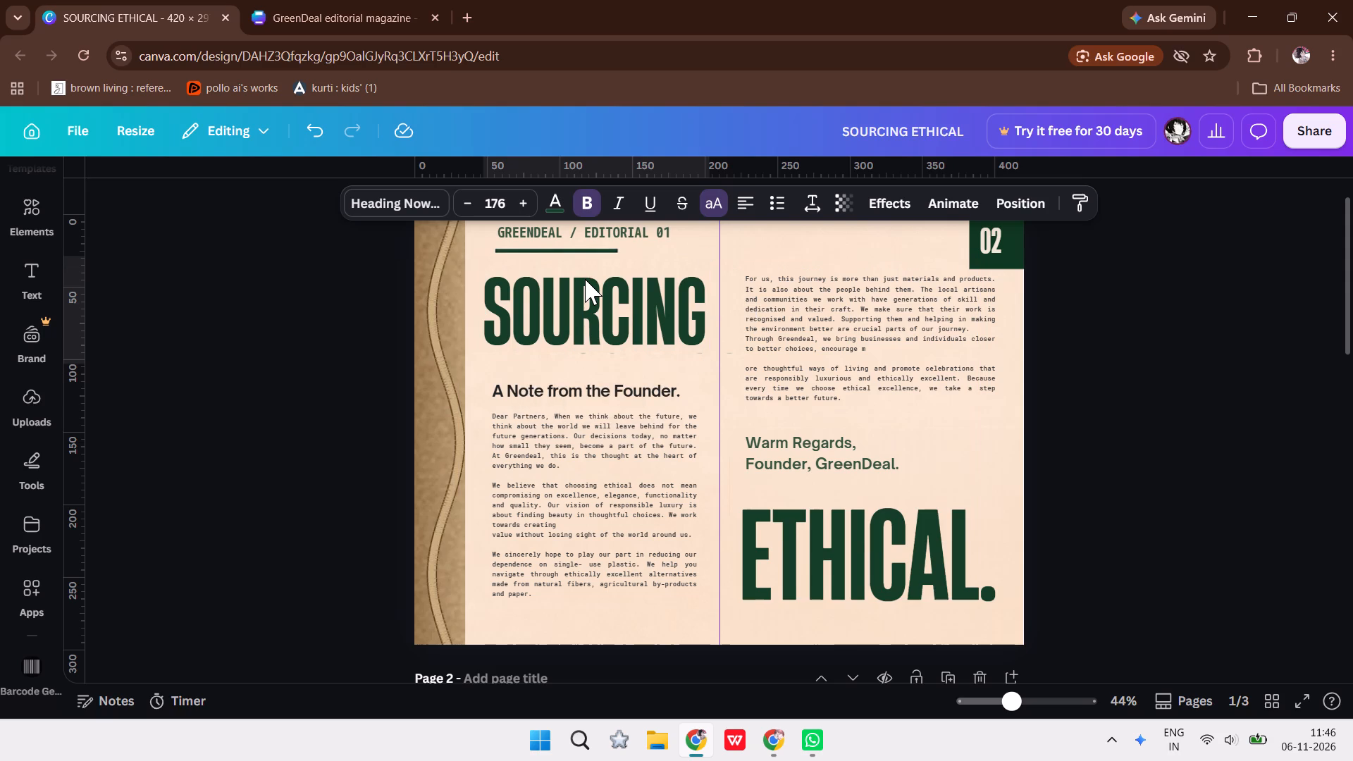
key(Up)
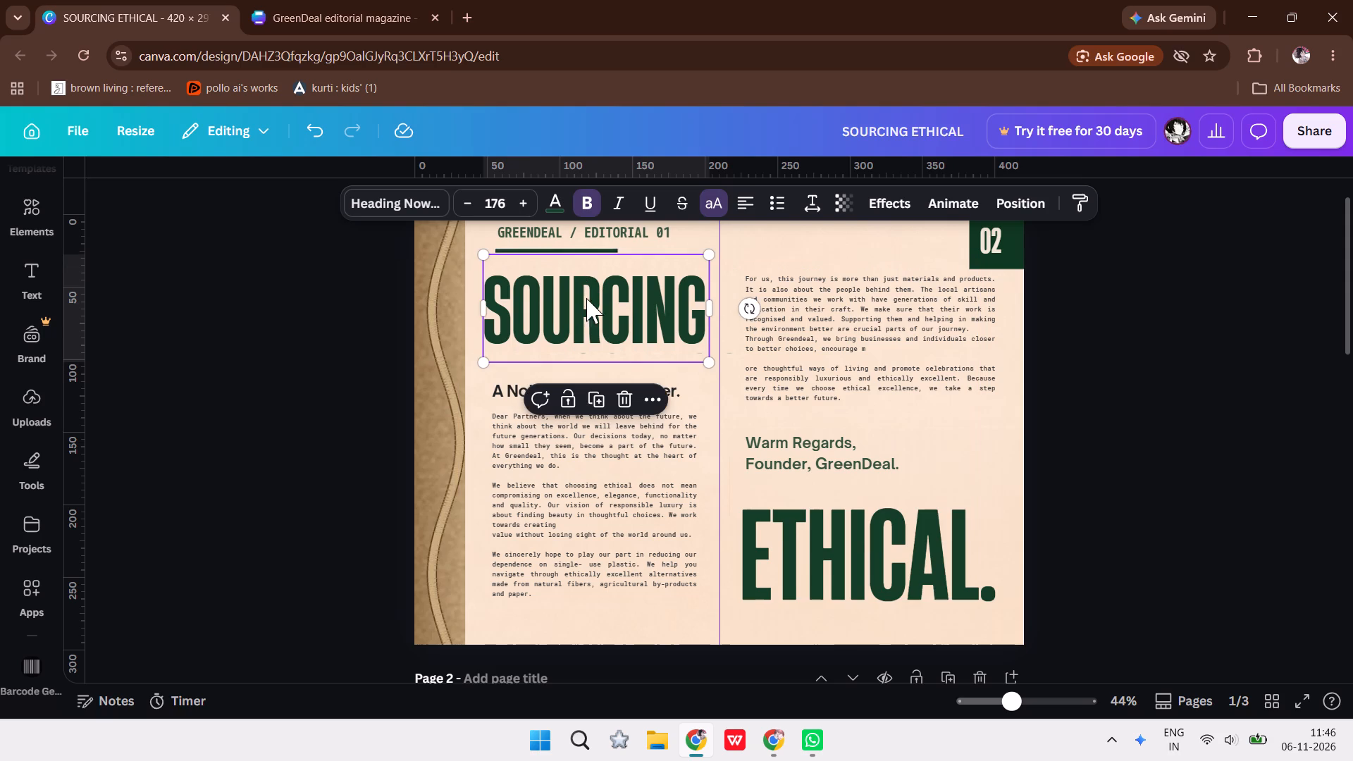
click(1235, 447)
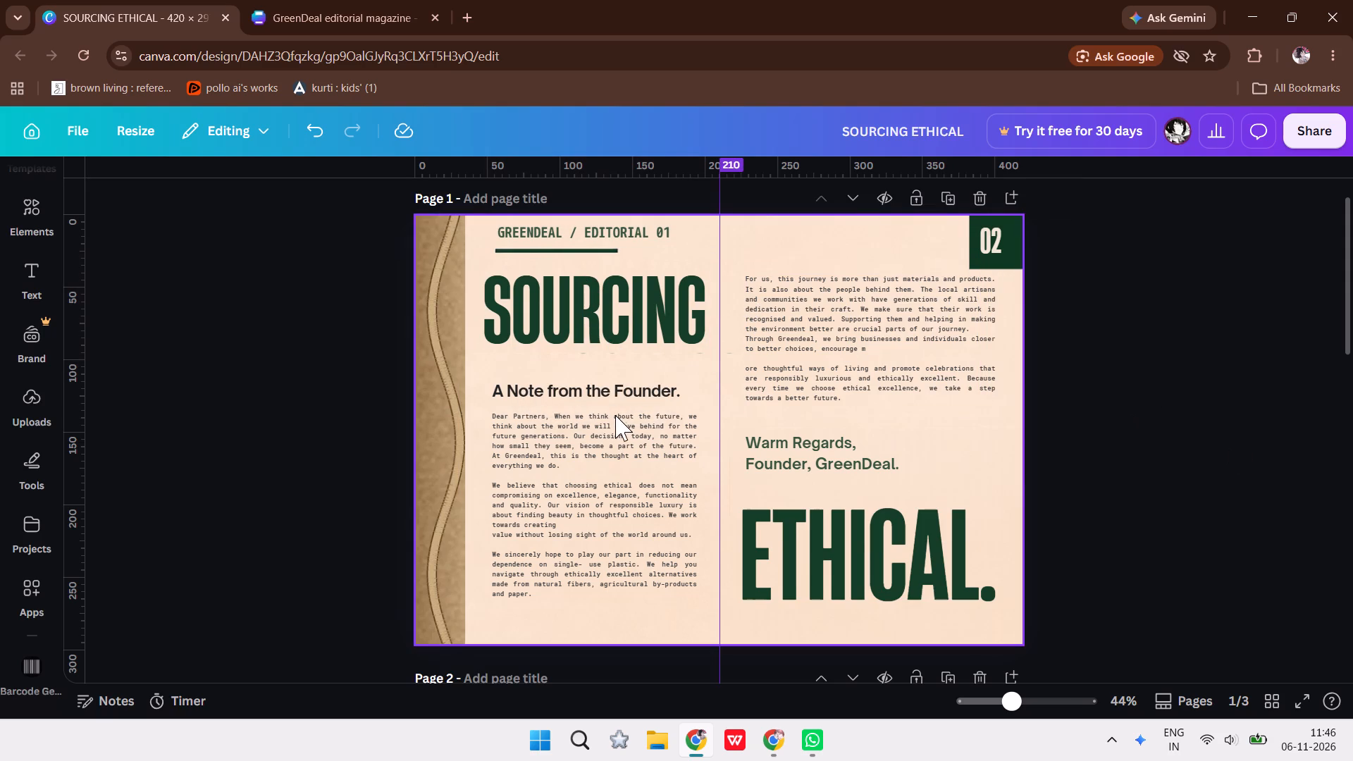
Nudge the "A Note from the Founder." subheading slightly up toward the SOURCING heading.
click(606, 396)
key(Up)
key(Up)
key(Up)
key(Up)
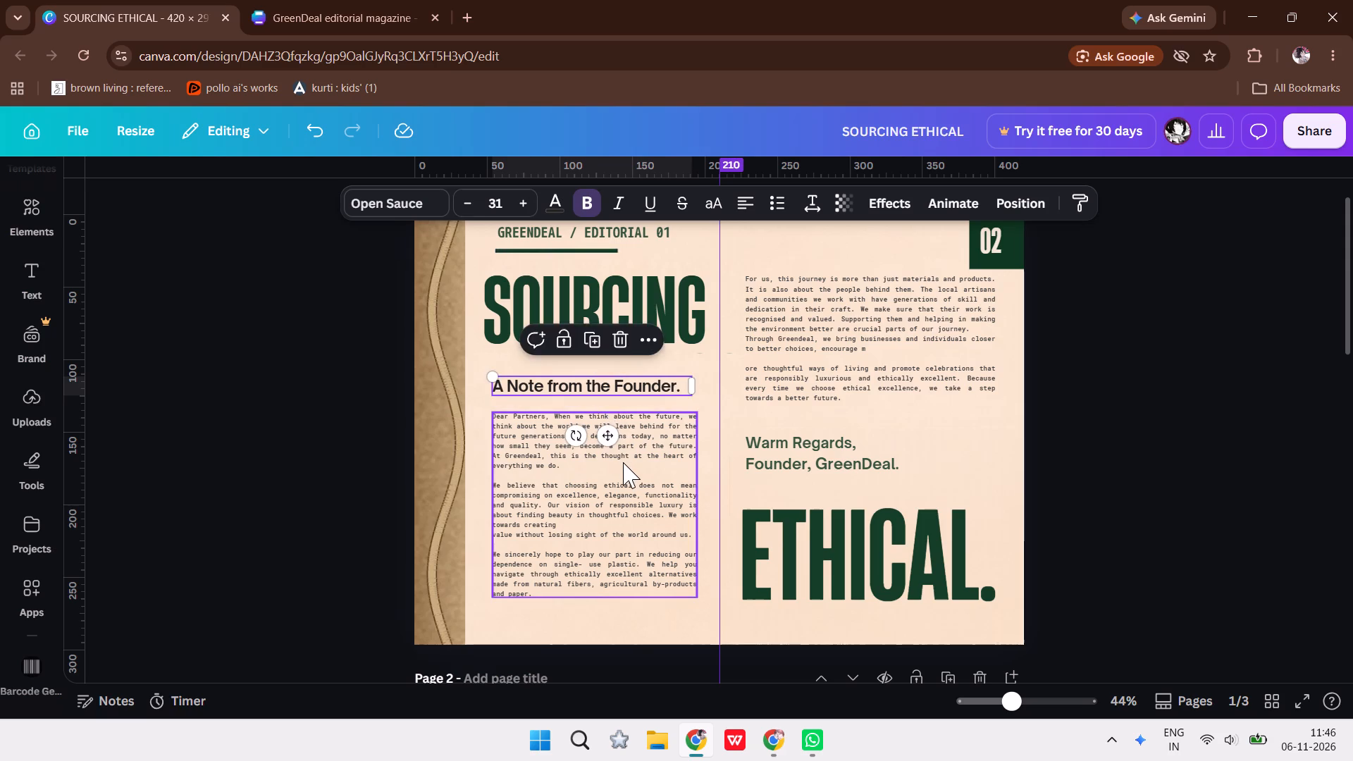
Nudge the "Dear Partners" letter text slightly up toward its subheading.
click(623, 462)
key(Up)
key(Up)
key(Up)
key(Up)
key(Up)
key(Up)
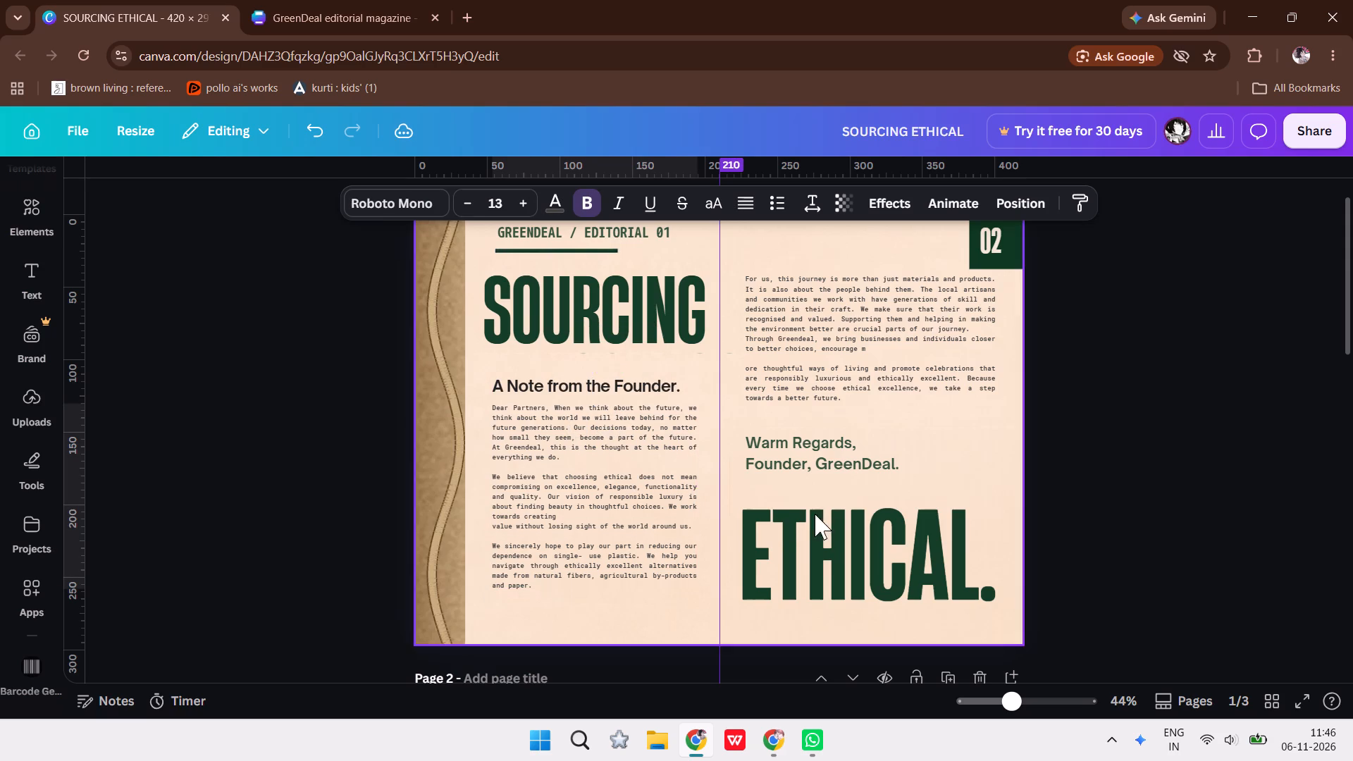
Nudge the ETHICAL. heading on page 1 slightly up toward the "Warm Regards" sign-off.
click(844, 524)
key(Up)
key(Up)
key(Up)
key(Up)
key(Up)
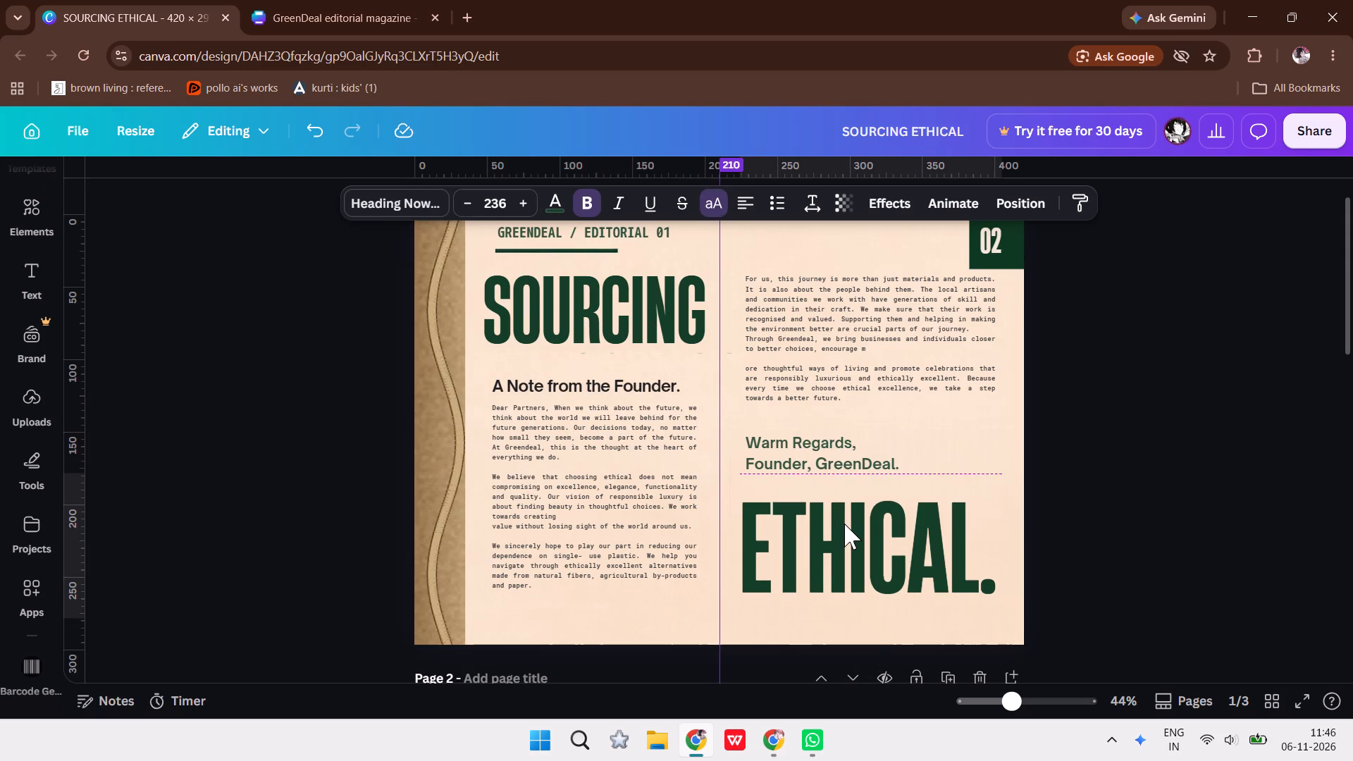
Nudge the "Dear Partners" letter text down to leave a wider gap beneath "A Note from the Founder.".
click(648, 535)
key(Down)
key(Down)
key(Down)
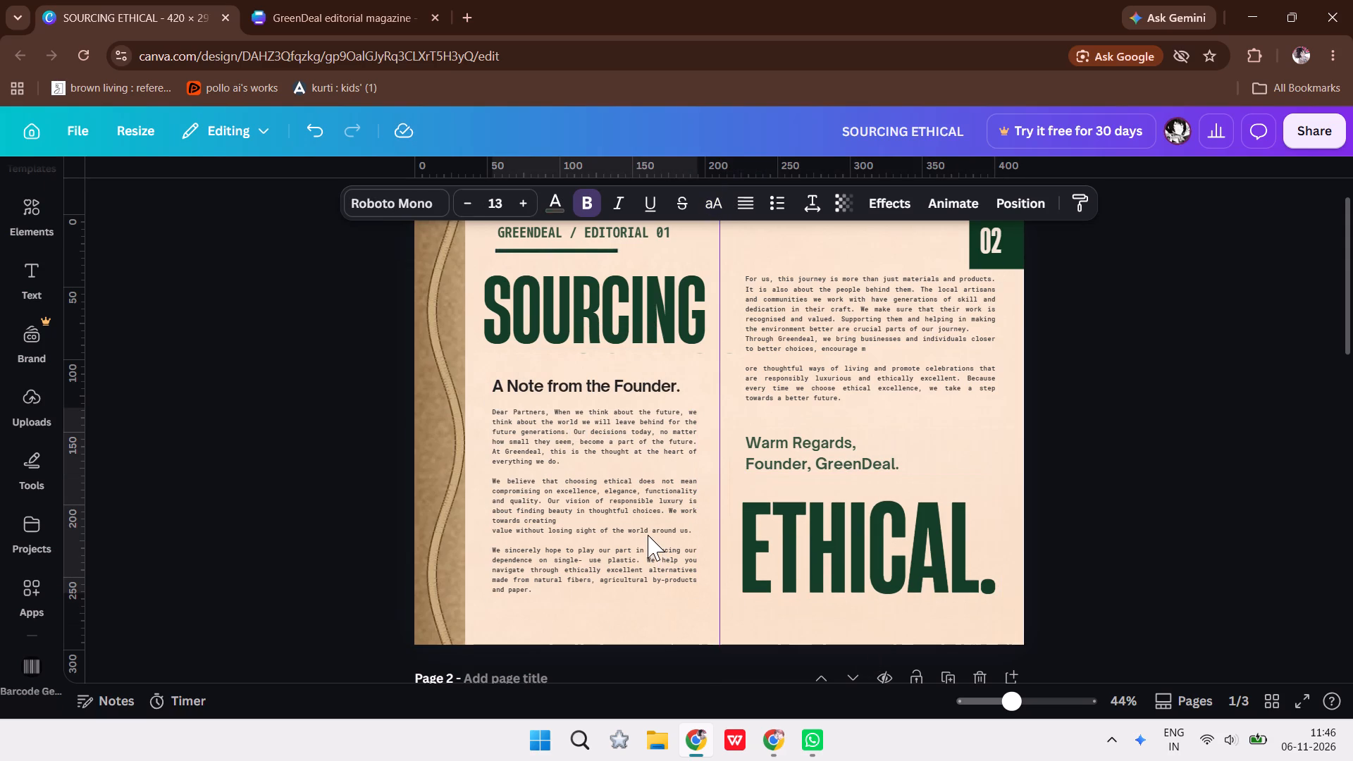
key(Down)
key(Down)
key(Down)
key(Down)
key(Down)
key(Down)
key(Up)
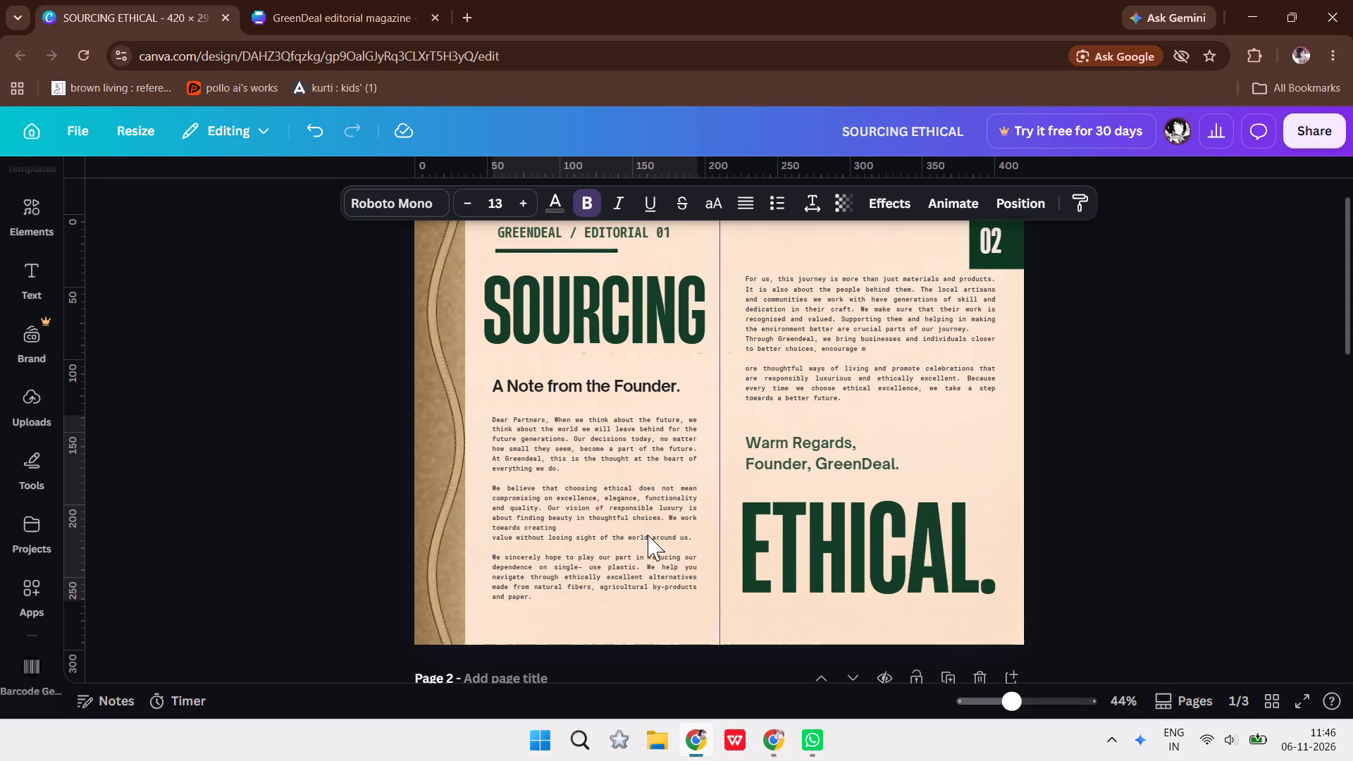
key(Down)
key(Down)
key(Down)
key(Down)
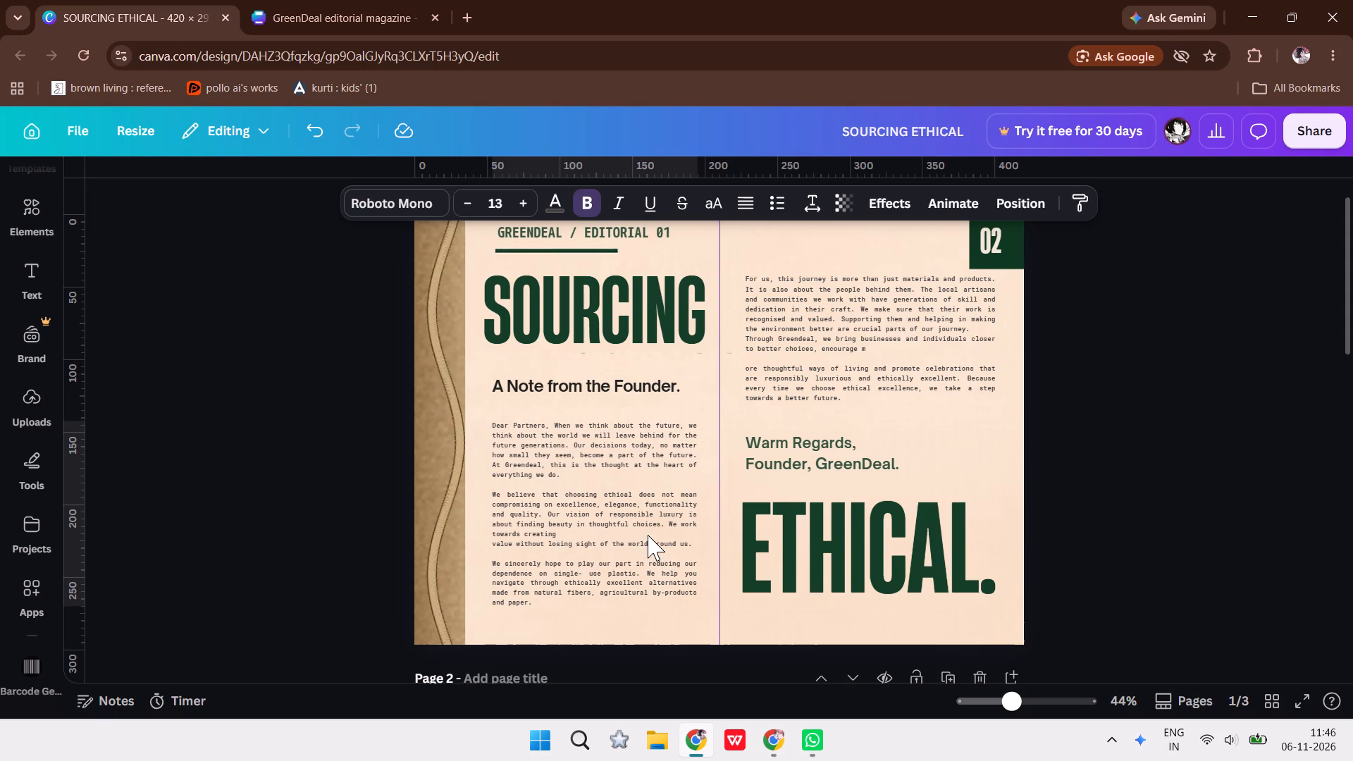
Nudge the "A Note from the Founder." subheading down, closer to the "Dear Partners" letter text.
click(498, 389)
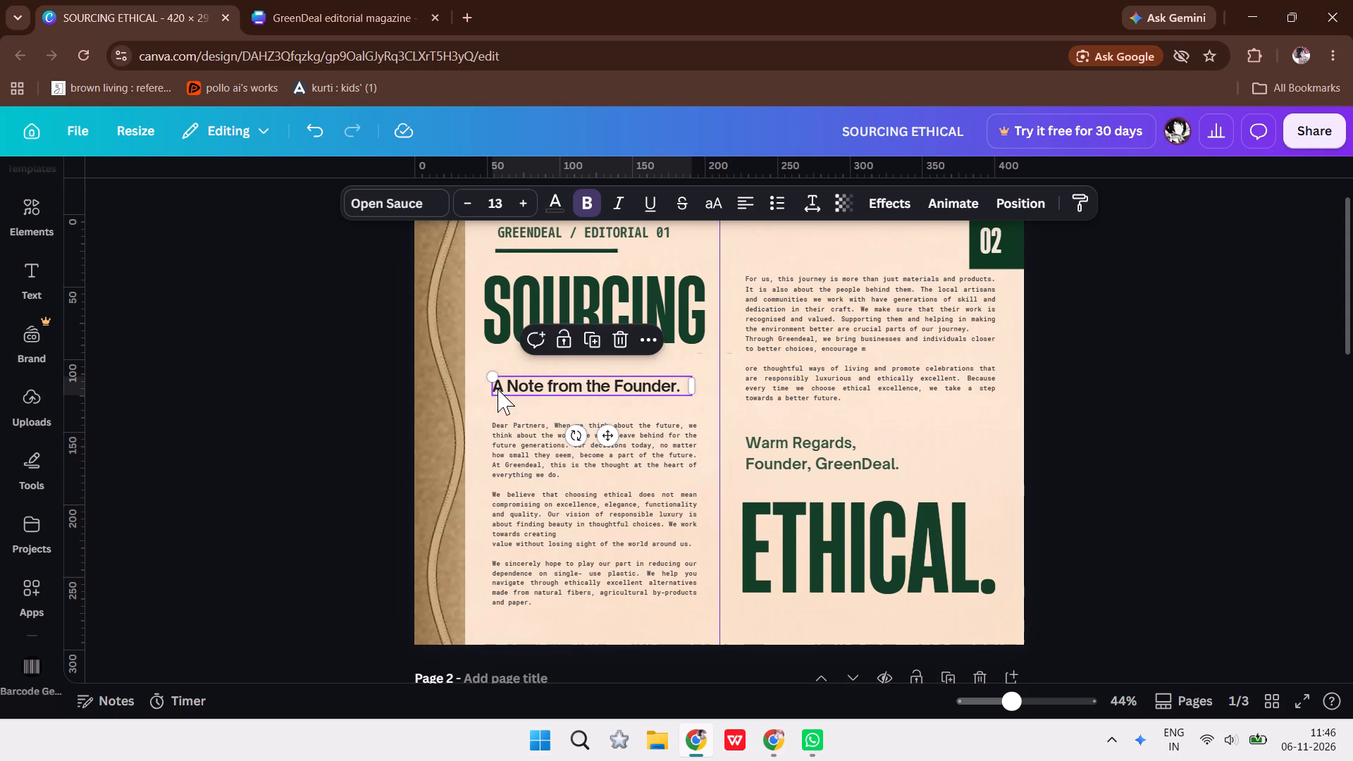
key(Down)
key(Down)
key(Down)
key(Down)
key(Down)
key(Down)
key(Down)
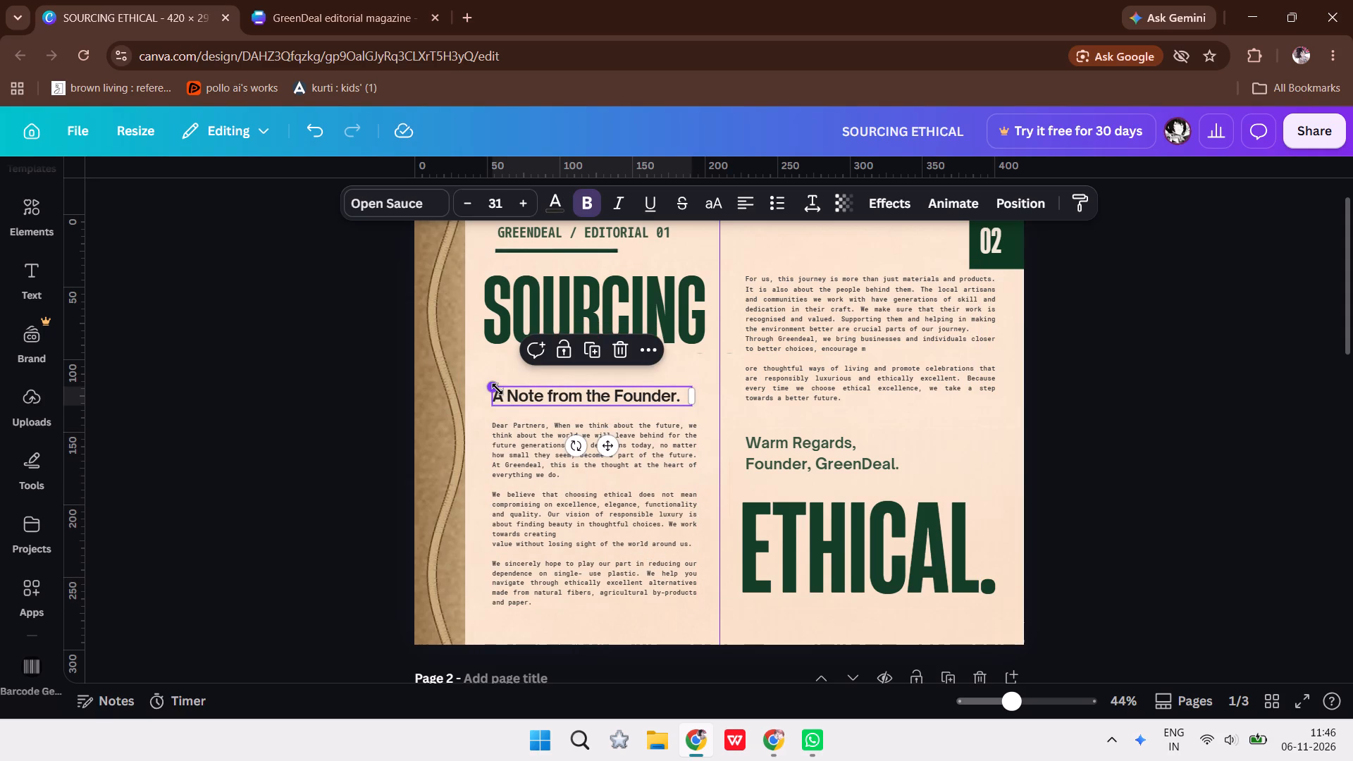
Resize the SOURCING heading to font size 173 and shift it so its left edge lines up with the text column.
click(548, 316)
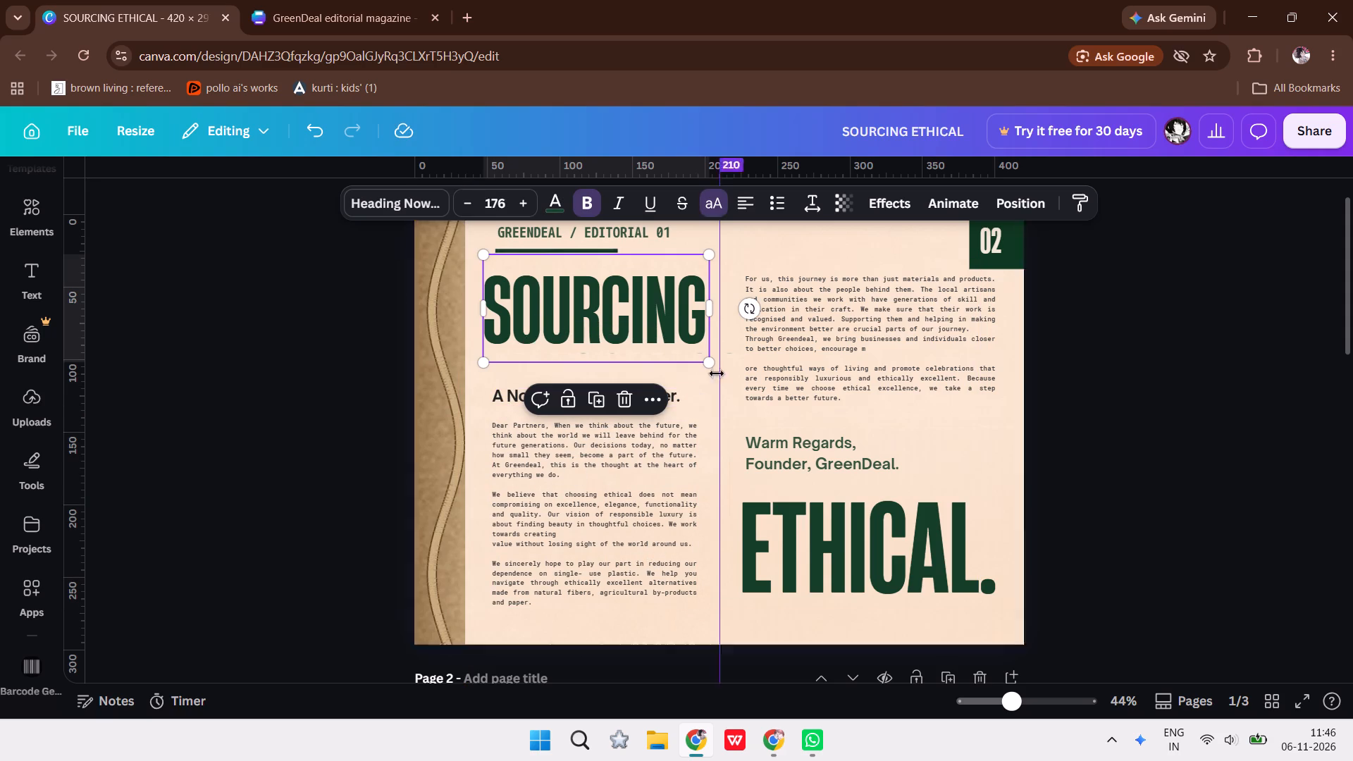
drag(712, 363, 756, 402)
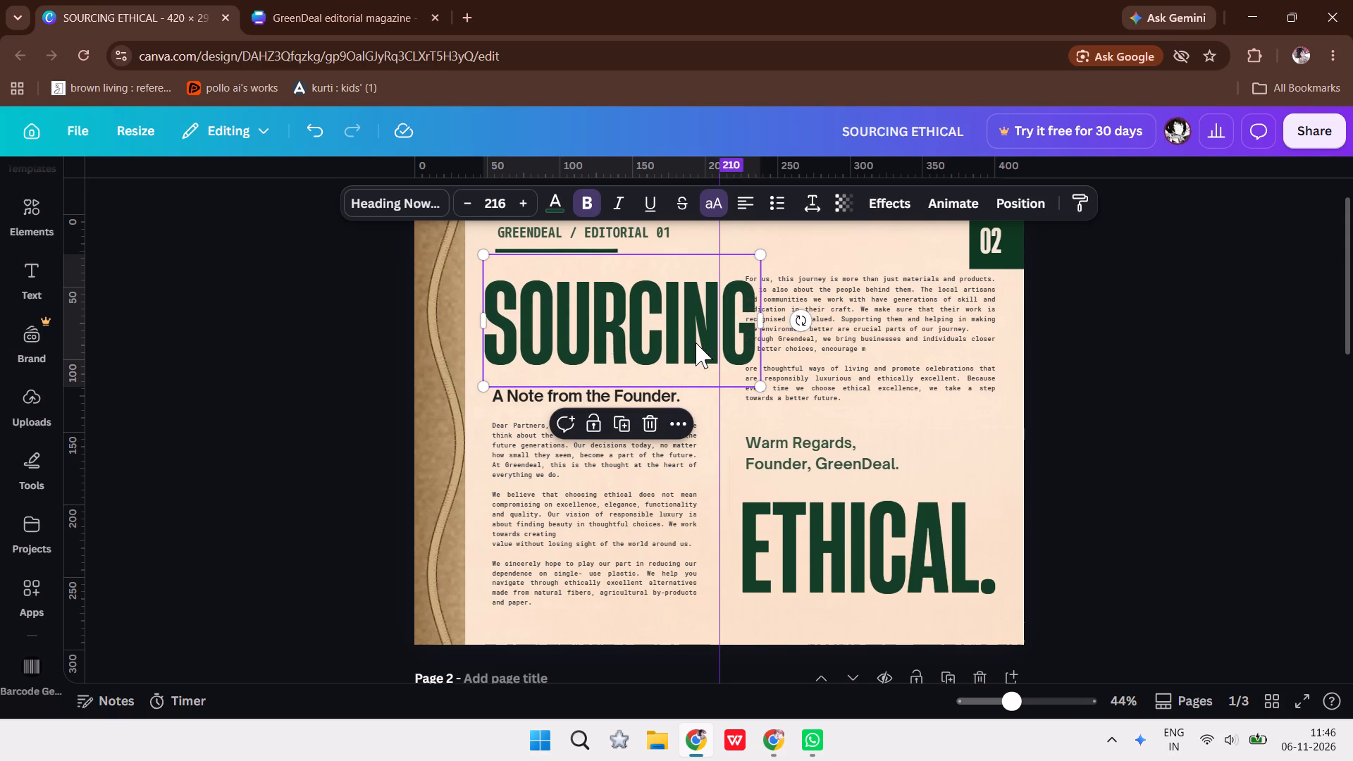
drag(696, 342, 681, 342)
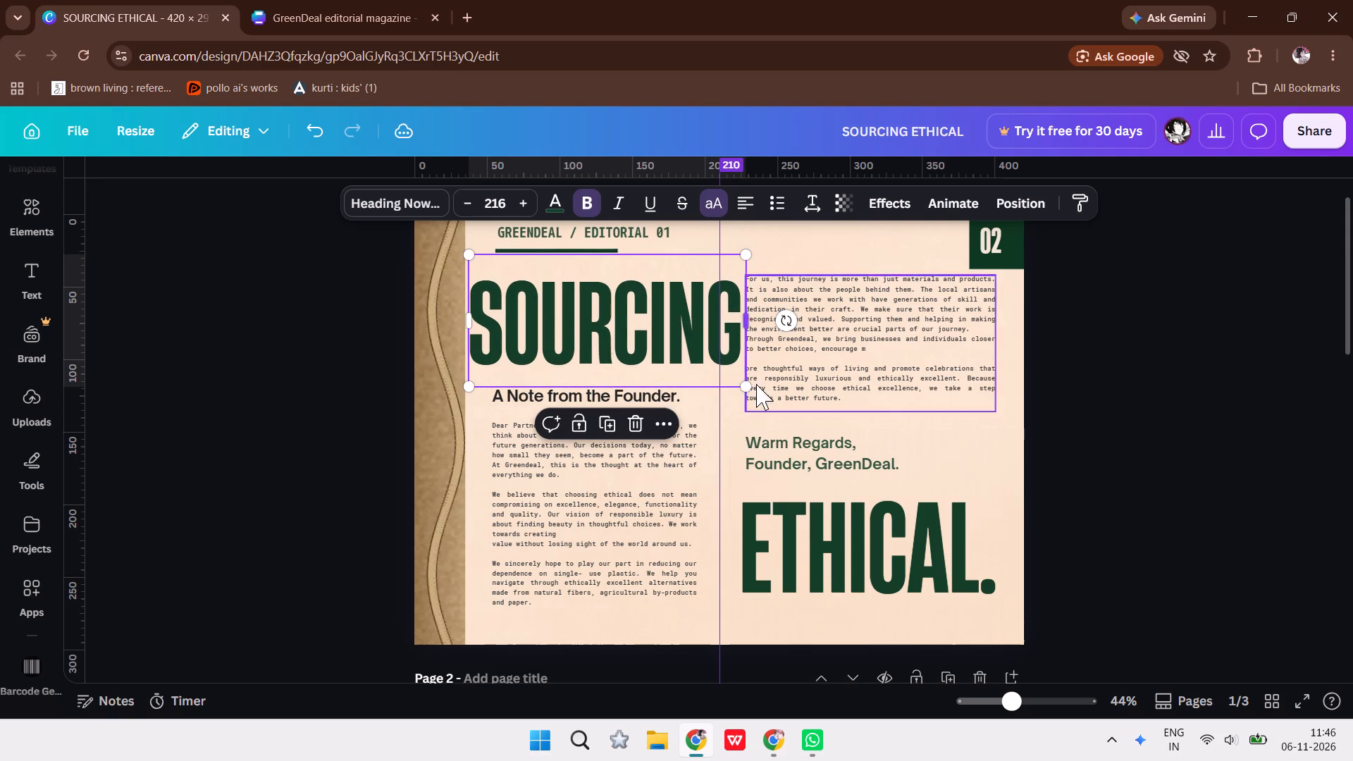
drag(745, 387, 712, 356)
drag(650, 328, 650, 328)
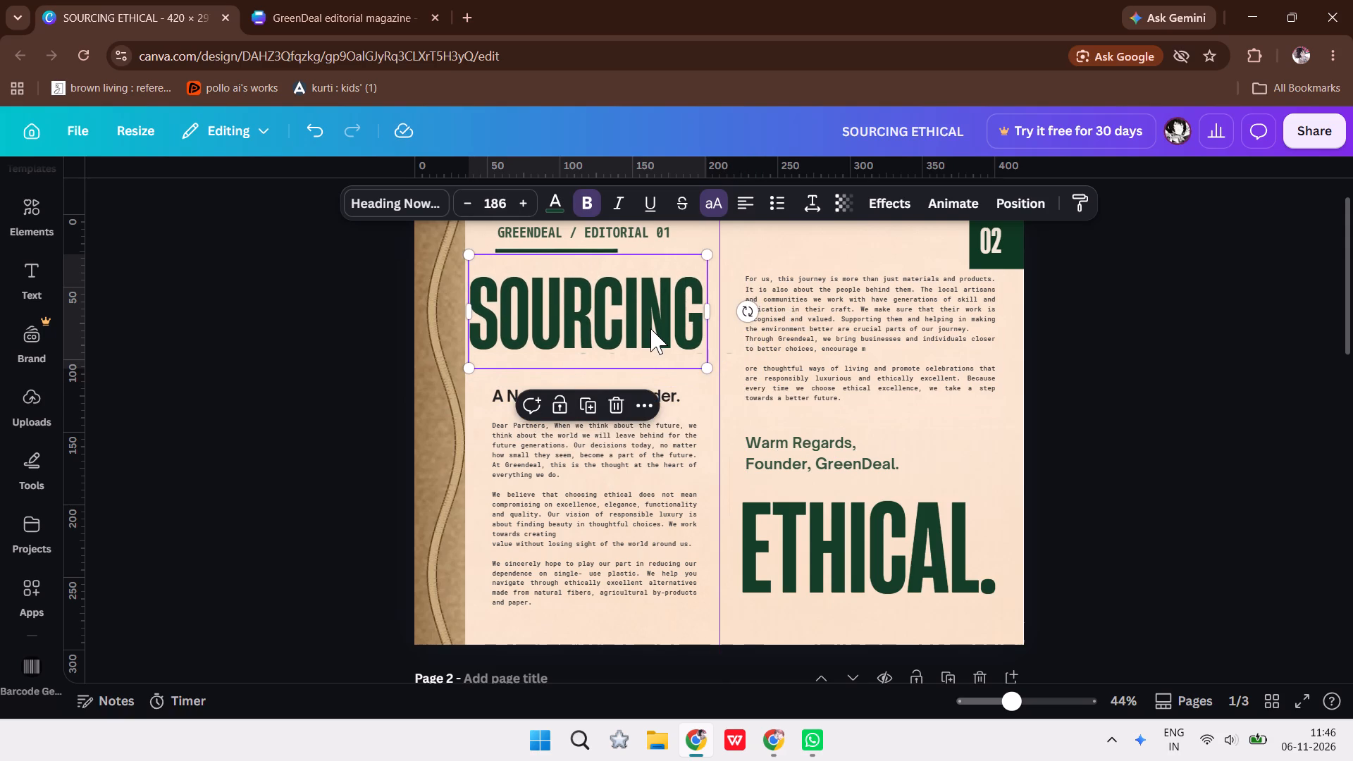
drag(650, 328, 655, 335)
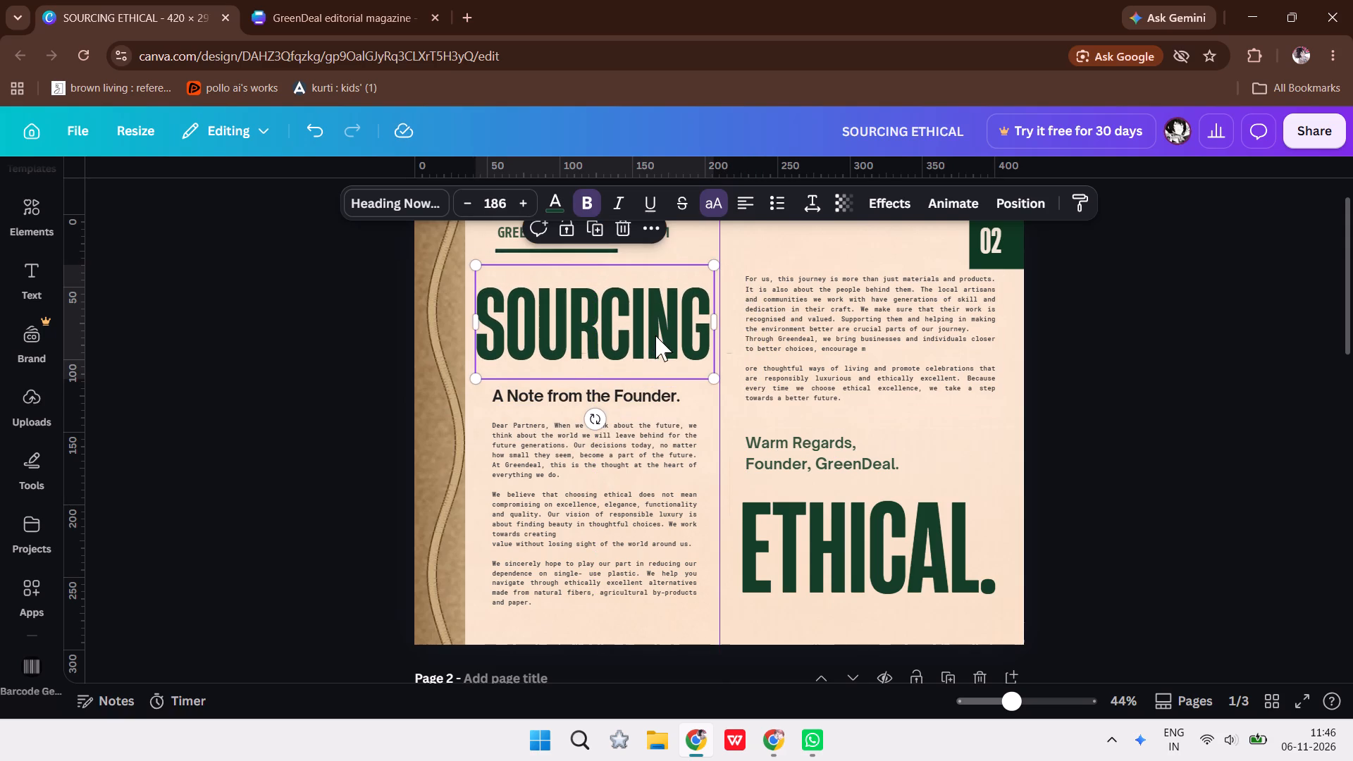
drag(709, 380, 703, 371)
drag(708, 378, 702, 373)
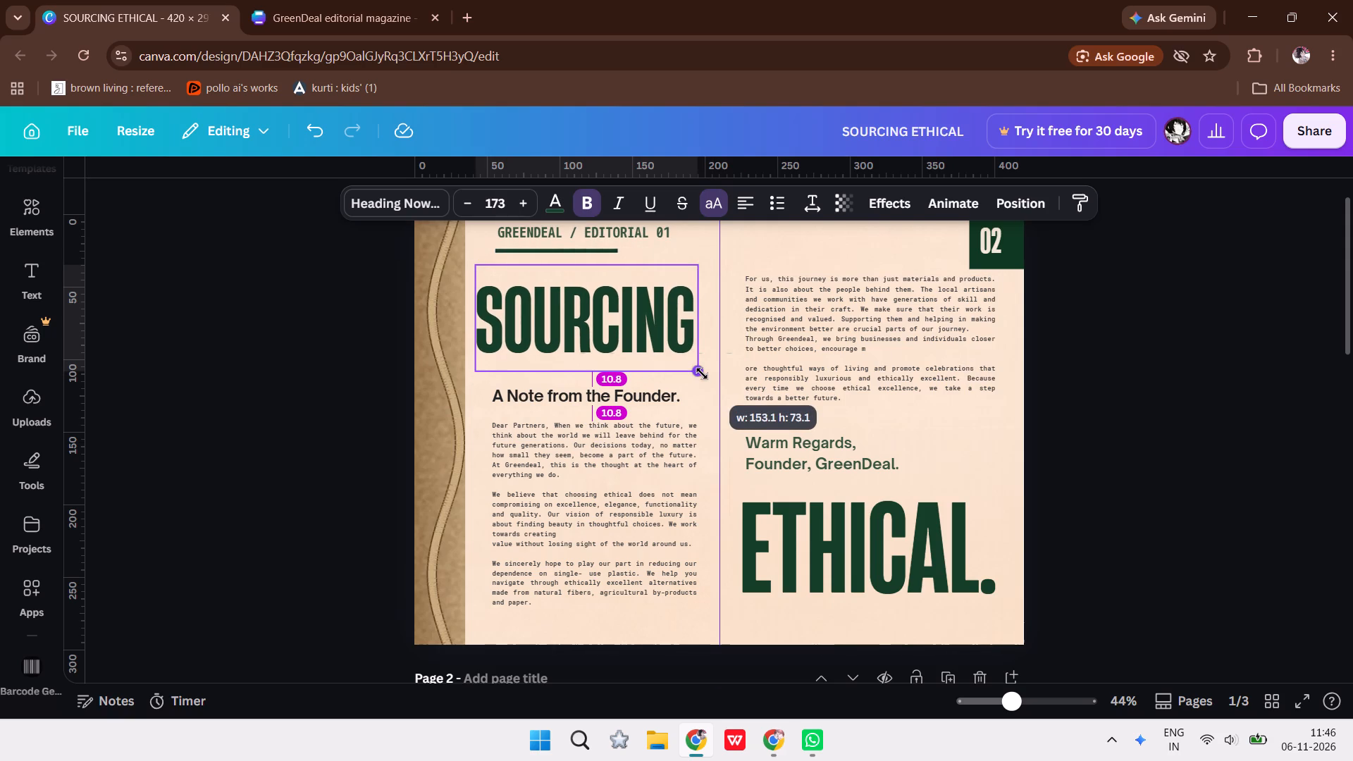
key(Right)
key(Right)
key(Right)
key(Right)
key(Right)
key(Right)
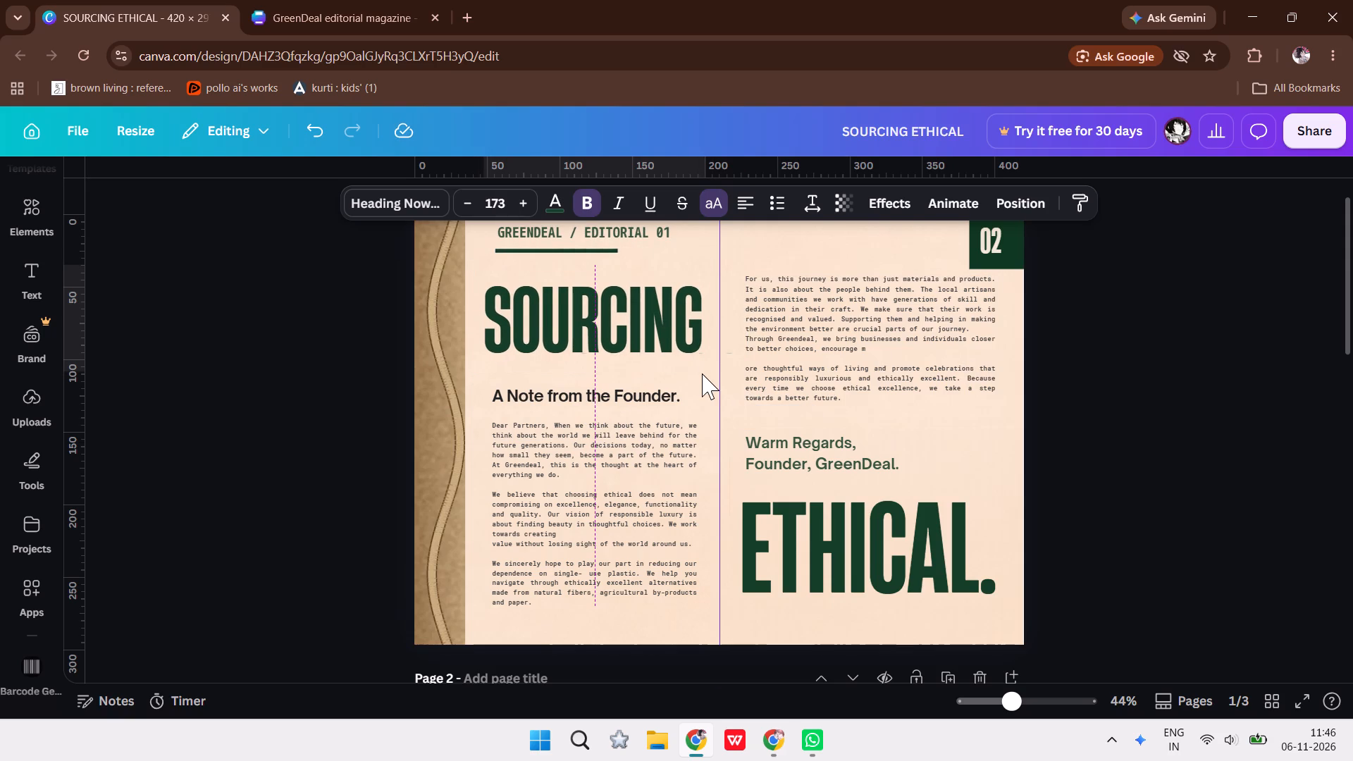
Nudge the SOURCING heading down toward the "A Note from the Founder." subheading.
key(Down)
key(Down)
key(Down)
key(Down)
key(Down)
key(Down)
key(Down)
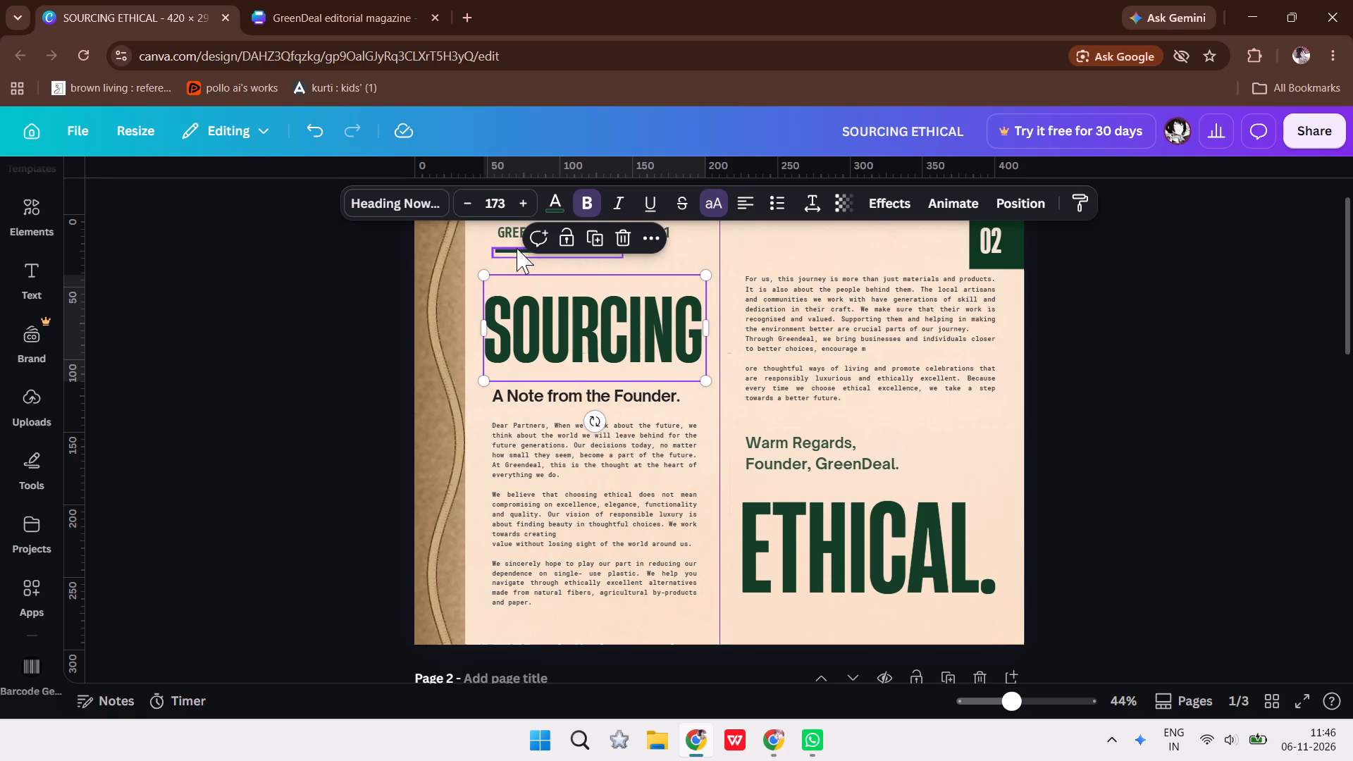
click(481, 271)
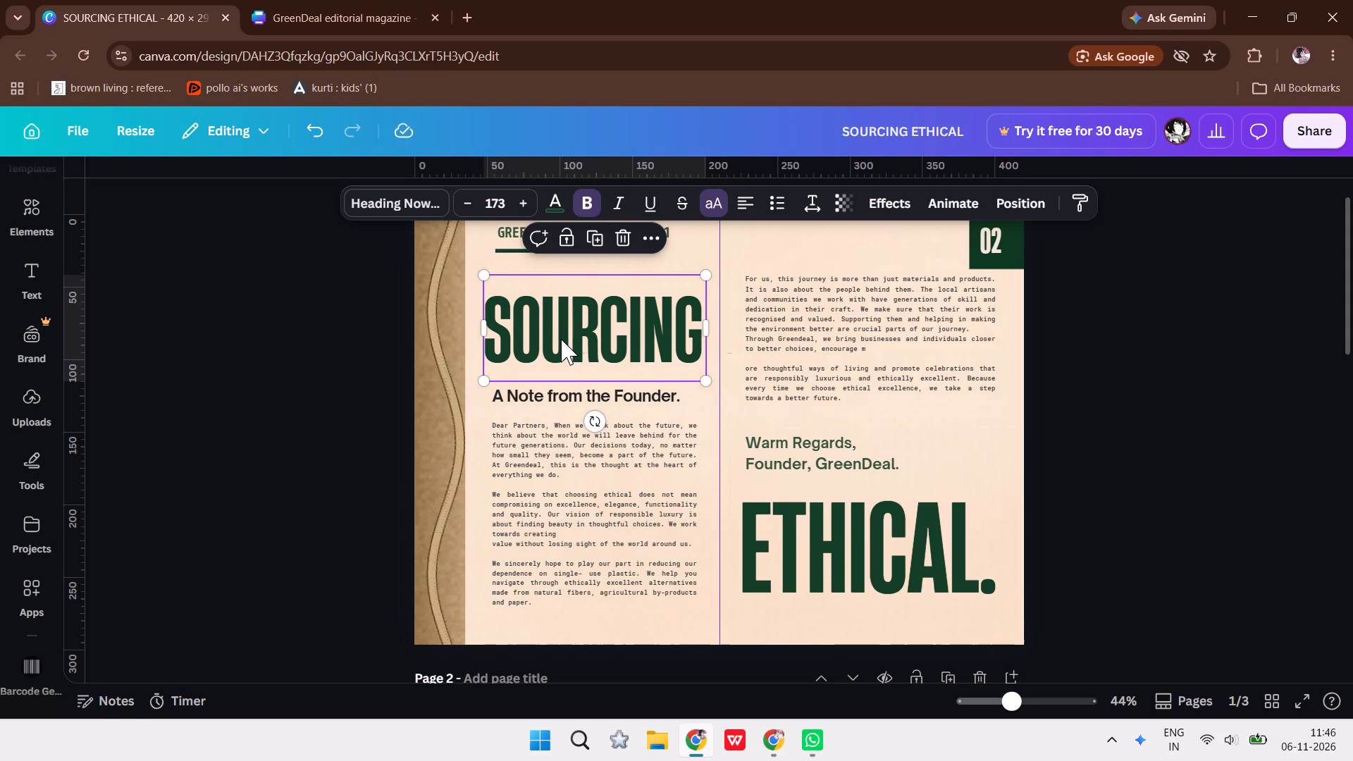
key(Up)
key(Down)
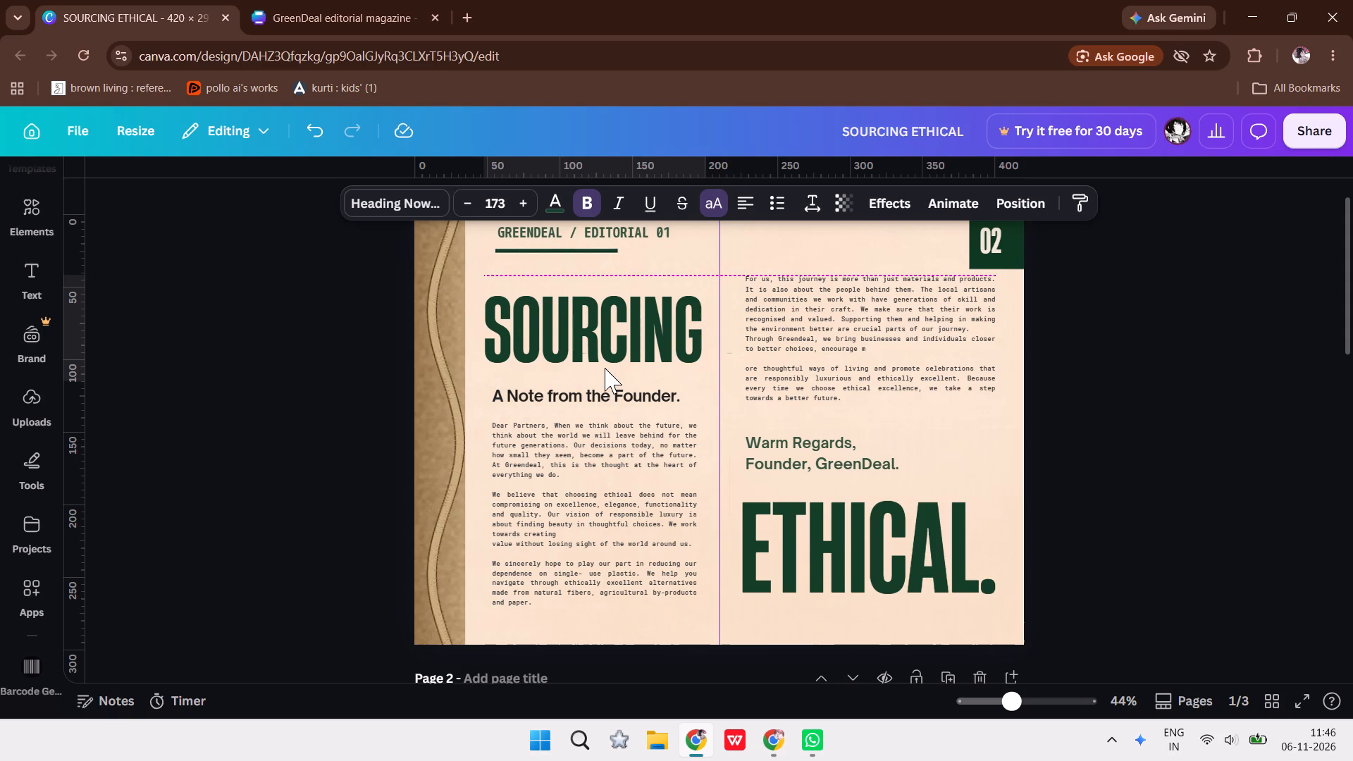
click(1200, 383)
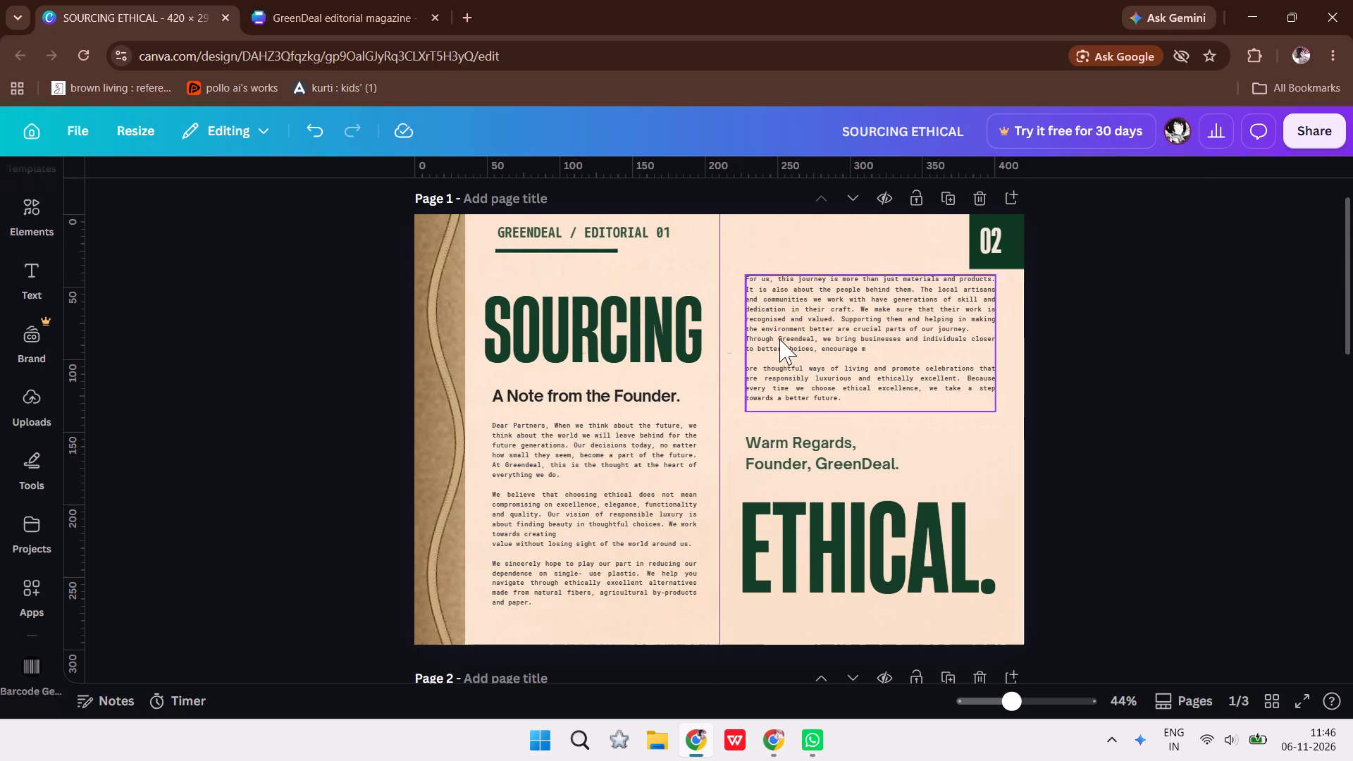
Nudge the "GREENDEAL / EDITORIAL 01" label slightly left to line up with the green rule beneath it.
click(538, 240)
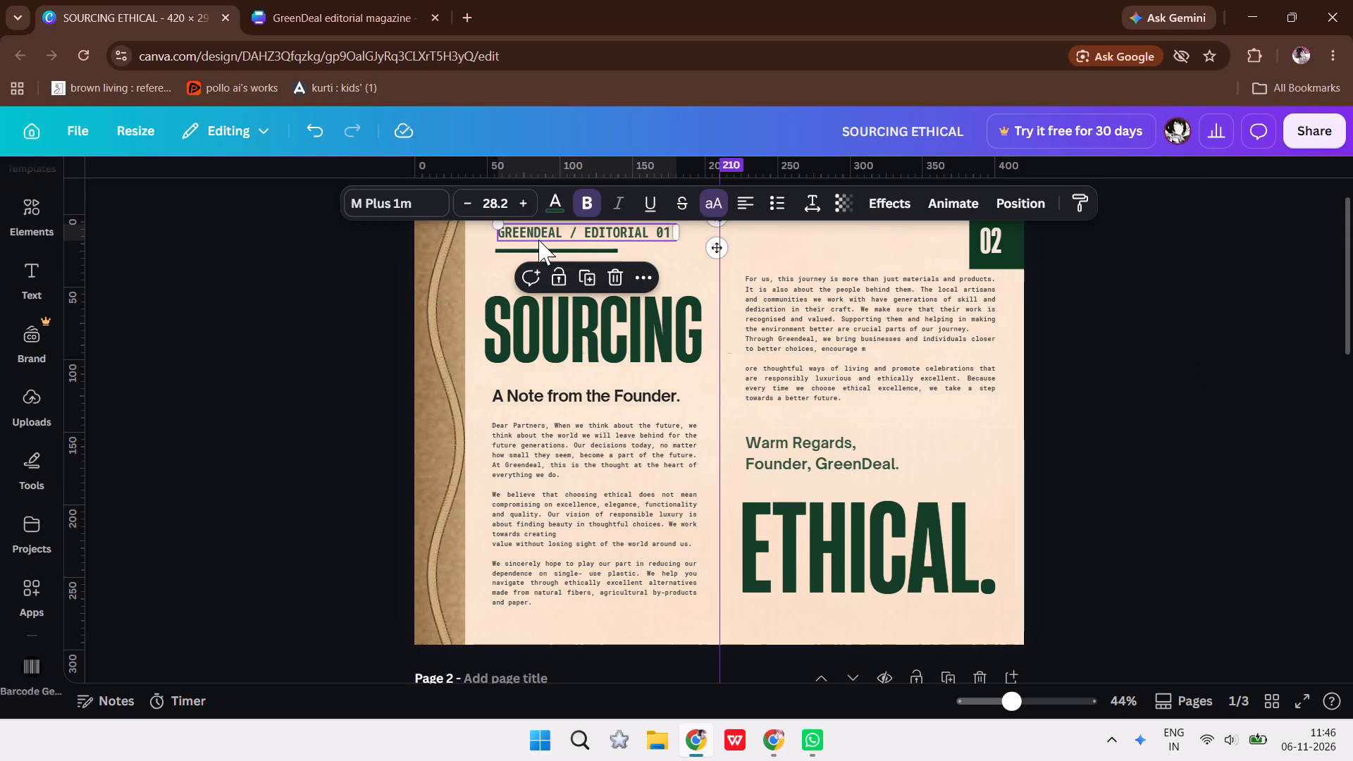
key(Left)
key(Left)
Widen the brown textured strip along page 1's left edge to about 39.4 mm.
click(448, 254)
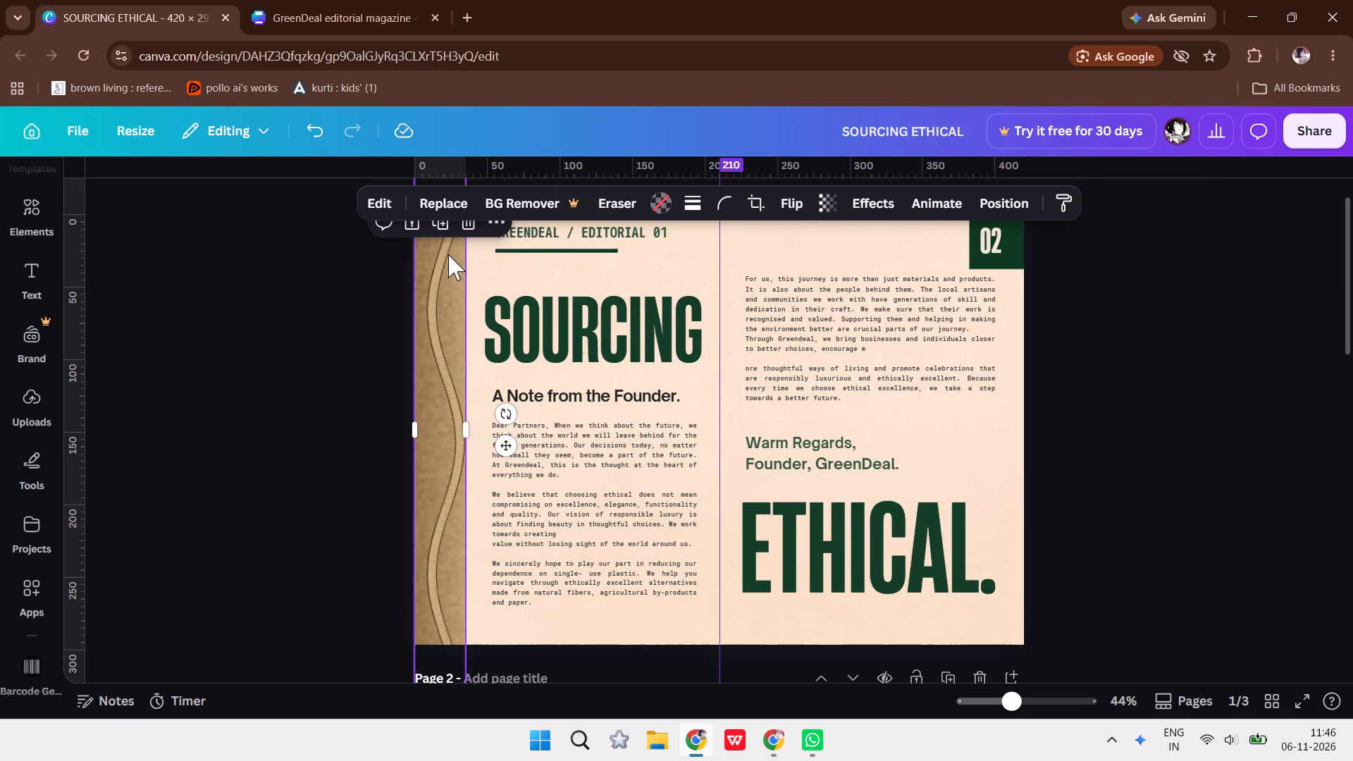
click(467, 435)
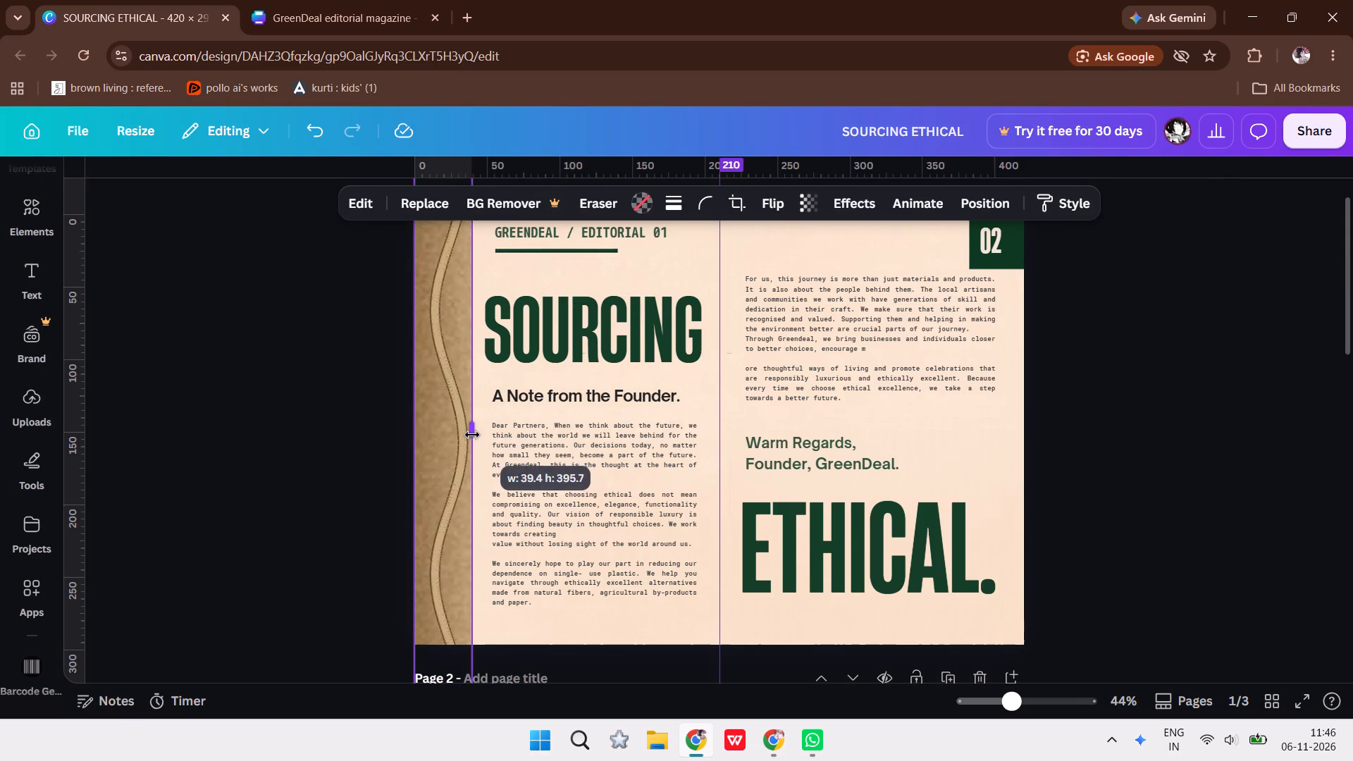
click(322, 423)
click(1154, 409)
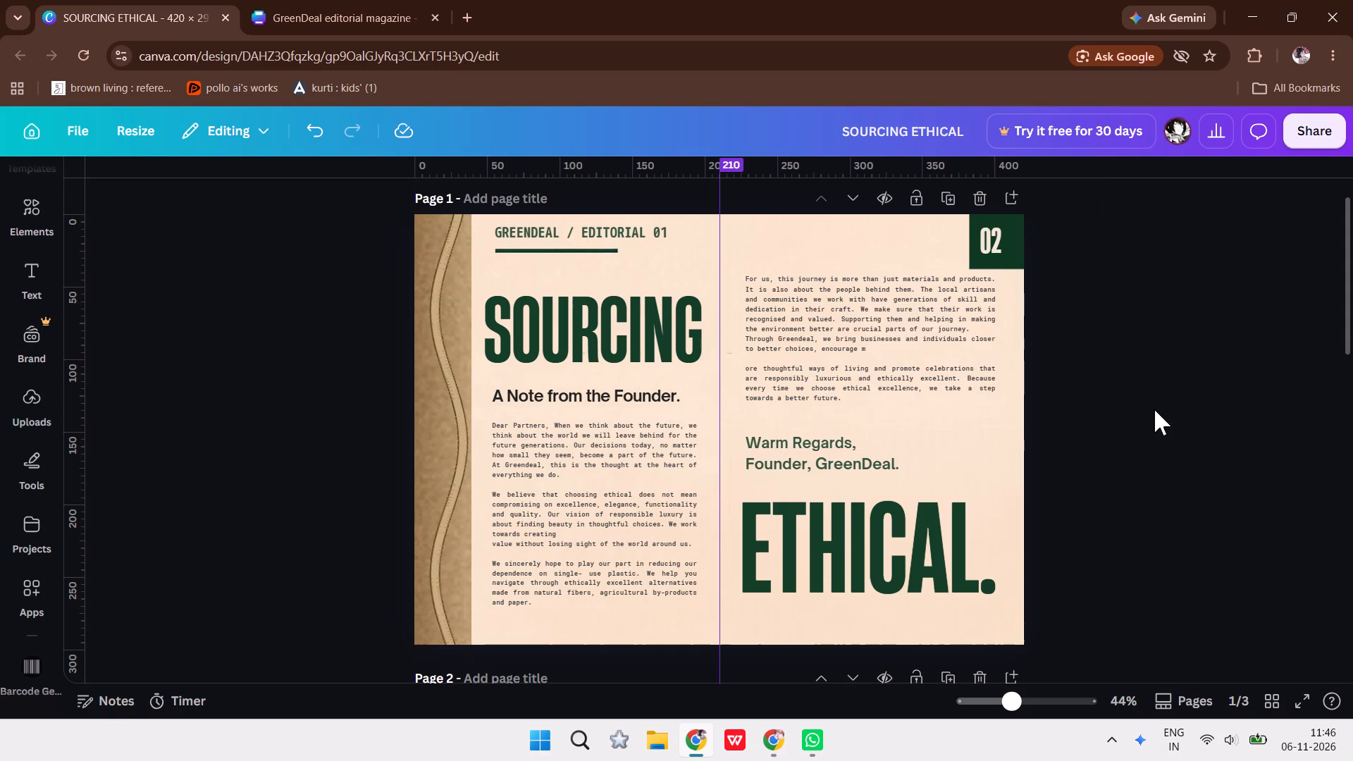
Nudge the SOURCING heading up so its text box sits just under the green rule.
click(653, 323)
key(Up)
key(Up)
key(Up)
key(Up)
key(Up)
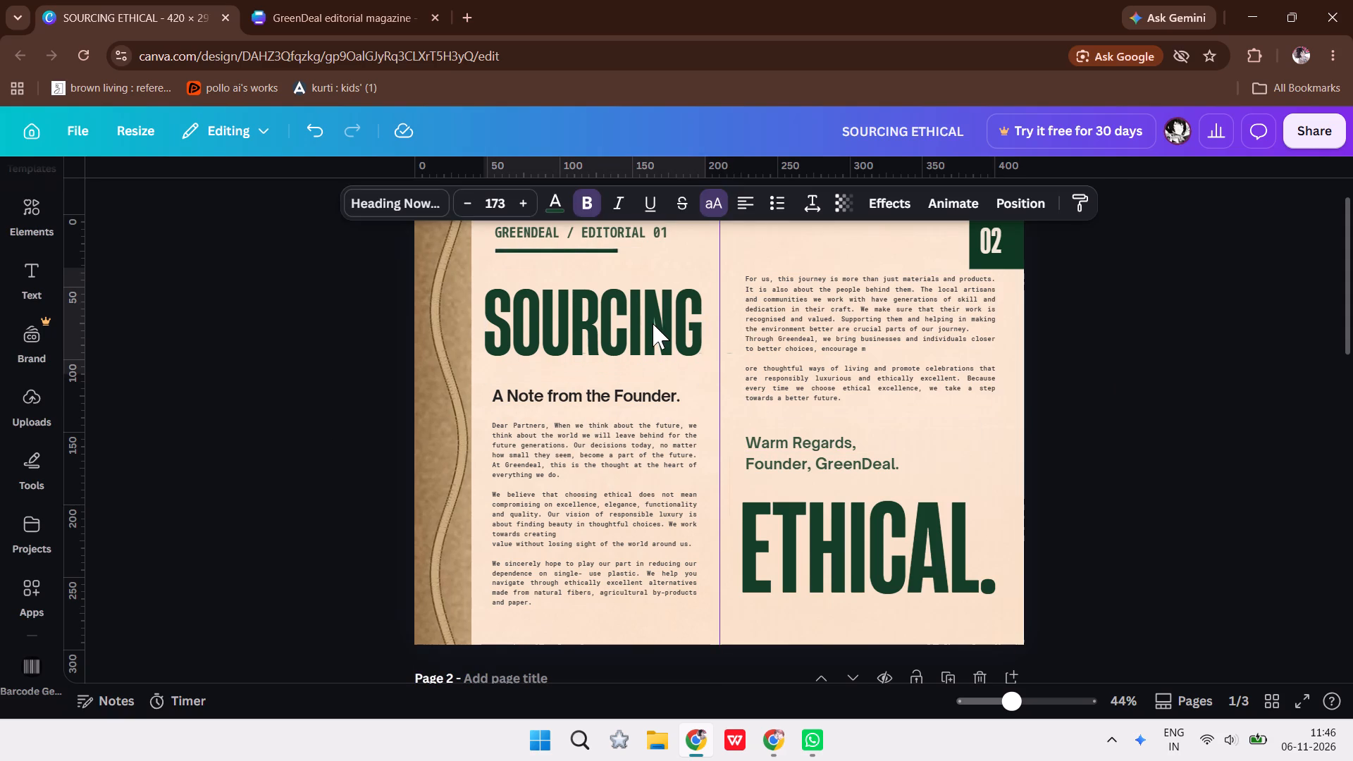
key(Up)
key(Up)
key(Up)
key(Up)
key(Up)
key(Up)
key(Up)
key(Up)
key(Up)
key(Up)
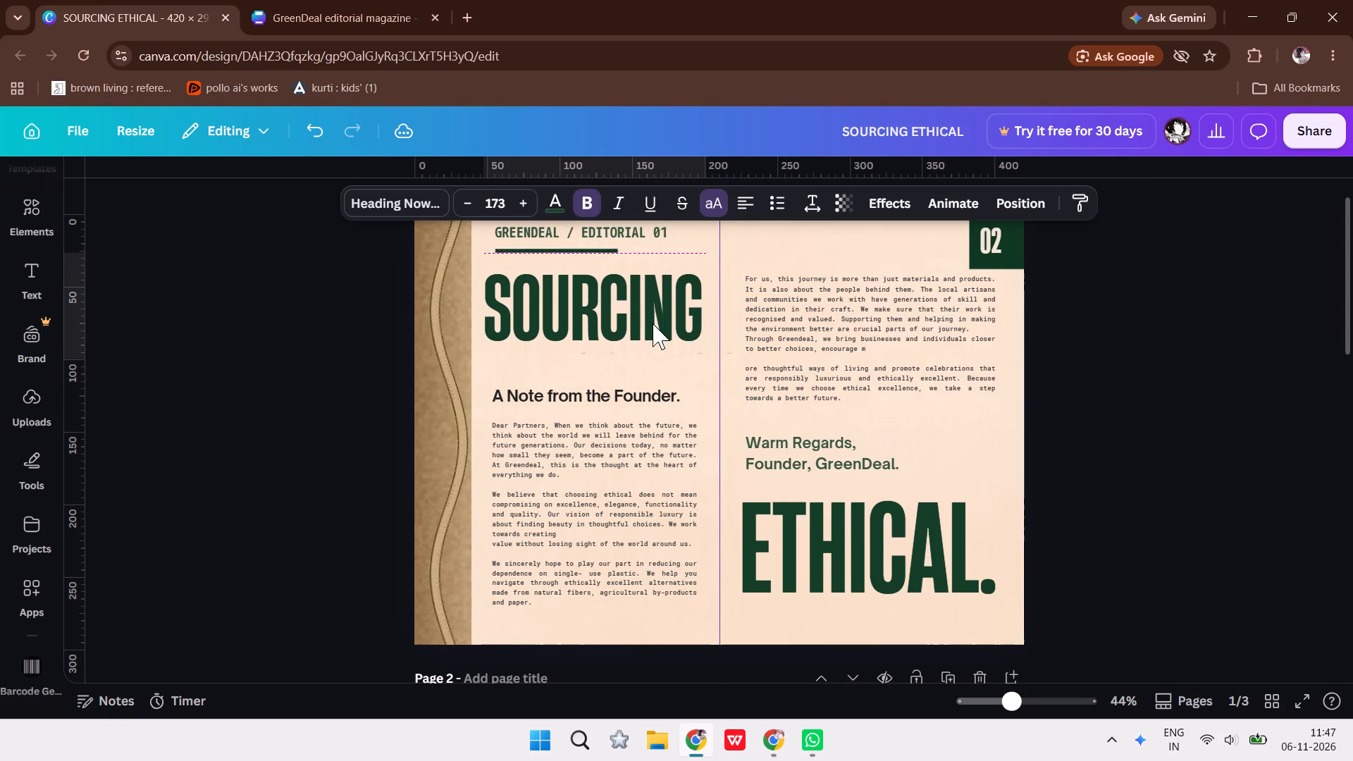
key(Down)
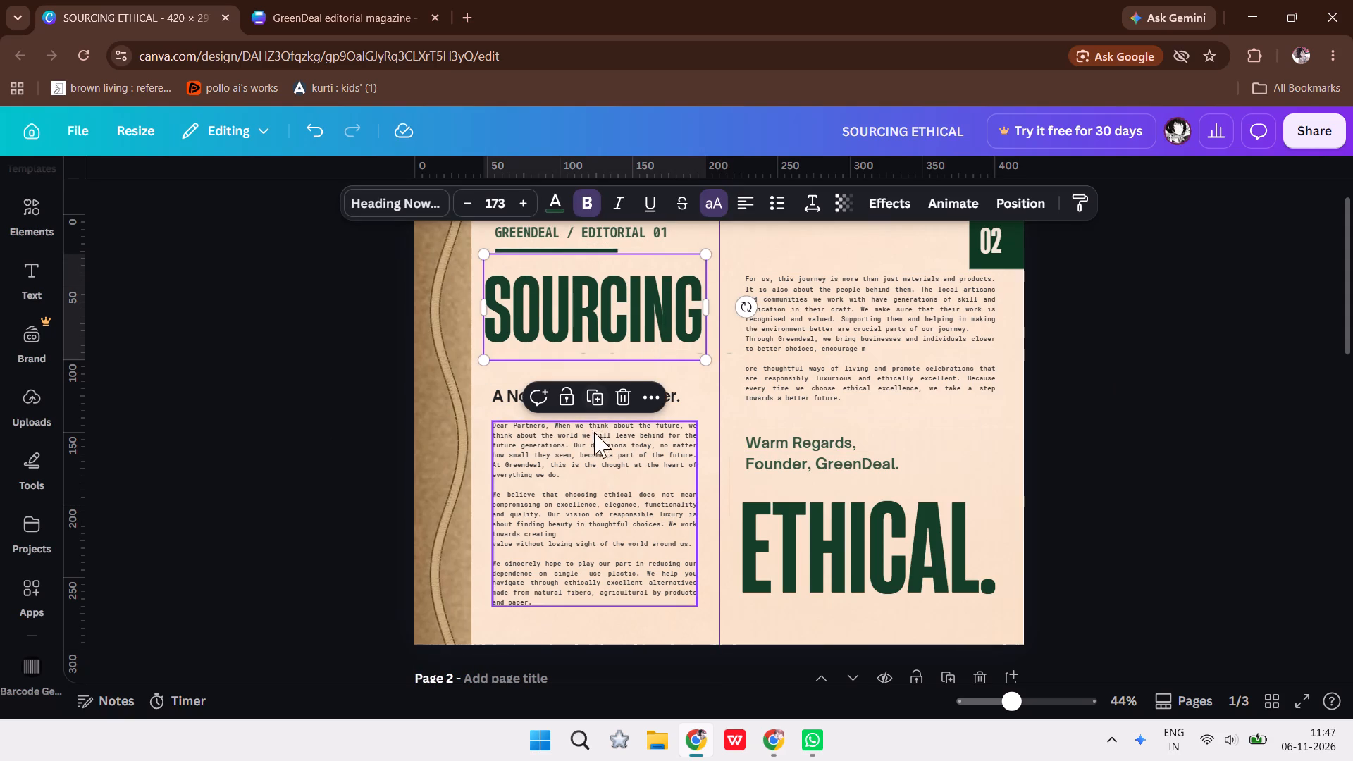
click(1182, 336)
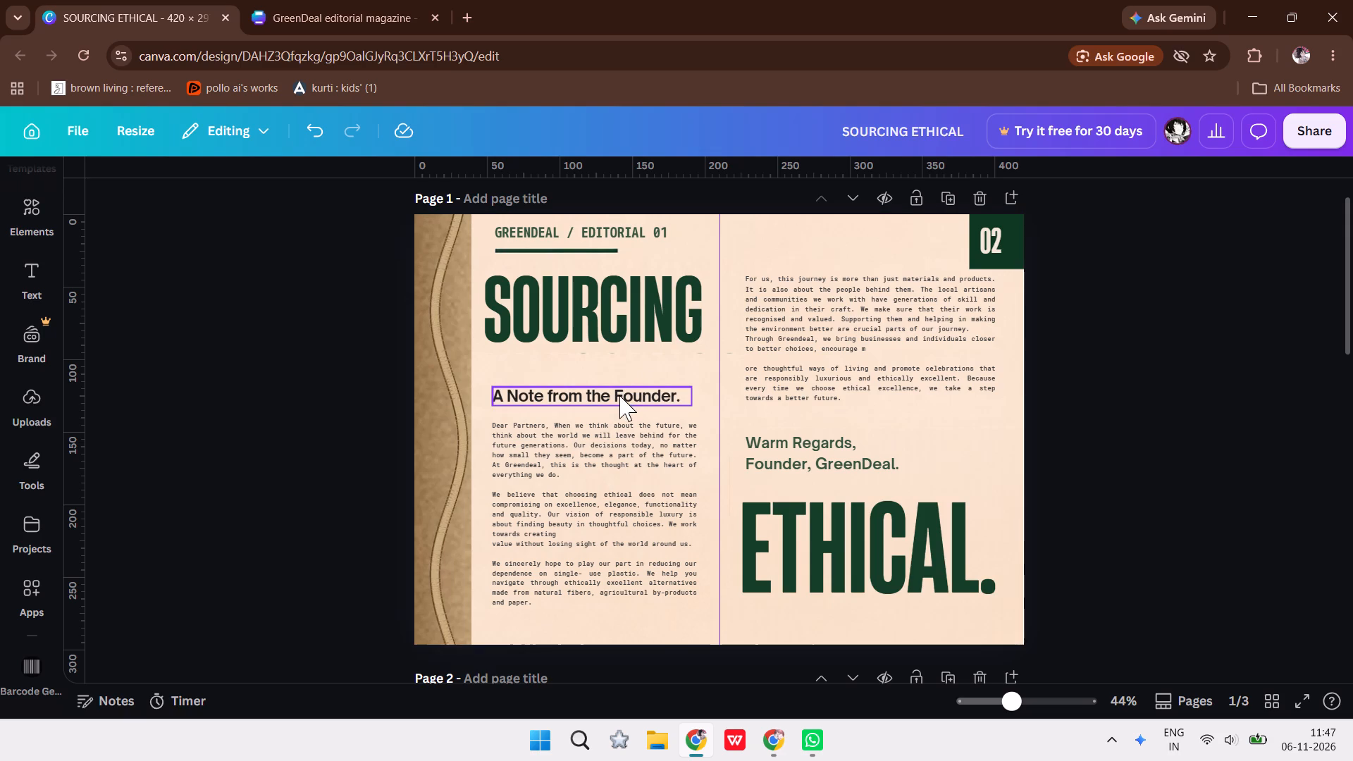
Nudge the "A Note from the Founder." subheading slightly up toward the SOURCING heading.
click(619, 395)
key(Up)
key(Down)
key(Up)
key(Up)
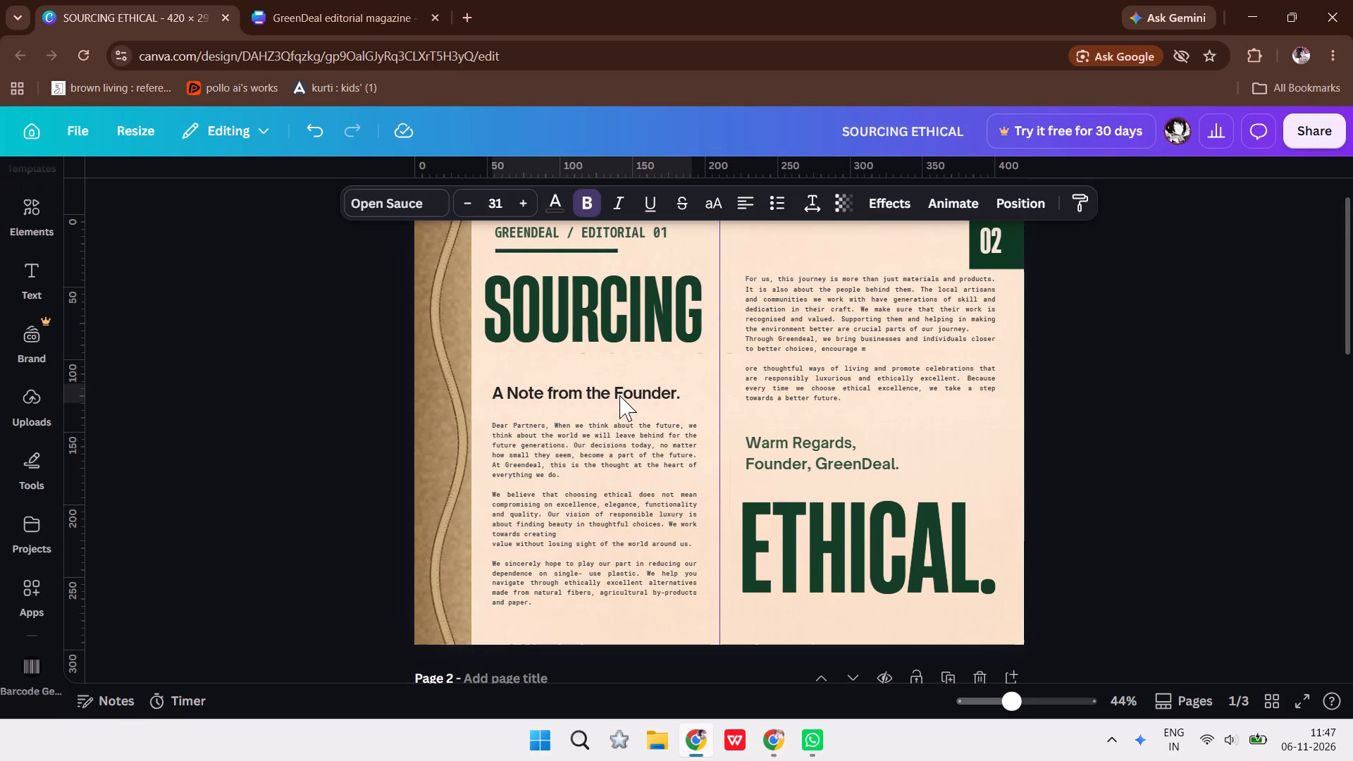
click(1270, 468)
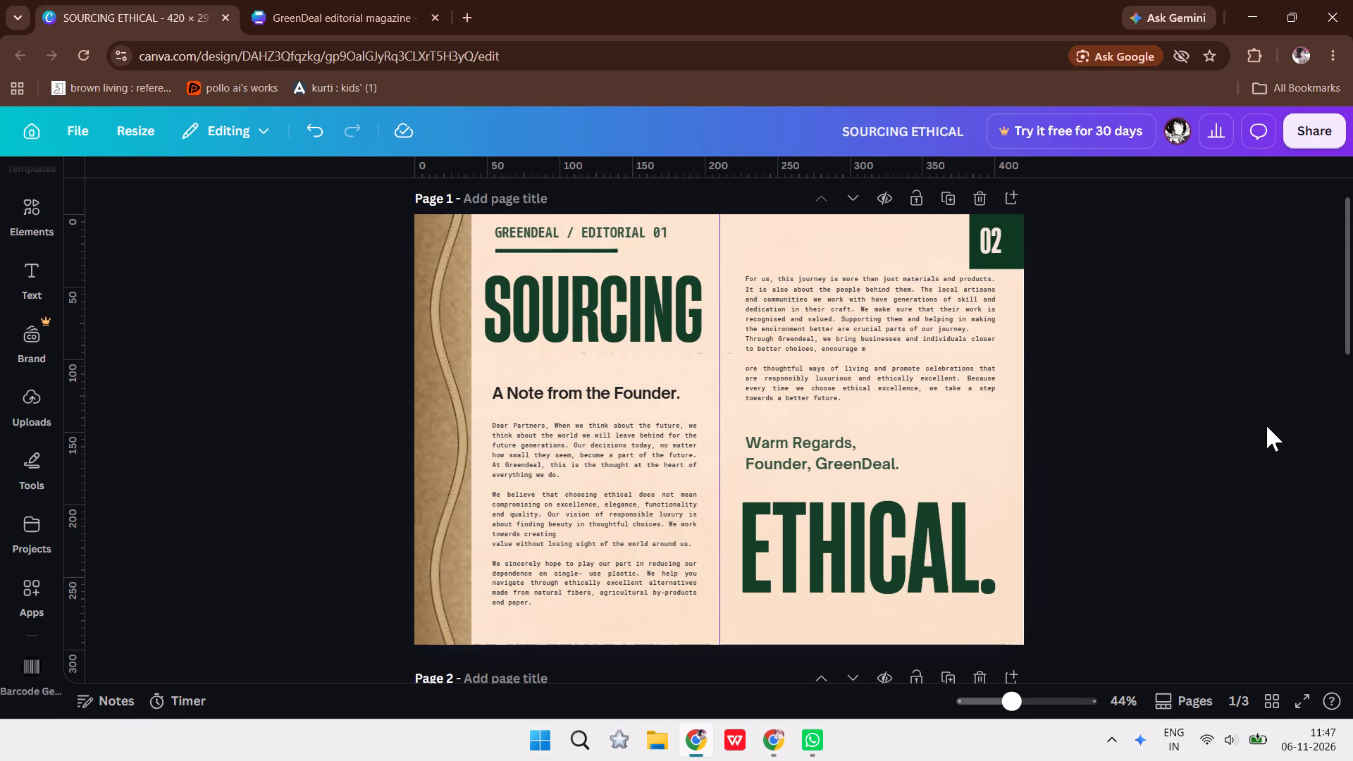
click(1266, 426)
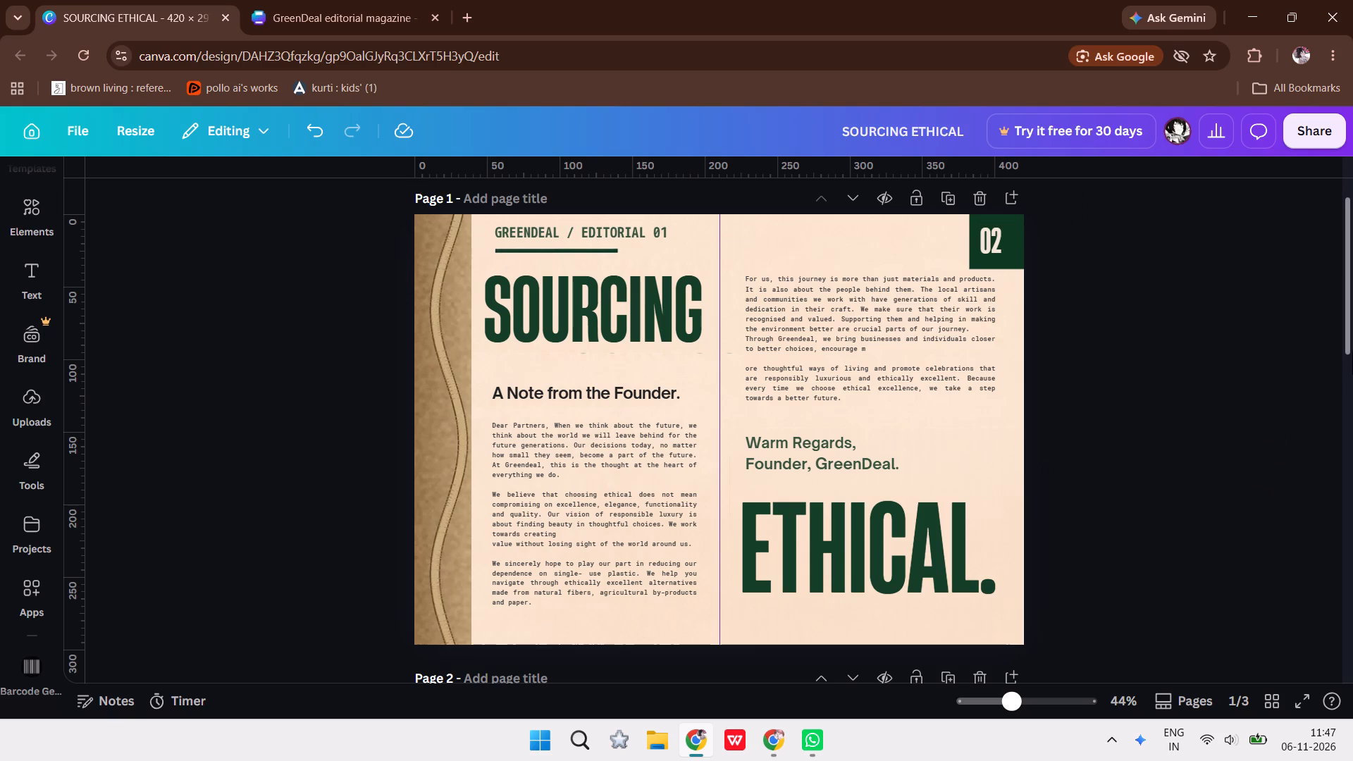
Ungroup the 02 badge in the top corner of page 1.
drag(1352, 307, 1352, 323)
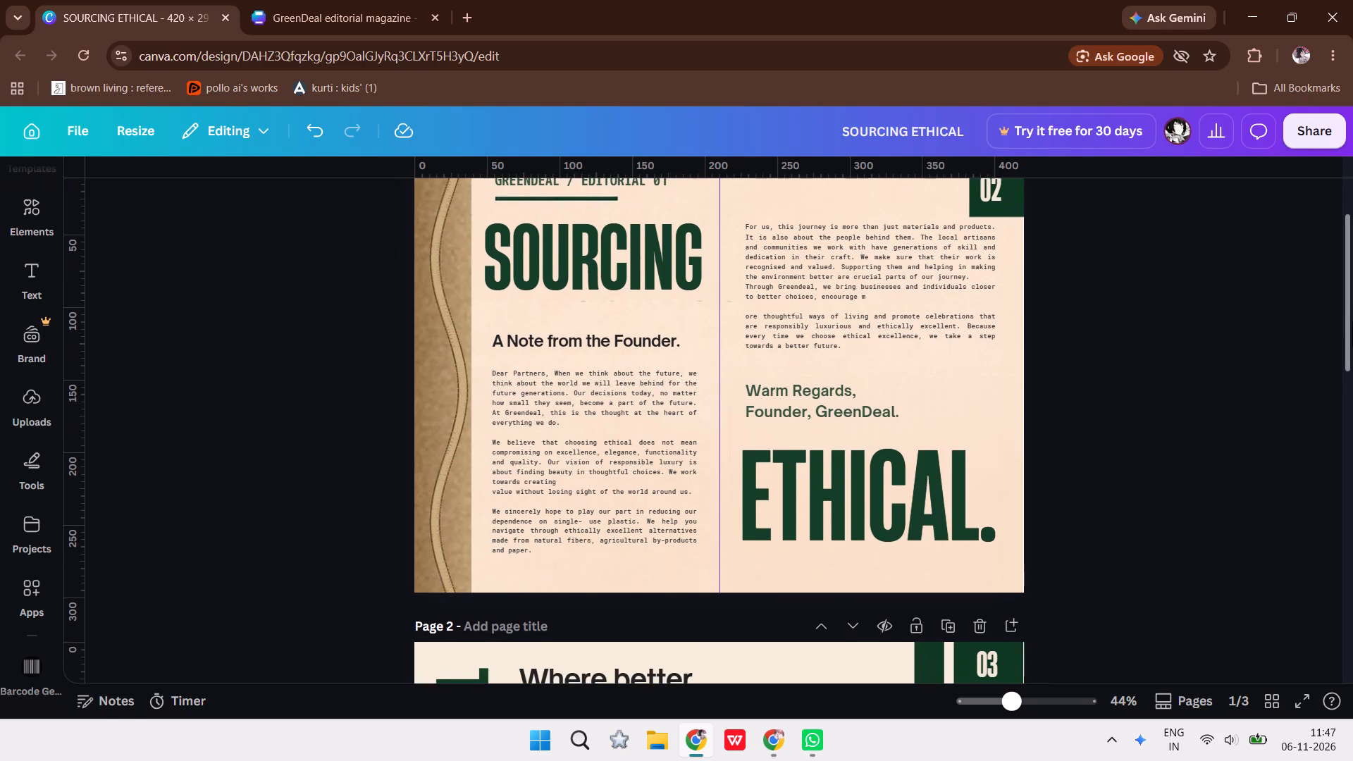
drag(1352, 323, 1352, 465)
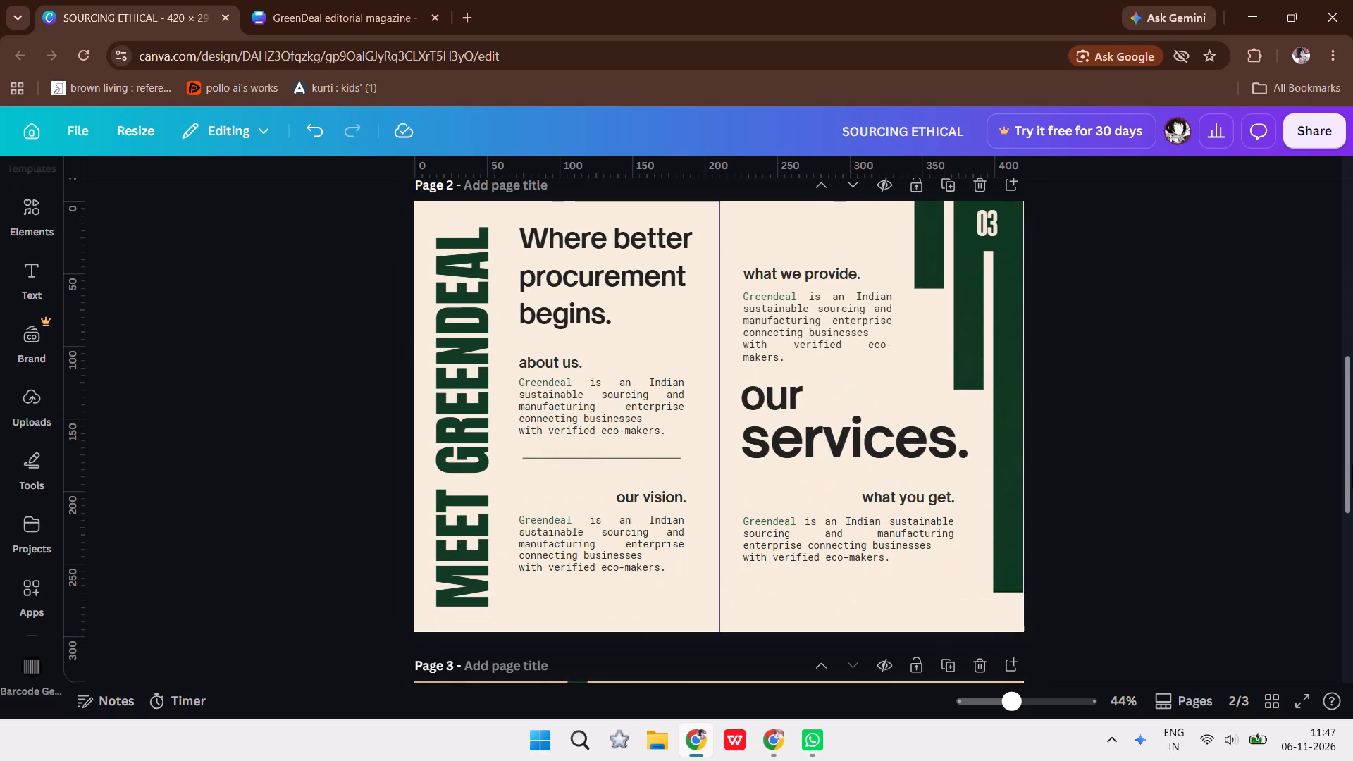
drag(1352, 465, 1311, 571)
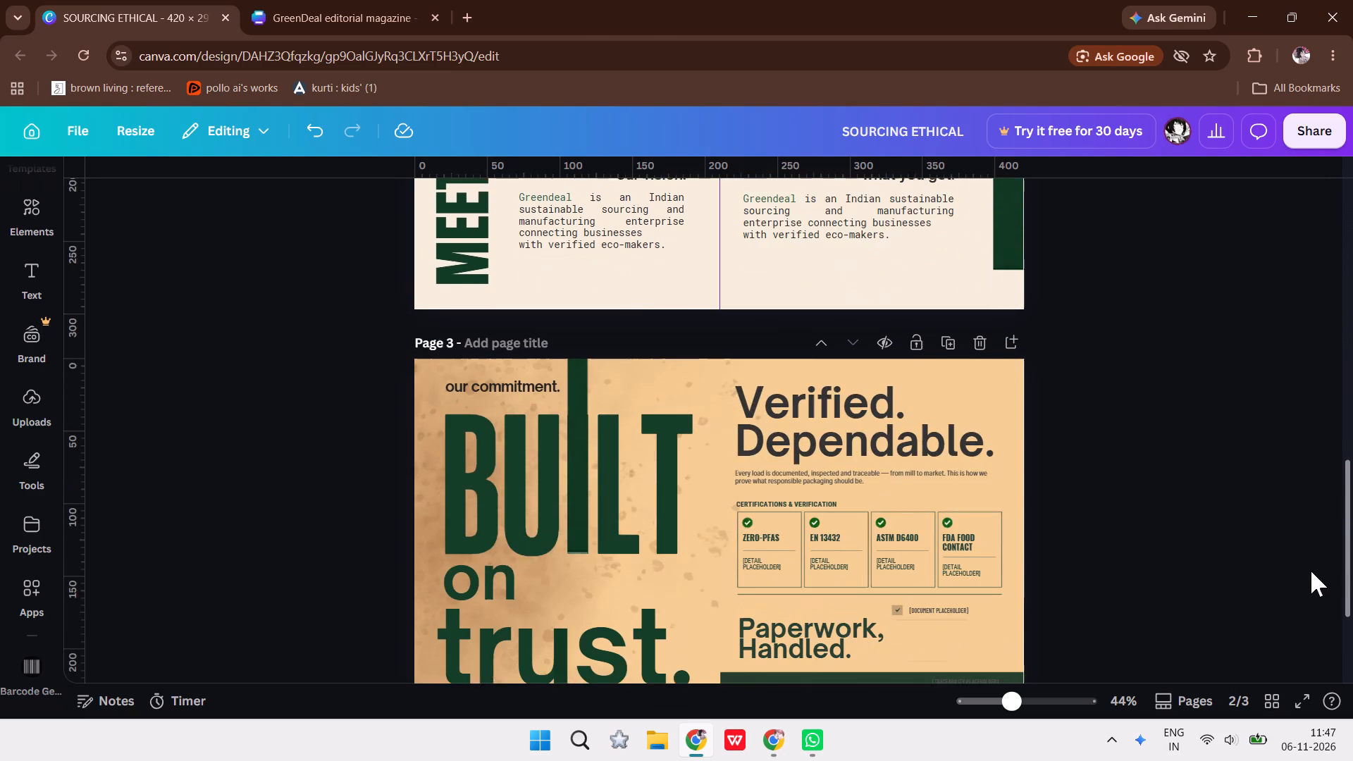
drag(1311, 571, 1325, 760)
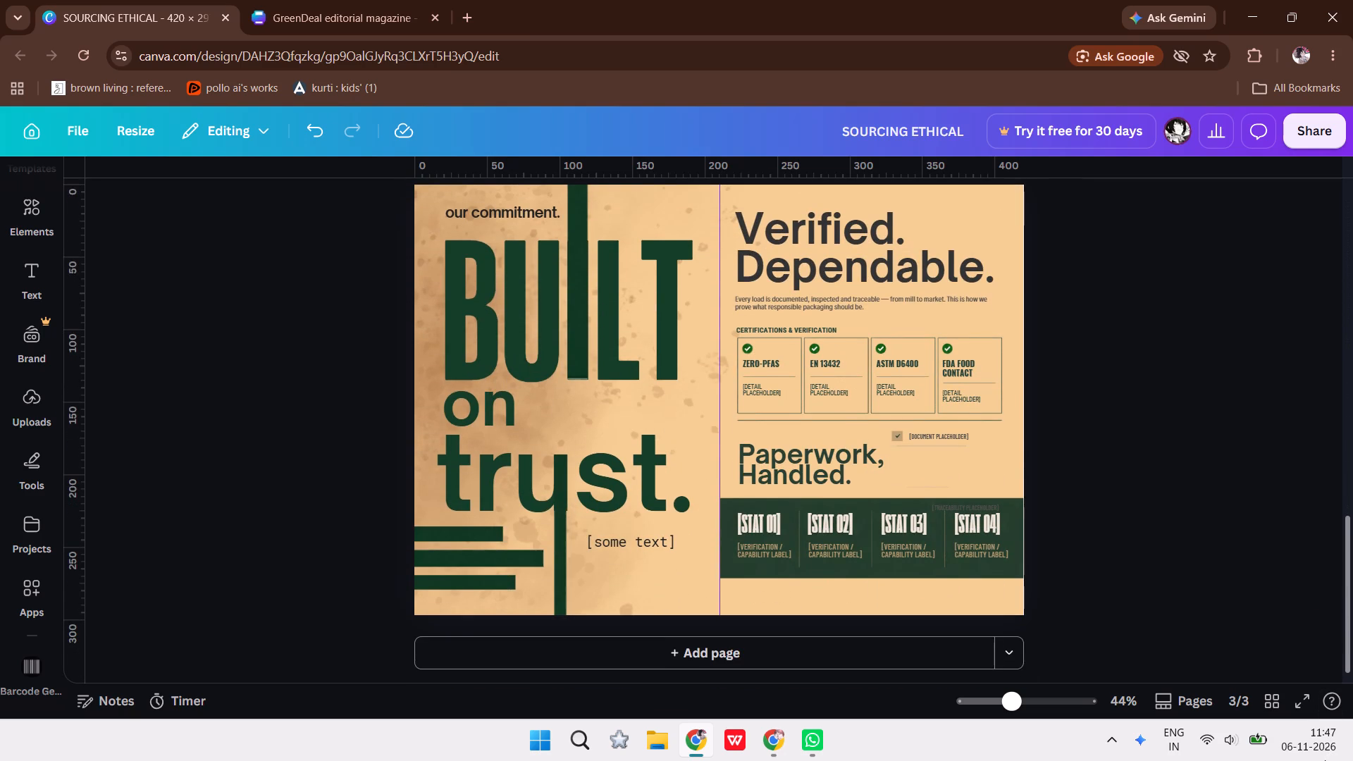
drag(1325, 760, 1352, 190)
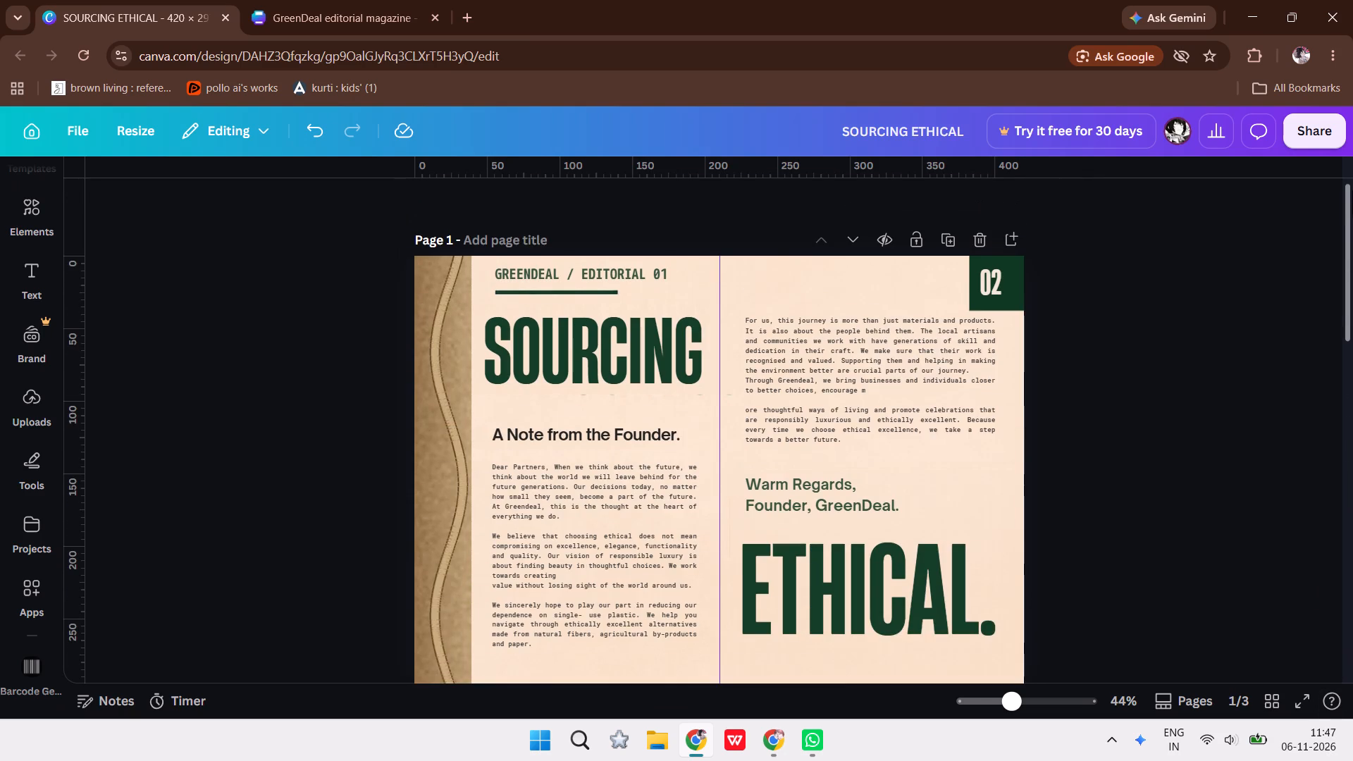
click(991, 290)
key(ctrl+shift+g)
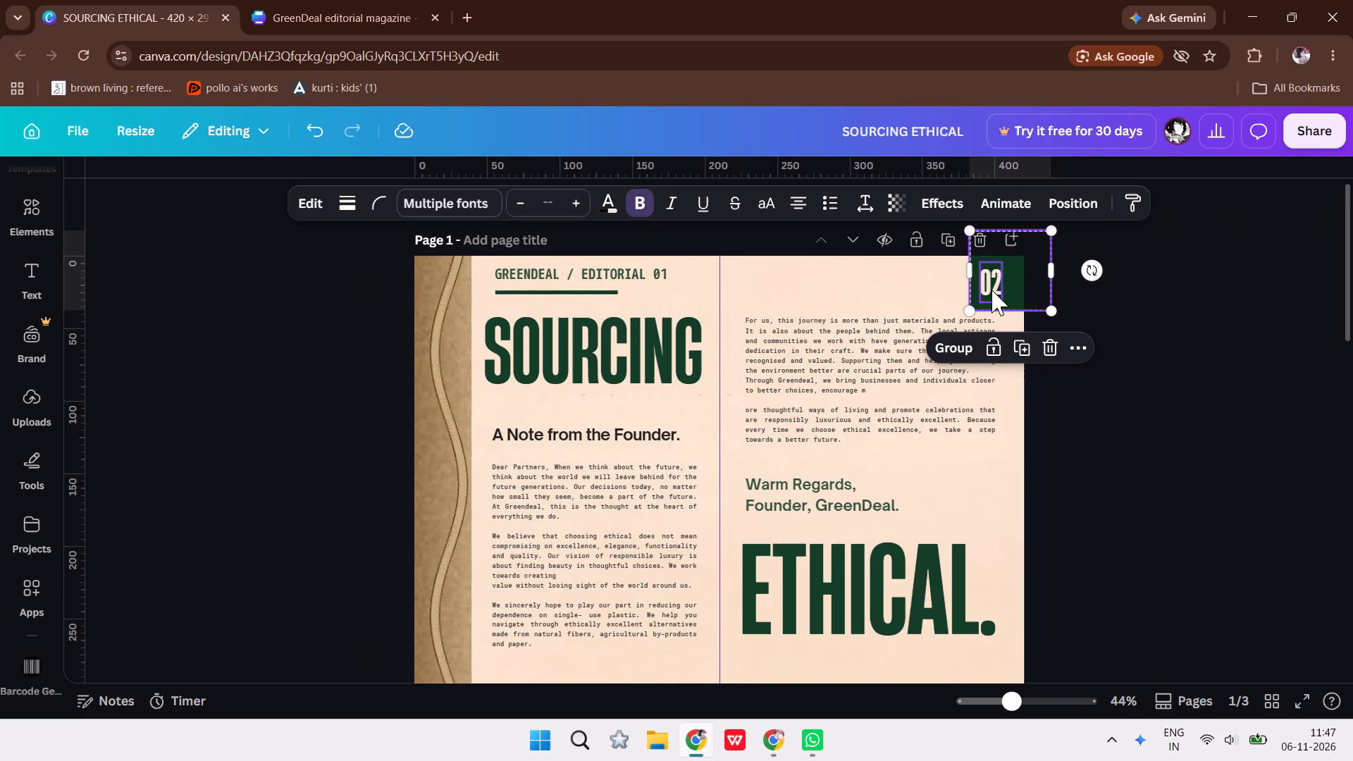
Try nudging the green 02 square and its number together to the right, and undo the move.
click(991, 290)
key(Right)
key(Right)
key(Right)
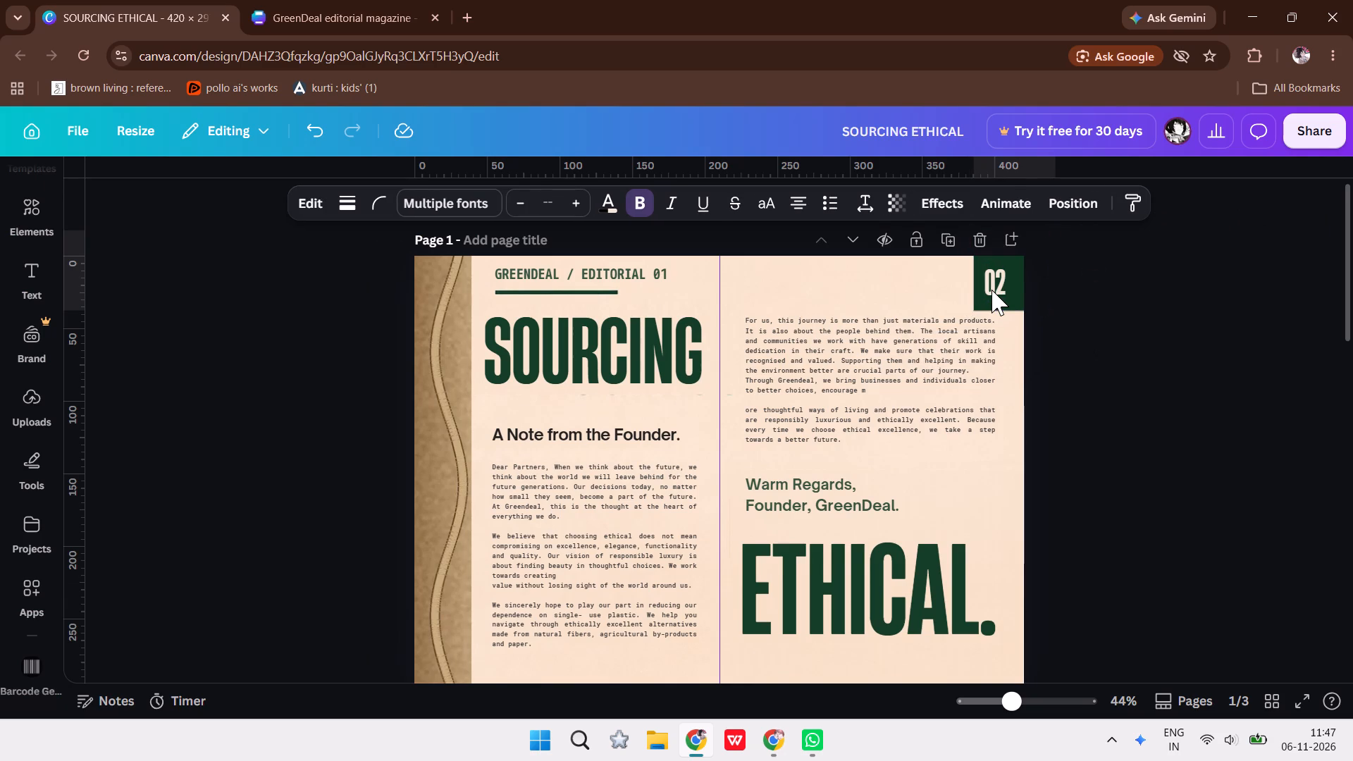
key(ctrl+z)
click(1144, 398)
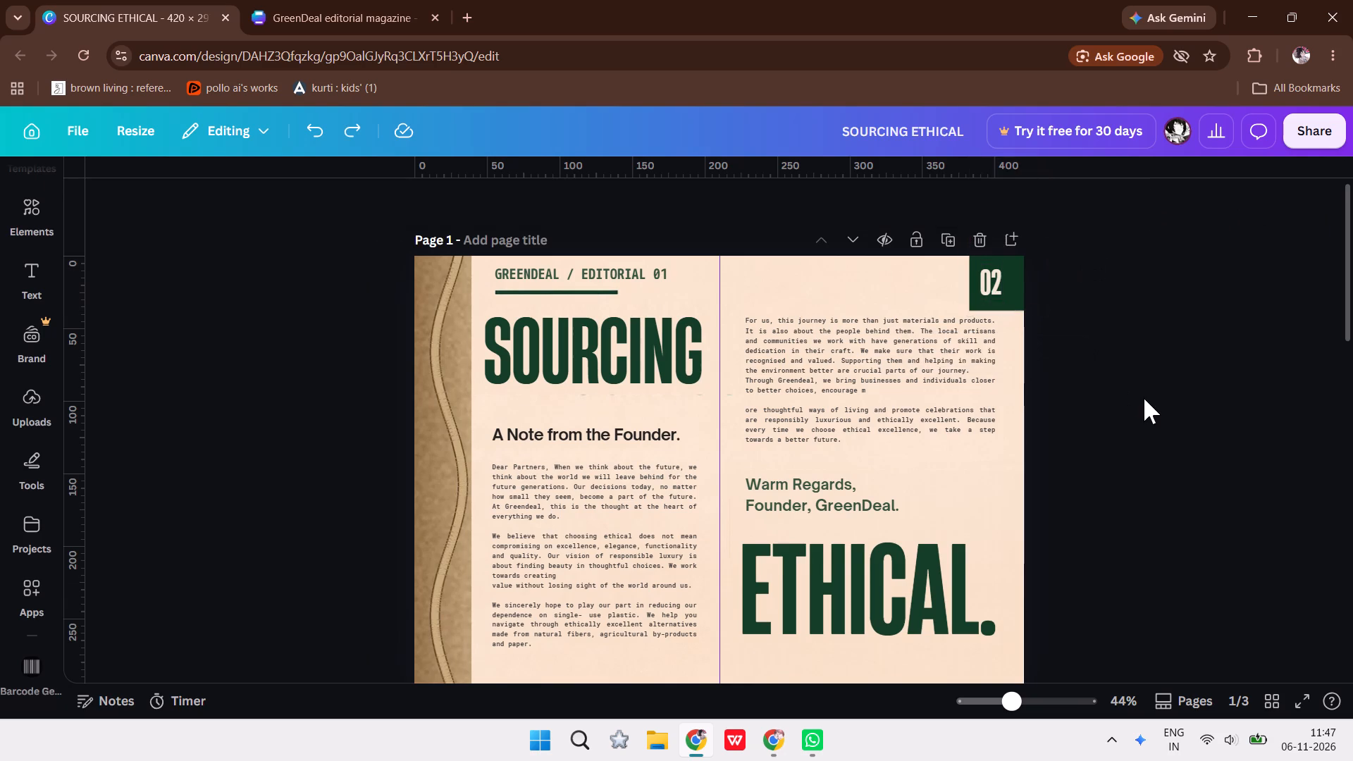
Nudge only the number 02 to the right to centre it within its green square.
click(996, 281)
key(Right)
key(Right)
key(Right)
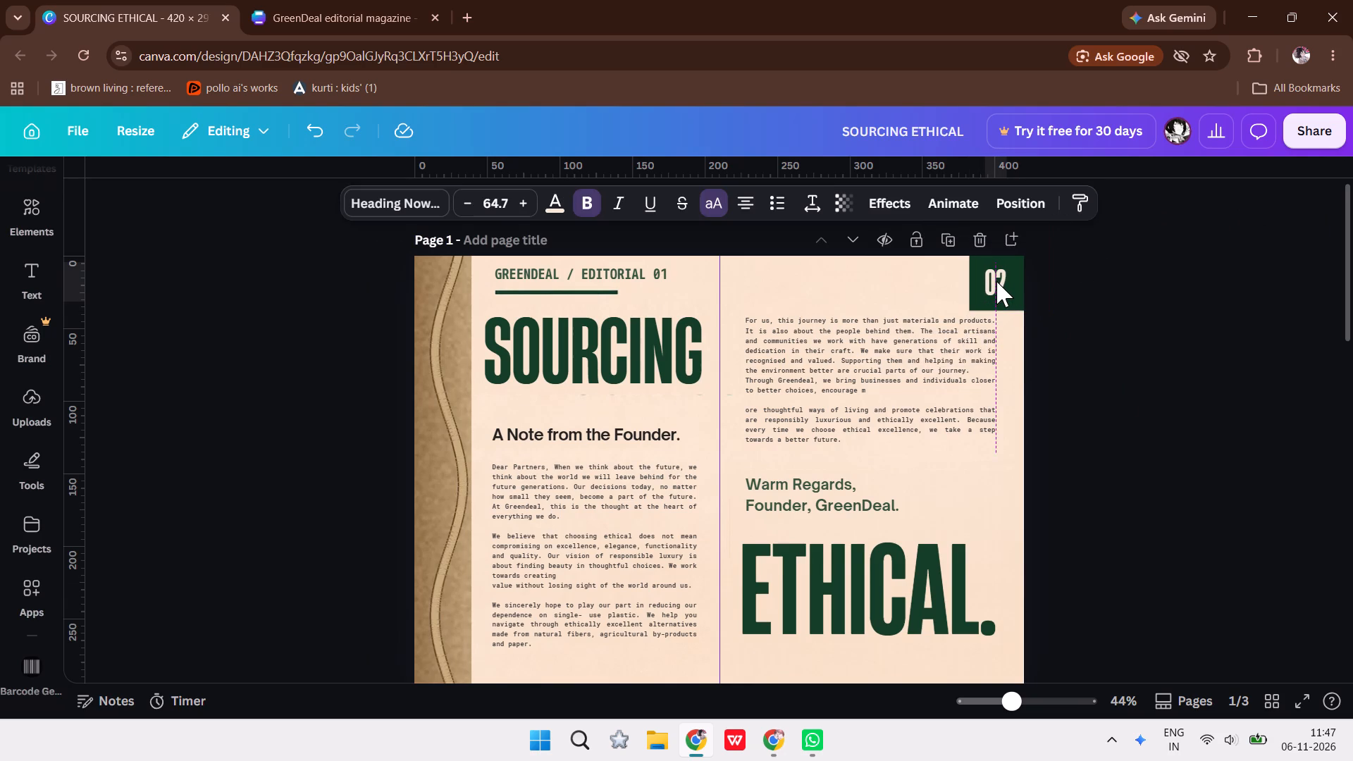
key(Right)
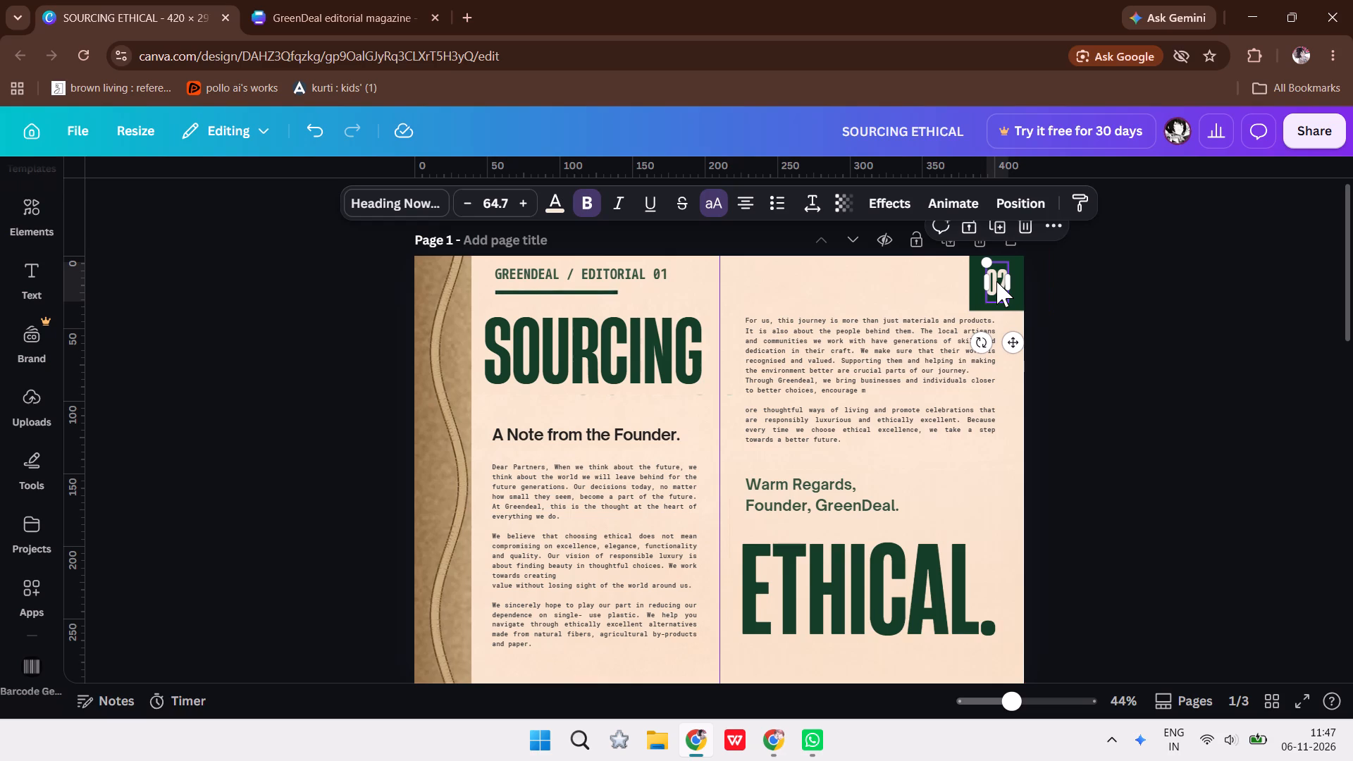
click(1102, 420)
Add a blank fourth page at the end of the brochure, after the BUILT on trust. spread.
drag(1352, 309, 1352, 467)
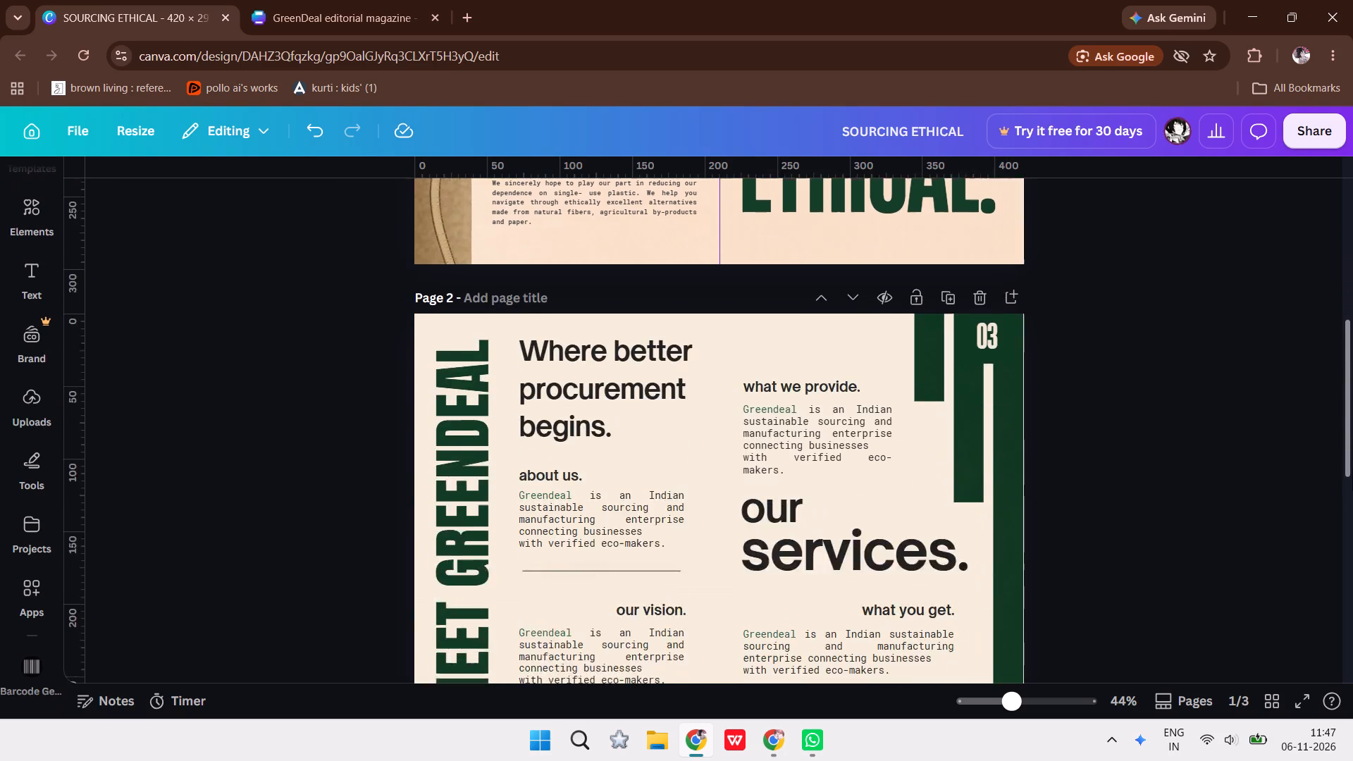
drag(1352, 467, 1352, 741)
click(1230, 636)
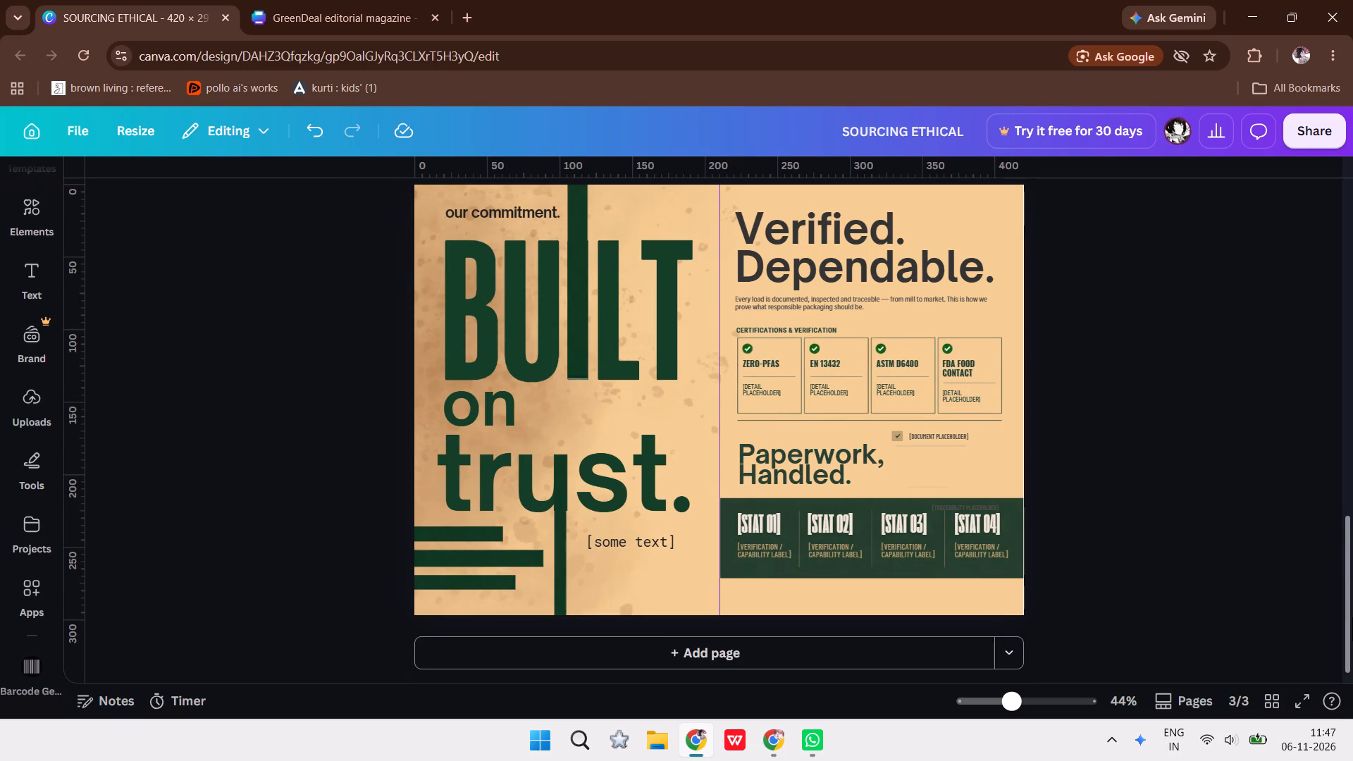
drag(1352, 617, 1352, 643)
click(804, 657)
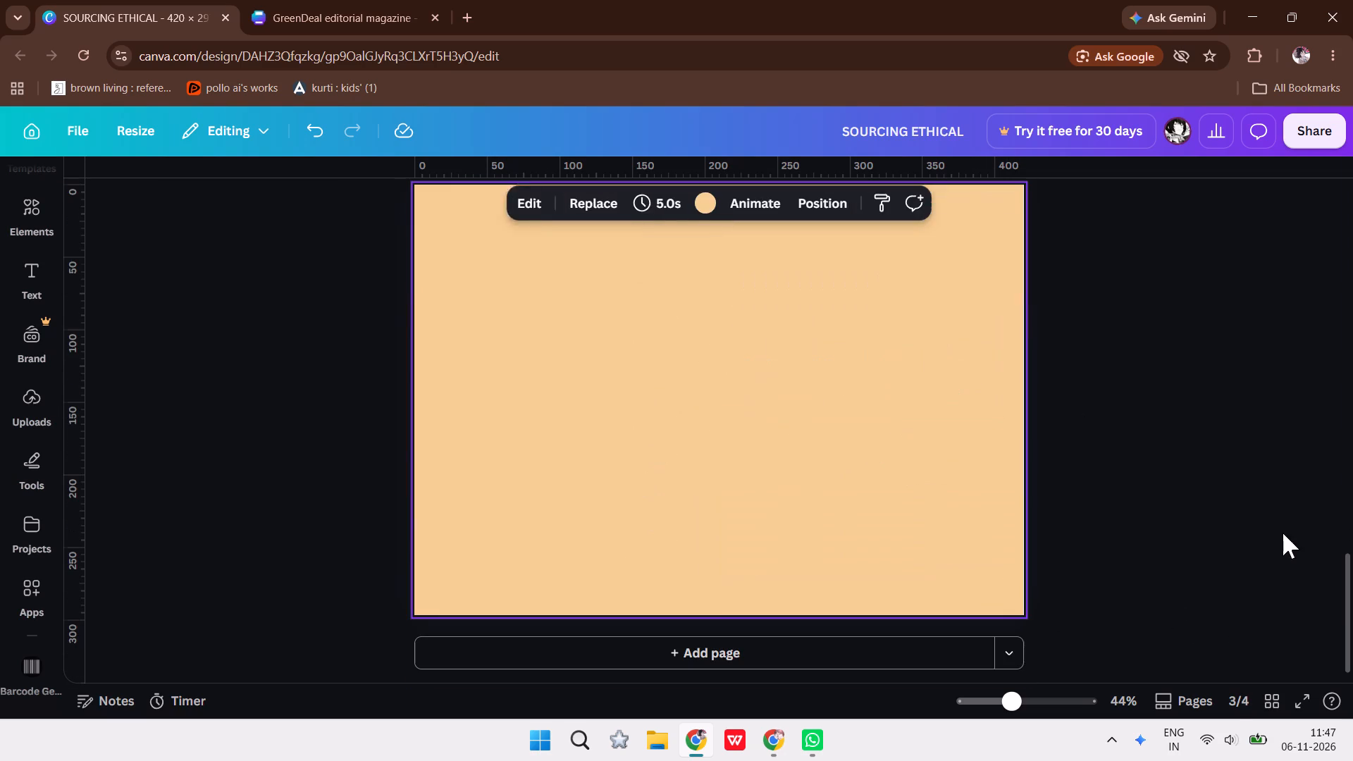
Try the cream background on the new fourth page, settling on the design's grey-orange #b2996b.
drag(1352, 567, 1351, 593)
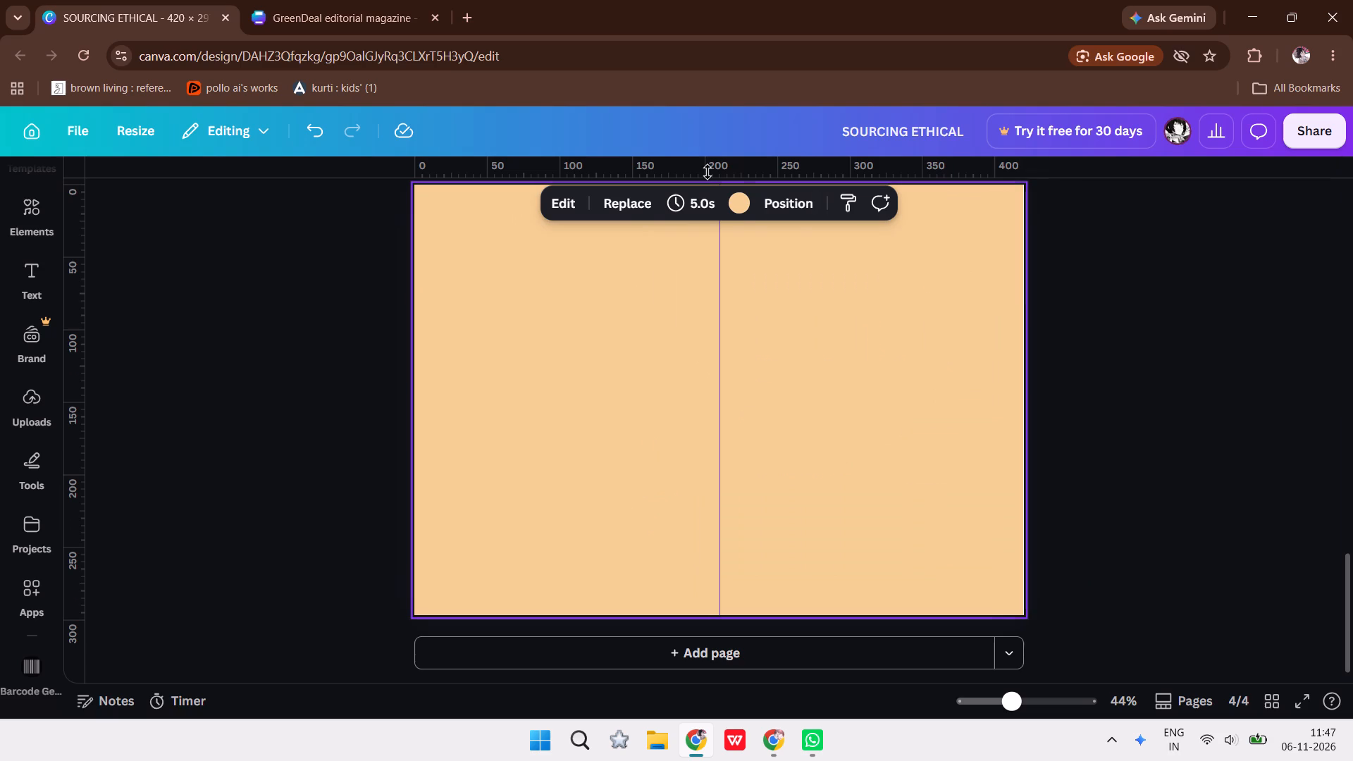
click(733, 209)
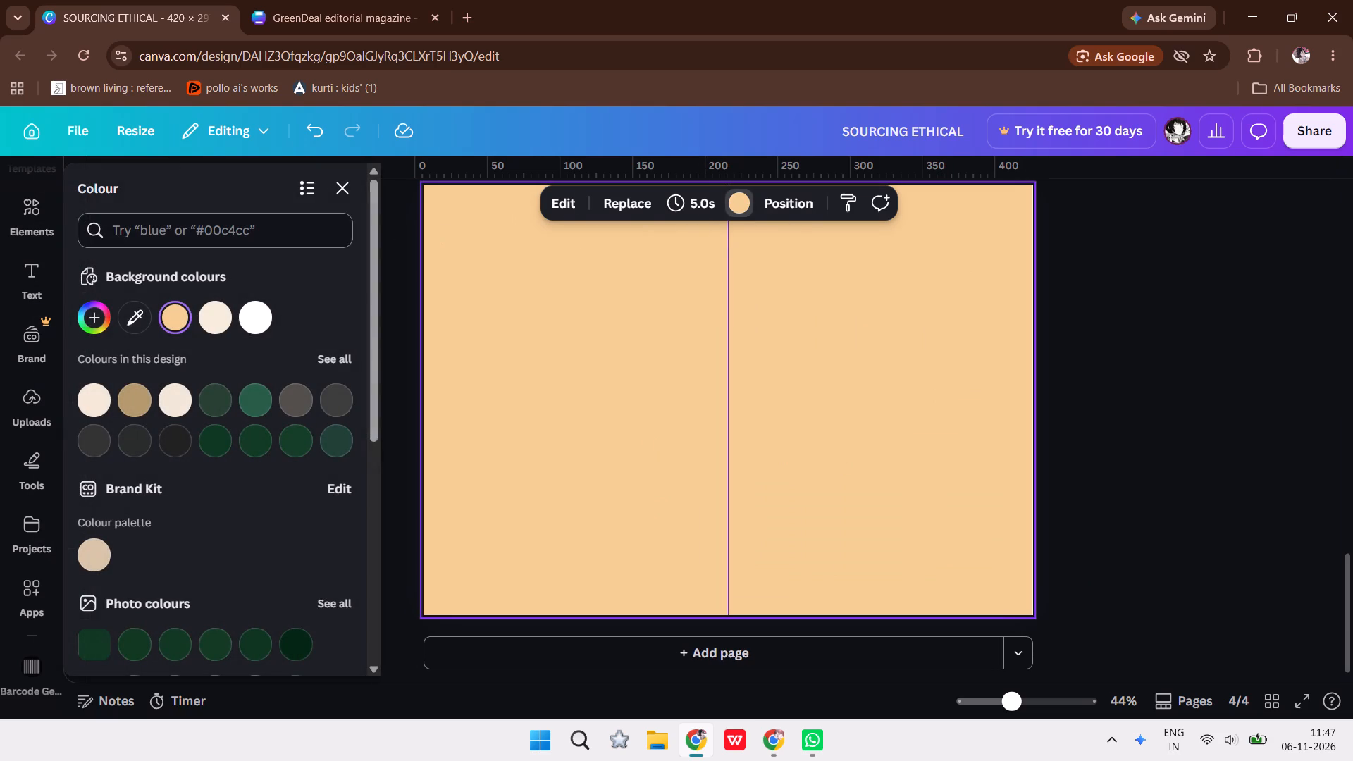
click(223, 322)
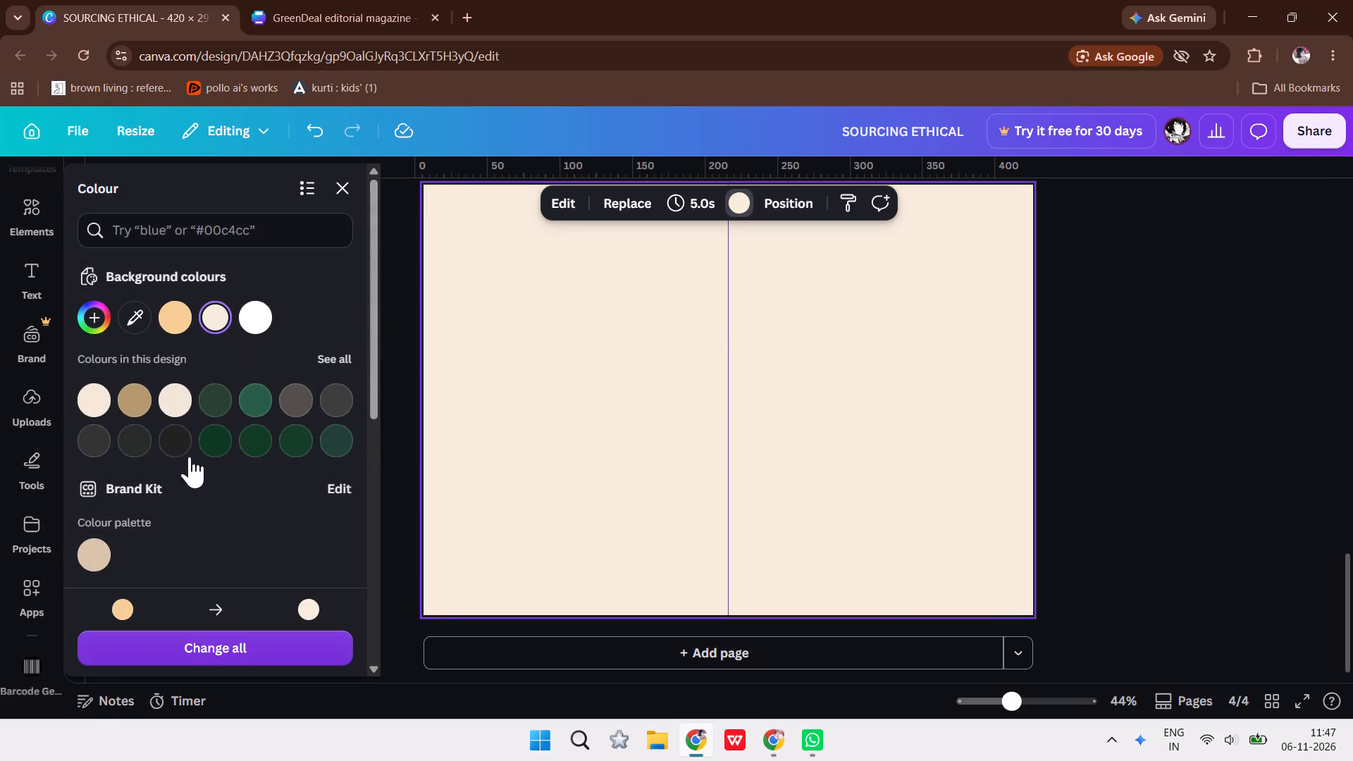
click(132, 412)
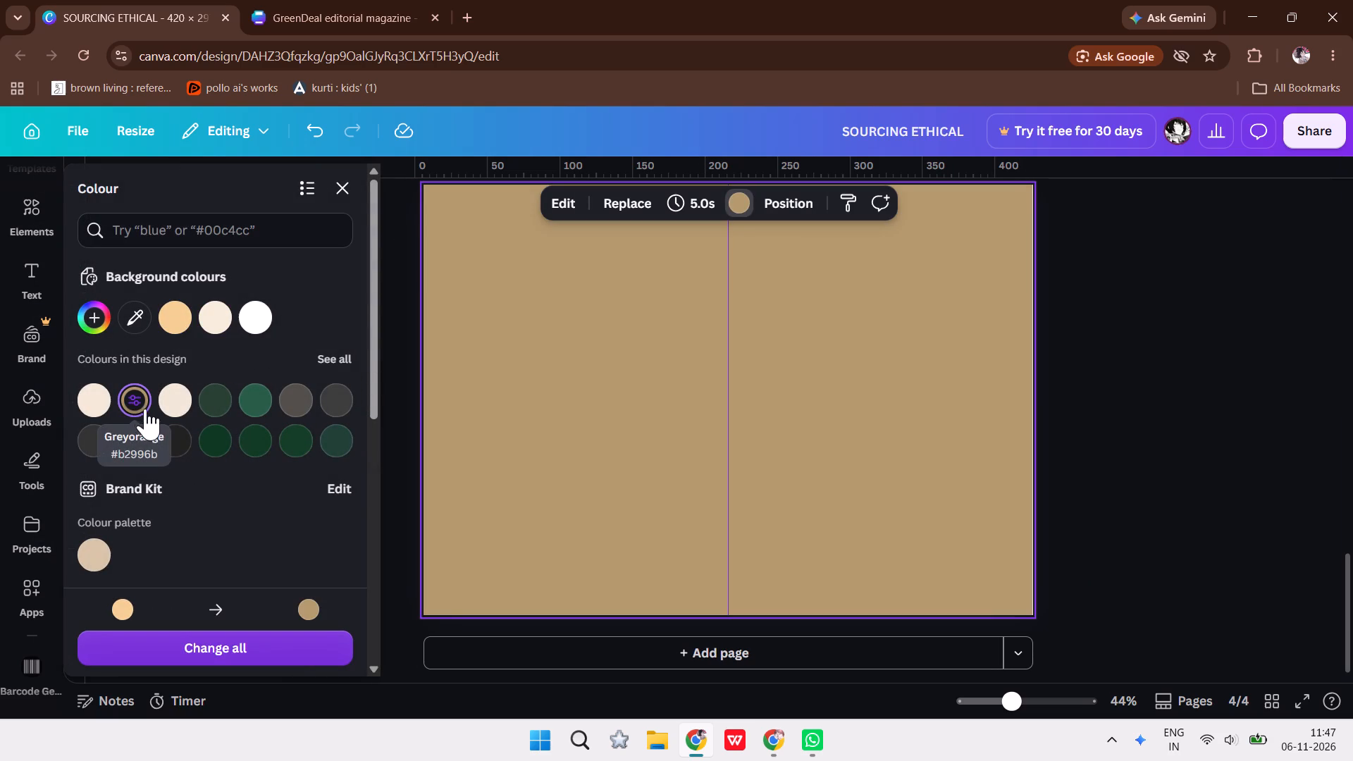
Switch from the brochure design to another open window.
key(alt+Tab)
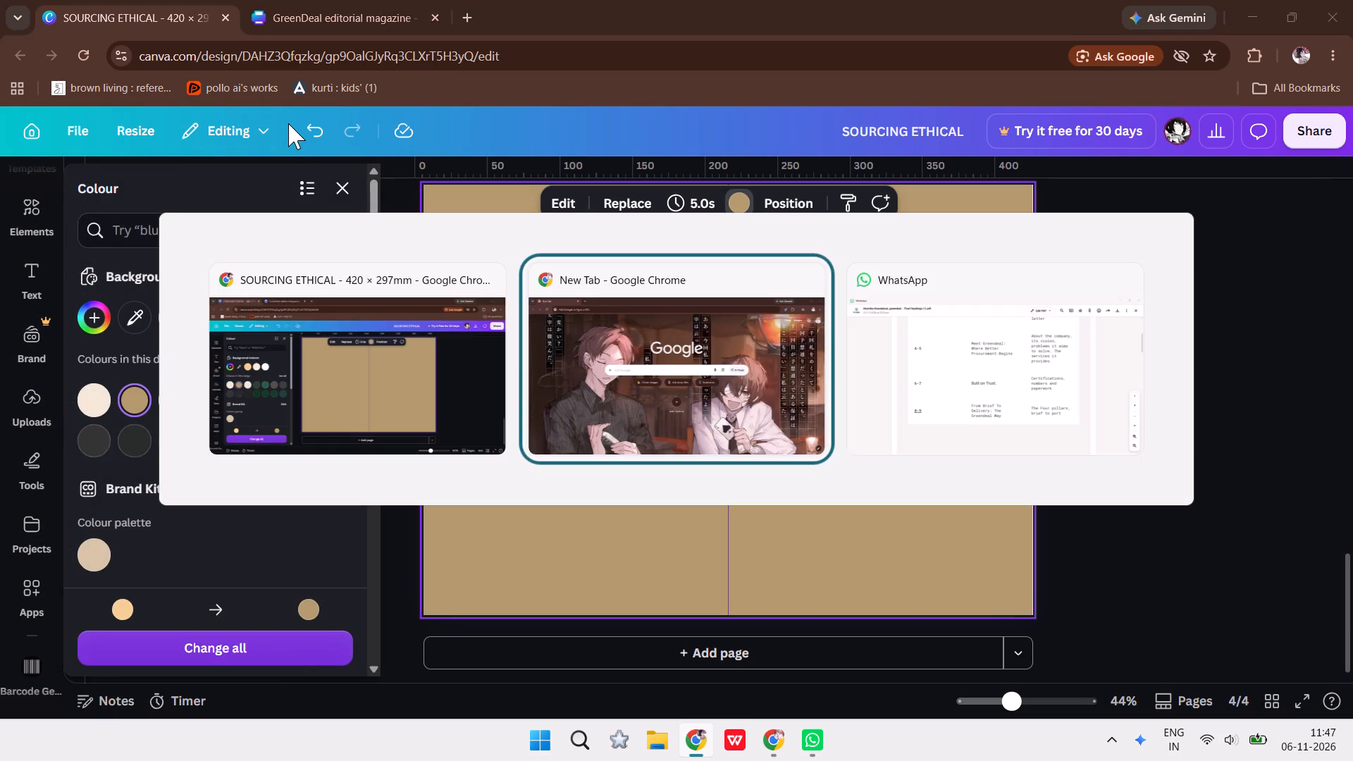
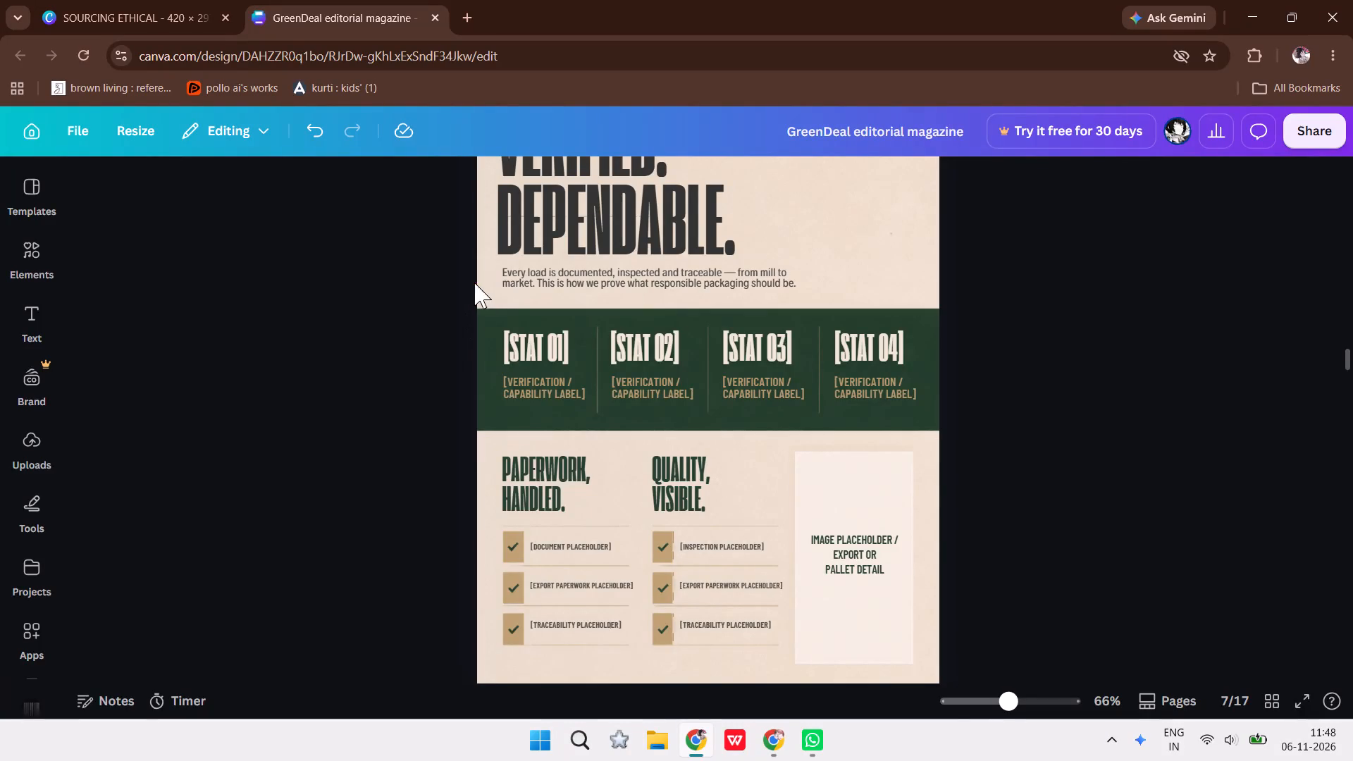
Look through the GreenDeal magazine's material index pages, from the all-16 overview to the individual material entries, as reference for the brochure's fourth page.
drag(1352, 354, 1348, 405)
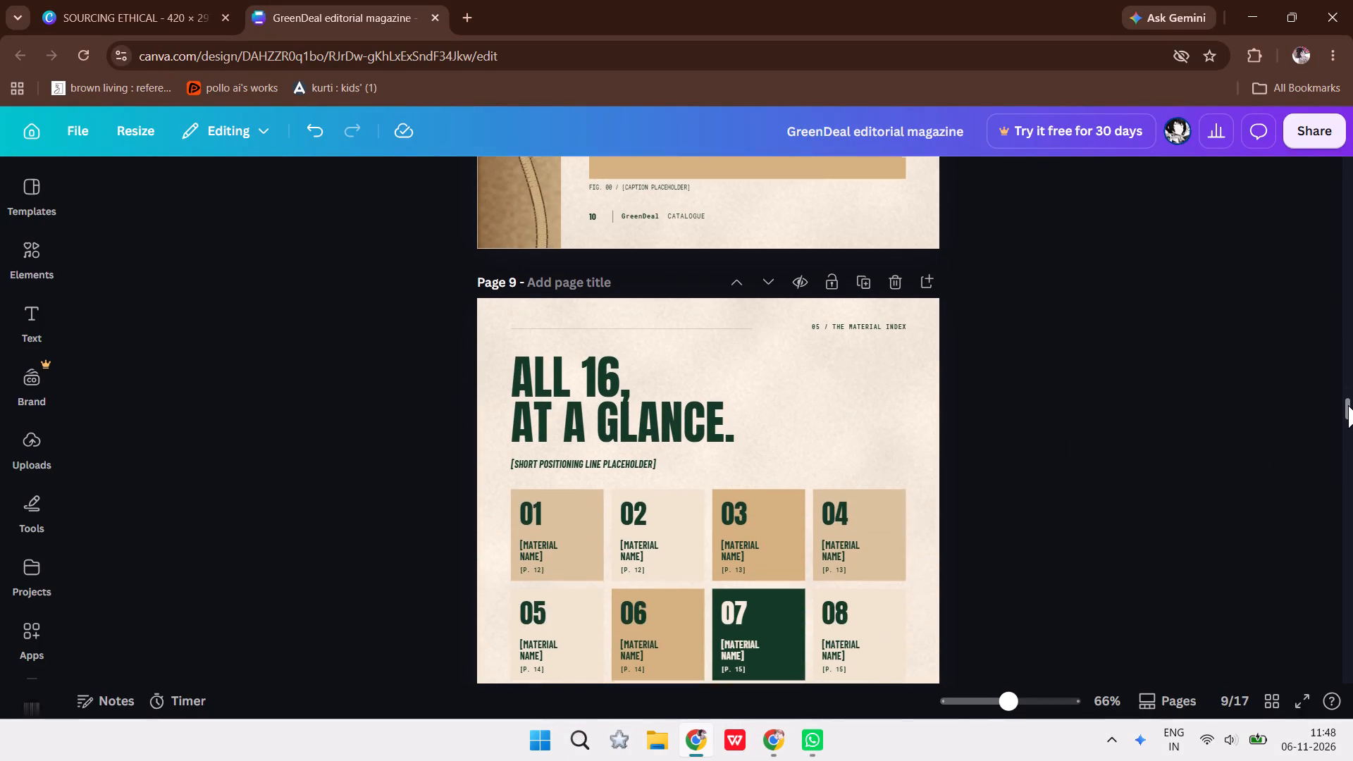
drag(1348, 405, 1344, 416)
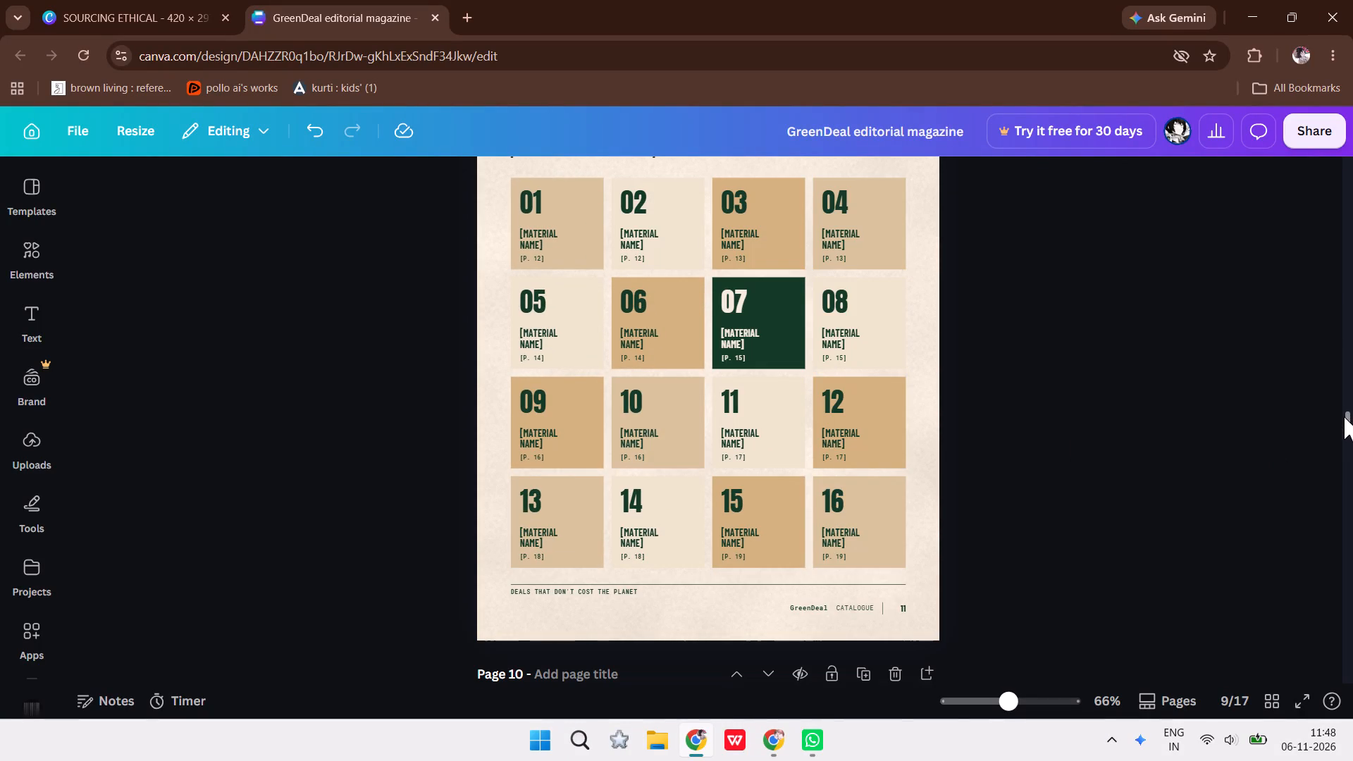
drag(1344, 416, 1333, 439)
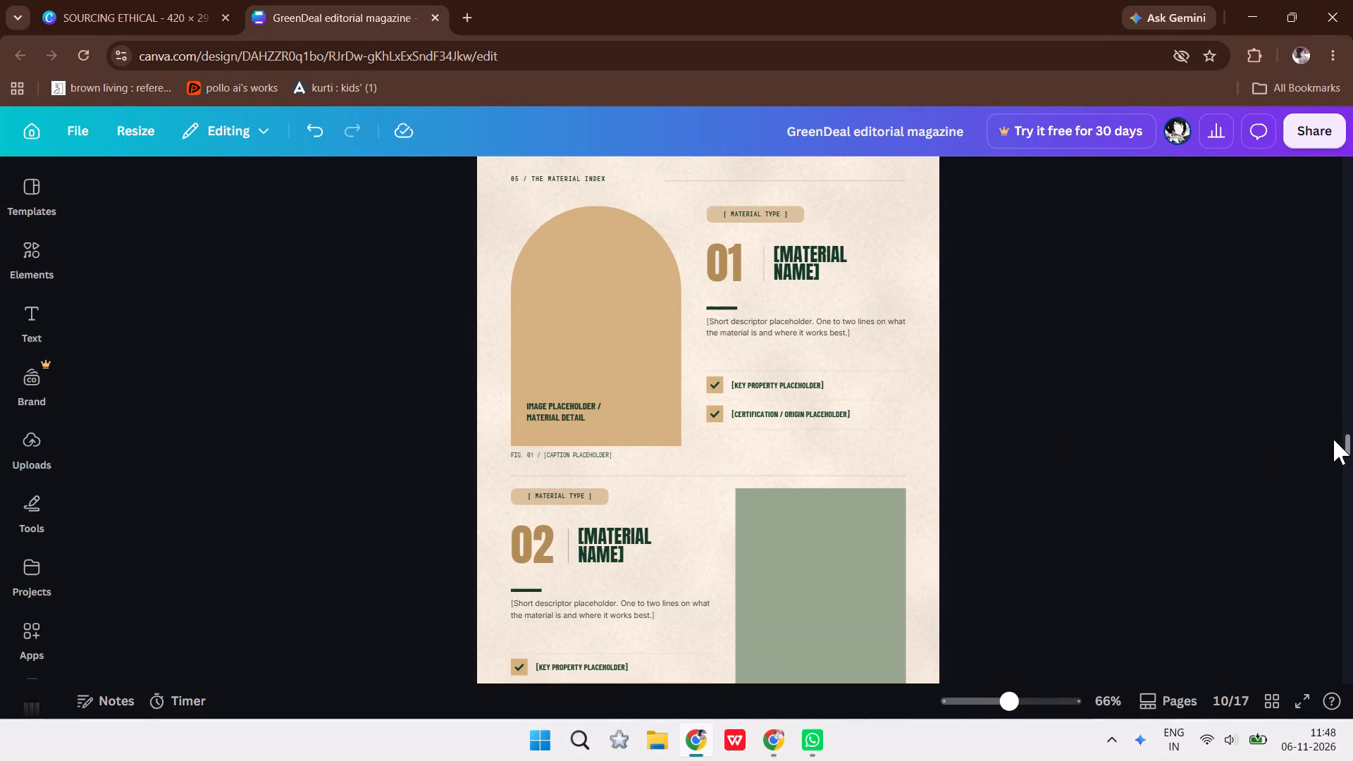
drag(1333, 439, 1340, 478)
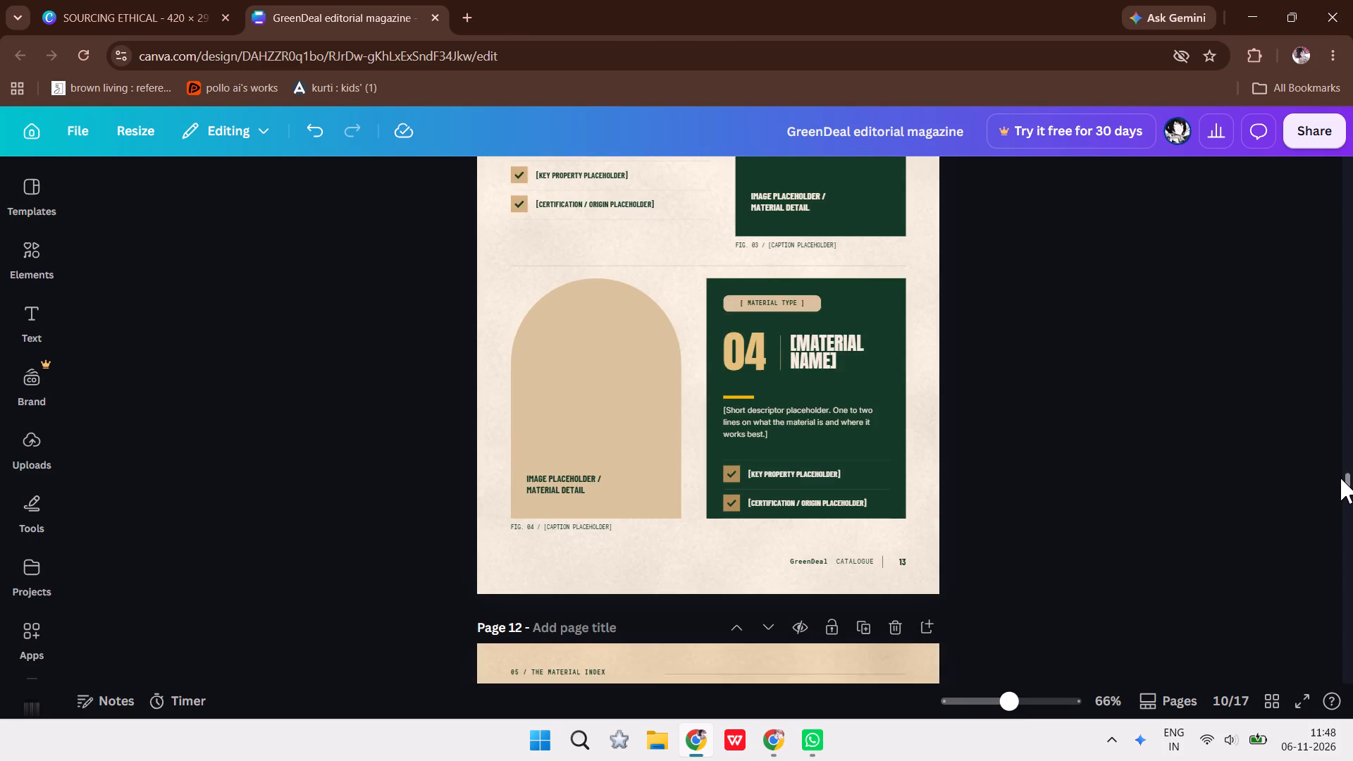
drag(1340, 478, 1343, 469)
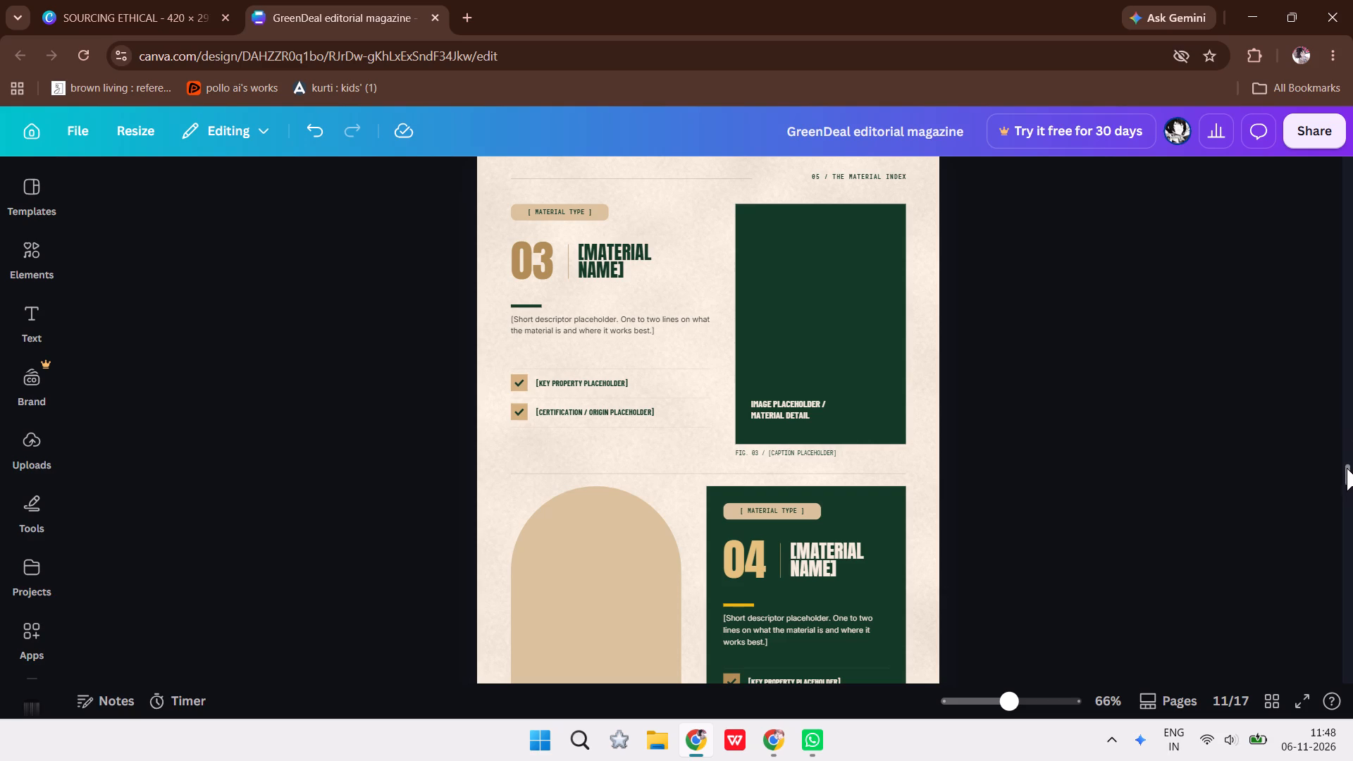
drag(1347, 471, 1347, 482)
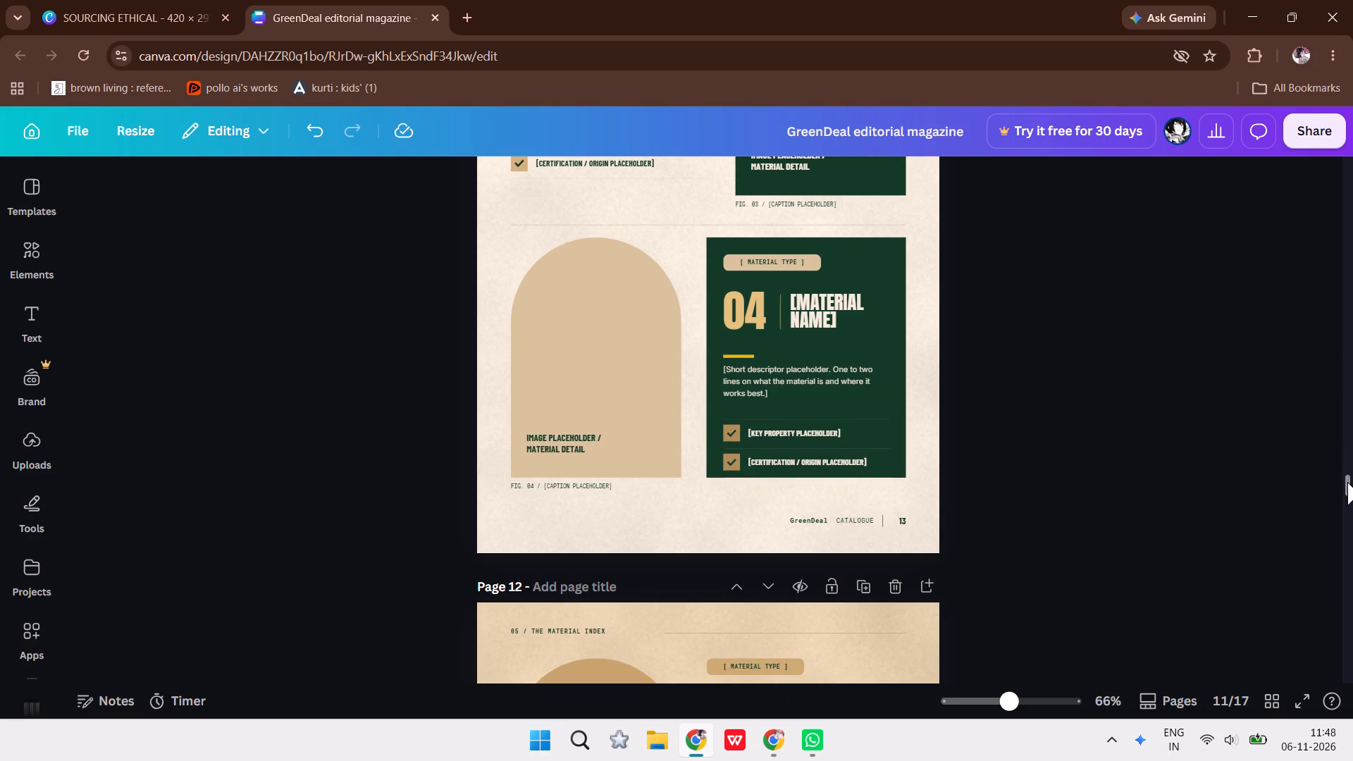
drag(1347, 482, 1347, 500)
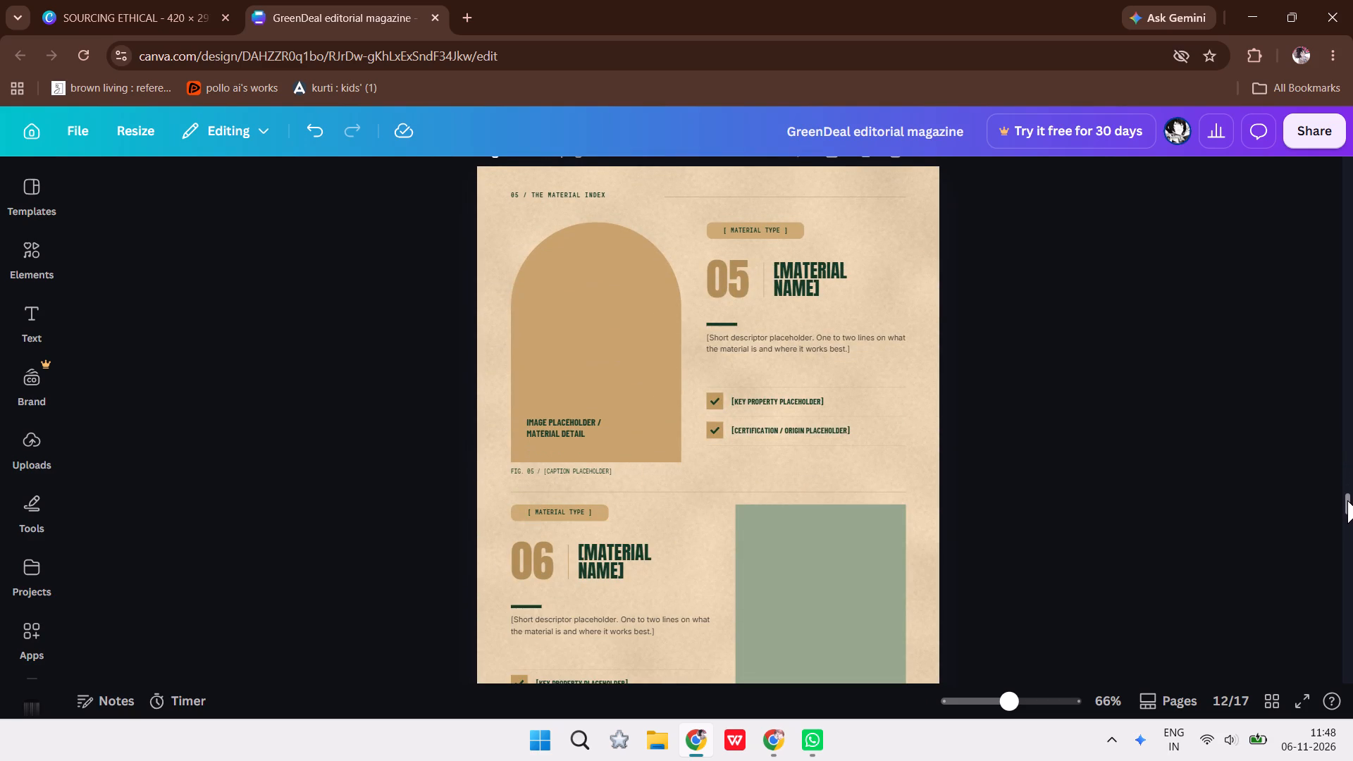
drag(1347, 500, 1351, 542)
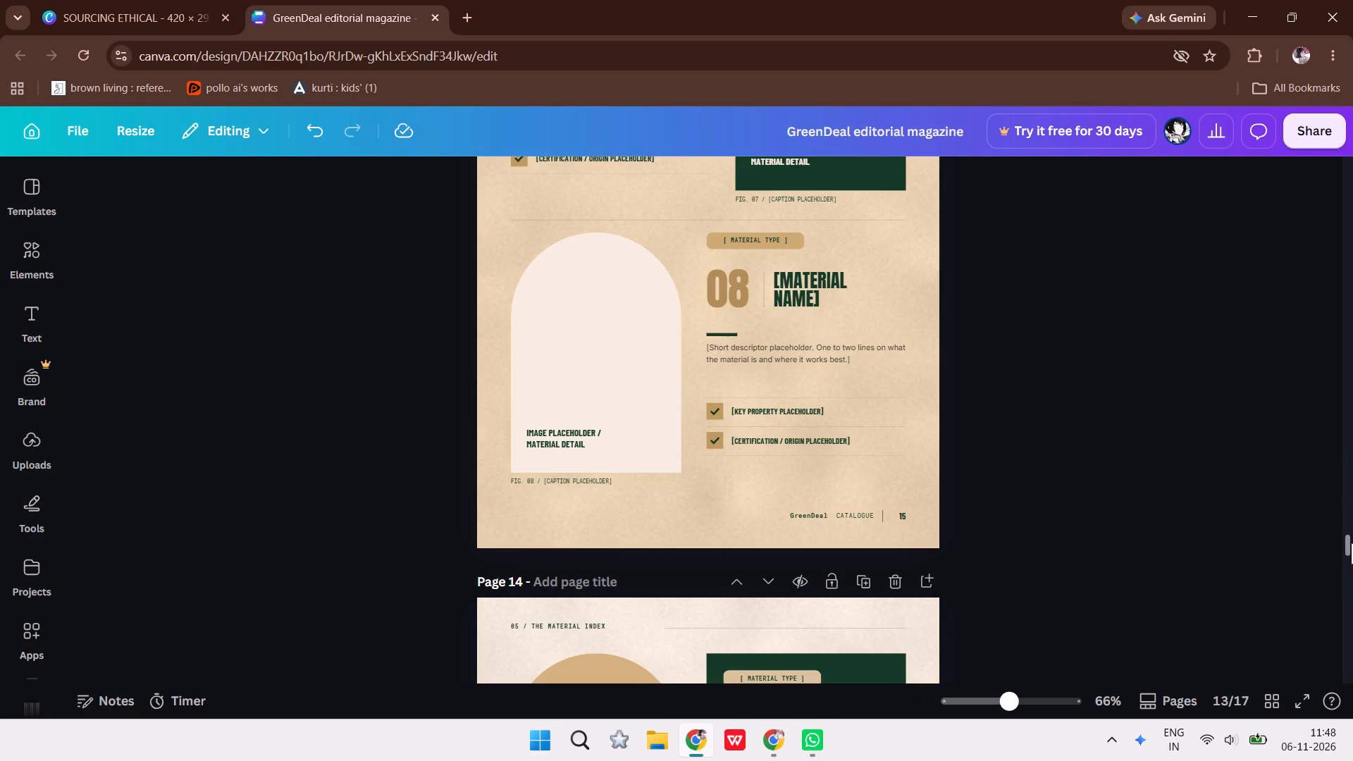
drag(1351, 542, 1352, 547)
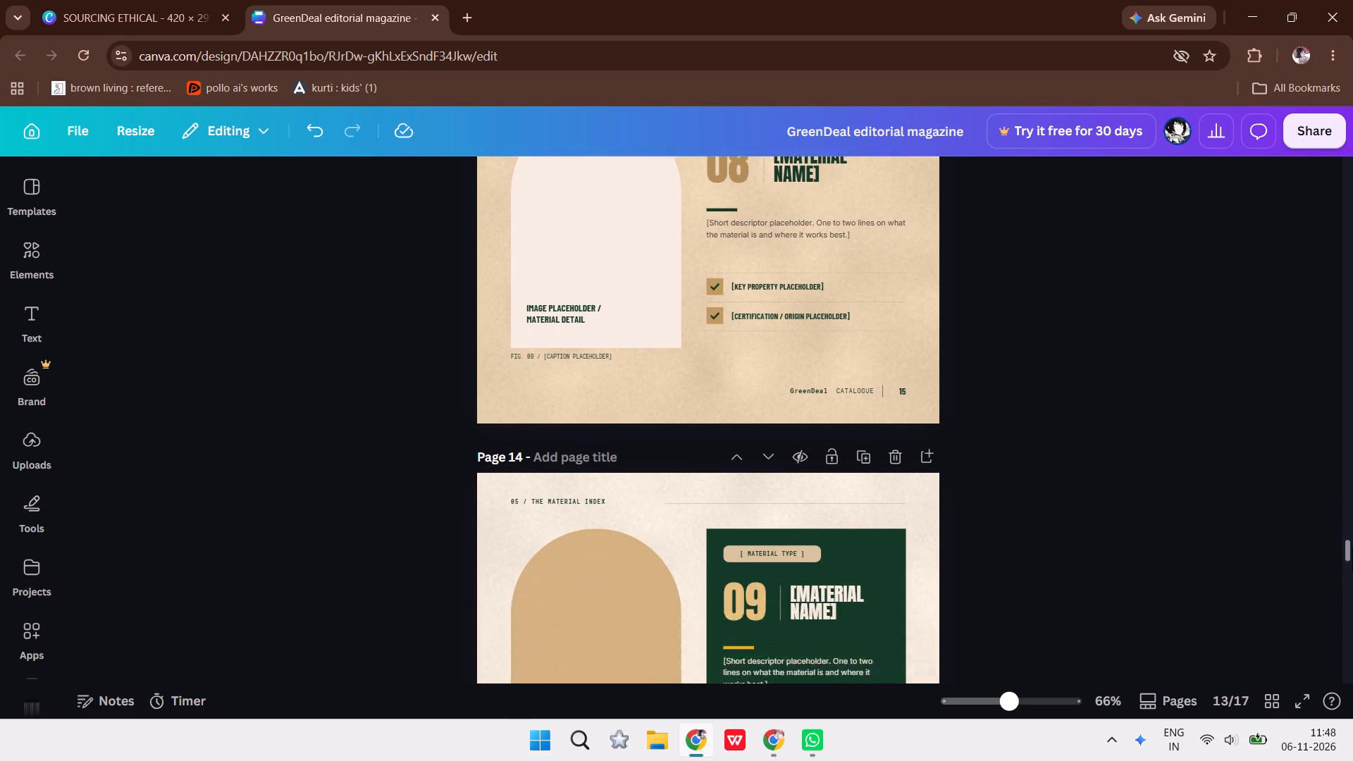
drag(1352, 547, 1349, 567)
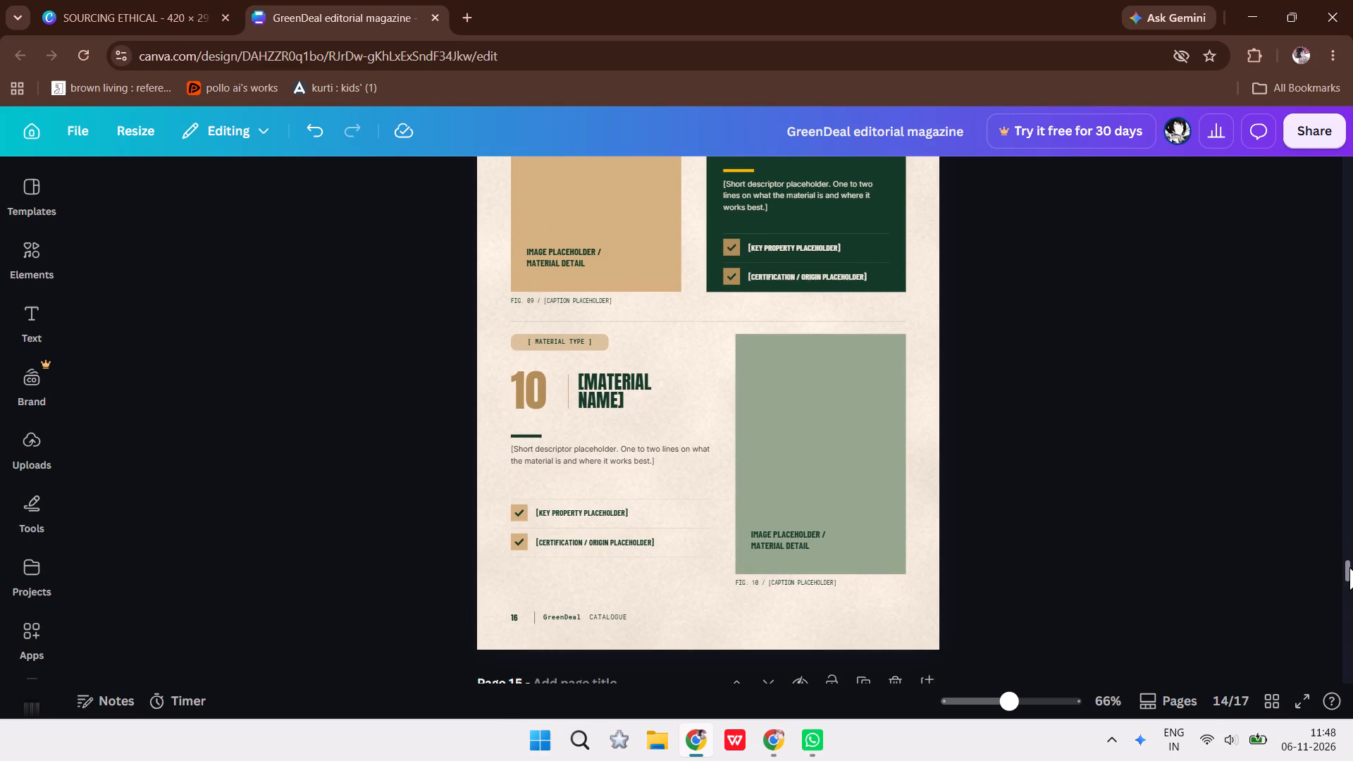
drag(1349, 567, 1352, 590)
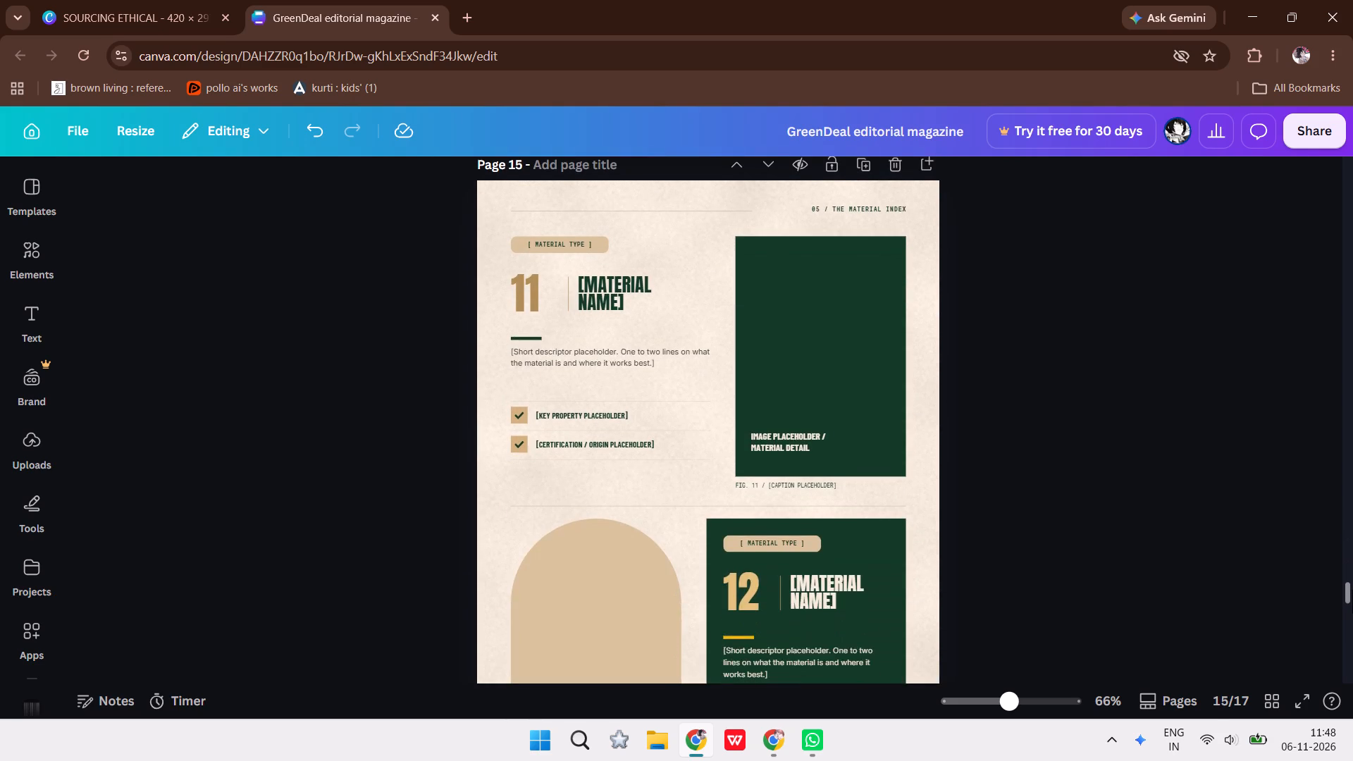
drag(1352, 590, 1352, 564)
click(1201, 474)
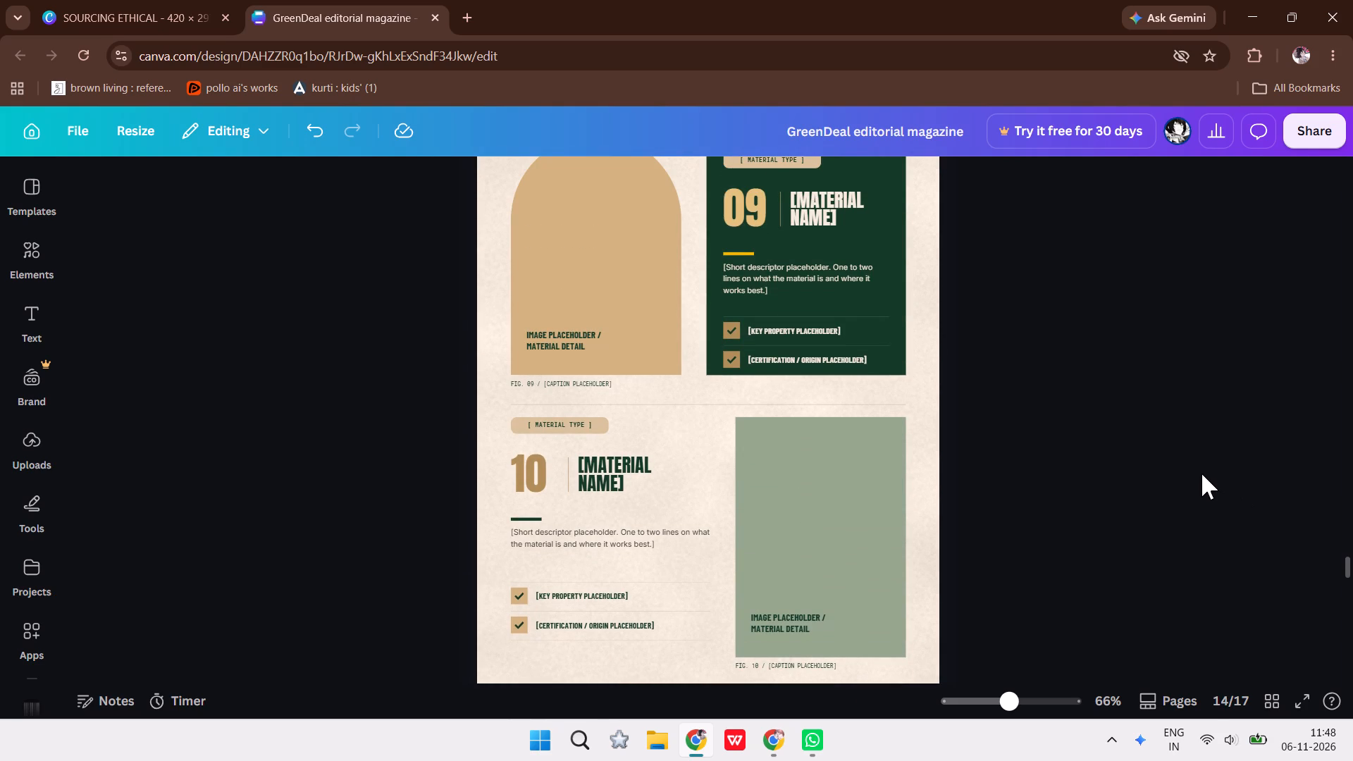